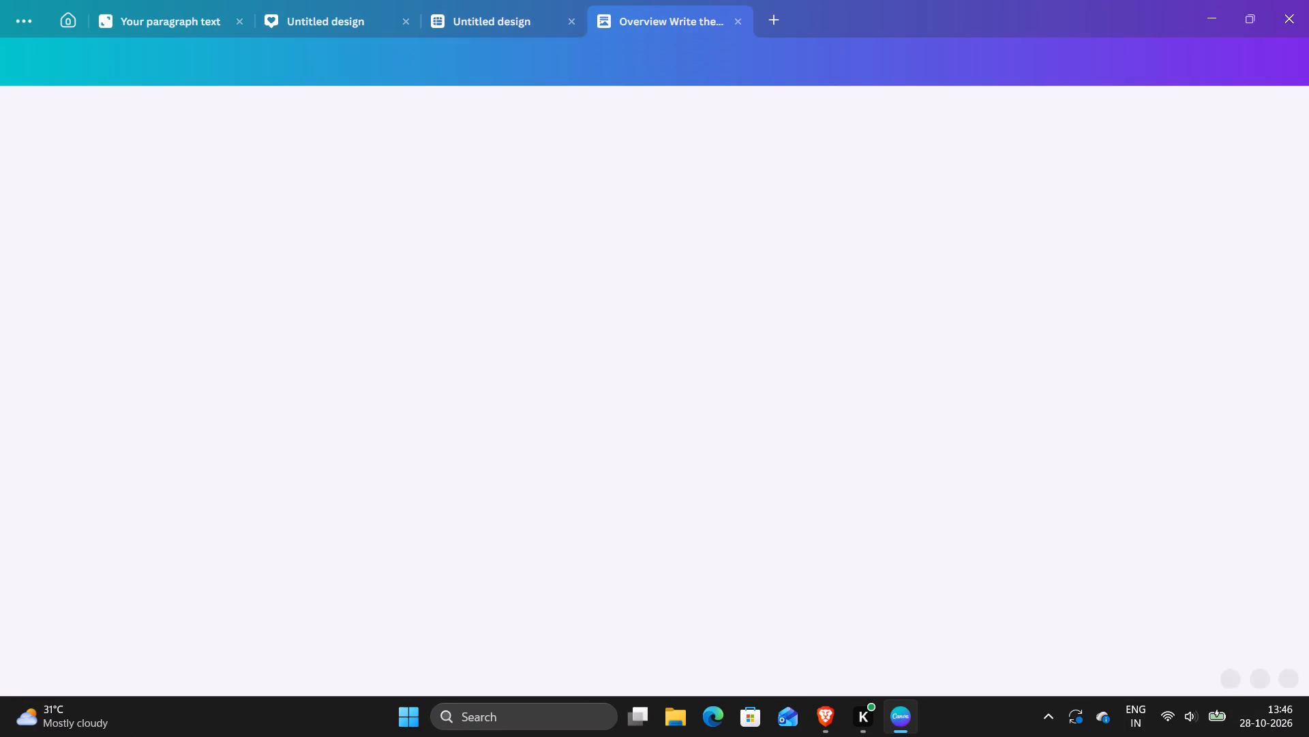
Look through the open designs and switch to the untitled Instagram Story design.
left_click(531, 8)
left_click(406, 14)
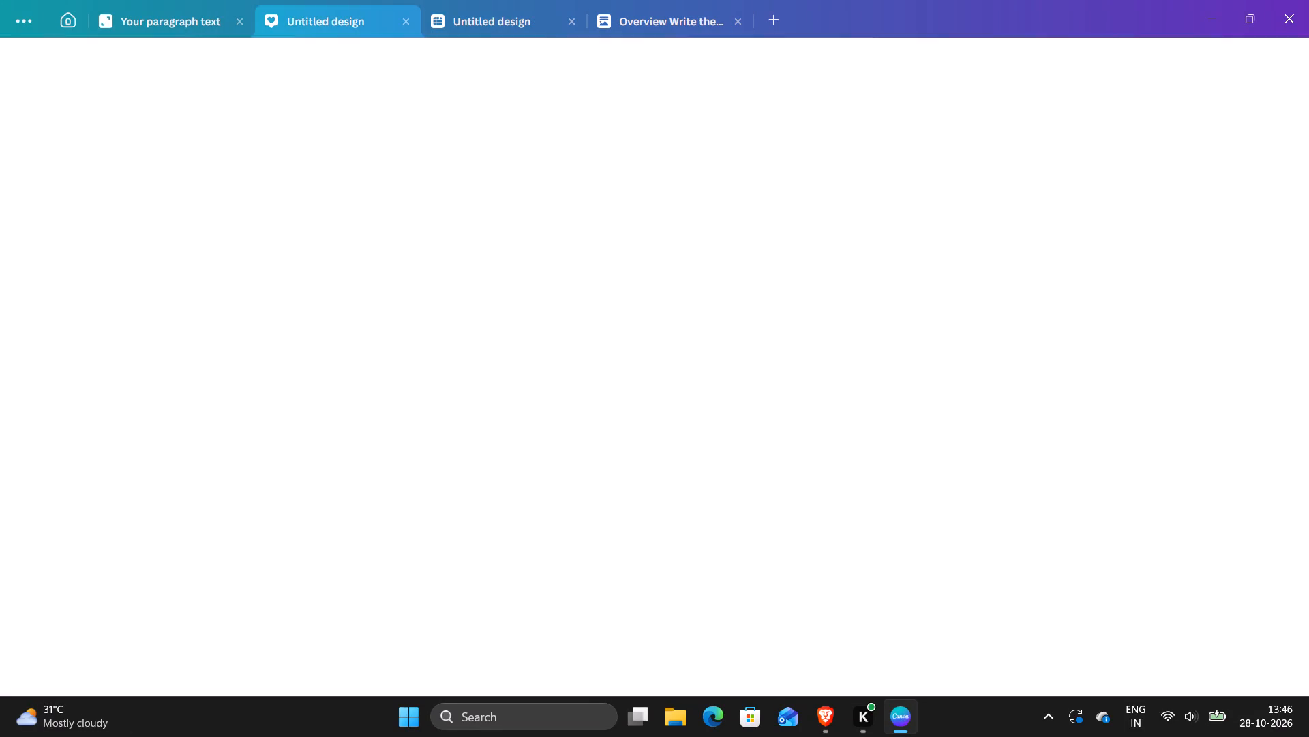
left_click(196, 0)
left_click(199, 7)
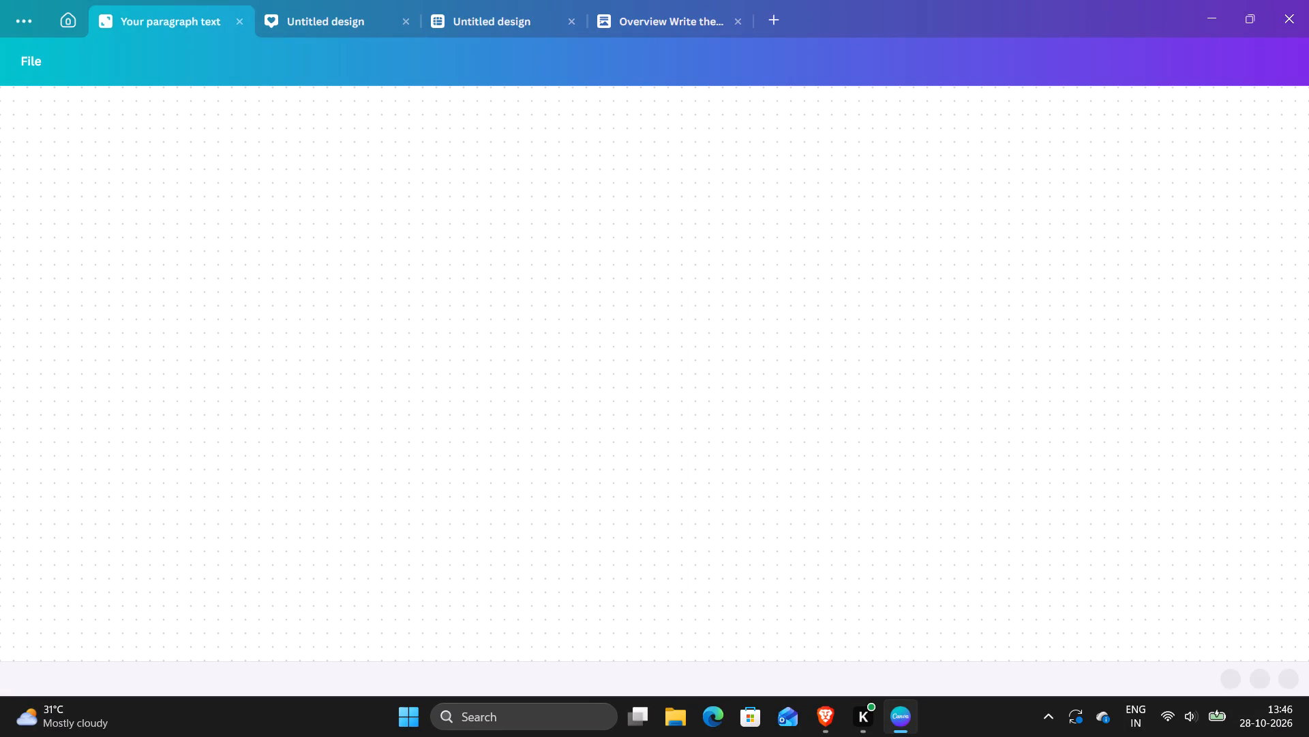
left_click(315, 3)
left_click(334, 15)
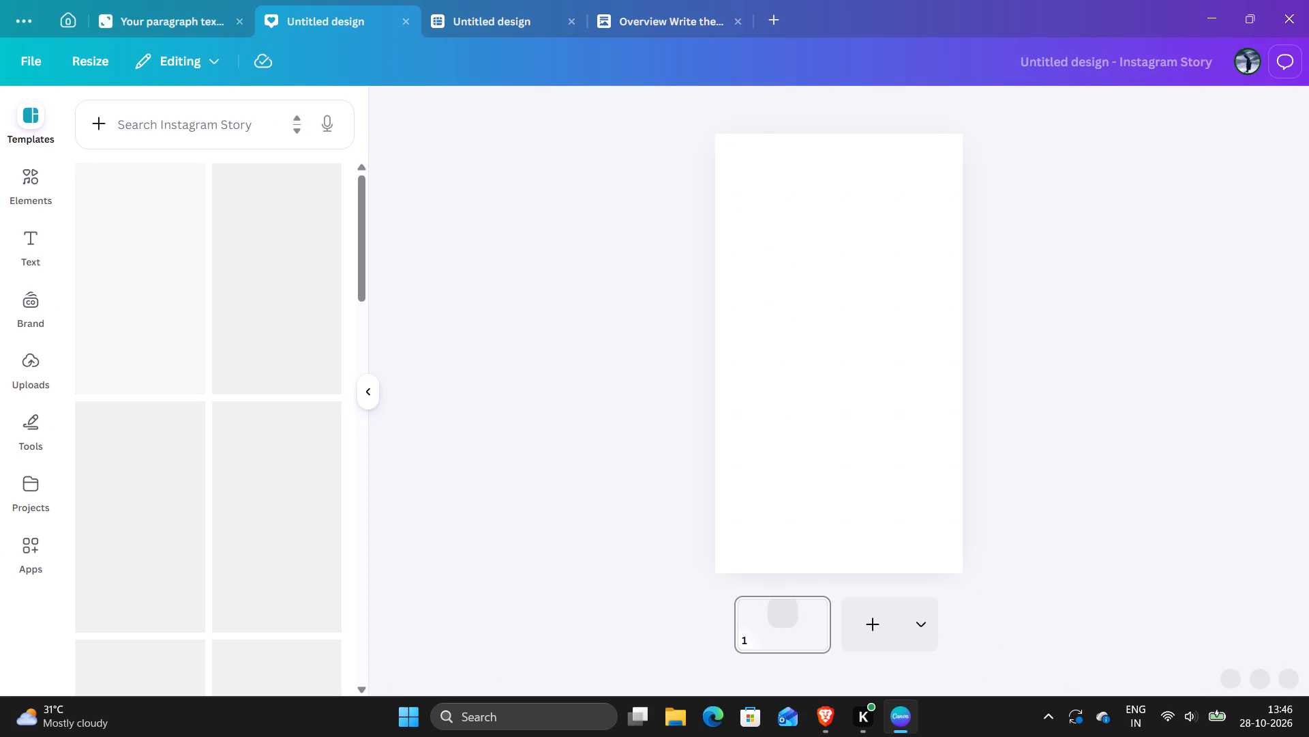
Search the Instagram Story templates for "man united".
left_click(183, 124)
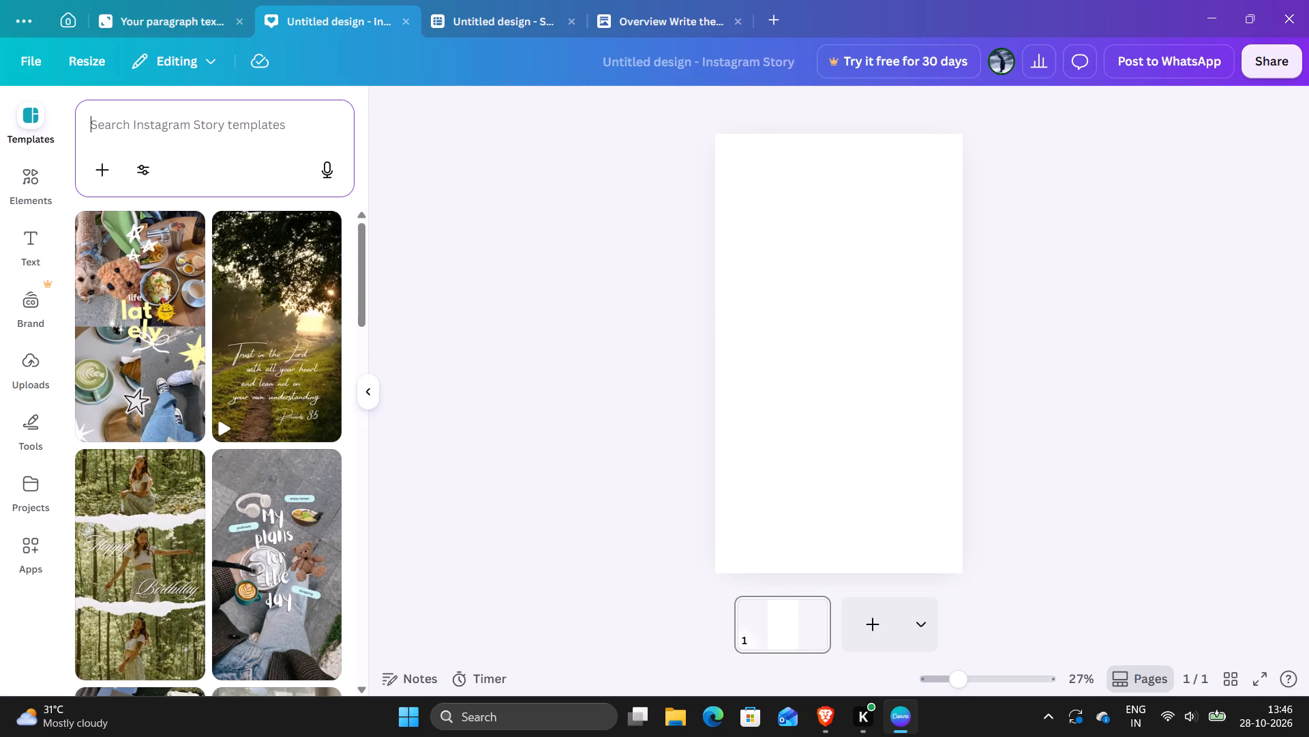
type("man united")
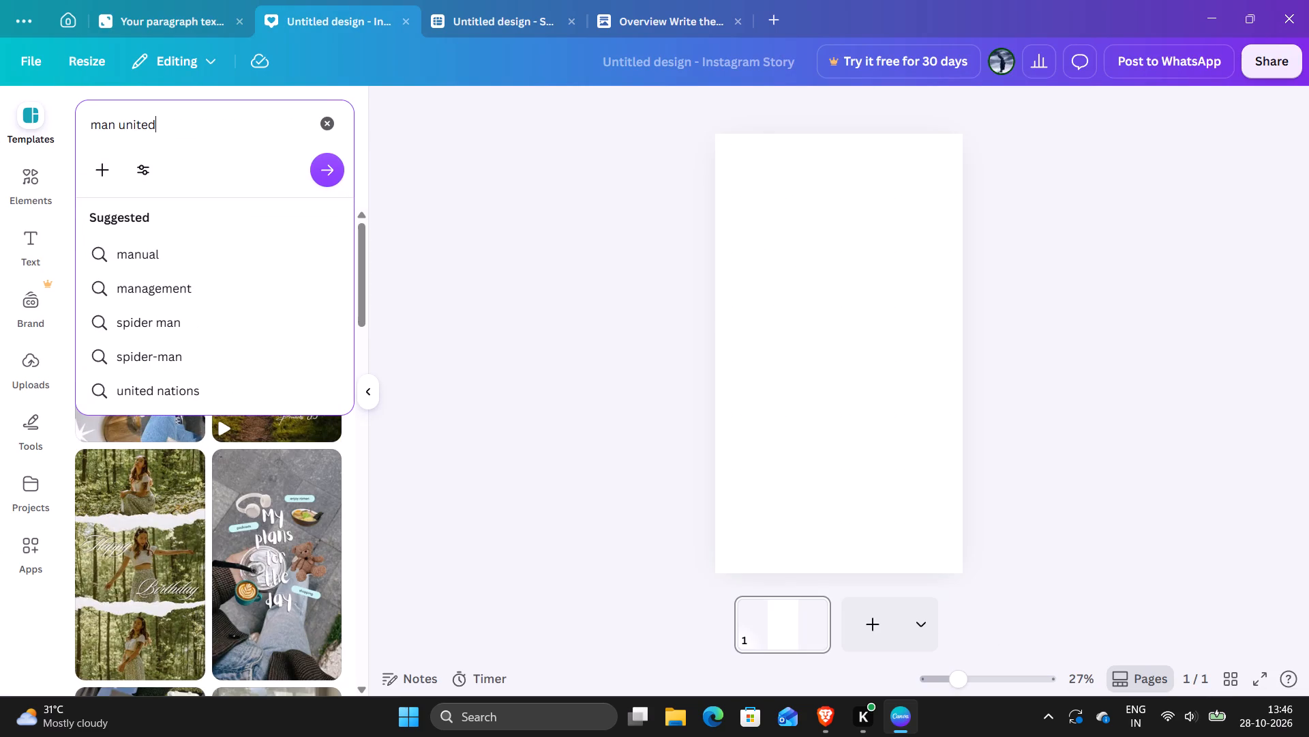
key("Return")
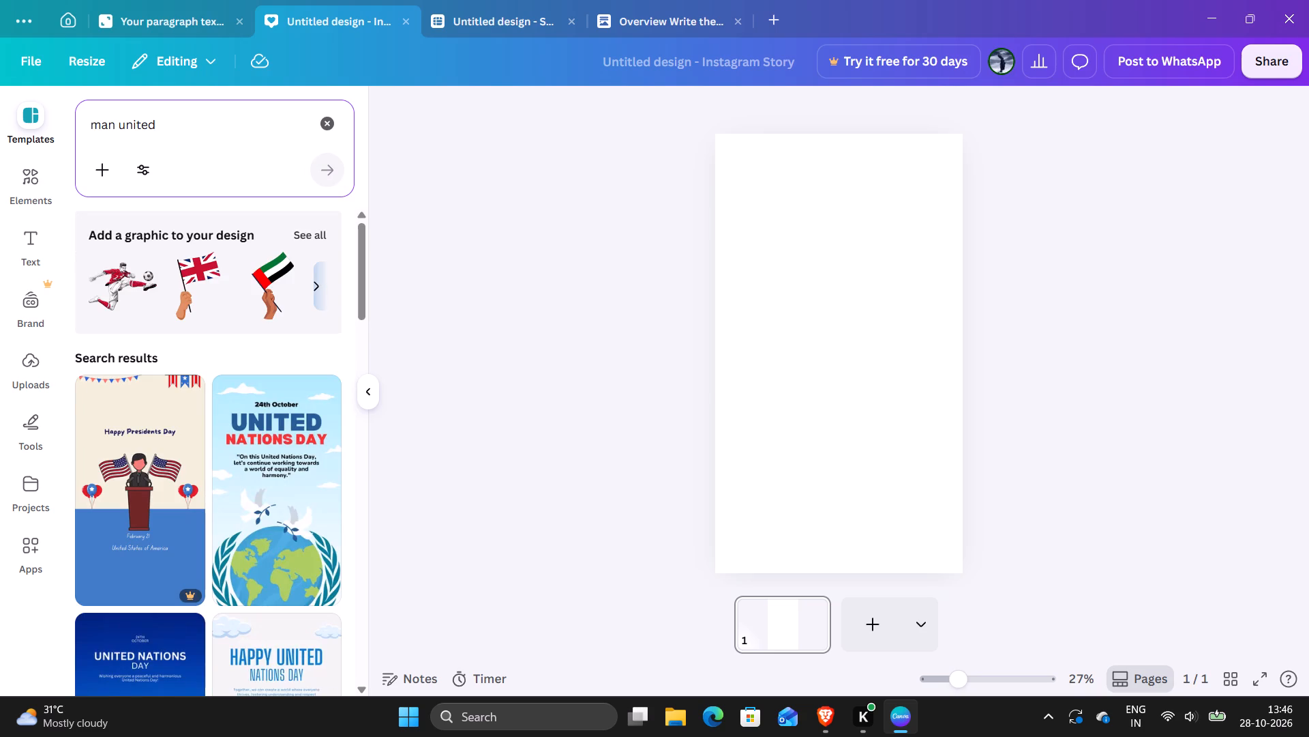
Refine the template search to "man united football" and browse the suggested templates and graphics.
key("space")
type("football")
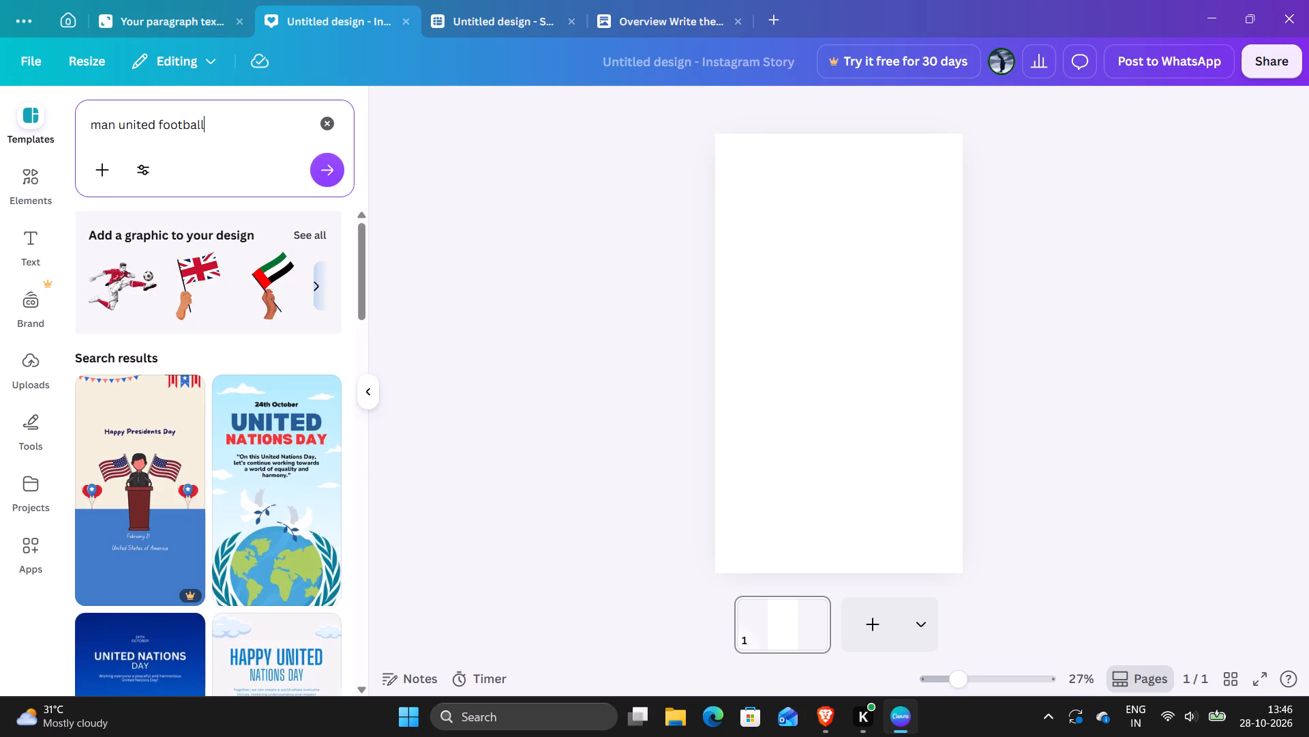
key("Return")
scroll(212, 336, "down", 2)
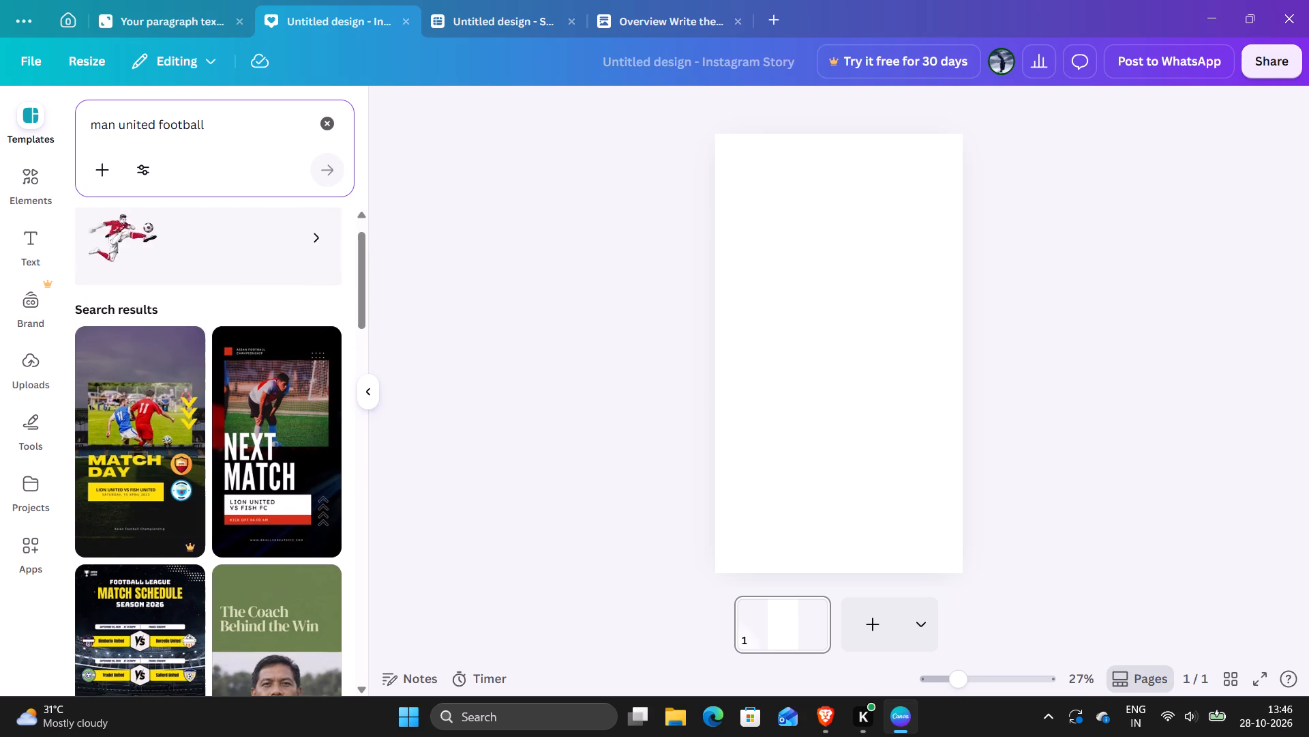
scroll(208, 353, "down", 2)
scroll(208, 354, "up", 4)
scroll(222, 296, "up", 2)
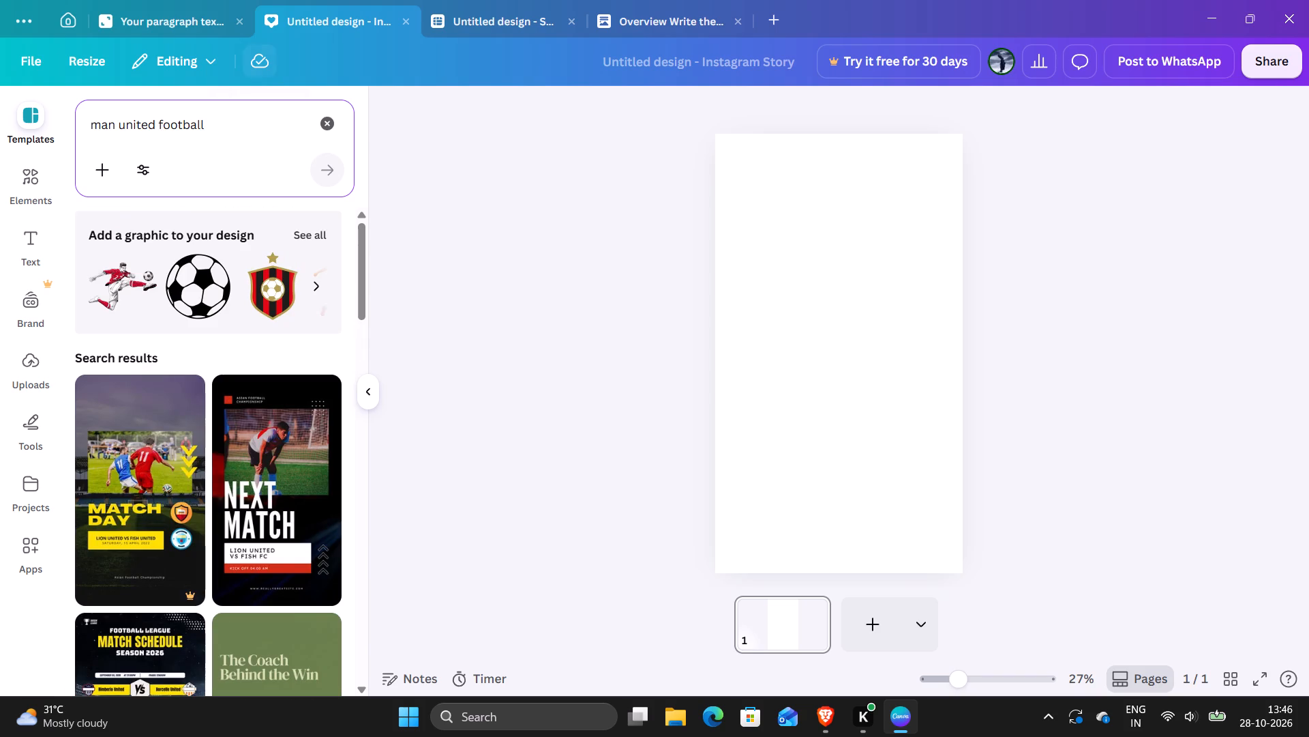
Replace the template search with "manchester united".
left_click(327, 130)
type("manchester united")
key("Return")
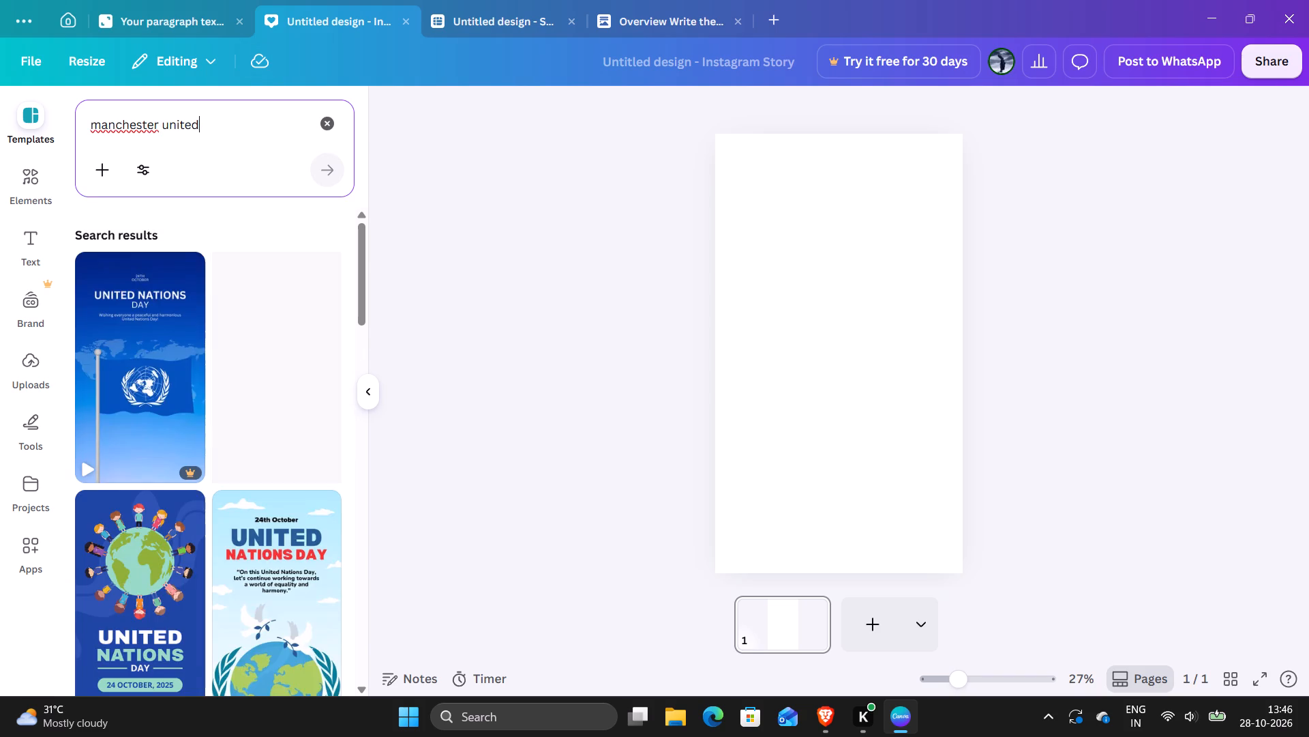
Extend the Instagram Story template search to "manchester united club" and run it.
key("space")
type("club")
key("Return")
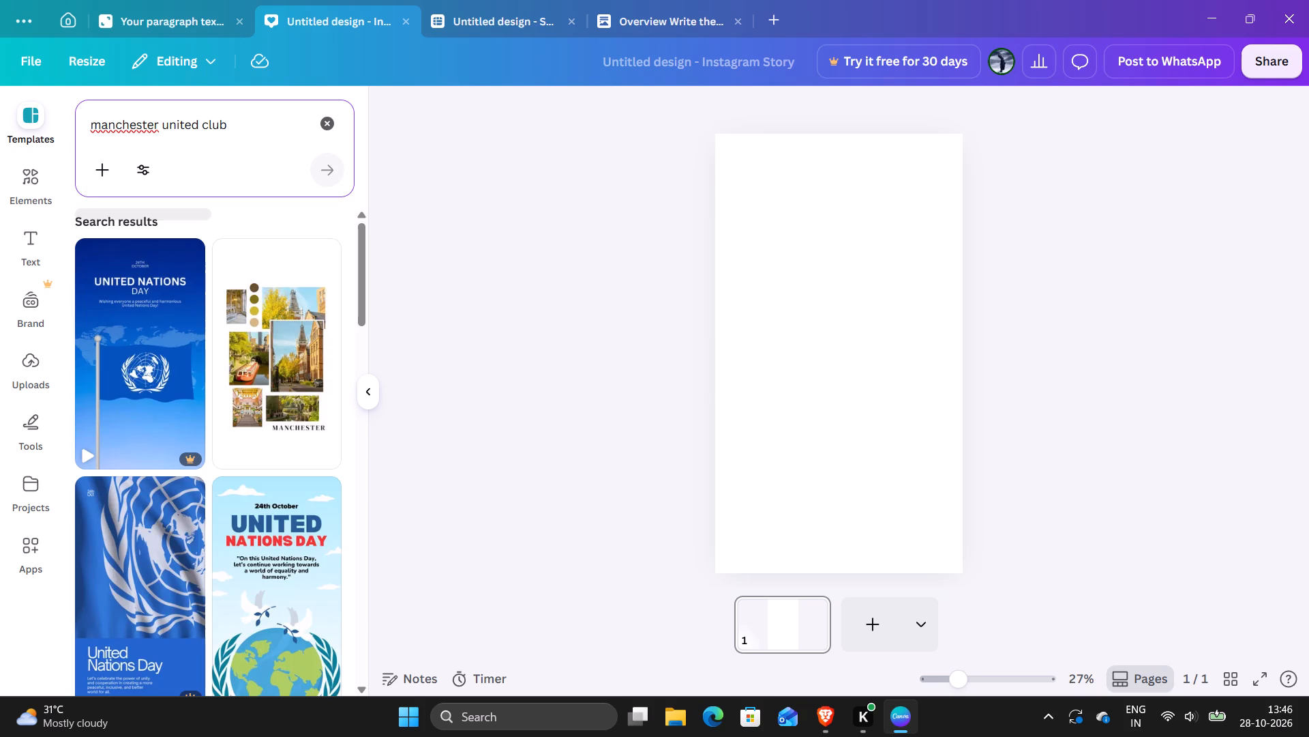
Add "football" to the end of the Manchester United club template search, run it and browse the resulting templates.
type("football")
key("Return")
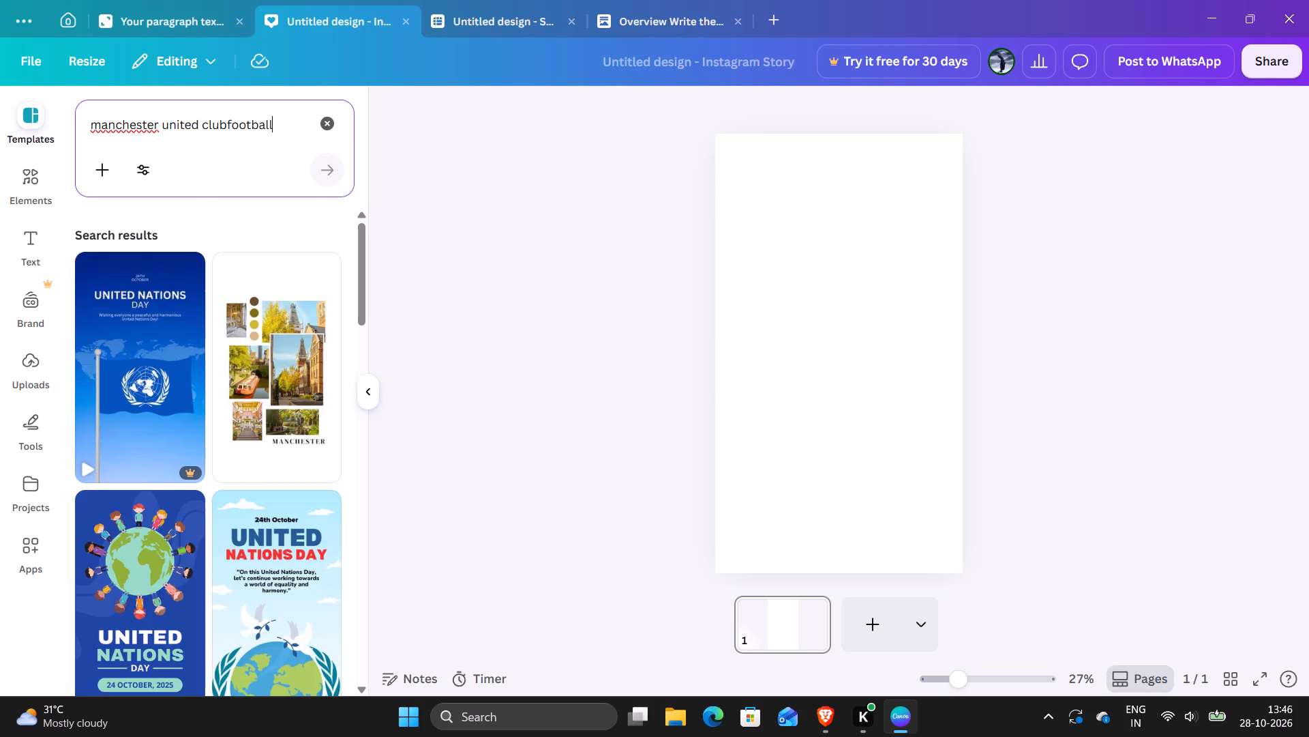
scroll(207, 343, "down", 16)
scroll(204, 373, "up", 1)
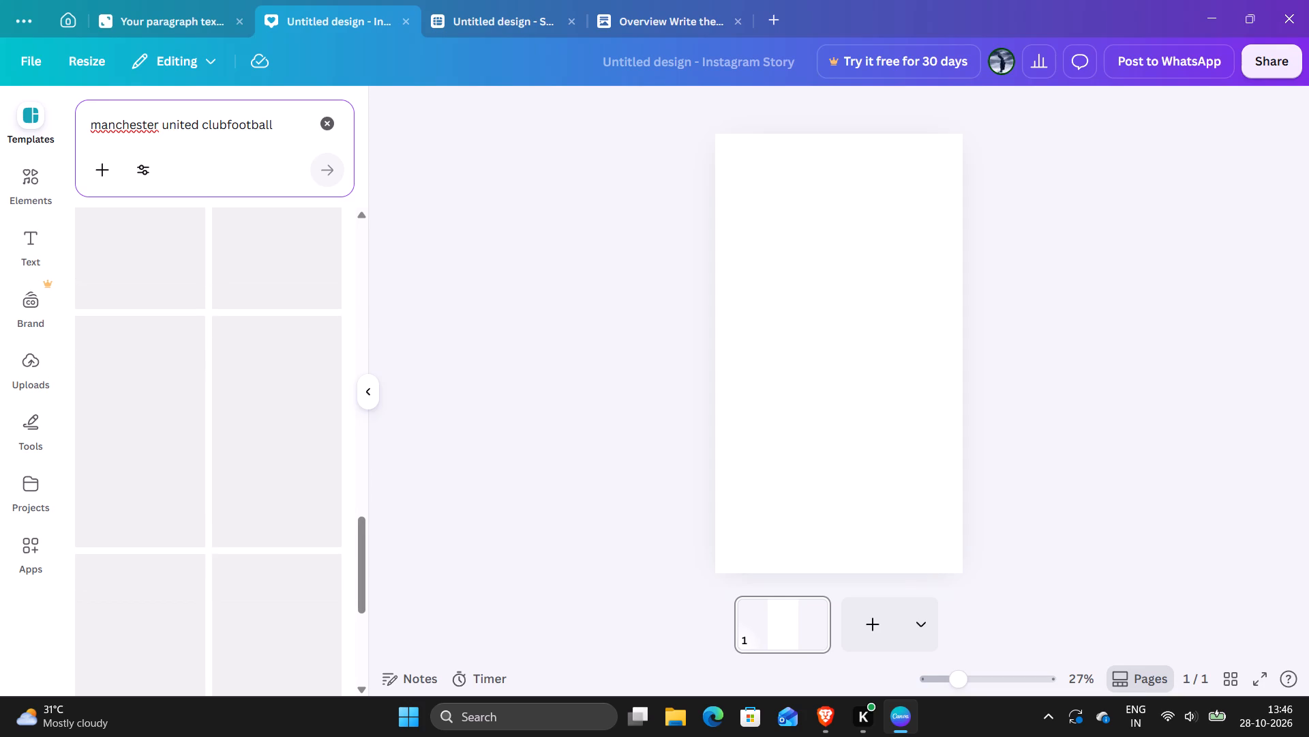
scroll(204, 373, "up", 8)
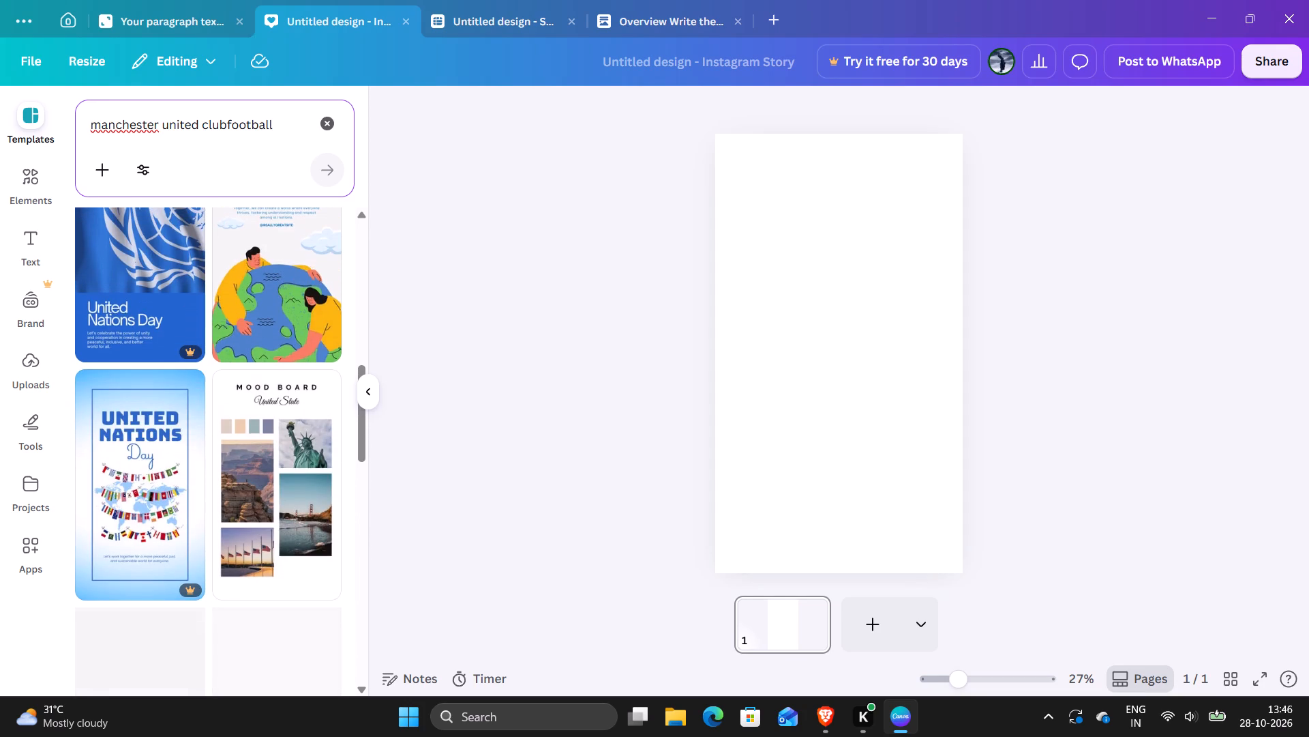
Replace the template search with "premier league" and browse the resulting templates.
left_click(337, 129)
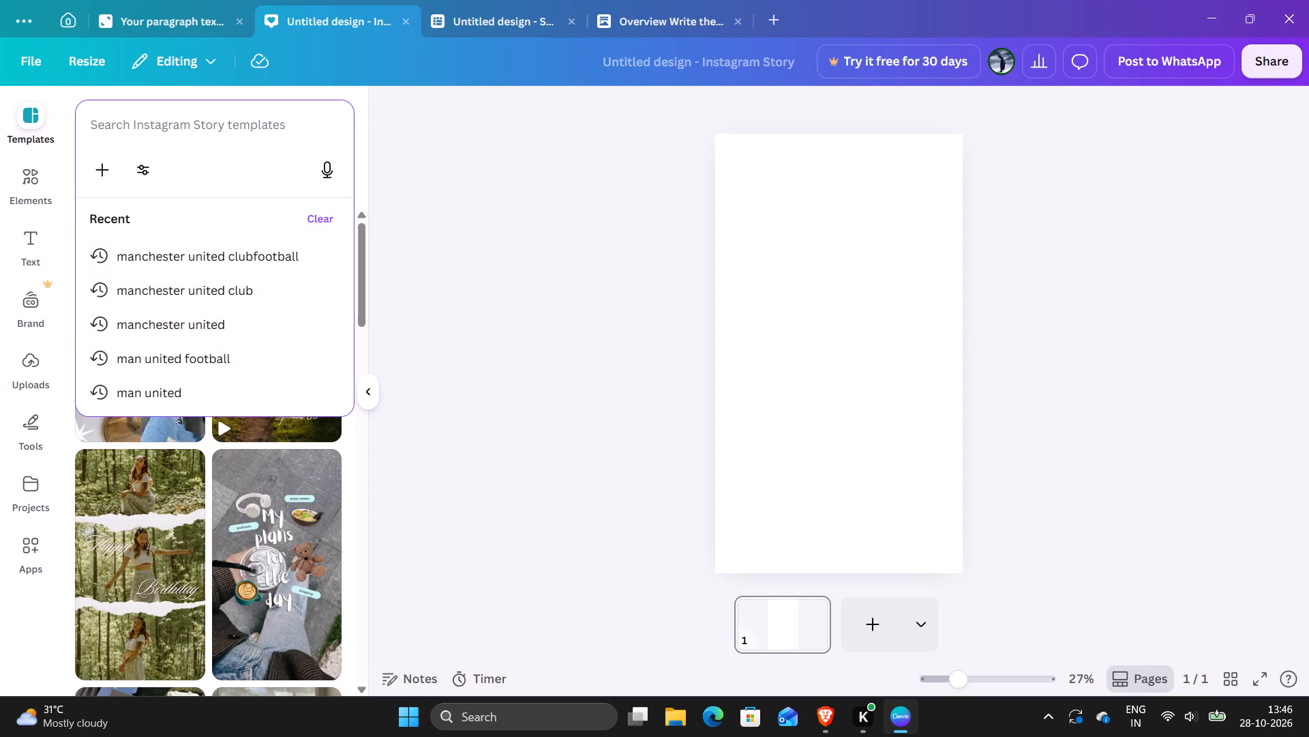
type("premier")
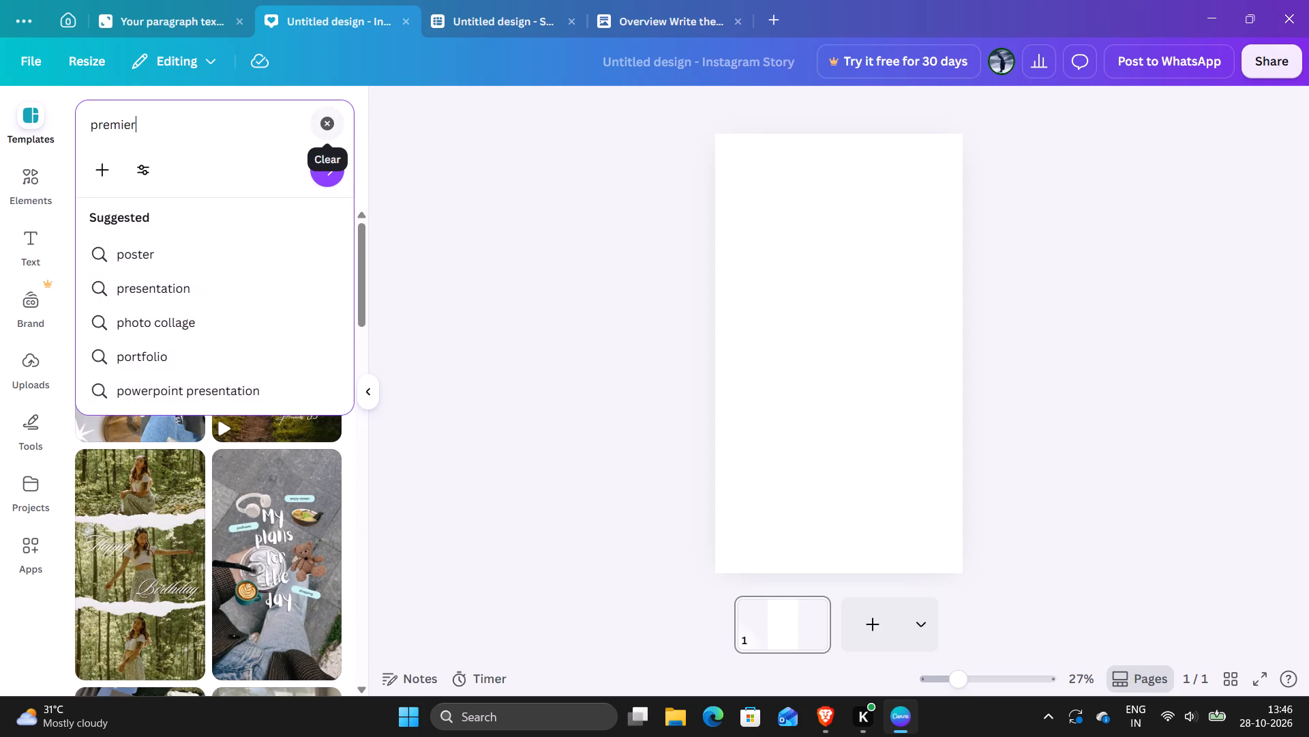
key("space")
type("league")
key("Return")
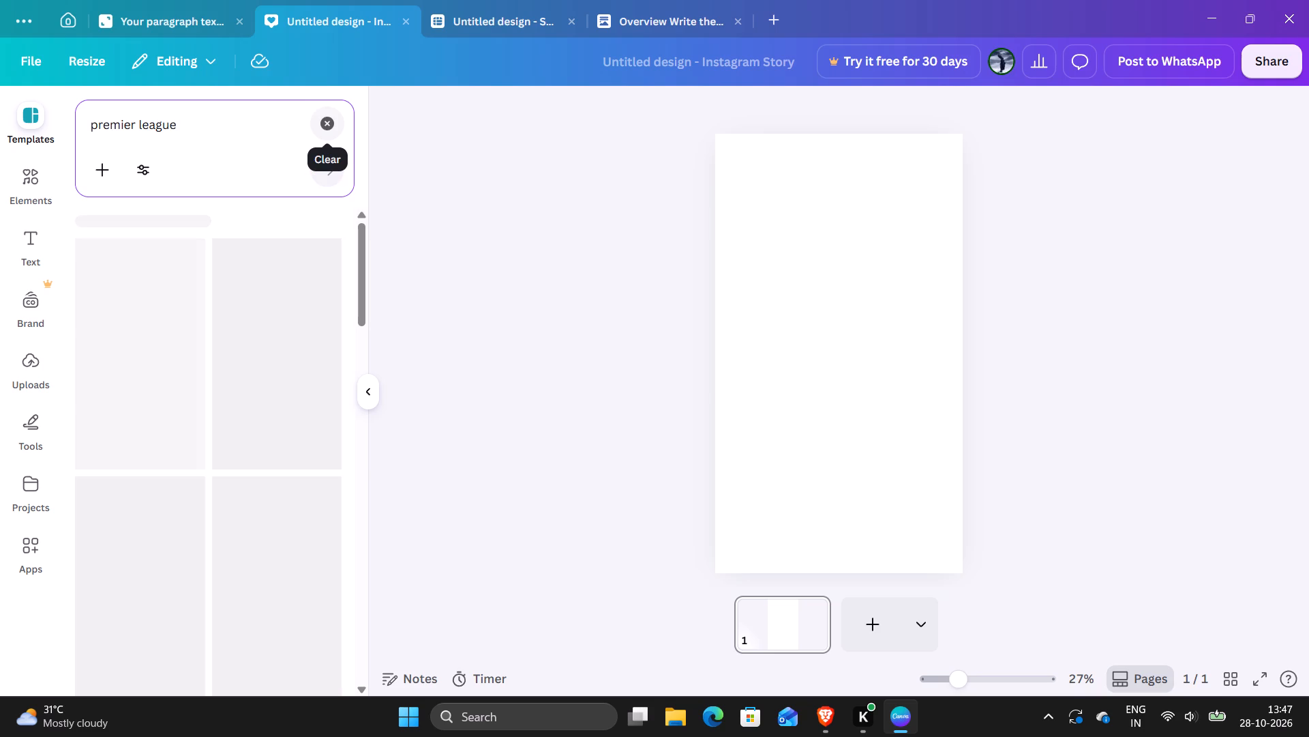
scroll(67, 283, "down", 1)
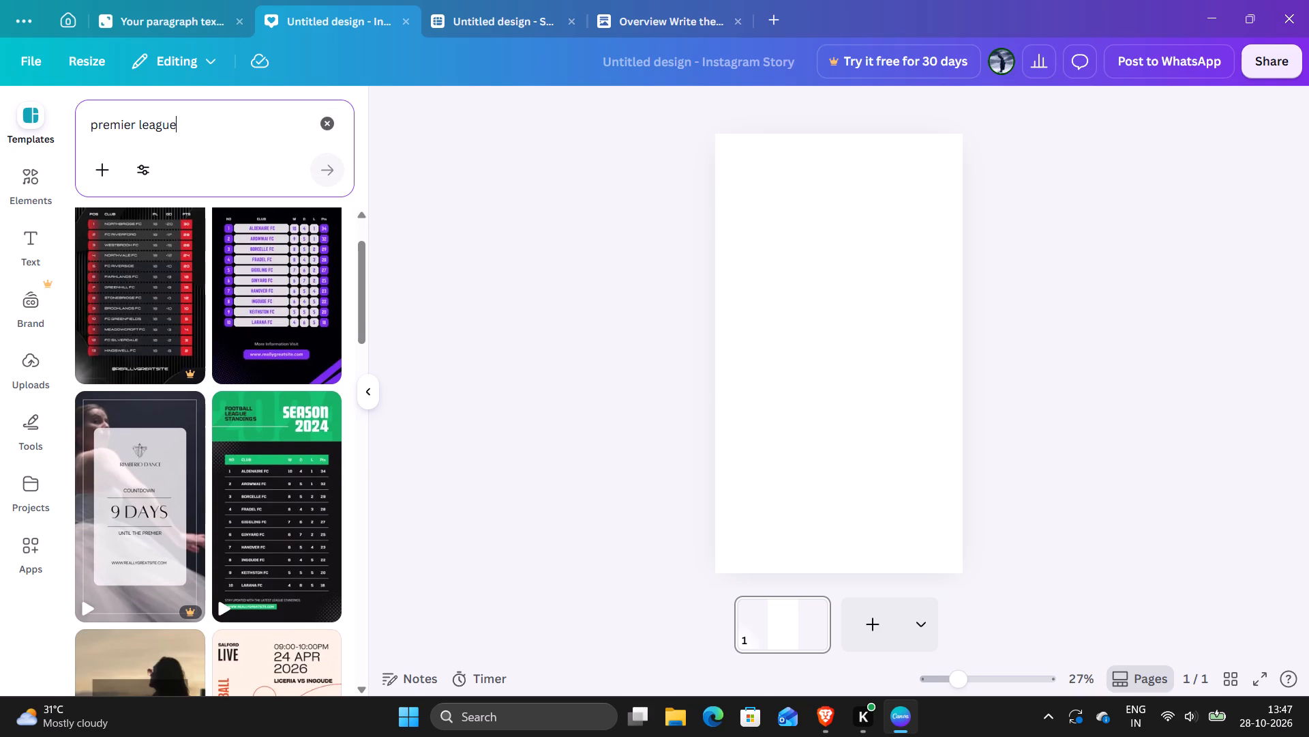
Refine the template search to "premier league man" and run it.
left_click(191, 124)
key("space")
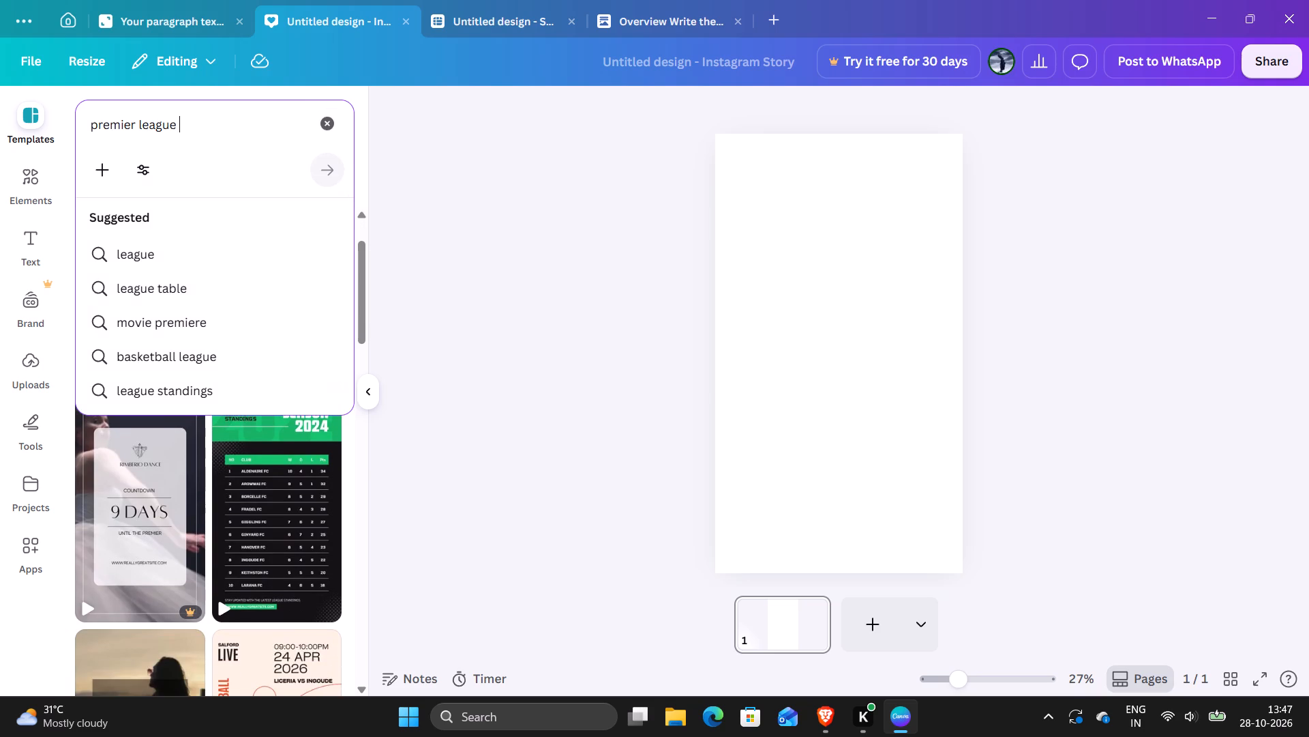
type("ma")
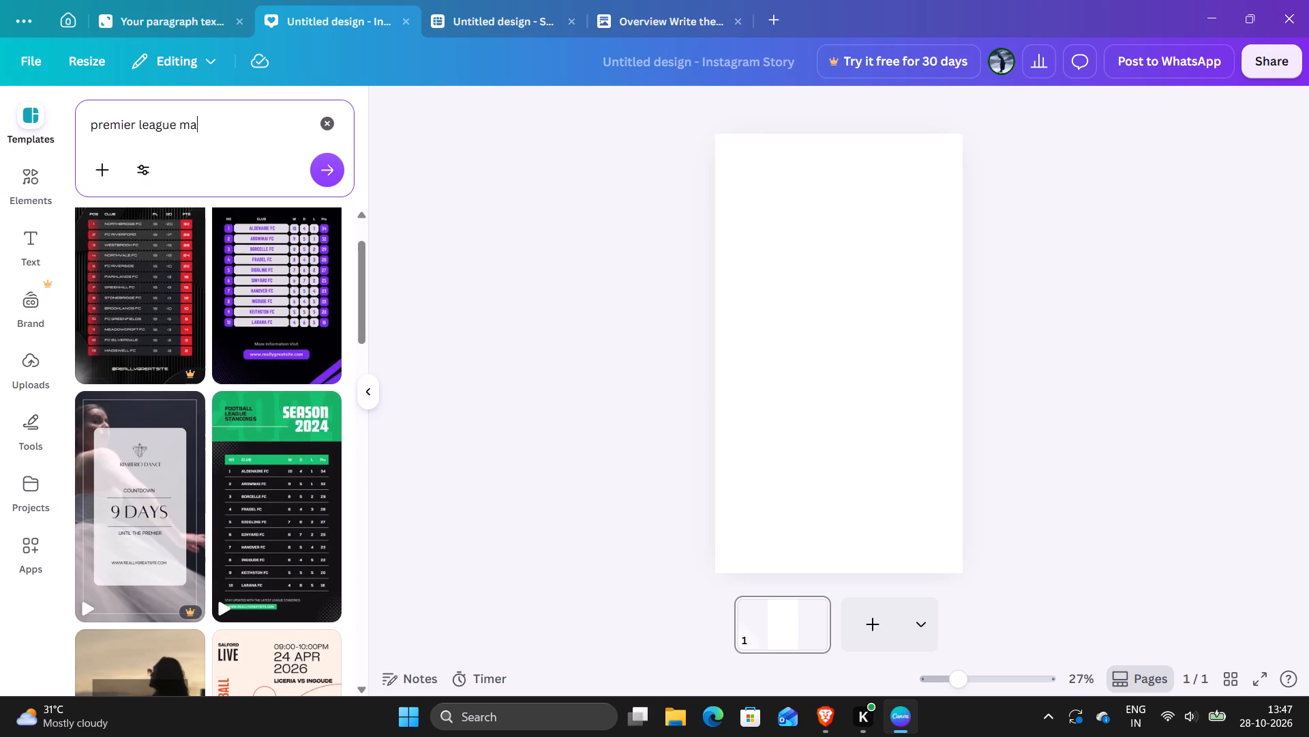
key("n")
key("Return")
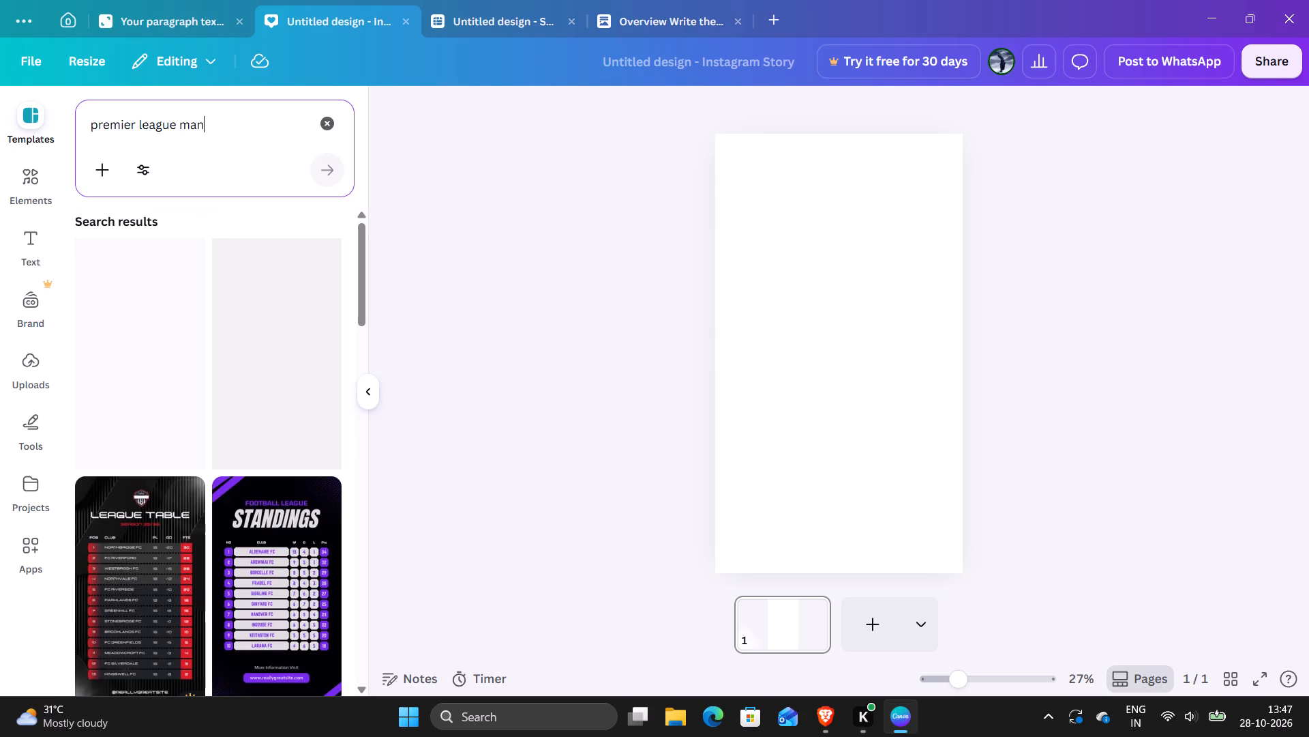
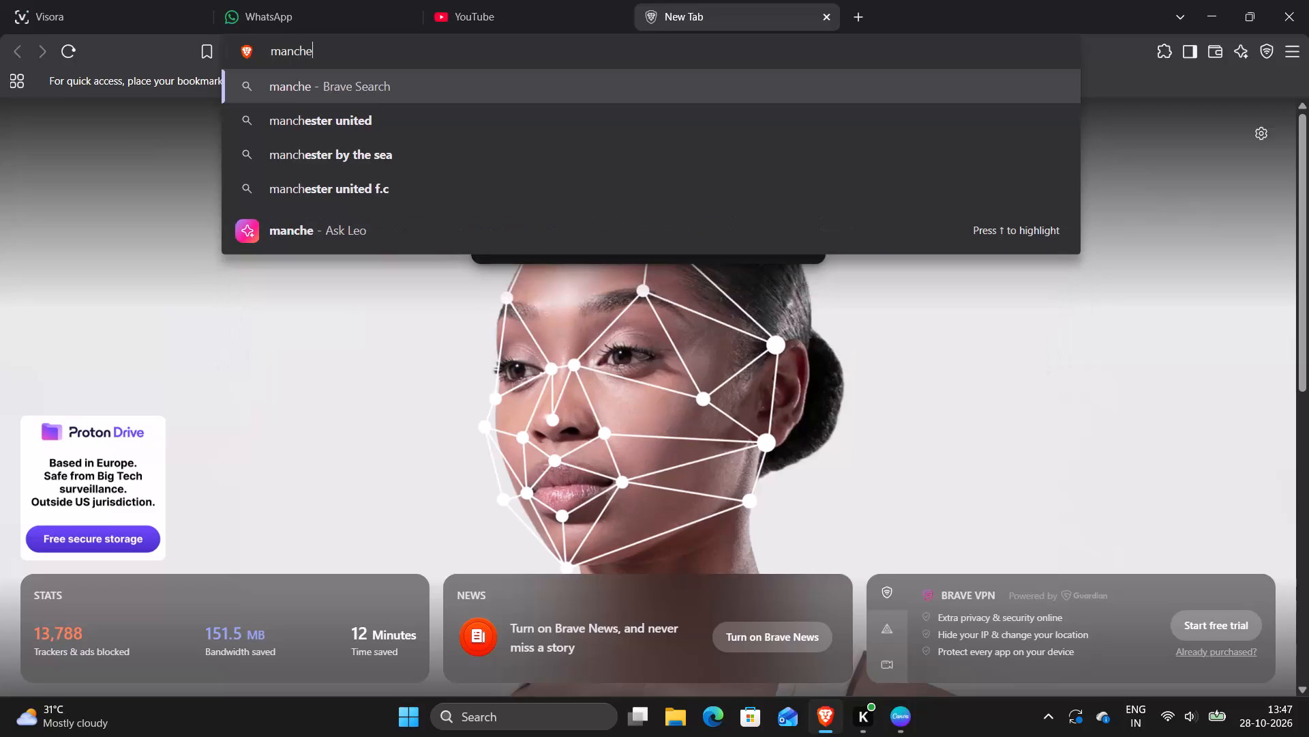
Run a web search for "manchester" in the Brave browser.
key("Return")
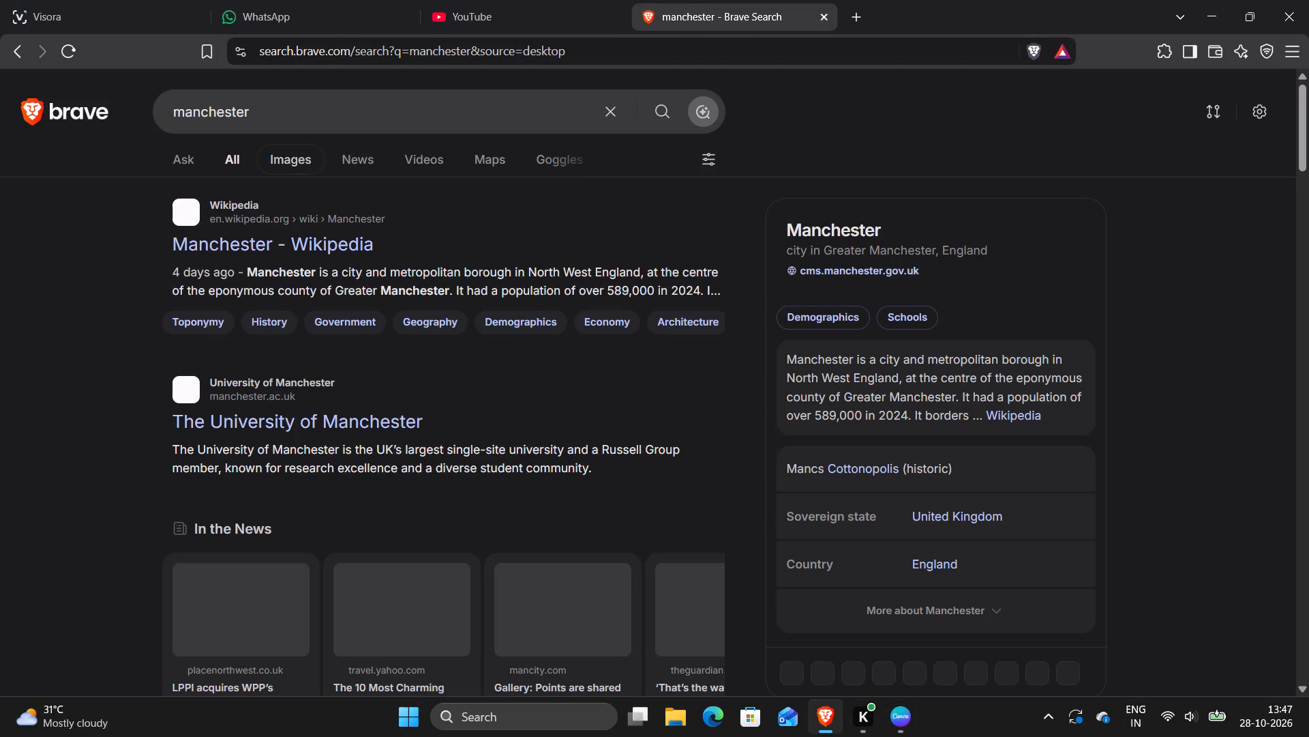
Extend the web search to "manchester ubited" and run it.
left_click(305, 121)
key("space")
key("u")
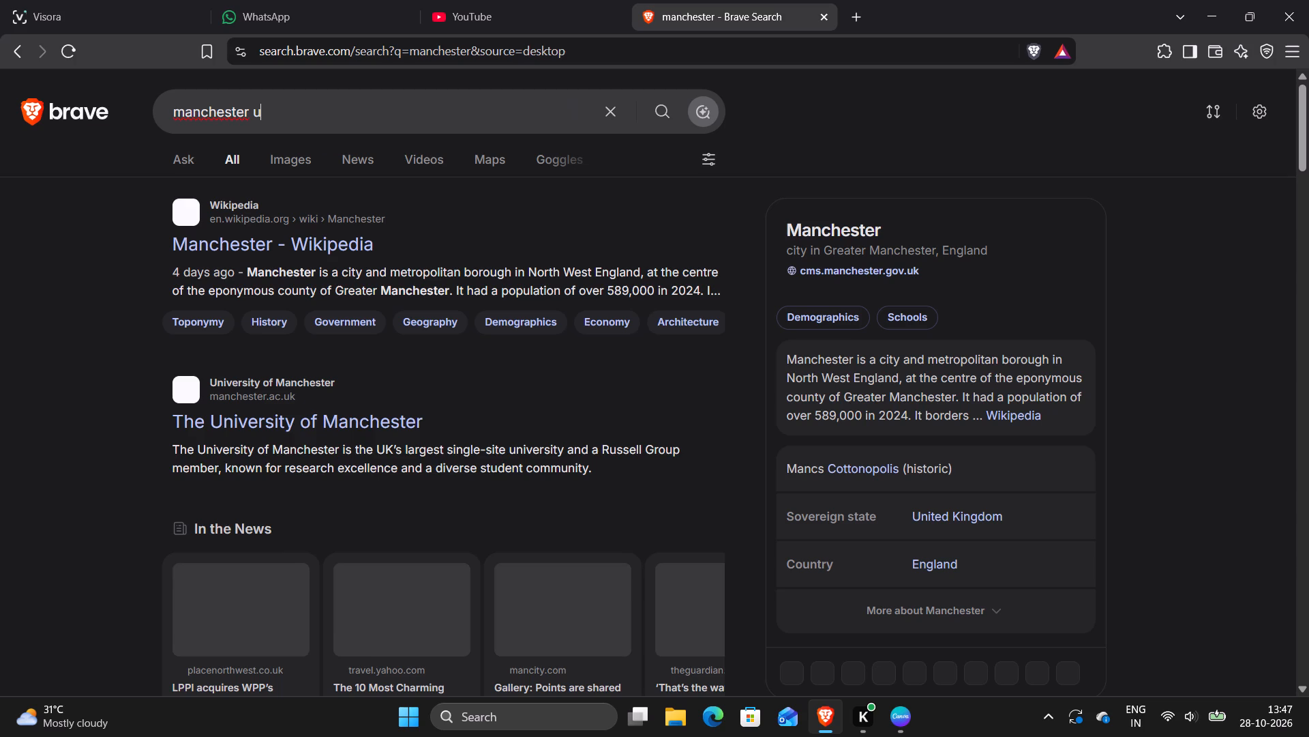
key("b")
key("i")
type("ted")
key("Return")
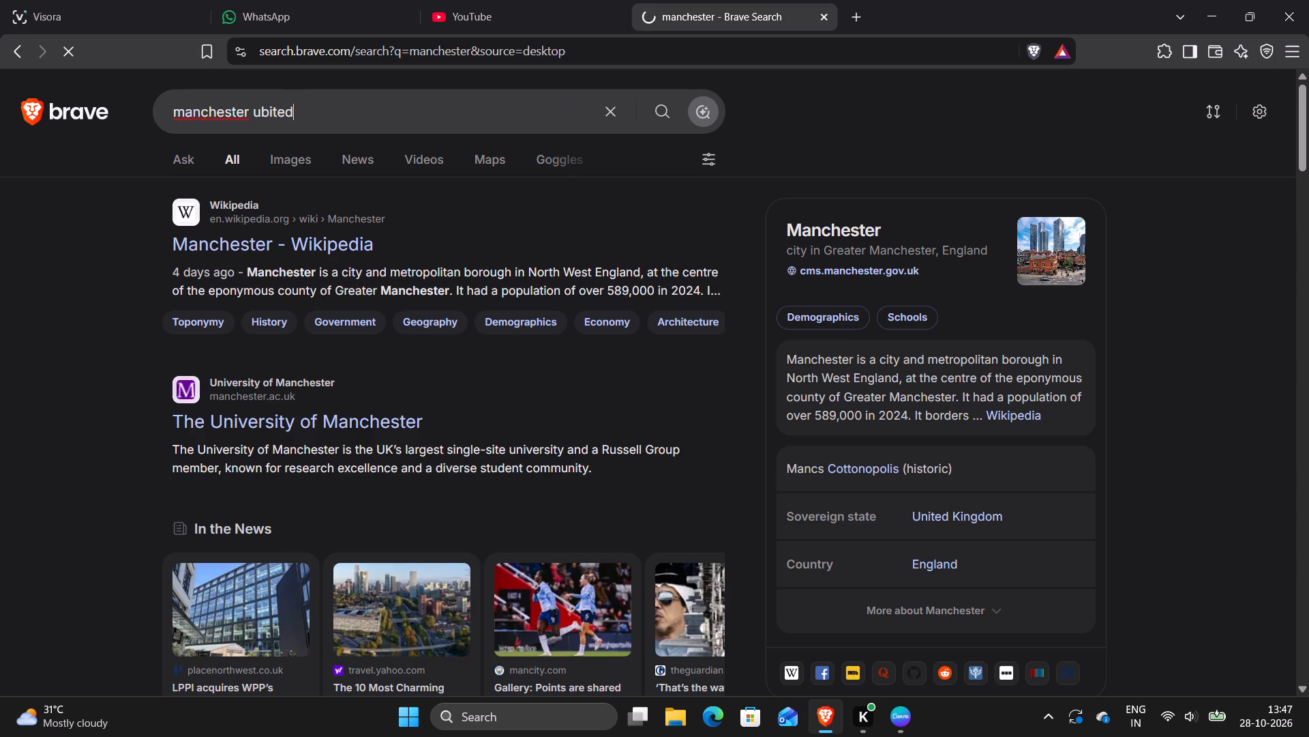
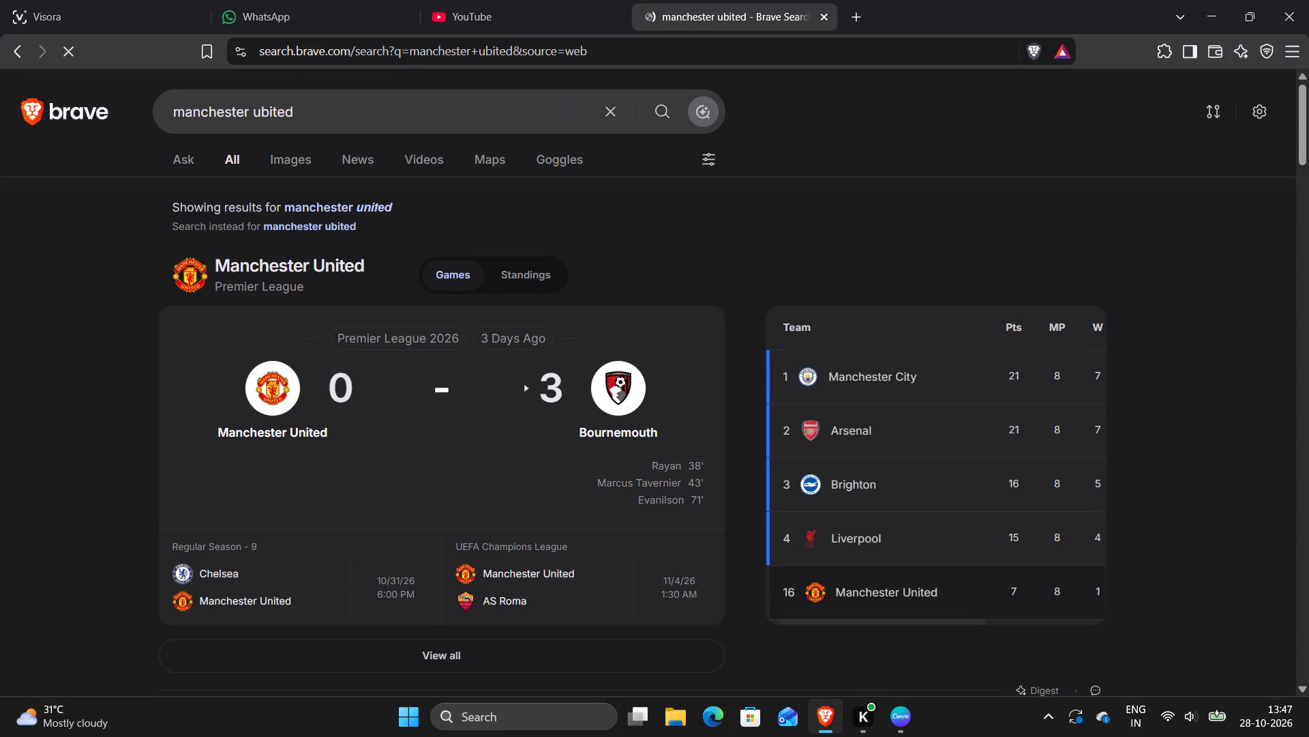
Copy the club name "Manchester United" from the web results, switch to Canva, and search the templates for it, browsing the results.
left_click_drag(213, 259, 367, 263)
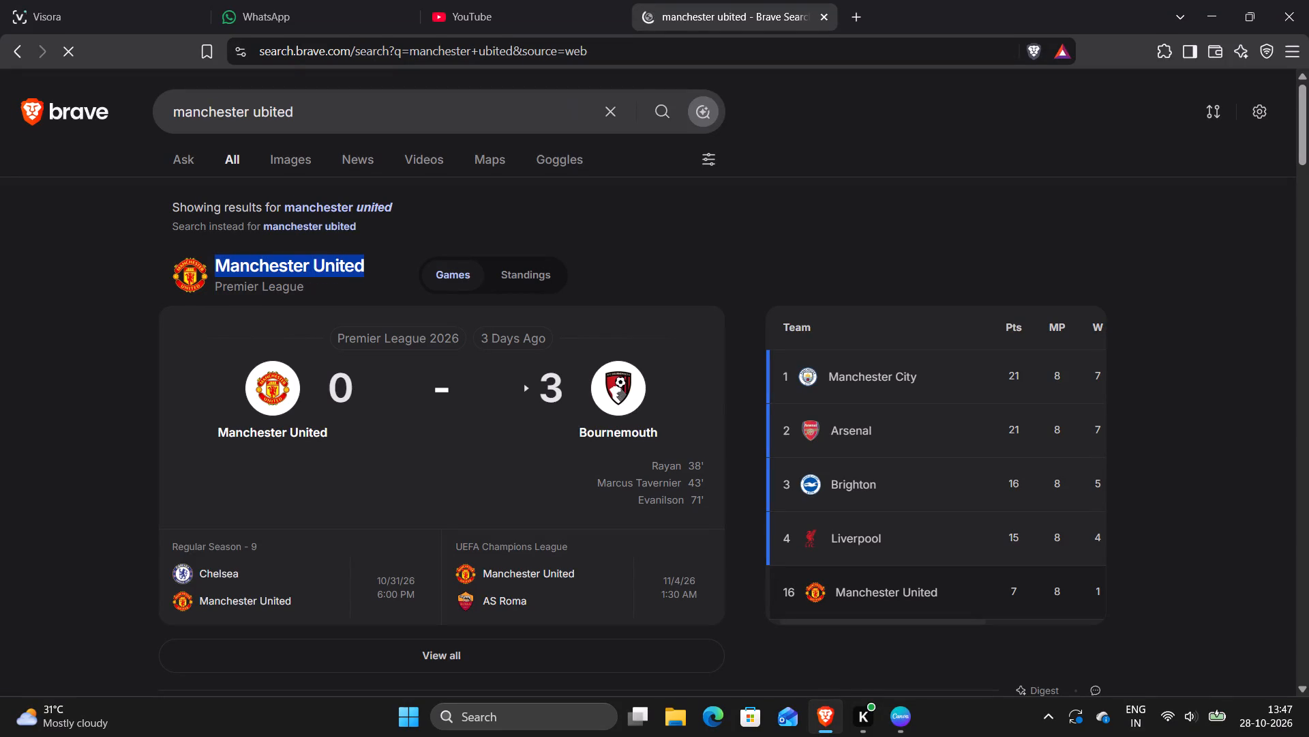
key("ctrl+c")
key("alt+Tab")
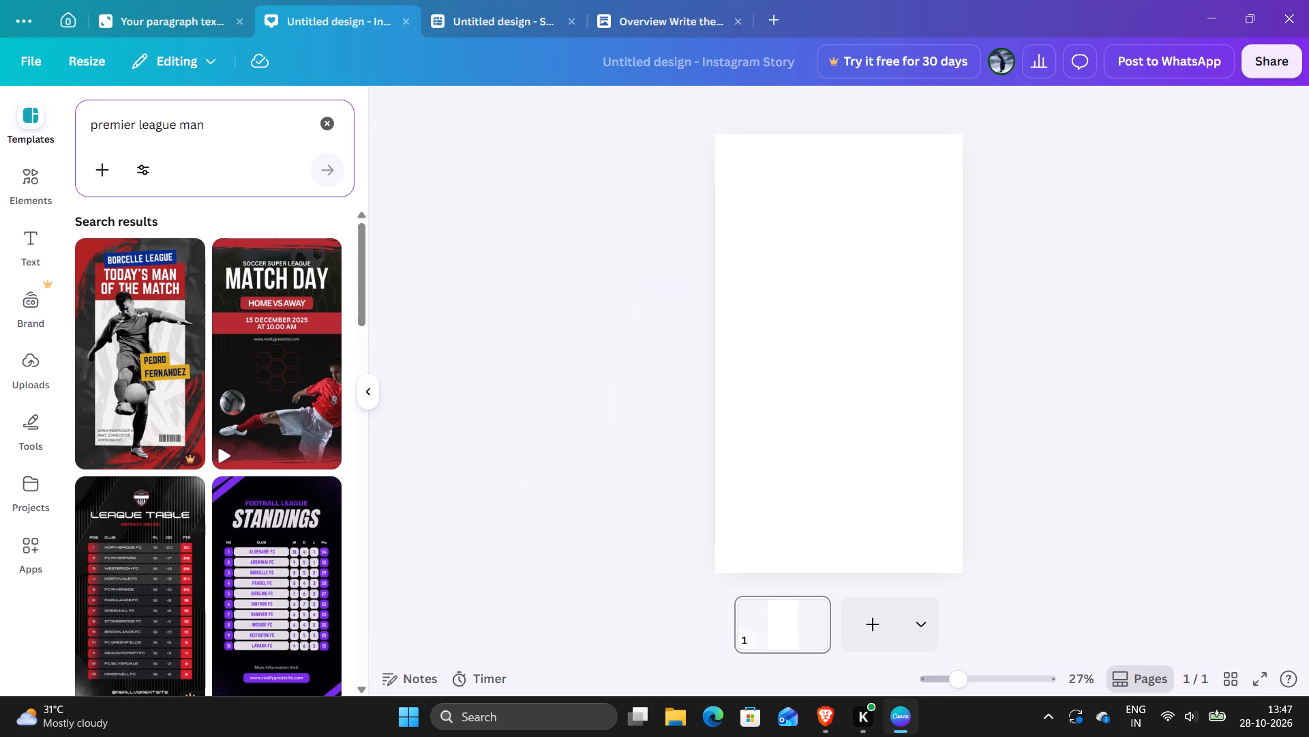
left_click(317, 122)
key("ctrl+v")
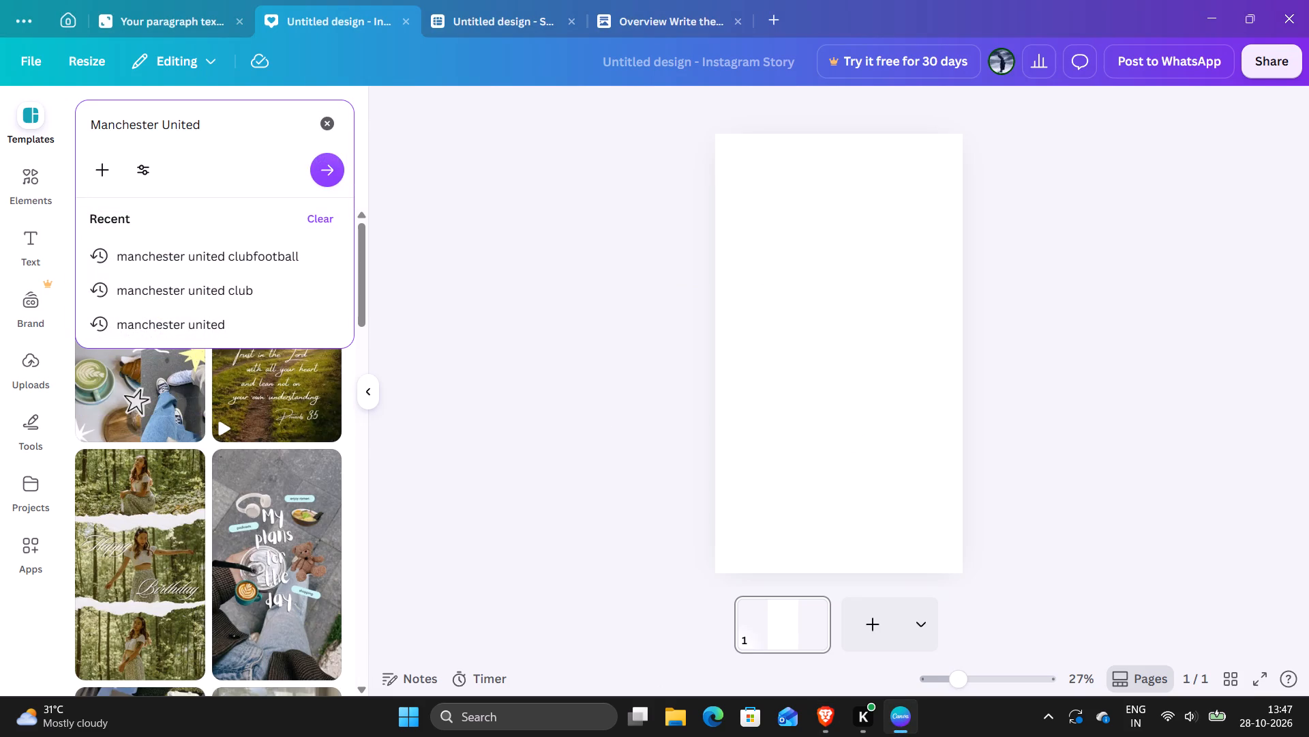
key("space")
left_click(330, 166)
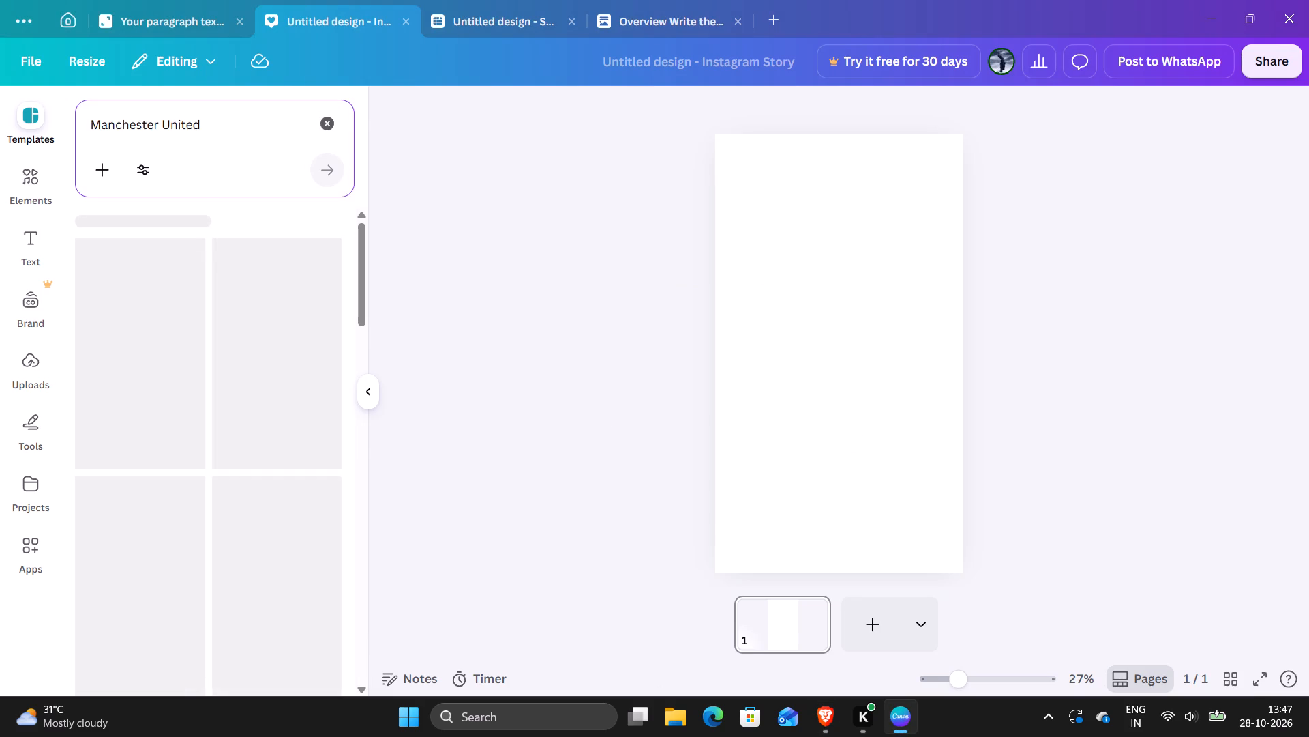
scroll(243, 225, "down", 3)
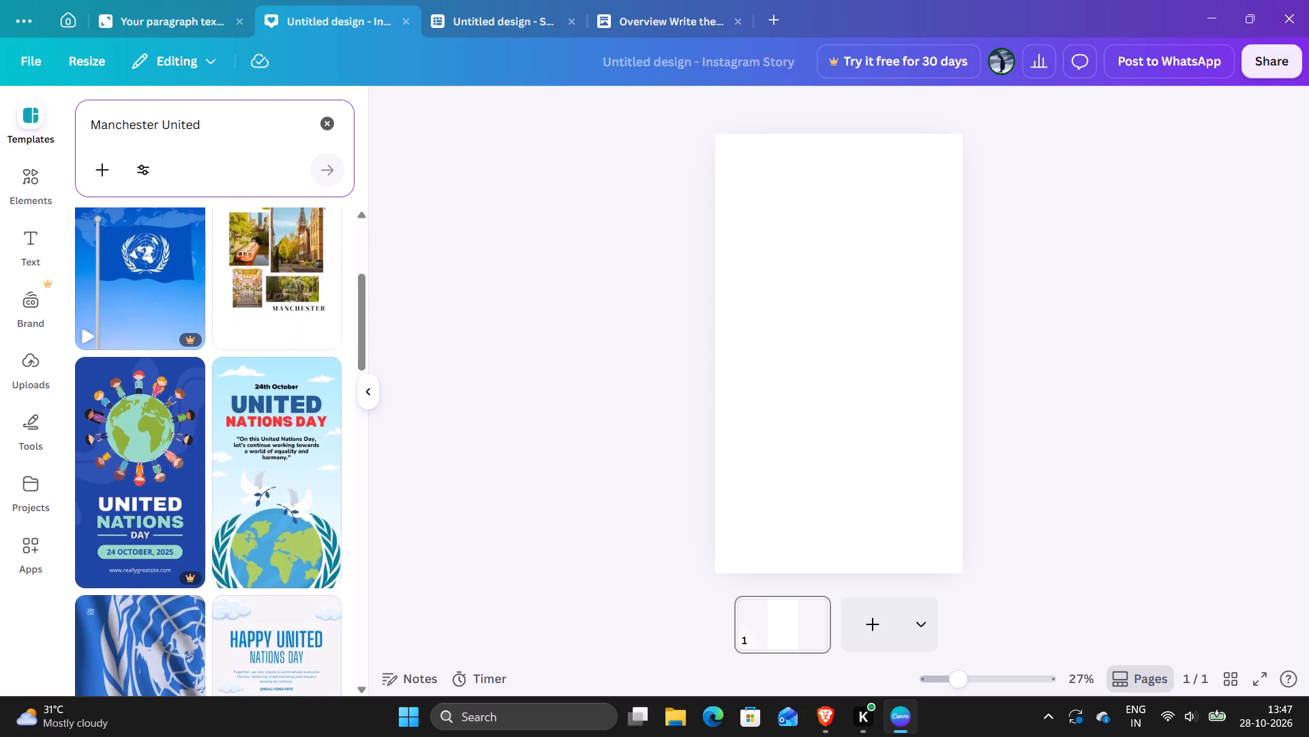
scroll(243, 225, "up", 9)
Replace the template search with "real madrid" and run it.
left_click(317, 125)
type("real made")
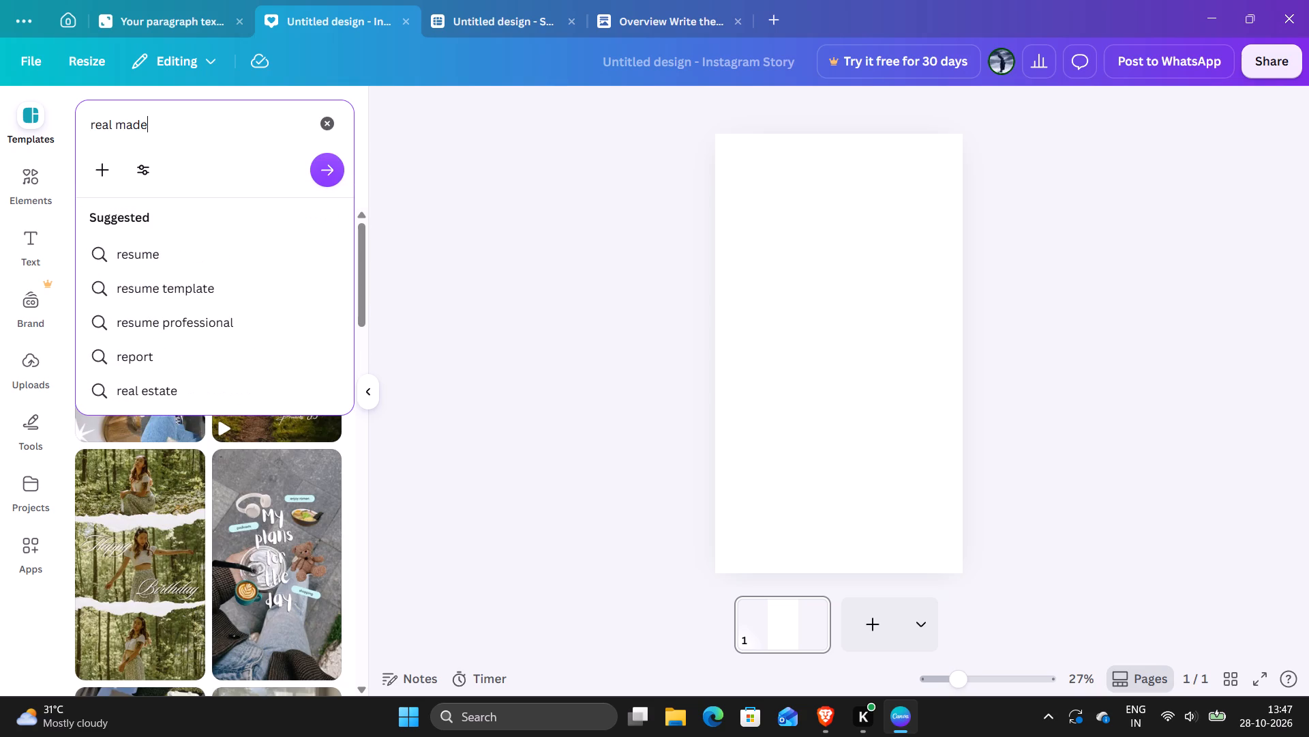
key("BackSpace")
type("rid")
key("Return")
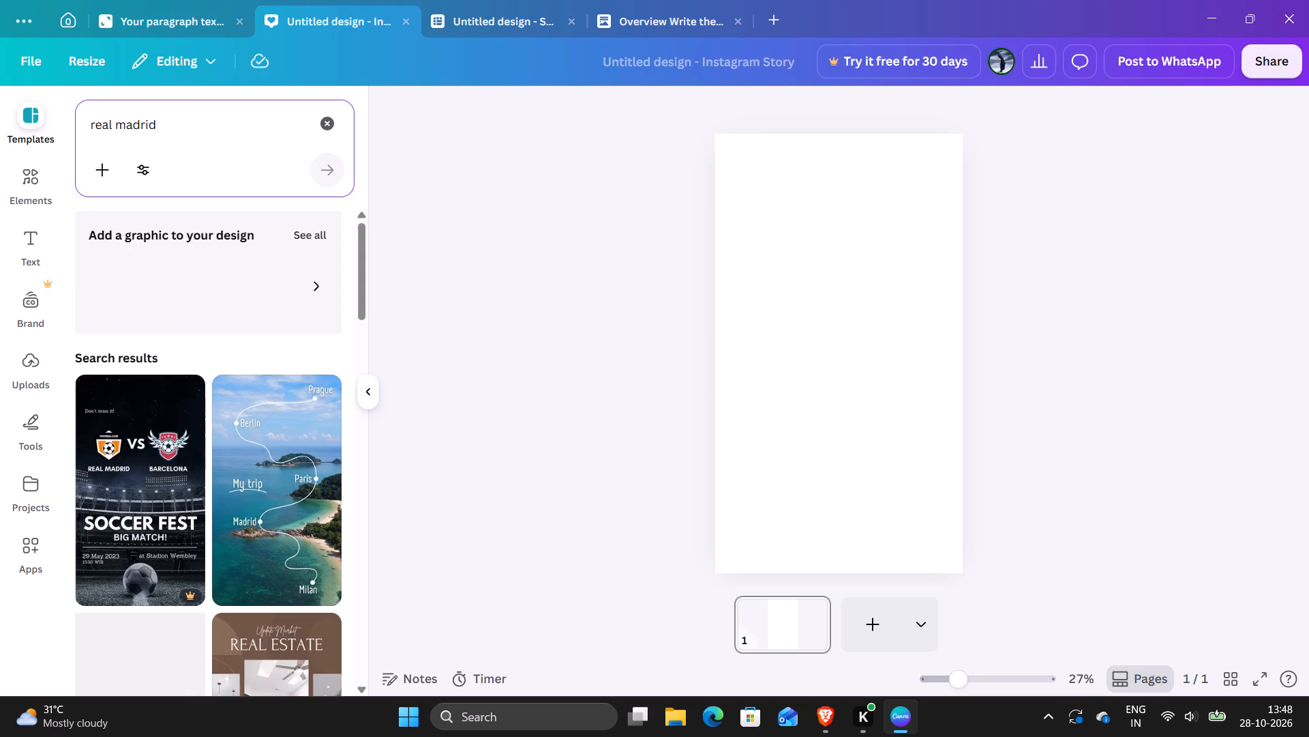
Extend the template search to "real madridcfootball club" and run it.
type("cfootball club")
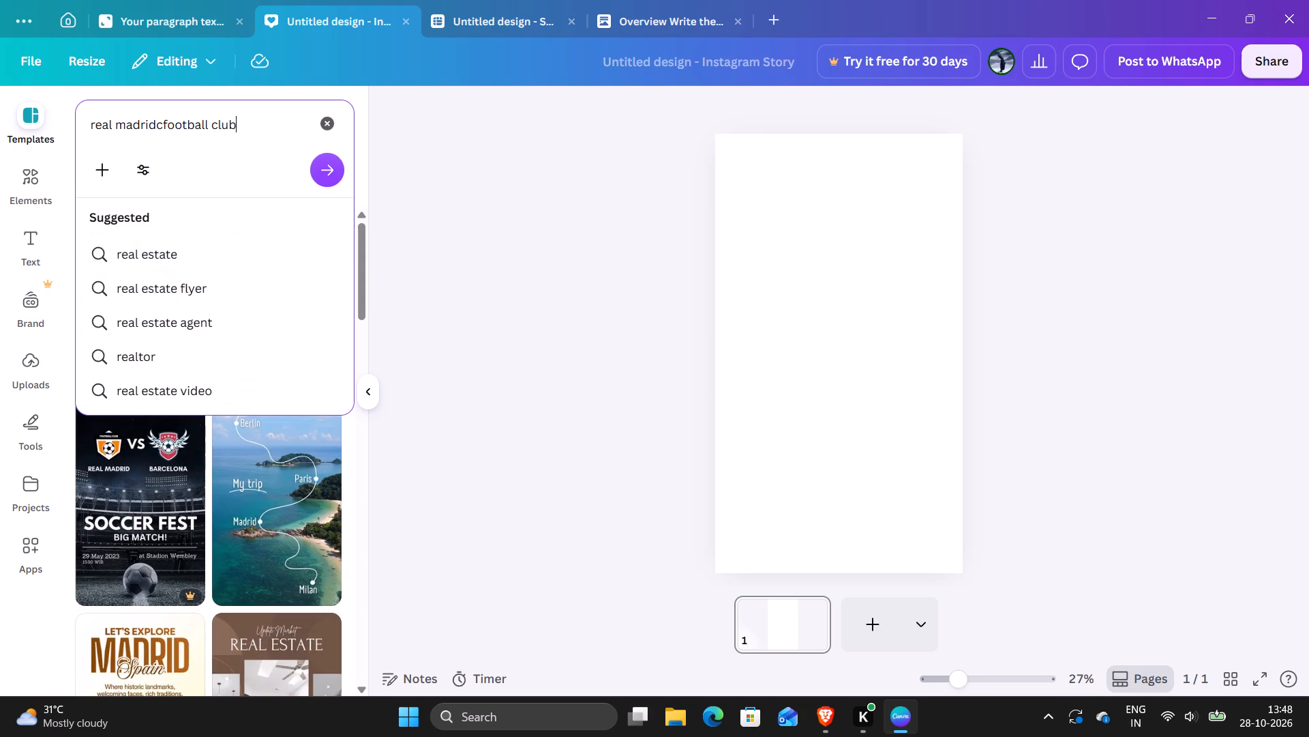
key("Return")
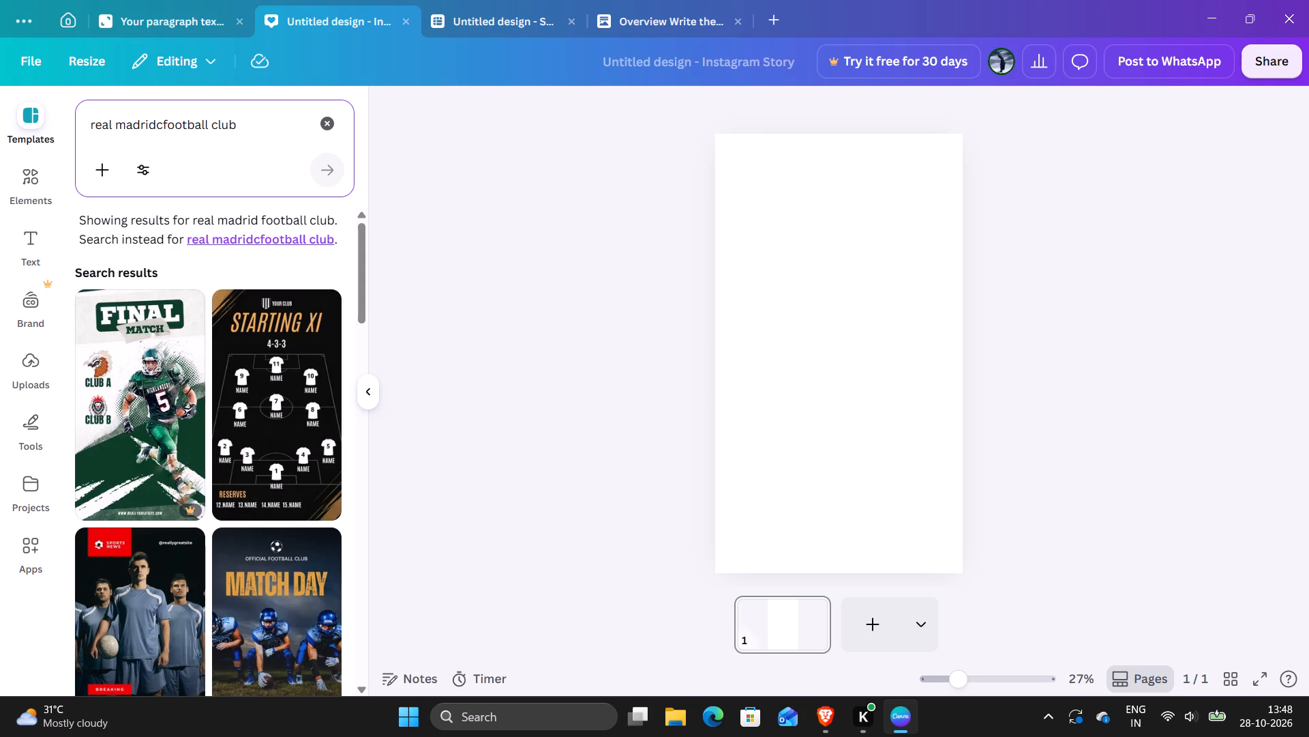
Look through the Instagram Story templates found for "real madridcfootball club".
scroll(214, 328, "down", 2)
scroll(213, 328, "up", 1)
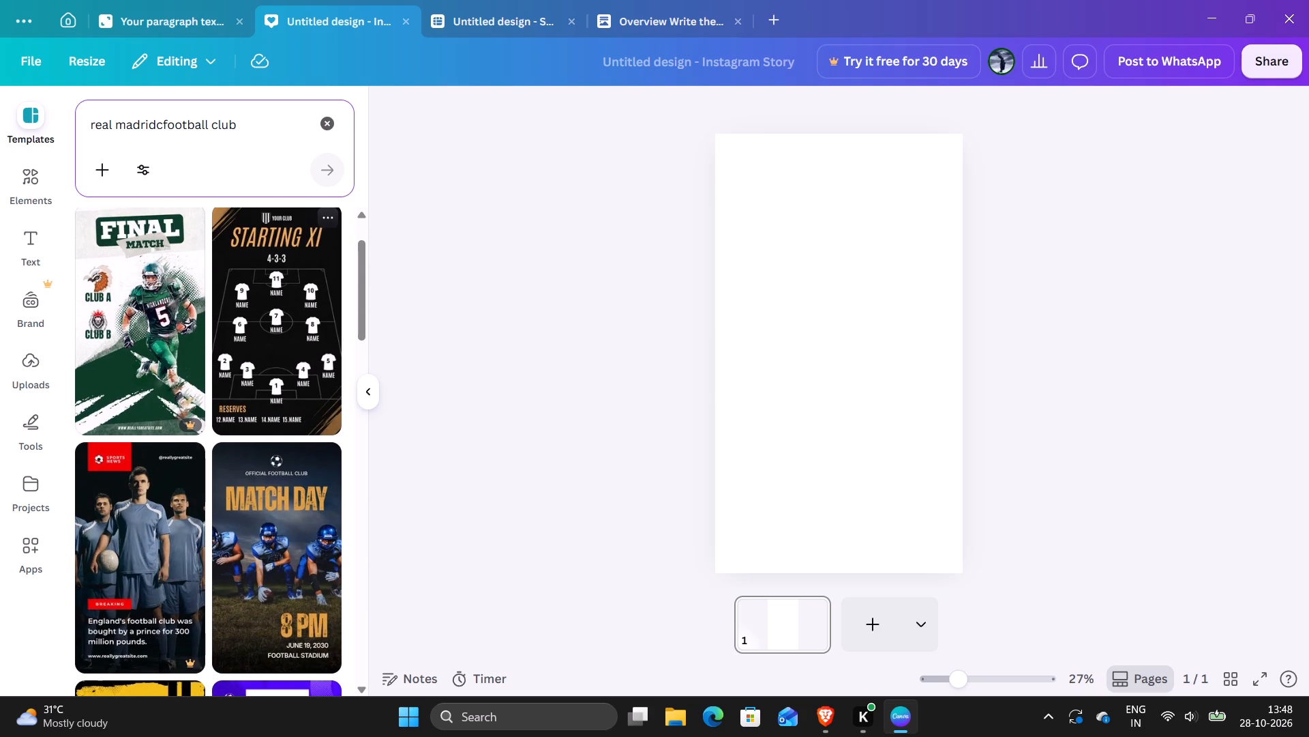
scroll(212, 326, "down", 6)
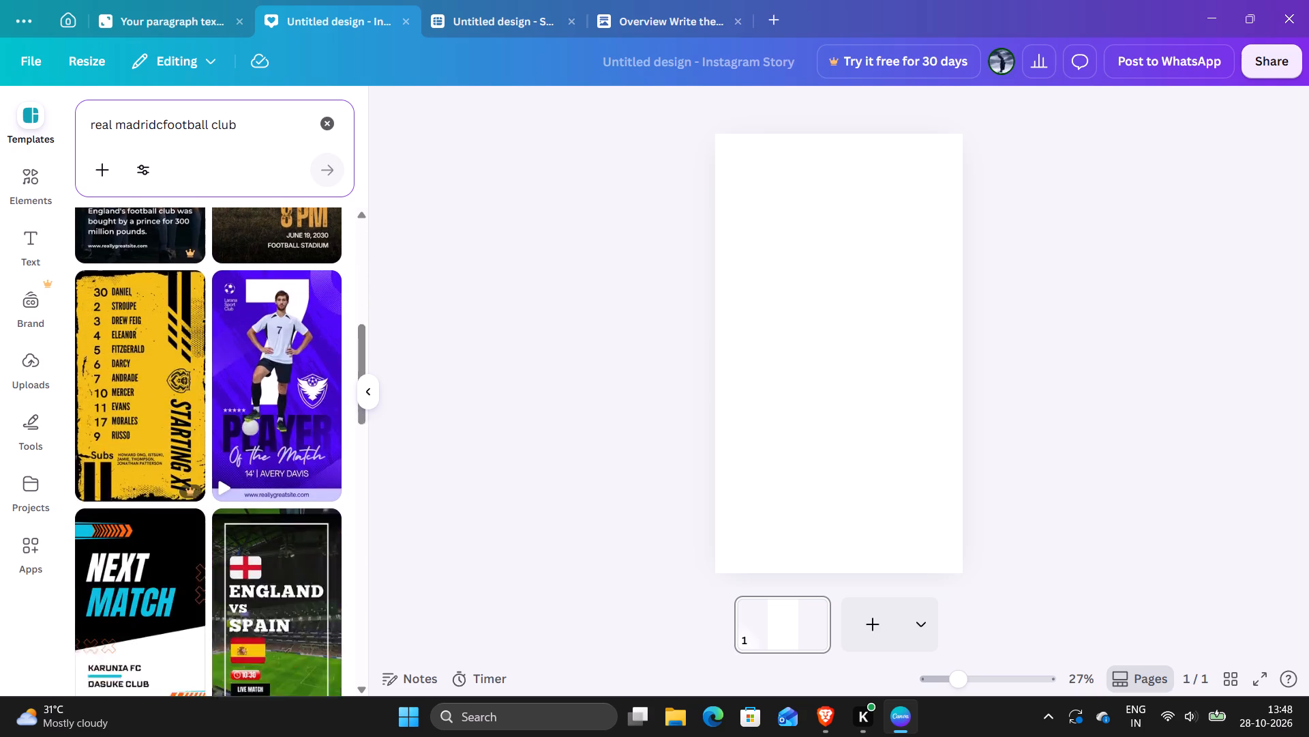
scroll(211, 325, "down", 4)
scroll(211, 325, "up", 2)
scroll(211, 325, "down", 12)
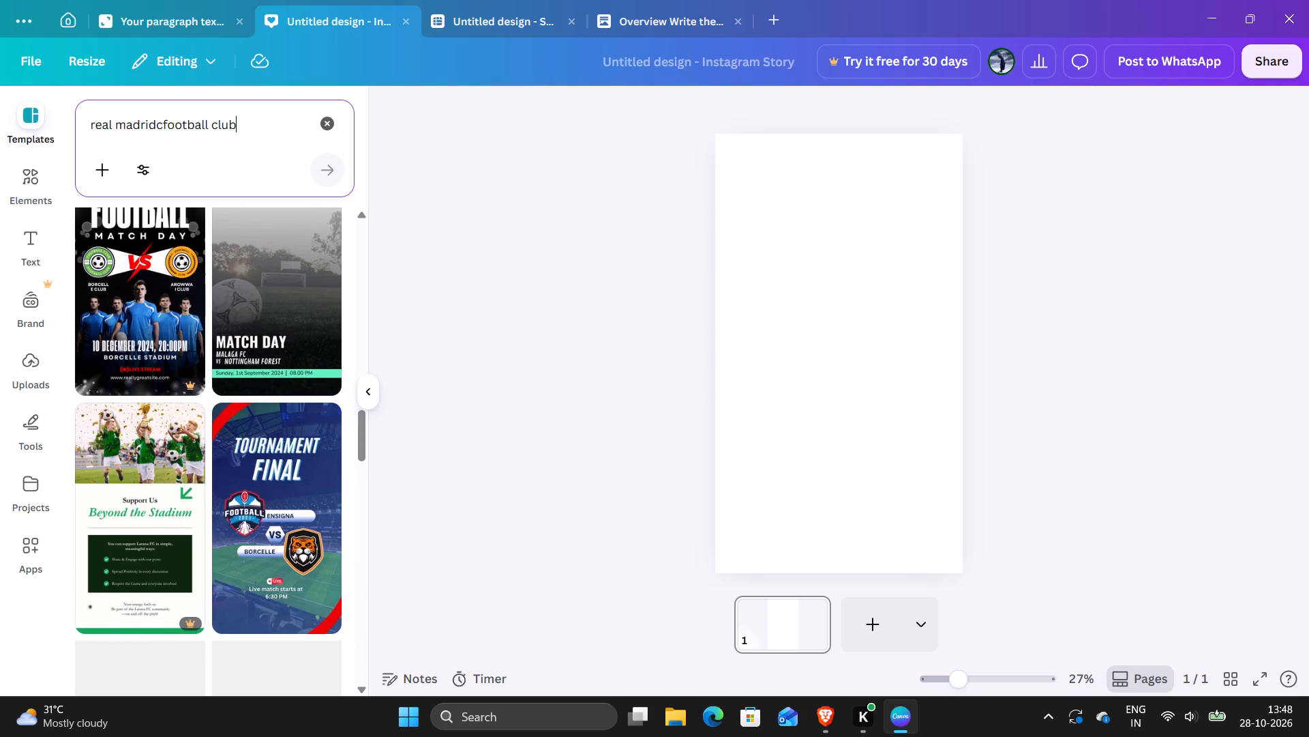
scroll(212, 325, "down", 6)
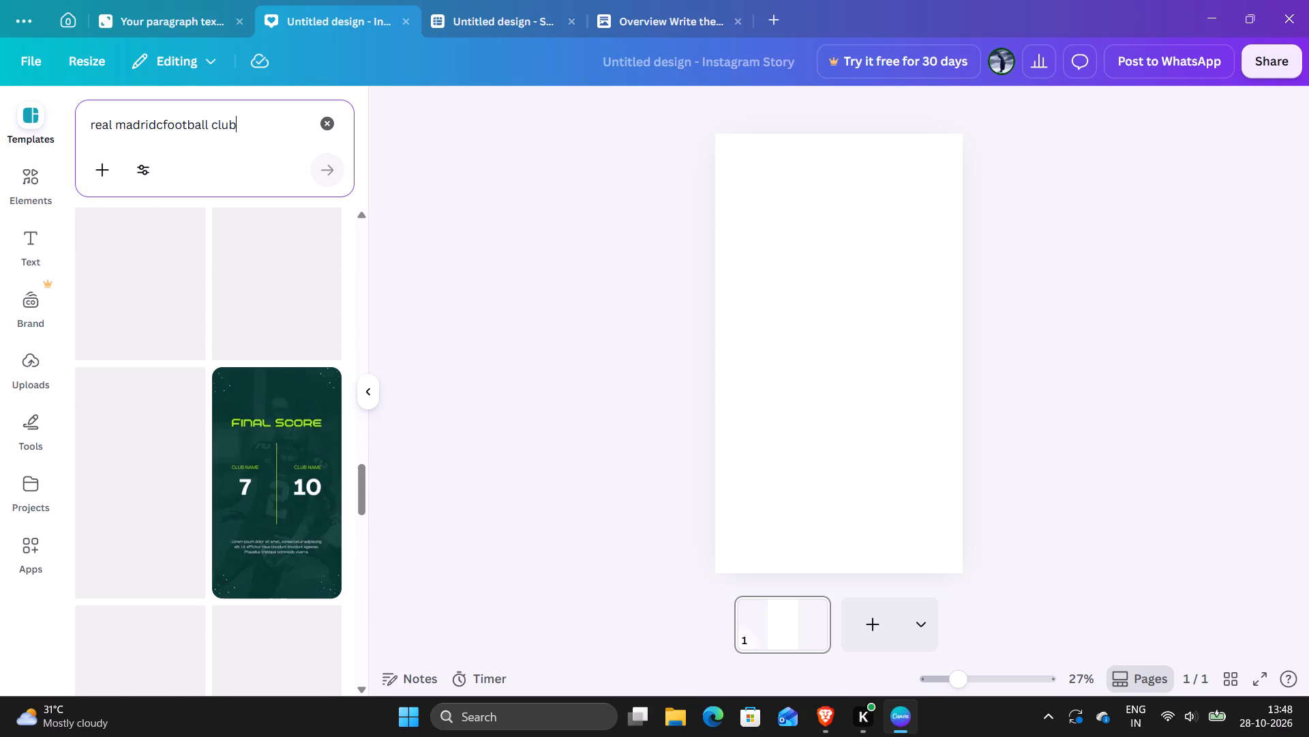
Look further through the Instagram Story templates found for "real madridcfootball club" for a suitable football design.
scroll(212, 325, "down", 9)
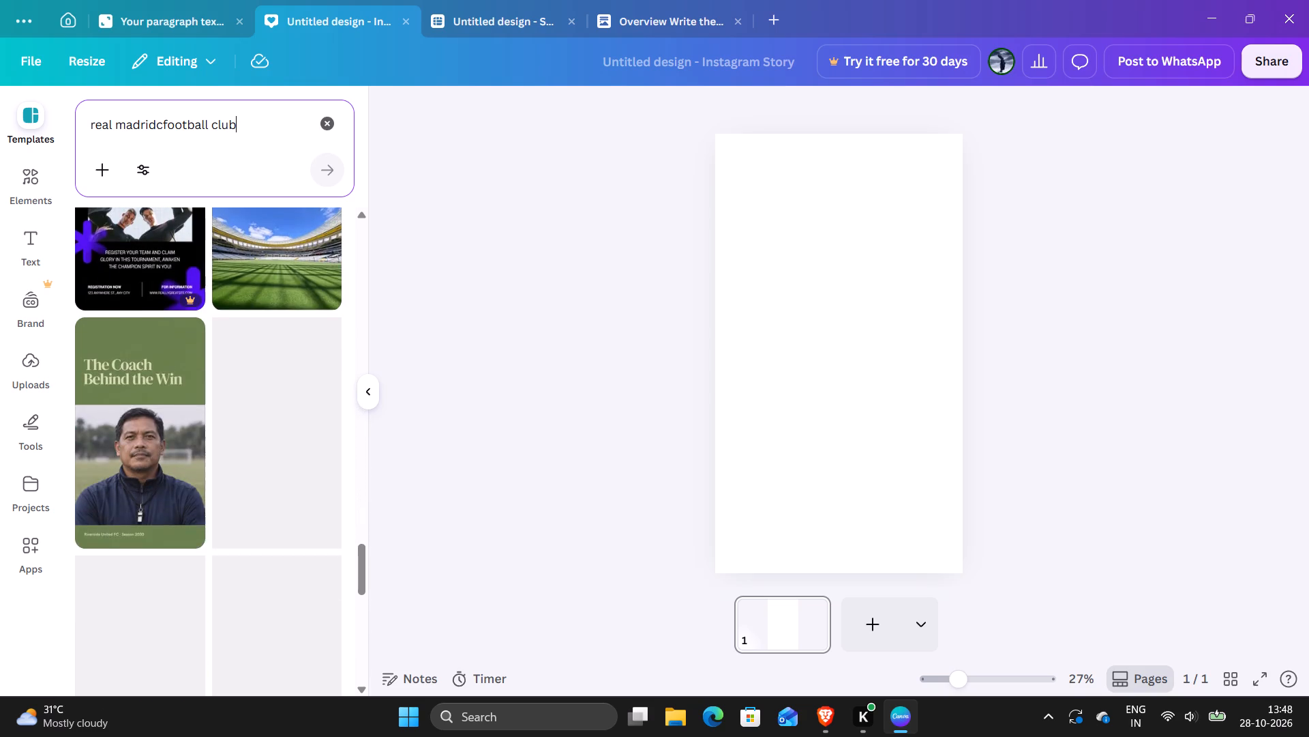
scroll(212, 325, "down", 9)
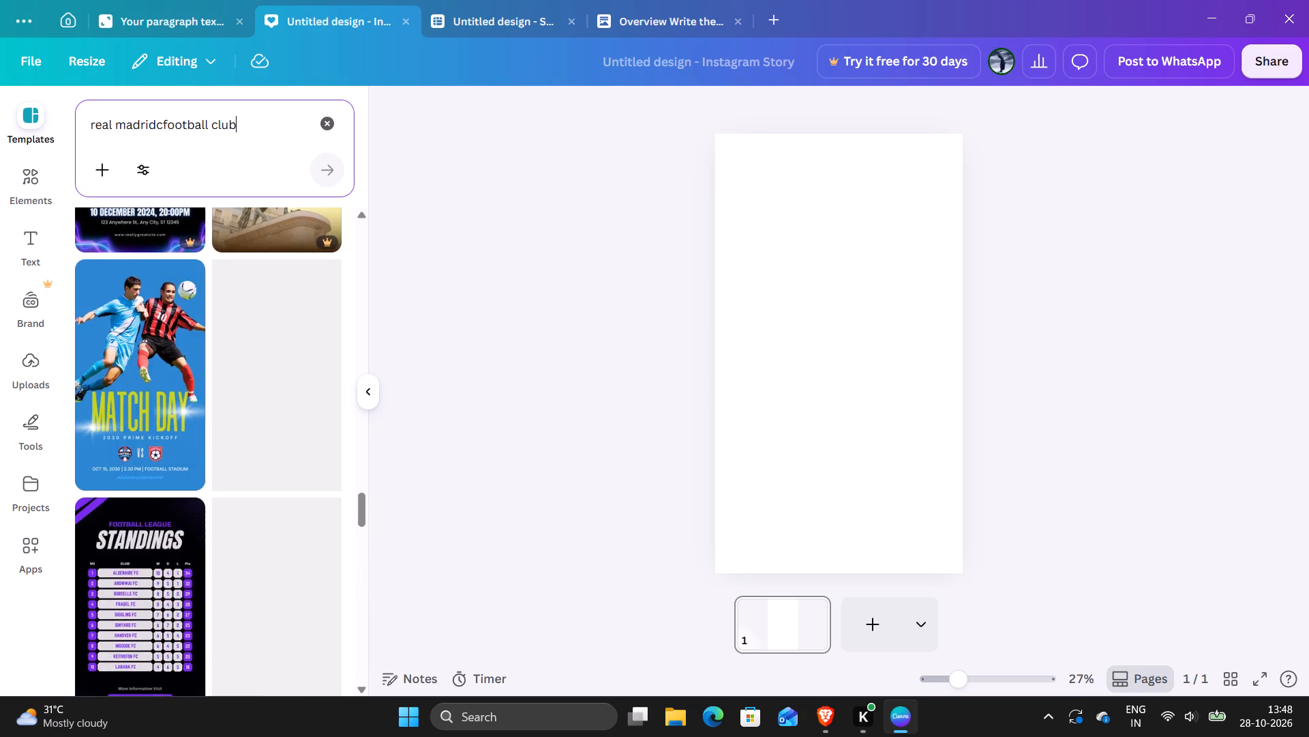
scroll(212, 325, "down", 3)
scroll(212, 325, "up", 3)
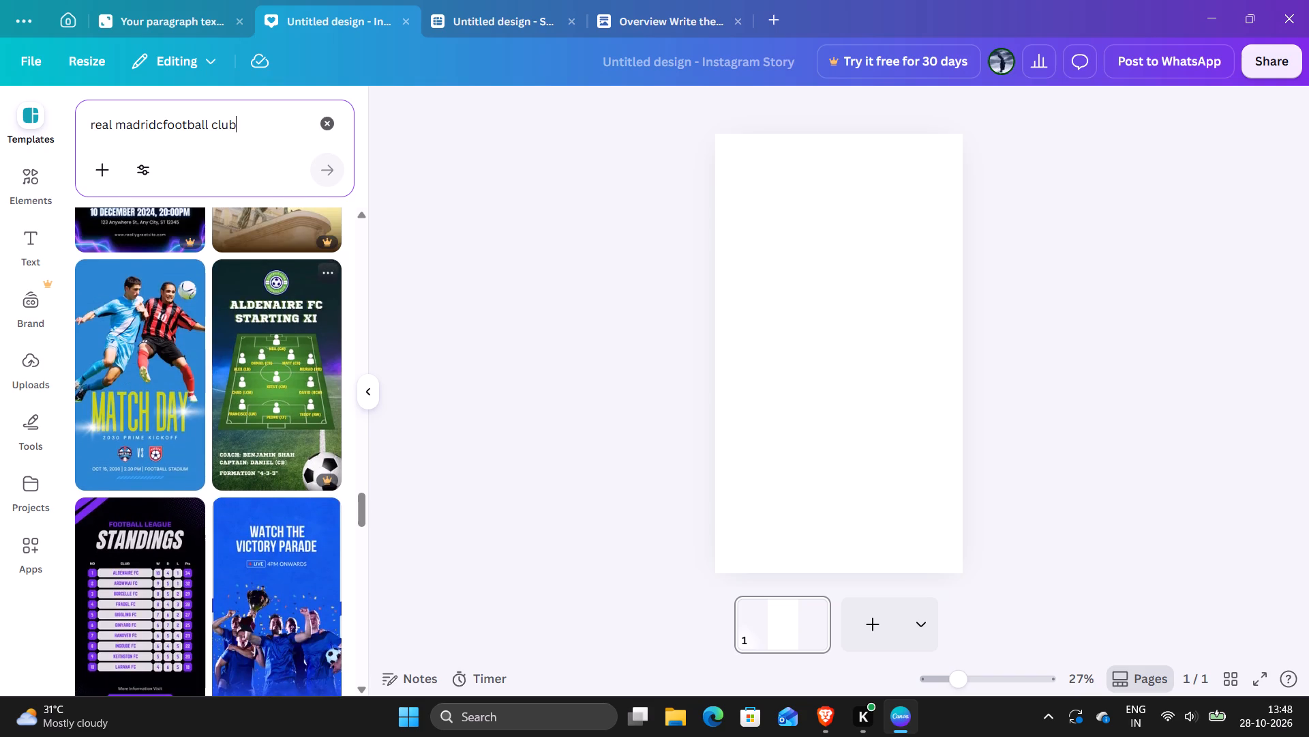
scroll(212, 325, "down", 12)
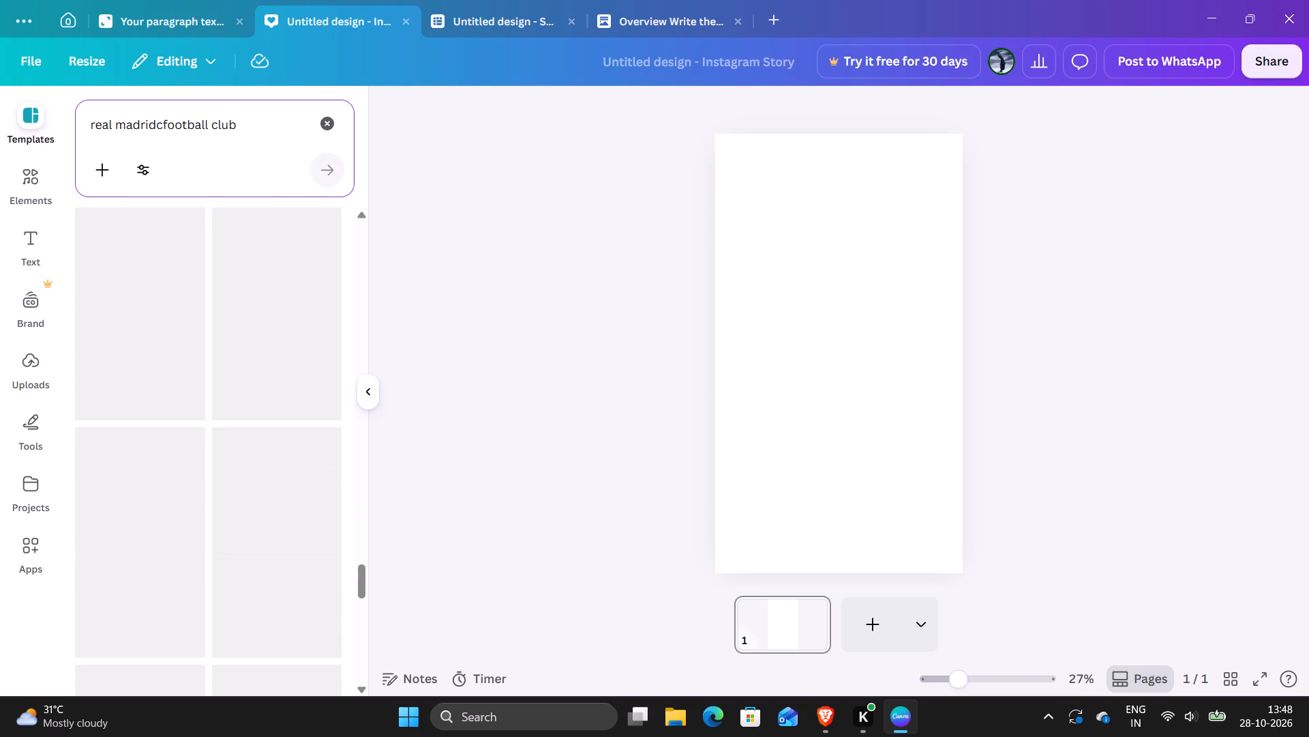
scroll(212, 325, "up", 13)
scroll(212, 325, "up", 13)
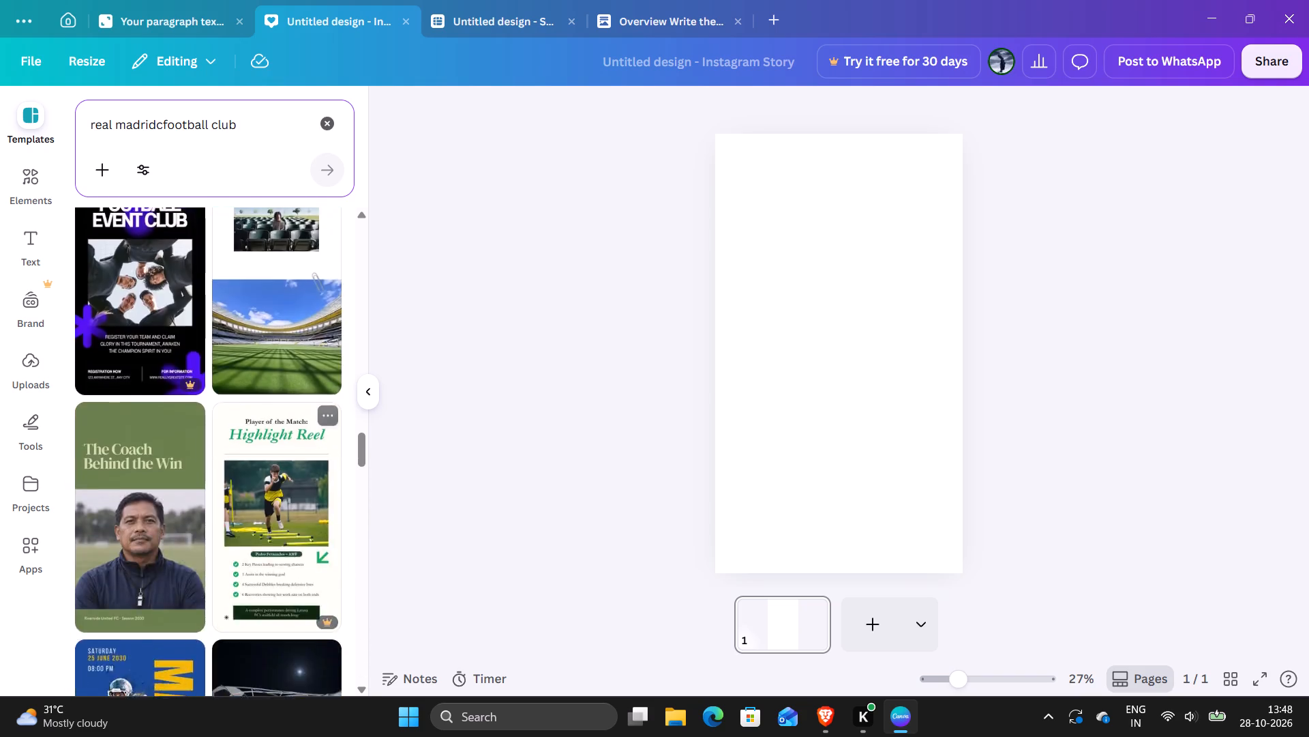
scroll(212, 325, "up", 17)
Search the design elements for "ronaldo".
left_click(49, 185)
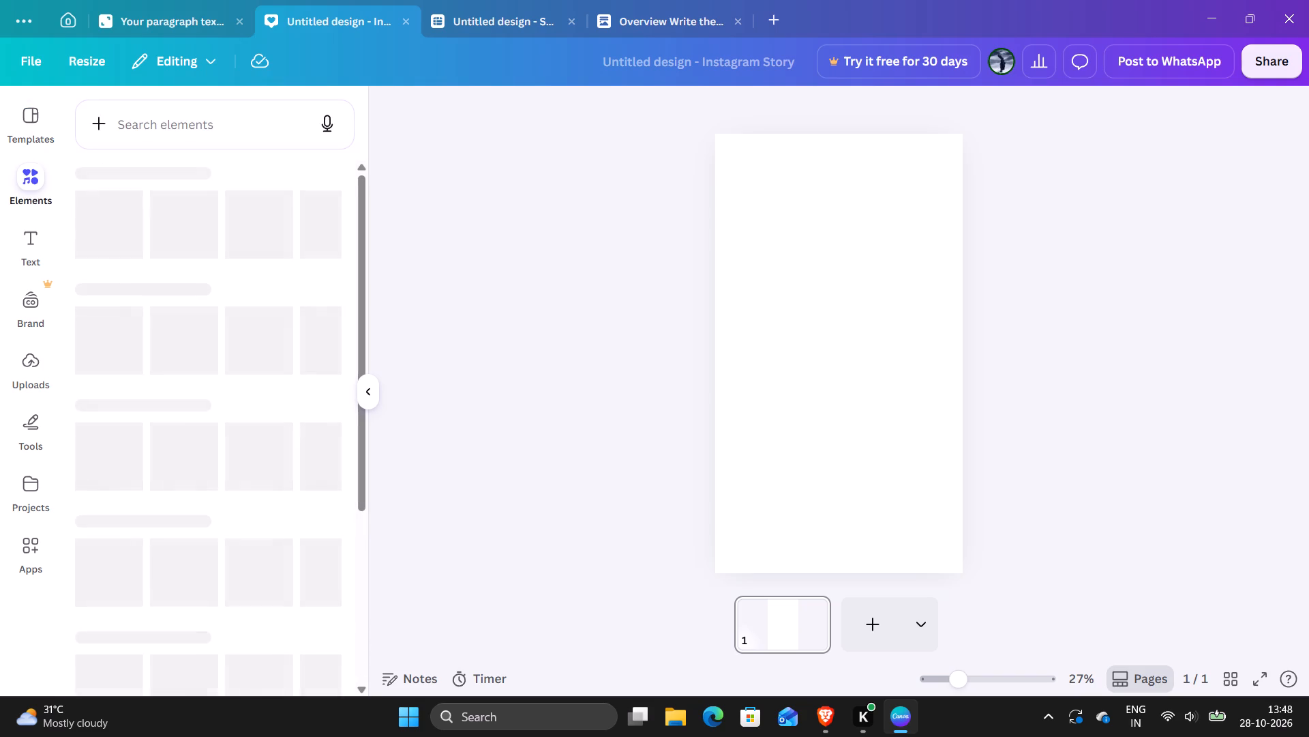
left_click(163, 126)
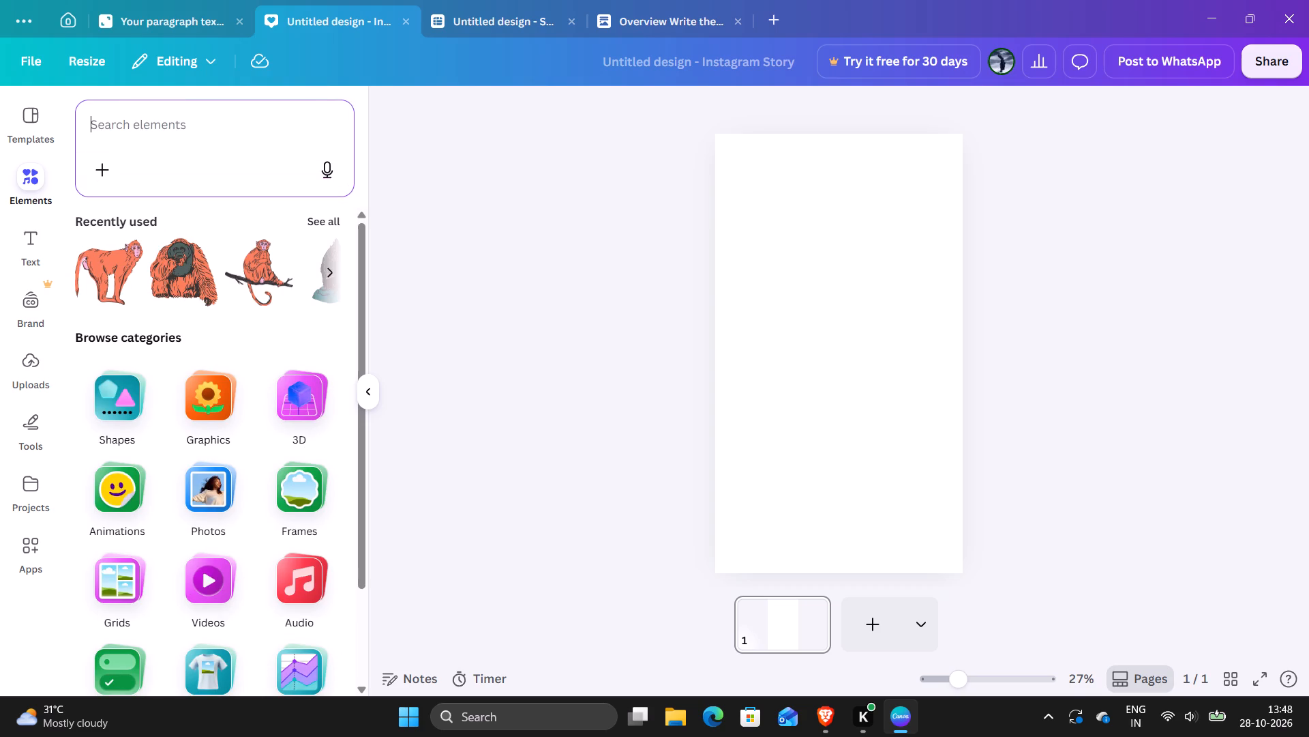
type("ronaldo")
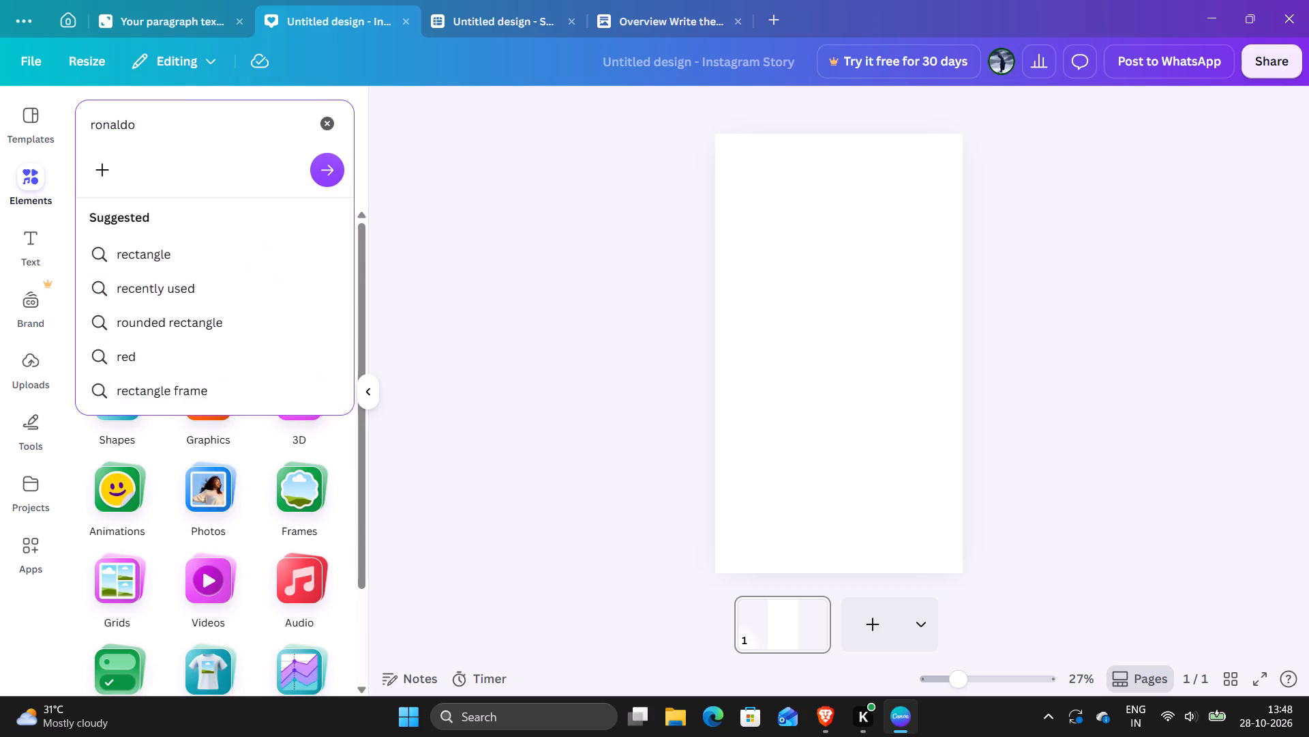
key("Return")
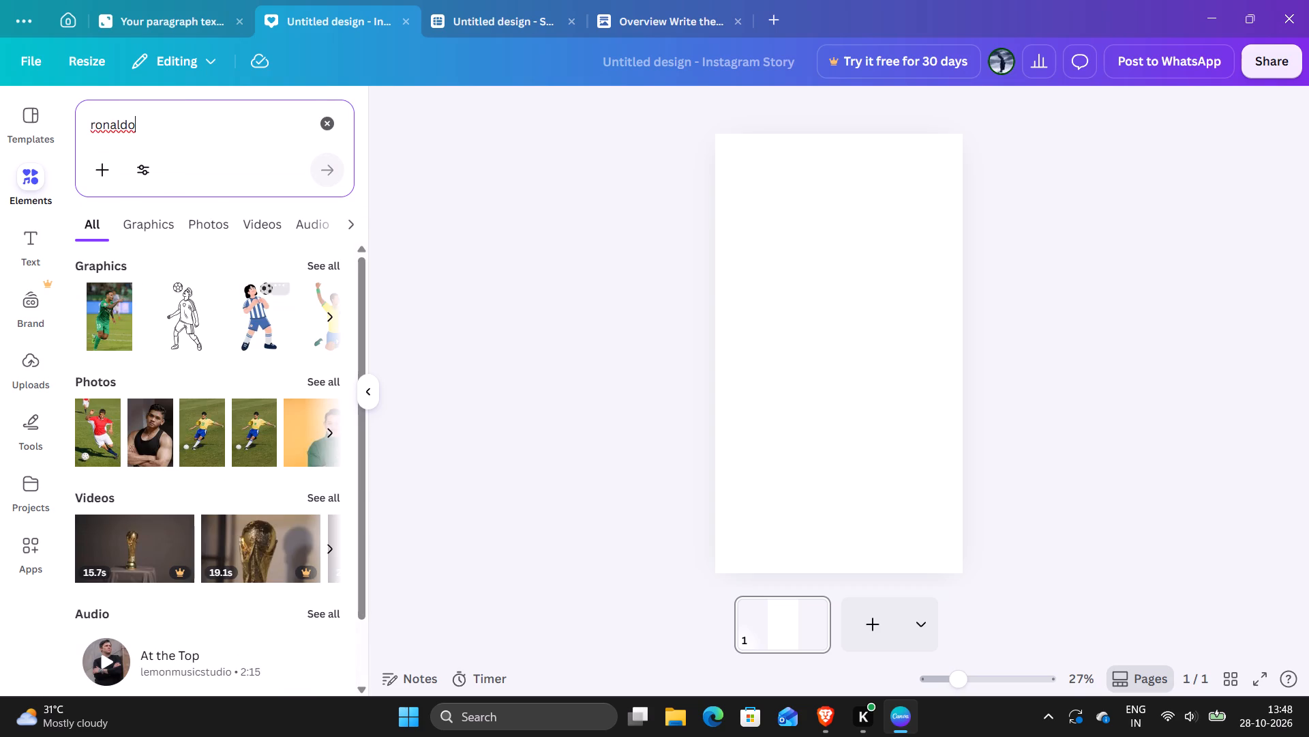
Look through the graphics found for "ronaldo" for a suitable footballer illustration.
left_click(366, 403)
left_click(31, 179)
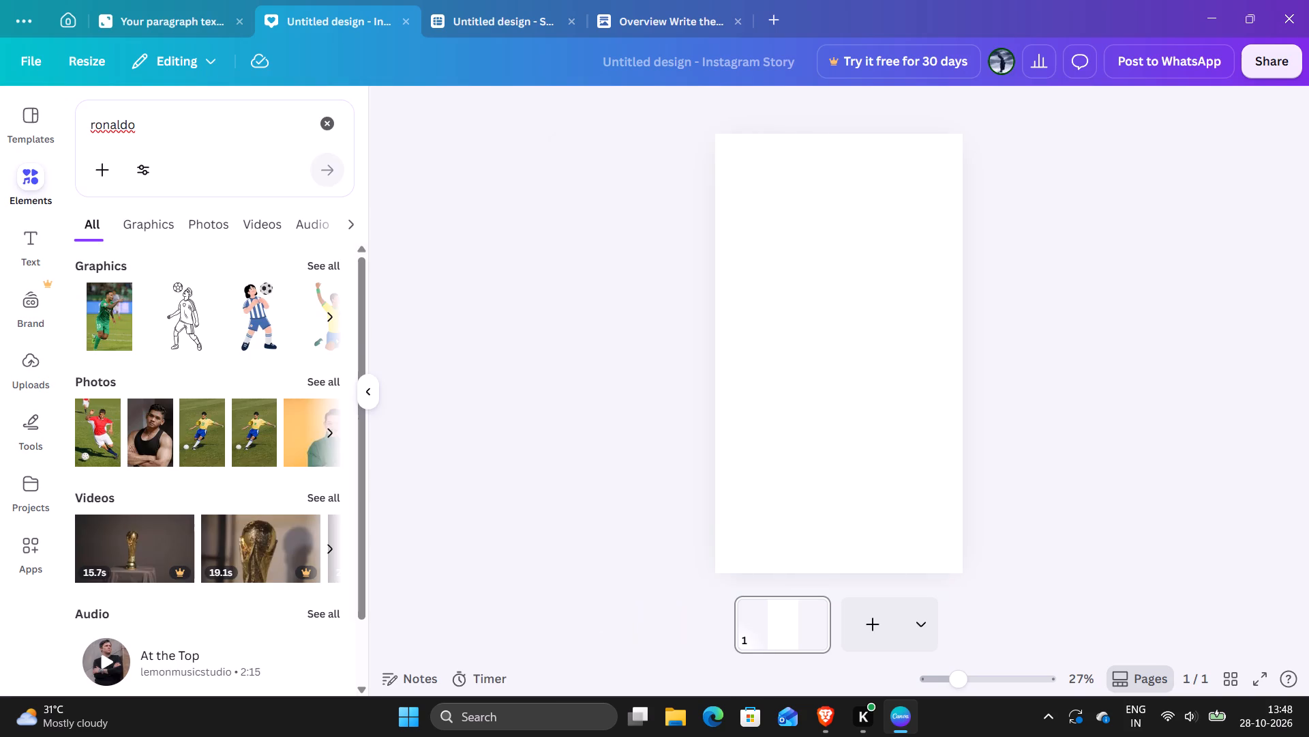
left_click(332, 379)
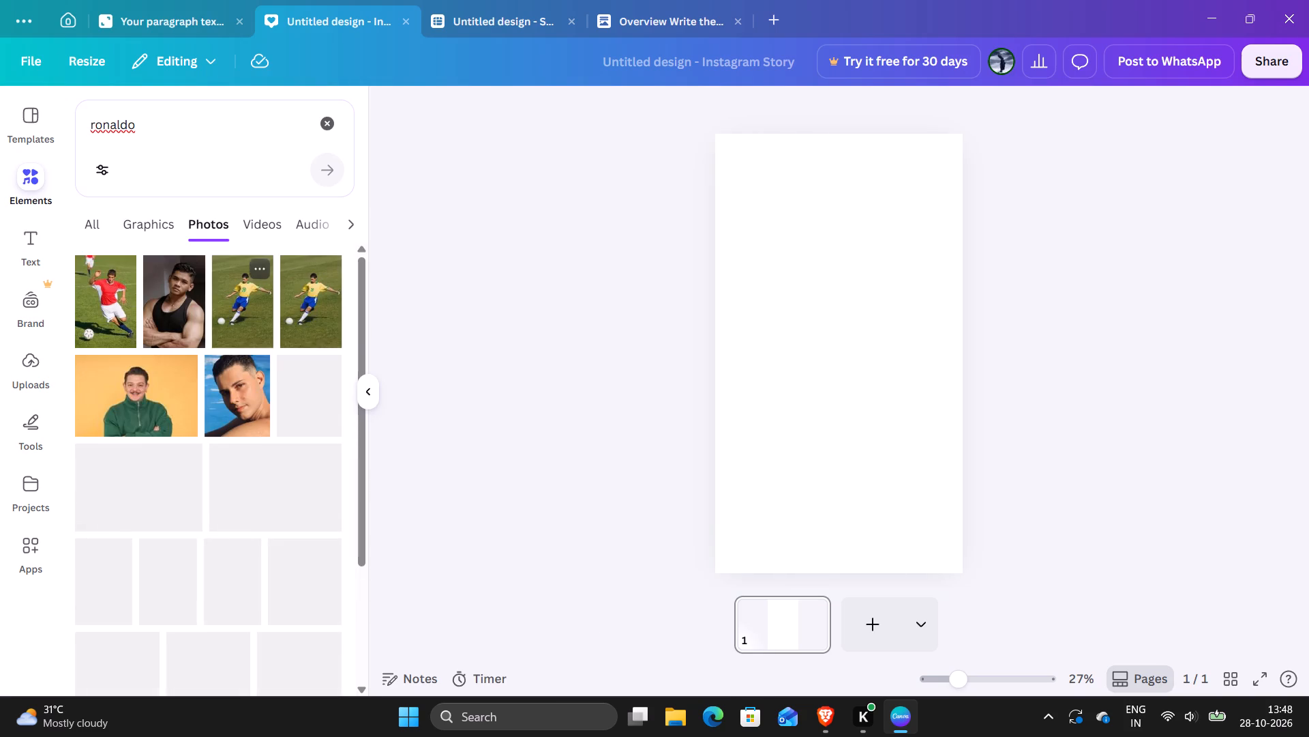
left_click(133, 228)
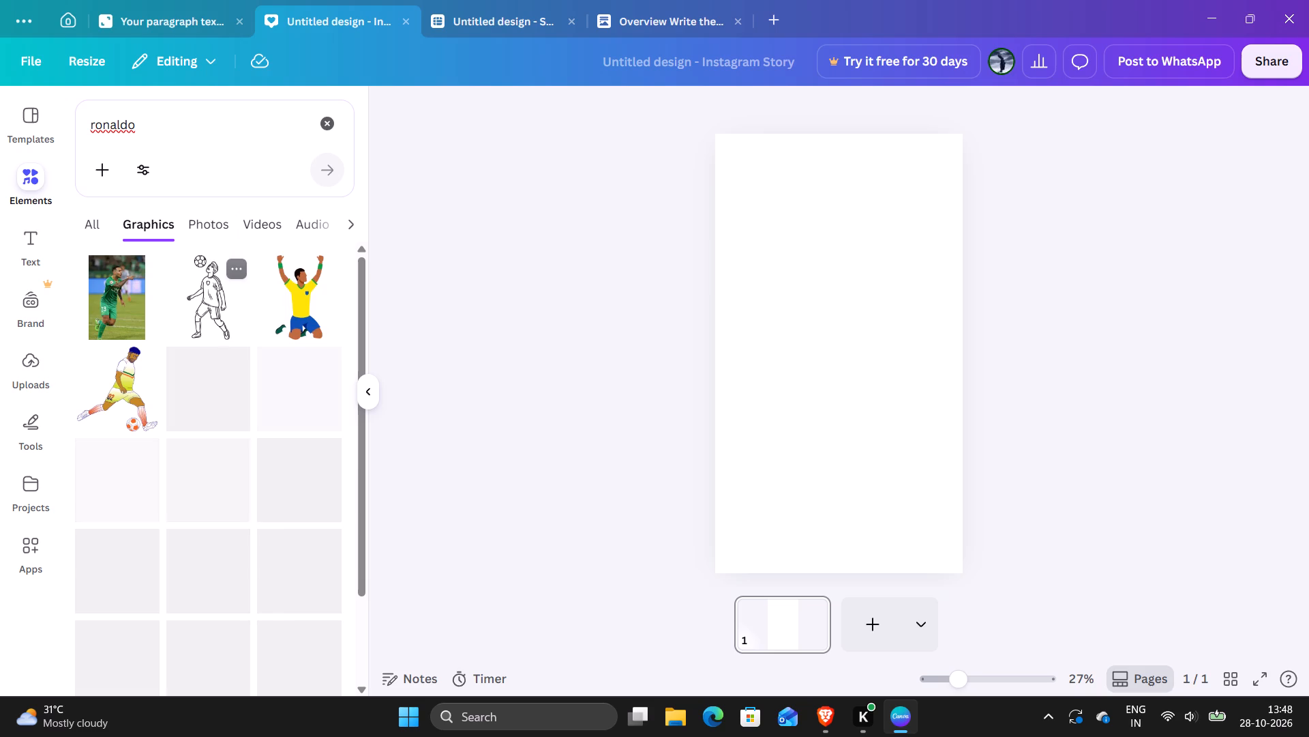
scroll(224, 345, "down", 2)
scroll(224, 345, "up", 2)
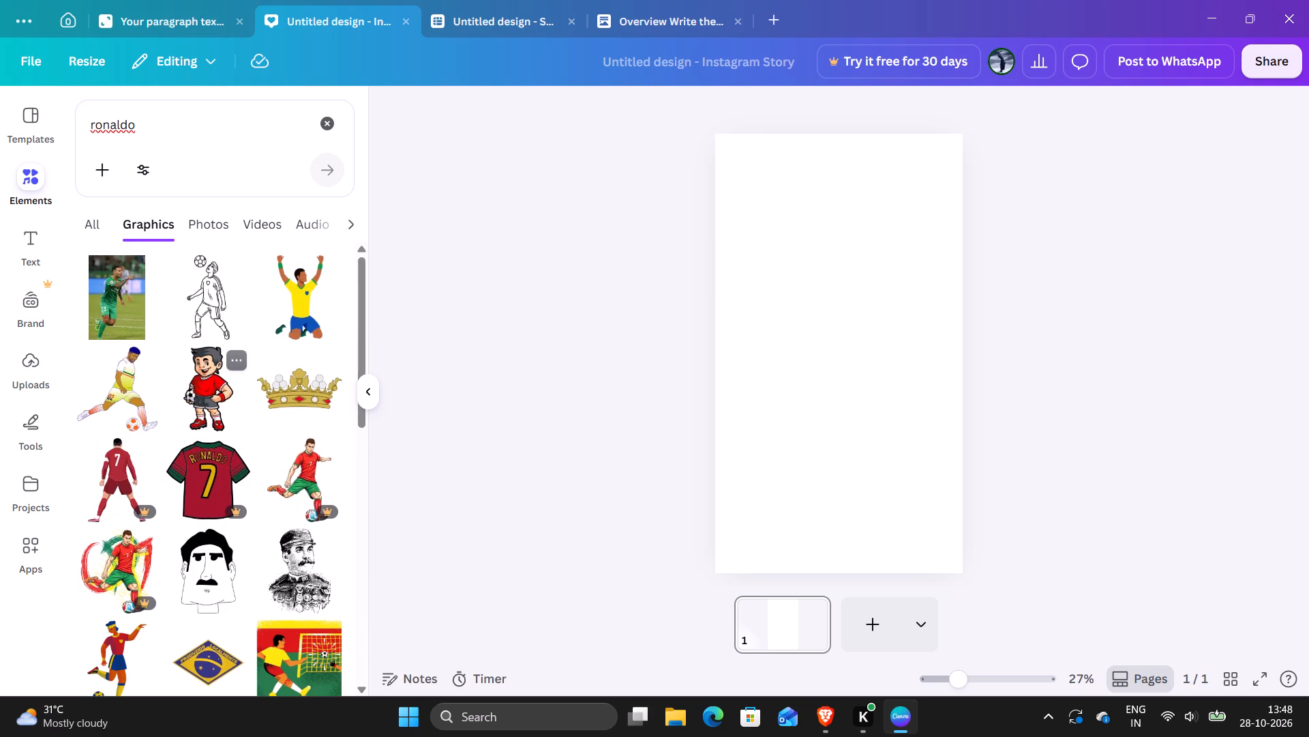
scroll(177, 432, "down", 5)
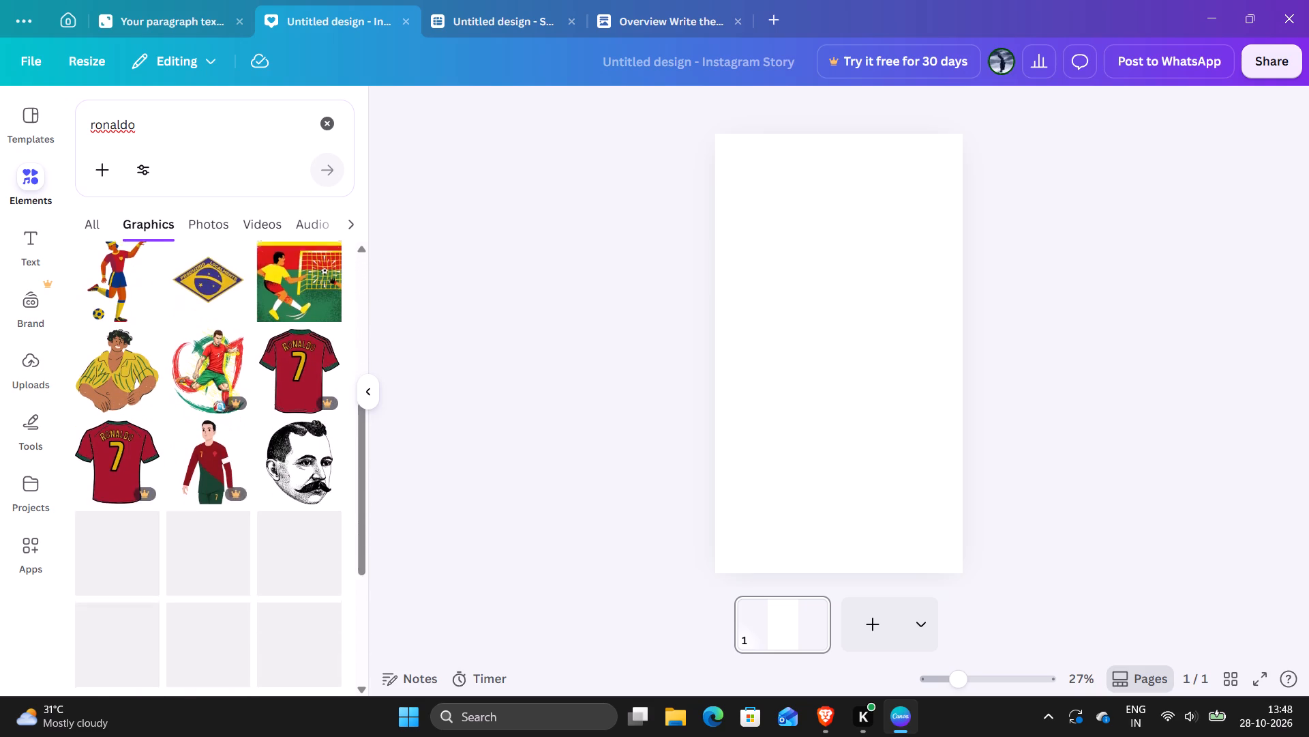
scroll(179, 421, "down", 4)
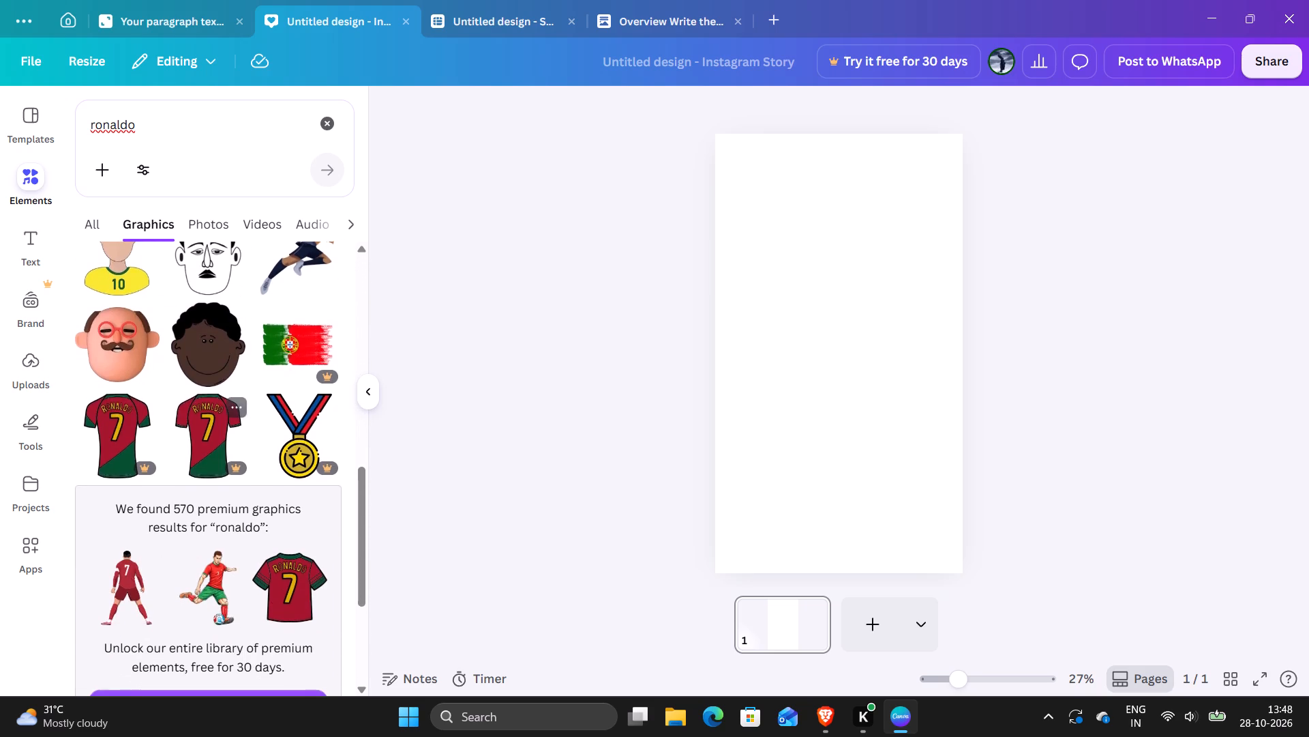
scroll(179, 421, "down", 10)
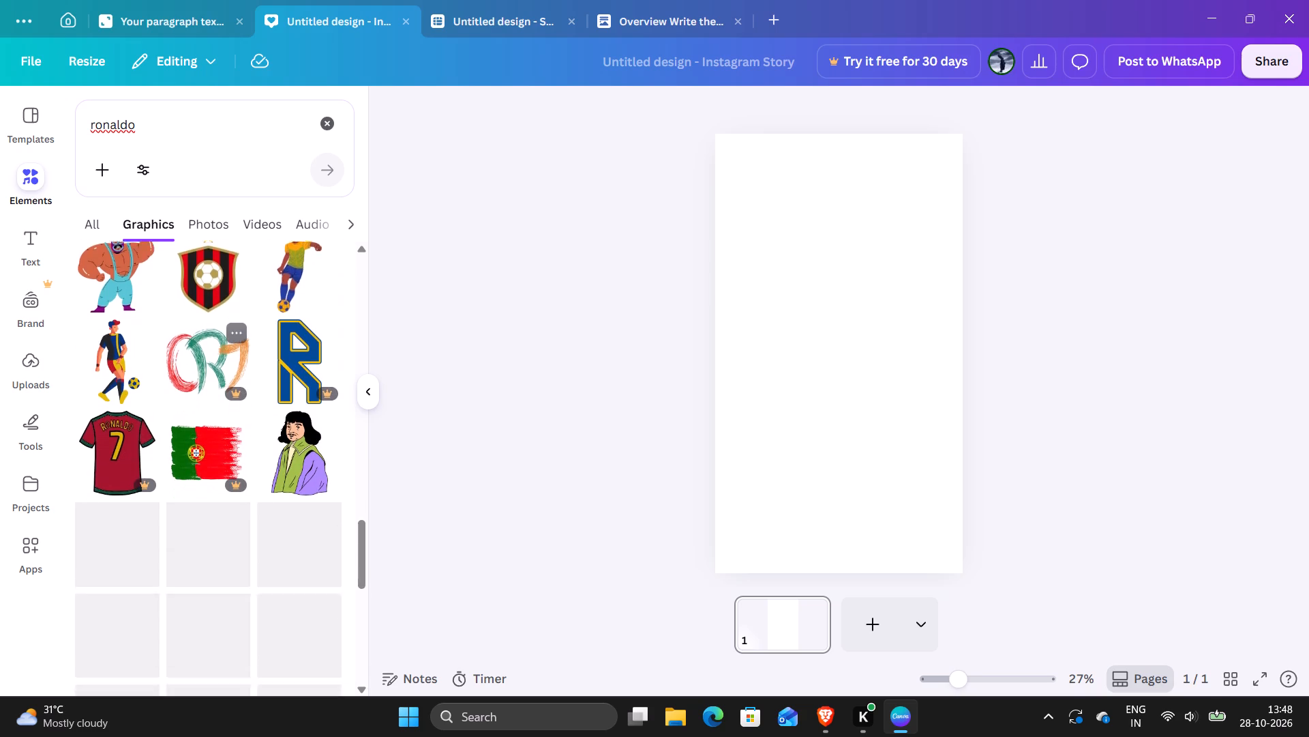
scroll(179, 421, "down", 4)
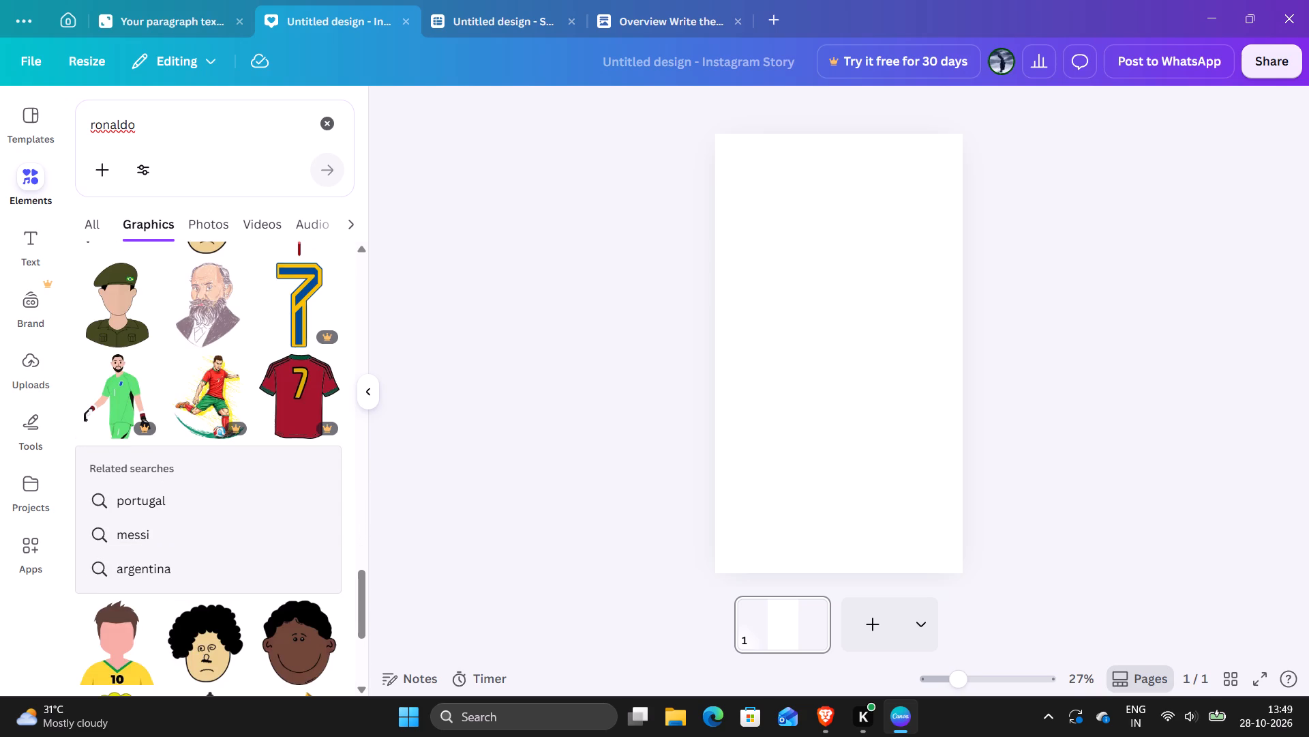
Look through the photos found for "ronaldo" for a suitable footballer picture.
left_click(213, 236)
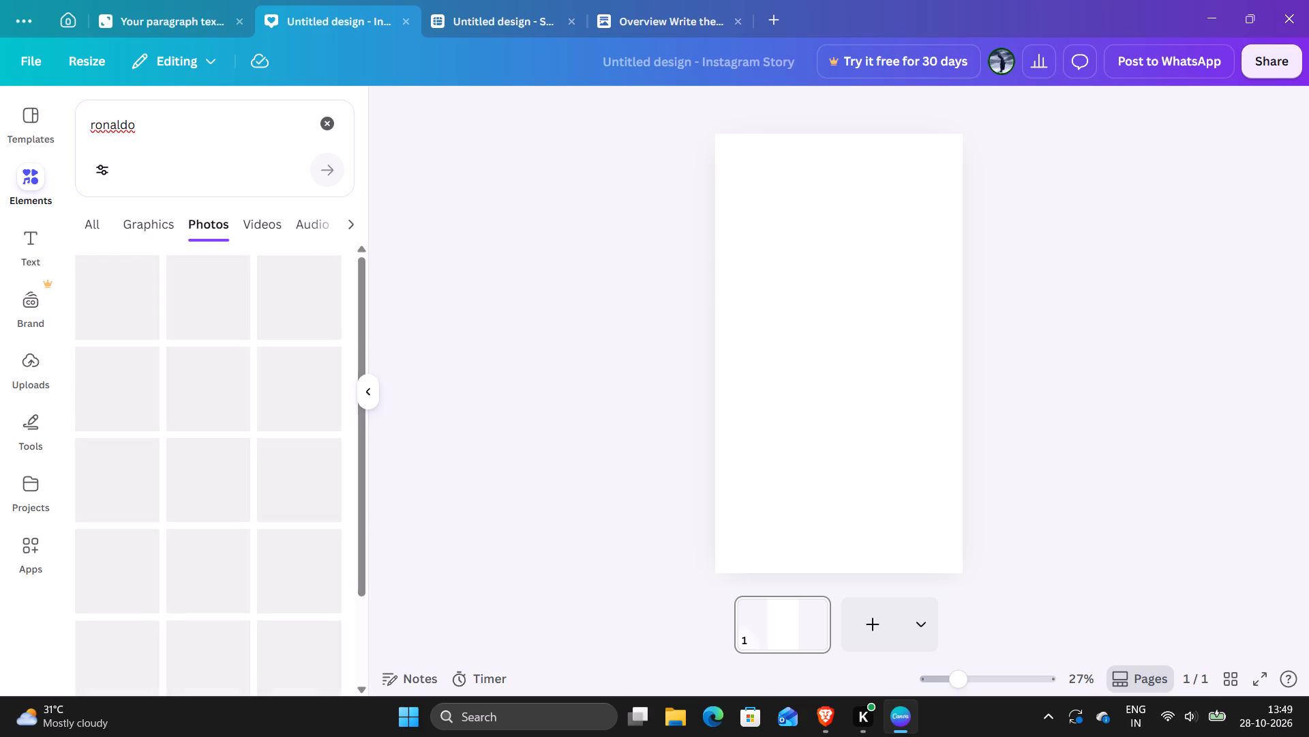
scroll(172, 379, "down", 2)
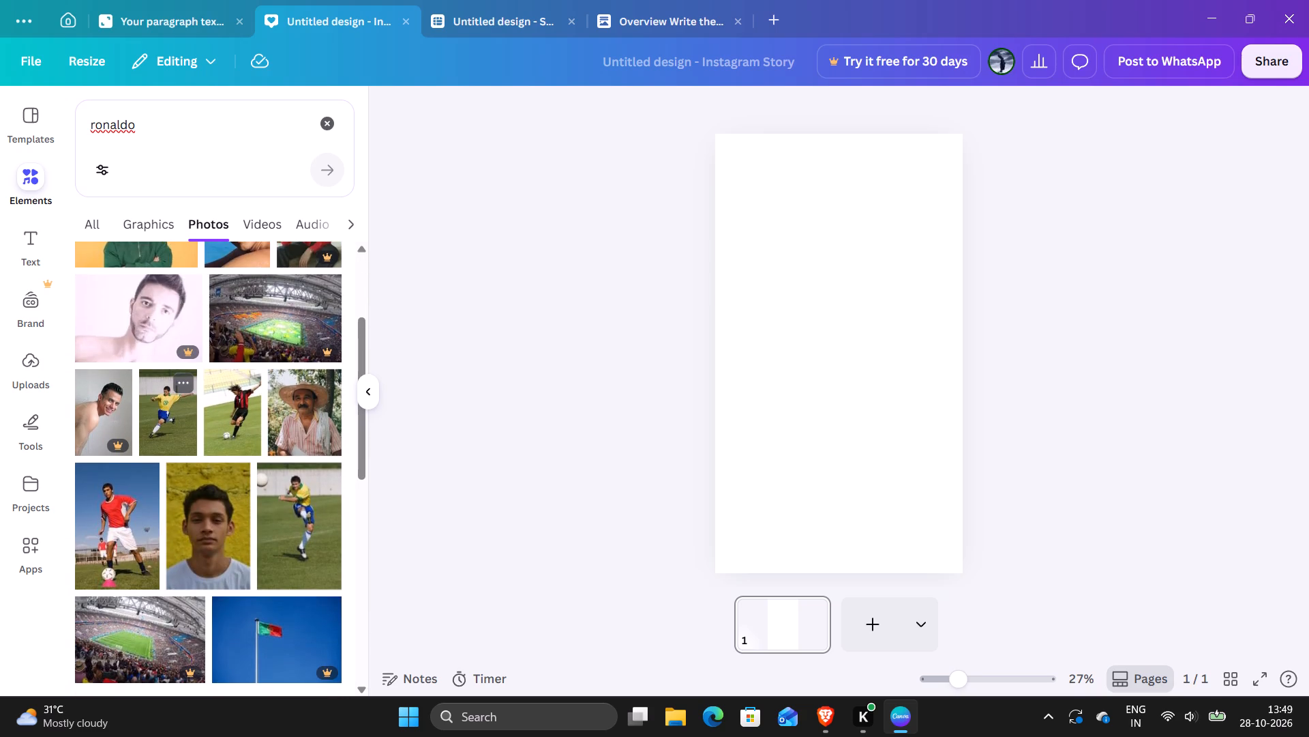
scroll(173, 379, "down", 6)
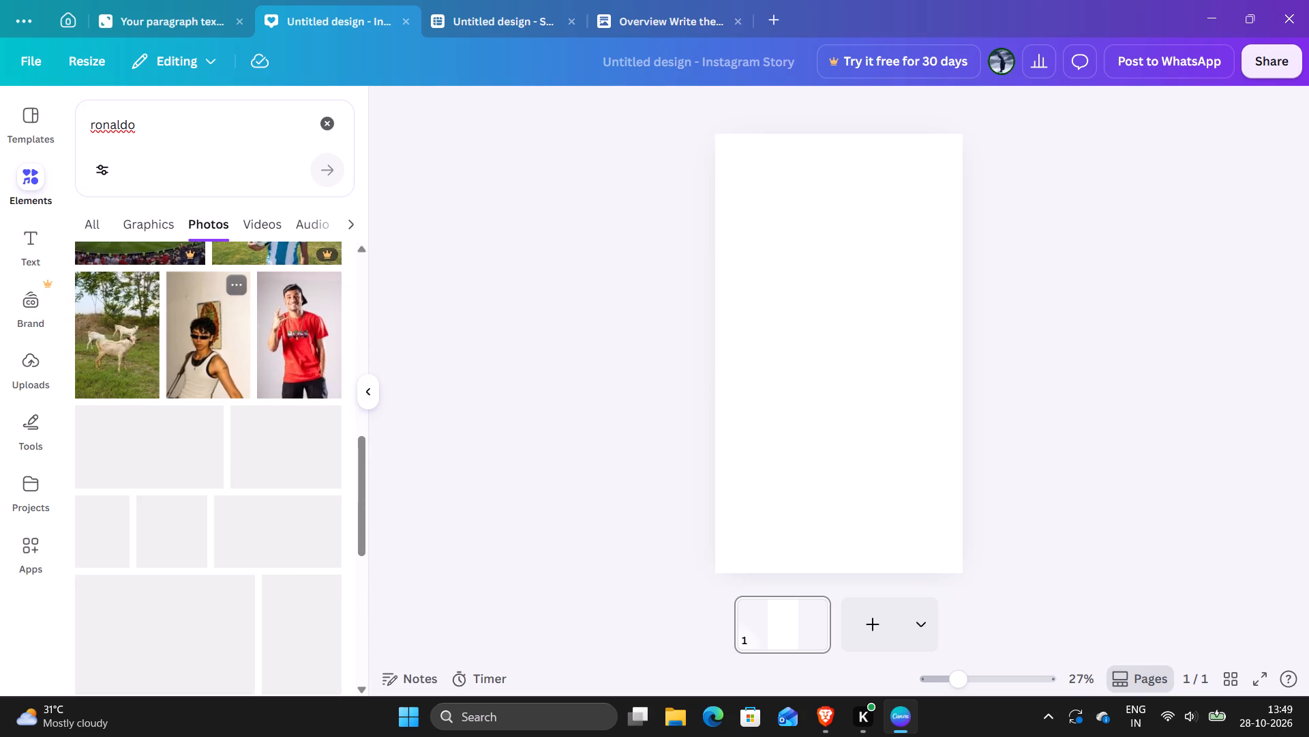
Return to the templates and look through more of the "real madridcfootball club" story designs.
left_click(31, 115)
scroll(243, 333, "down", 9)
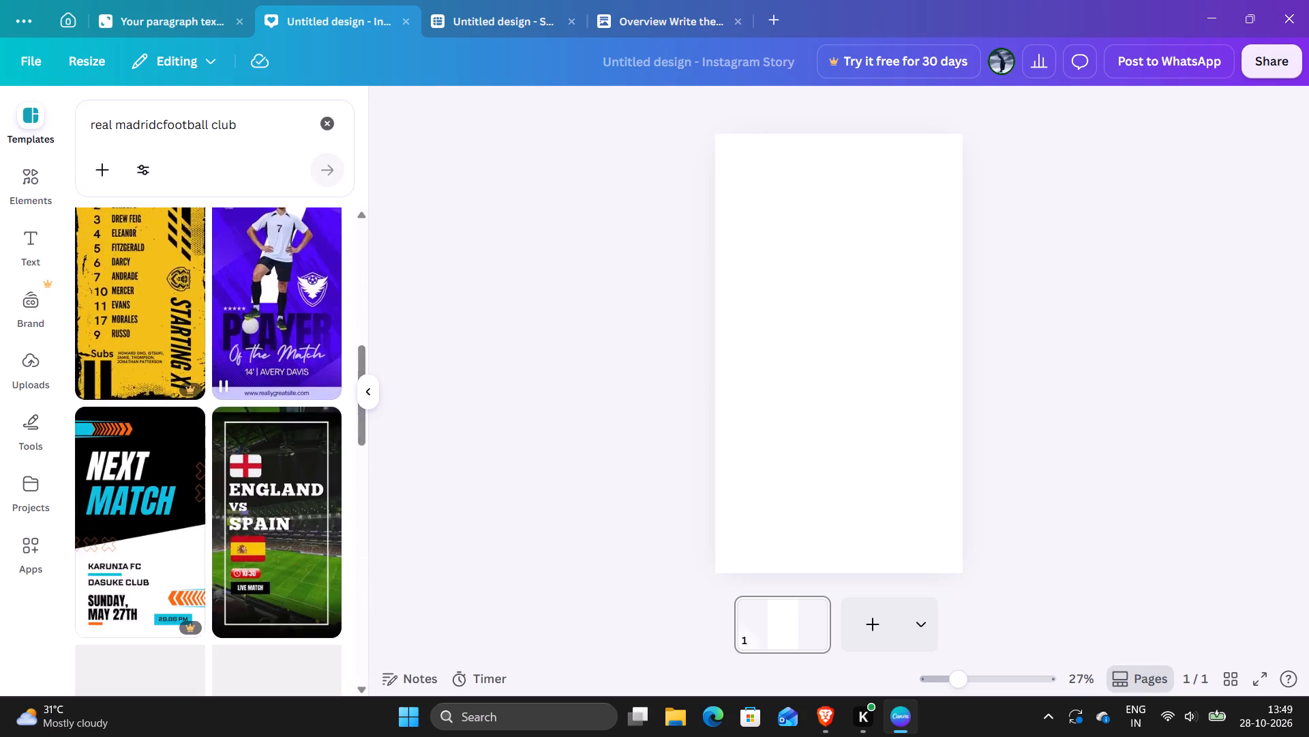
scroll(243, 334, "down", 6)
scroll(243, 334, "up", 7)
scroll(243, 334, "down", 5)
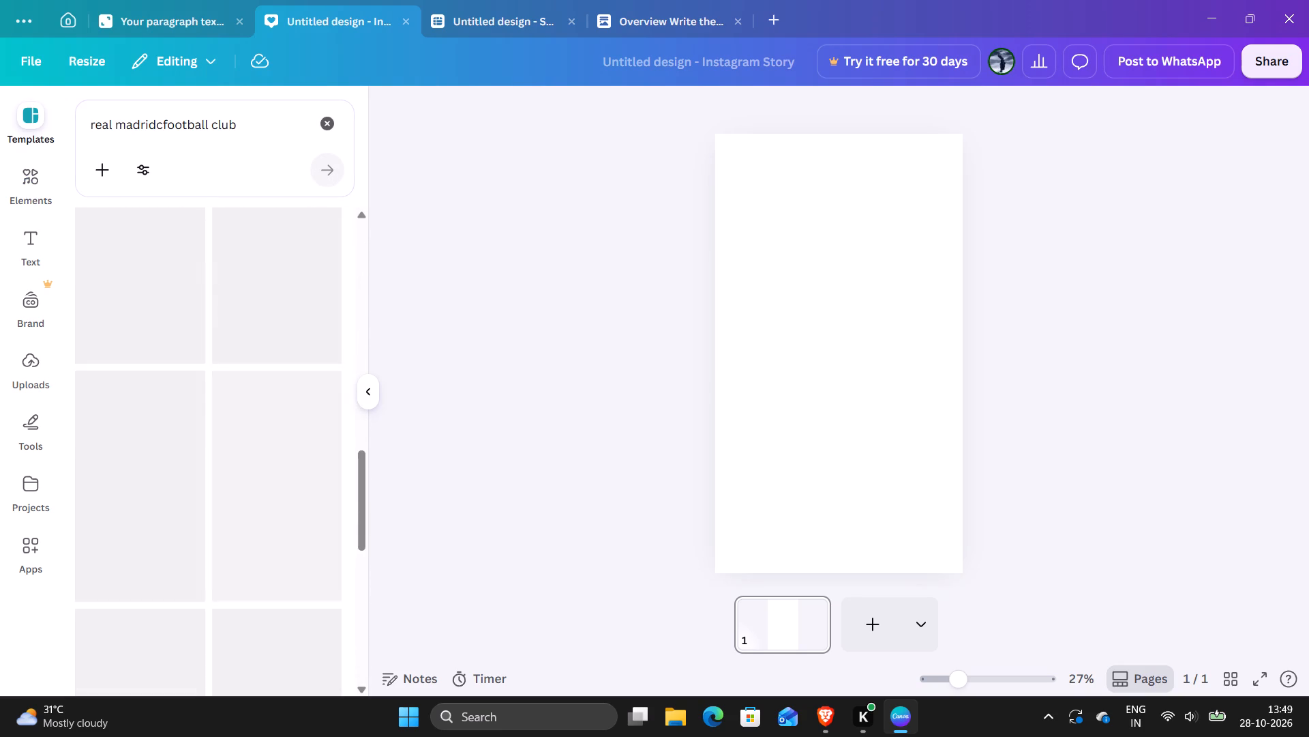
scroll(243, 334, "down", 1)
scroll(277, 201, "down", 7)
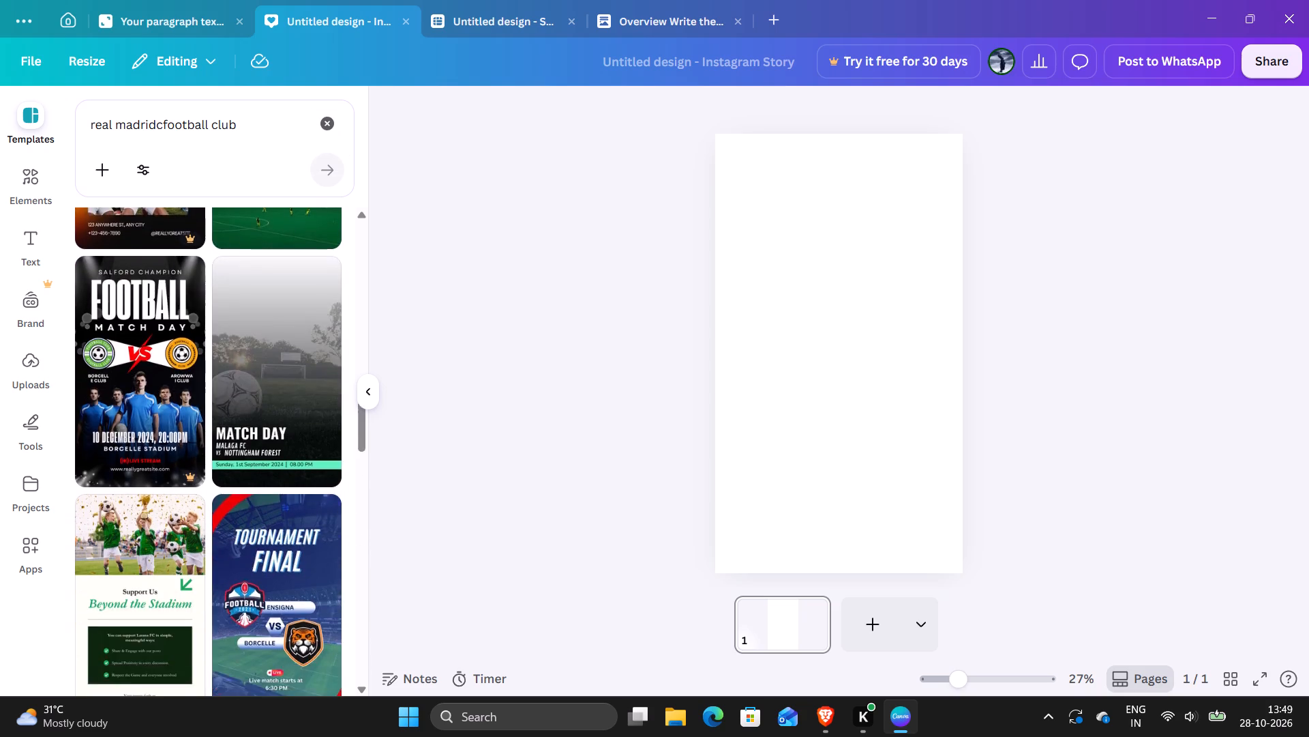
scroll(262, 248, "down", 6)
scroll(262, 248, "up", 3)
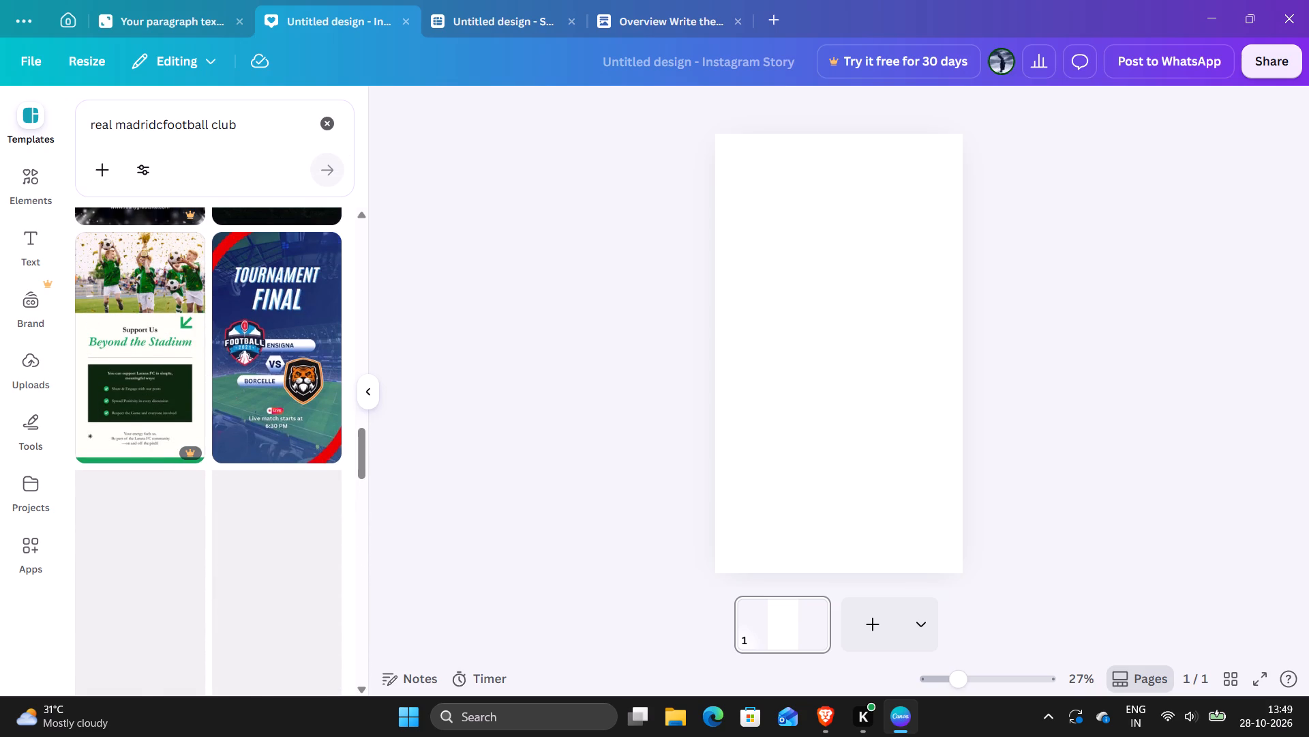
Clear the template search and search the Instagram Story templates for "fc barcelona".
left_click(326, 130)
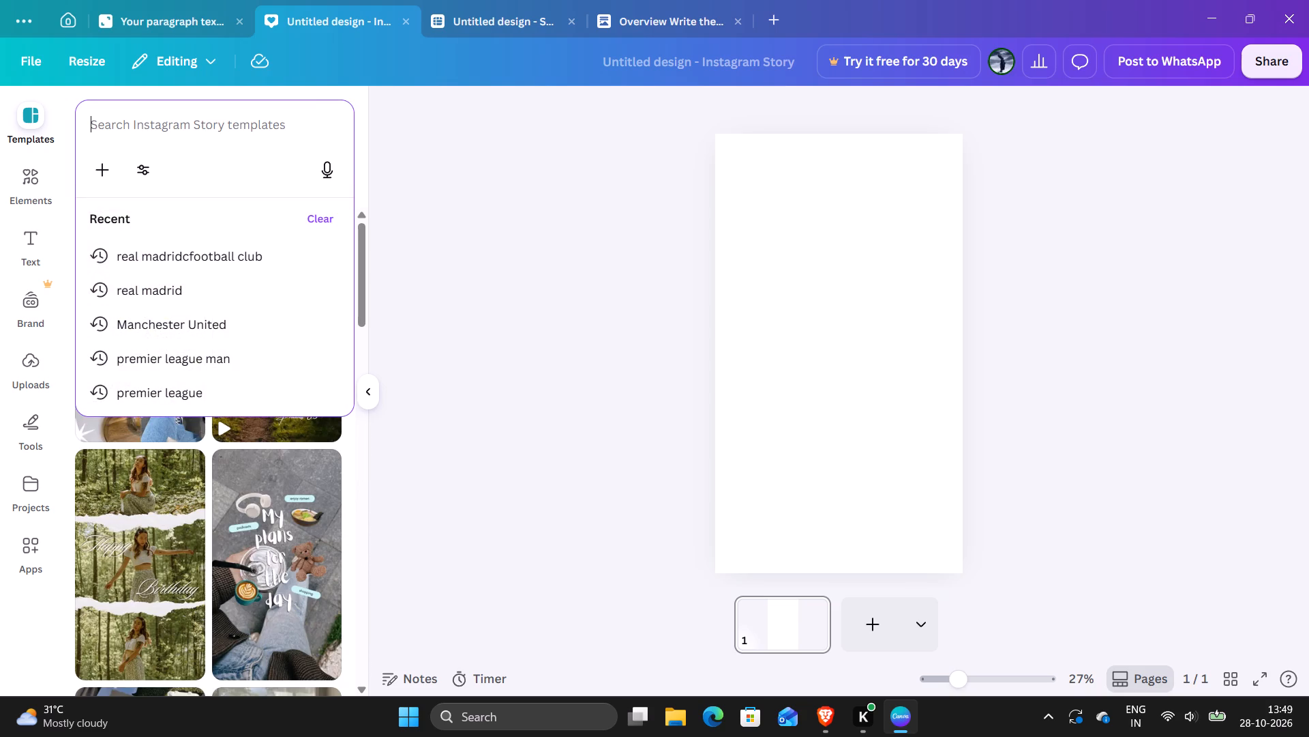
left_click(269, 125)
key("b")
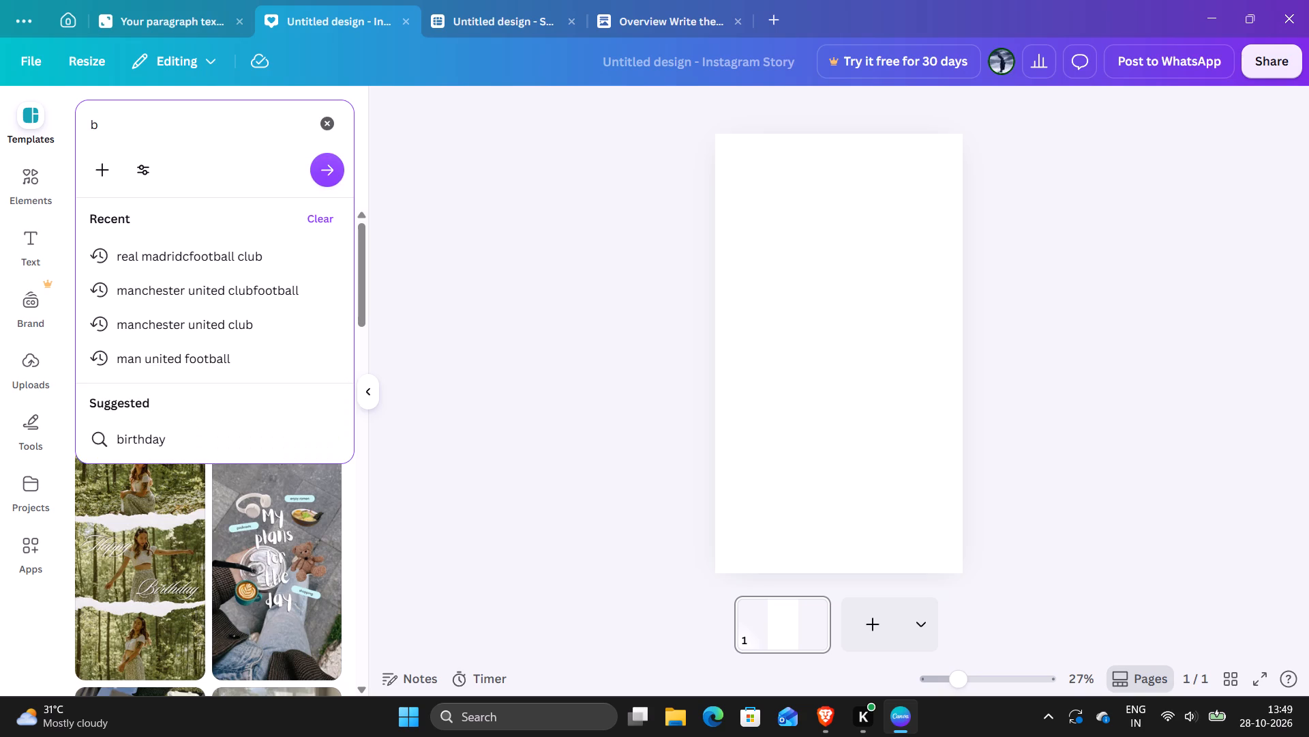
key("BackSpace")
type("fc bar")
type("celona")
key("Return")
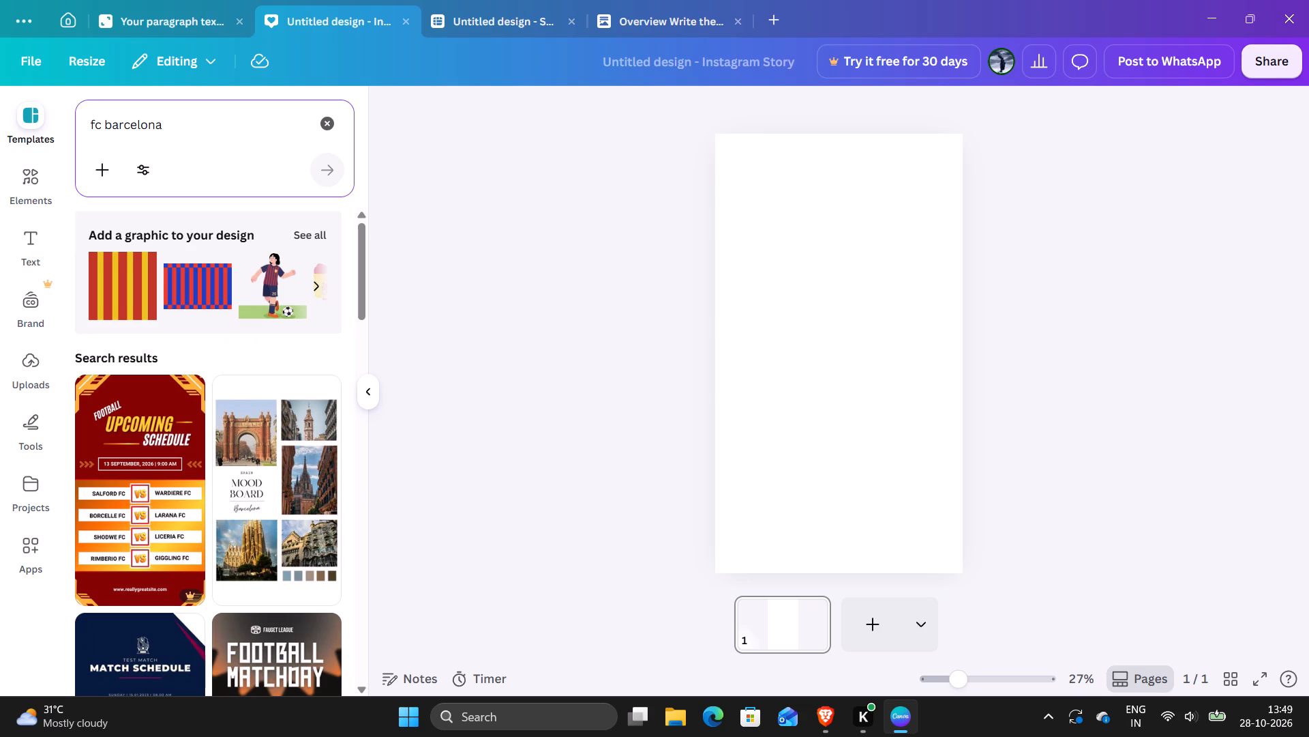
Replace the template search text with "mafia 2" and run the search.
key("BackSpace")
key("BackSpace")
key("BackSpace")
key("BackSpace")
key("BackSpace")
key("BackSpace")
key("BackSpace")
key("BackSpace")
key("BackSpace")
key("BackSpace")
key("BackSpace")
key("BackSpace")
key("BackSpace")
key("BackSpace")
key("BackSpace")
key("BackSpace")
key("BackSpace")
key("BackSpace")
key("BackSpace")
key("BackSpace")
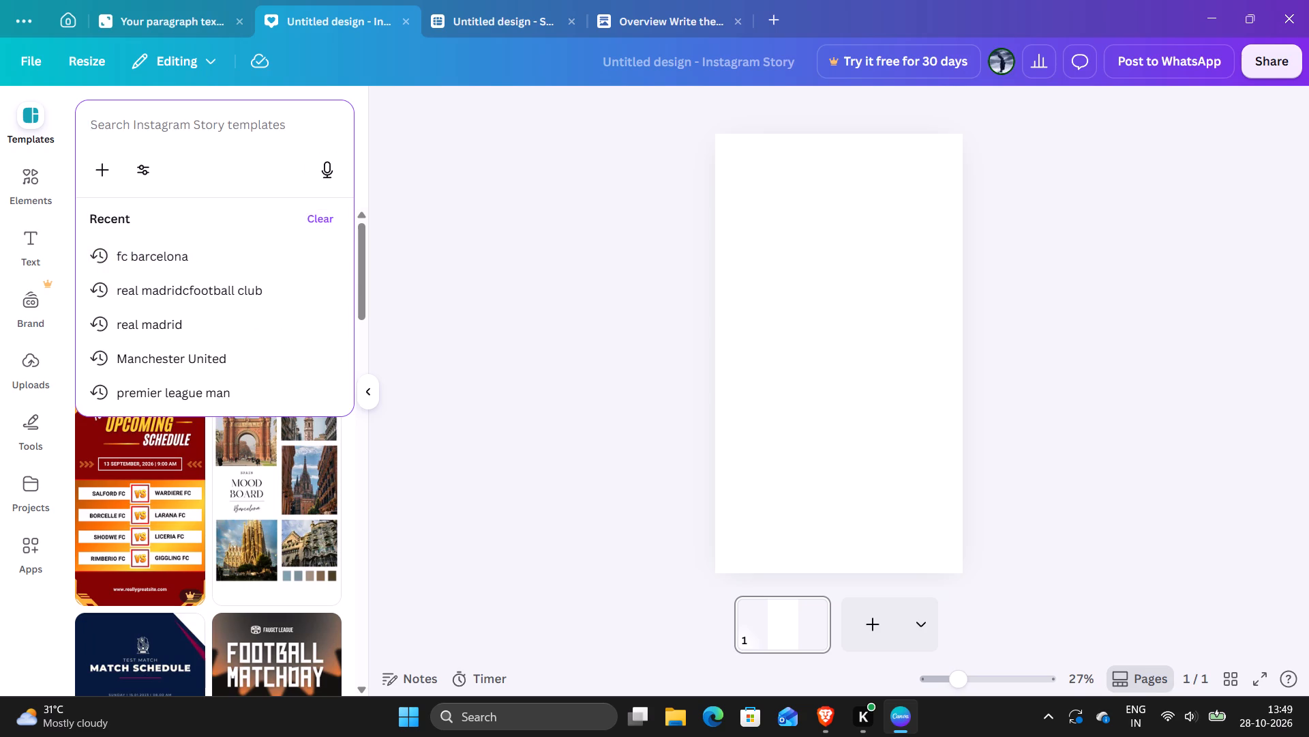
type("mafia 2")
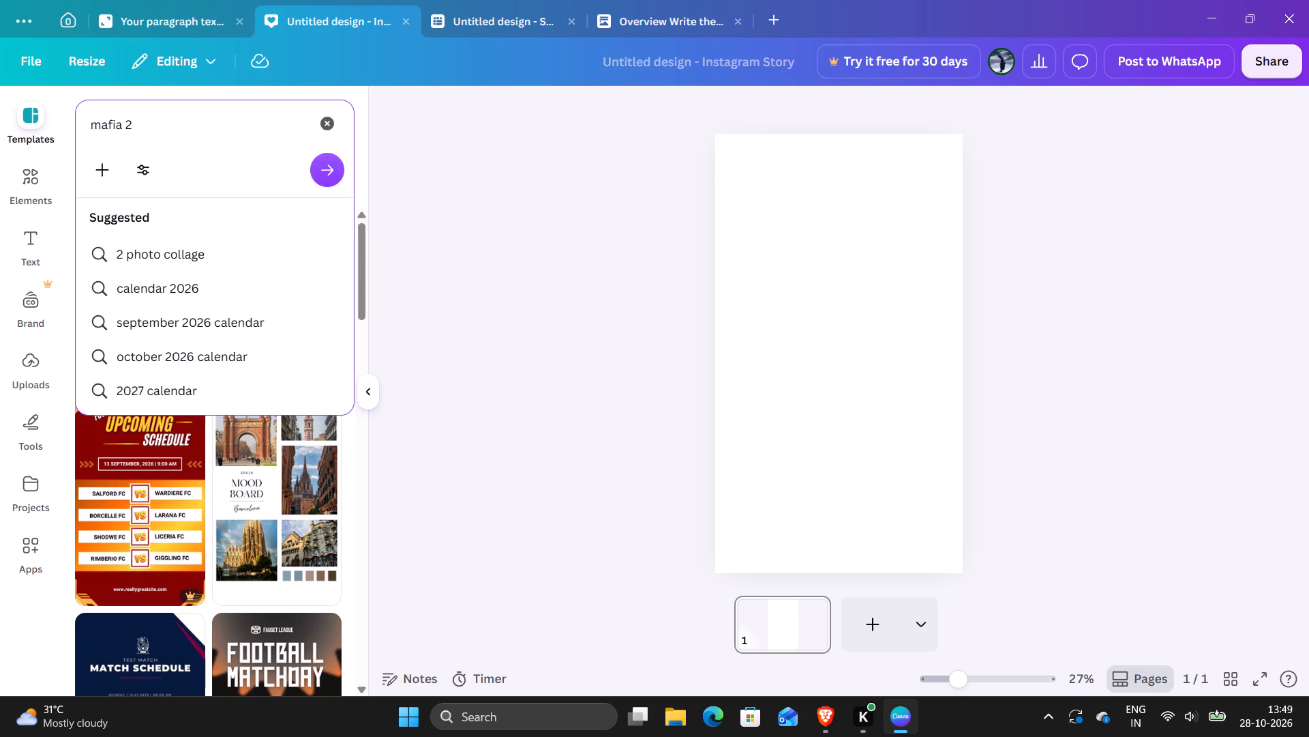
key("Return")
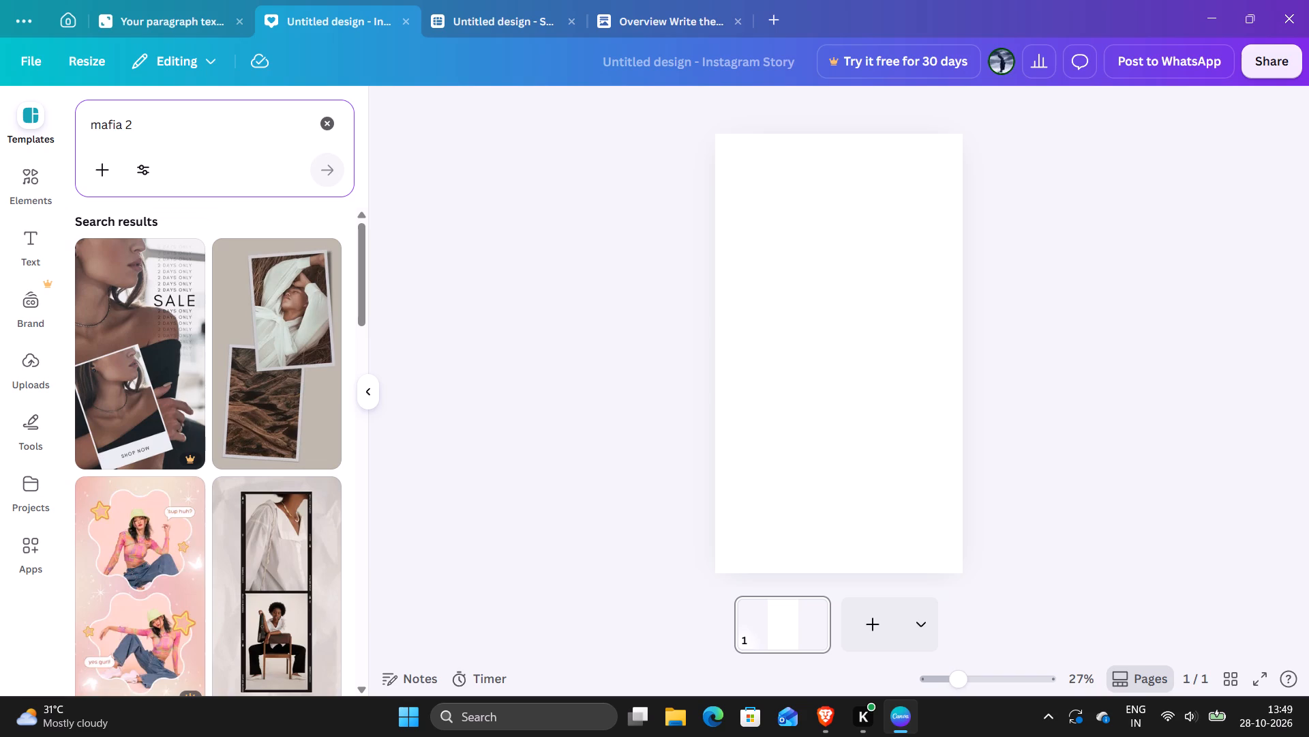
Search the Instagram Story templates for "red dead redemption 2" and look through the results.
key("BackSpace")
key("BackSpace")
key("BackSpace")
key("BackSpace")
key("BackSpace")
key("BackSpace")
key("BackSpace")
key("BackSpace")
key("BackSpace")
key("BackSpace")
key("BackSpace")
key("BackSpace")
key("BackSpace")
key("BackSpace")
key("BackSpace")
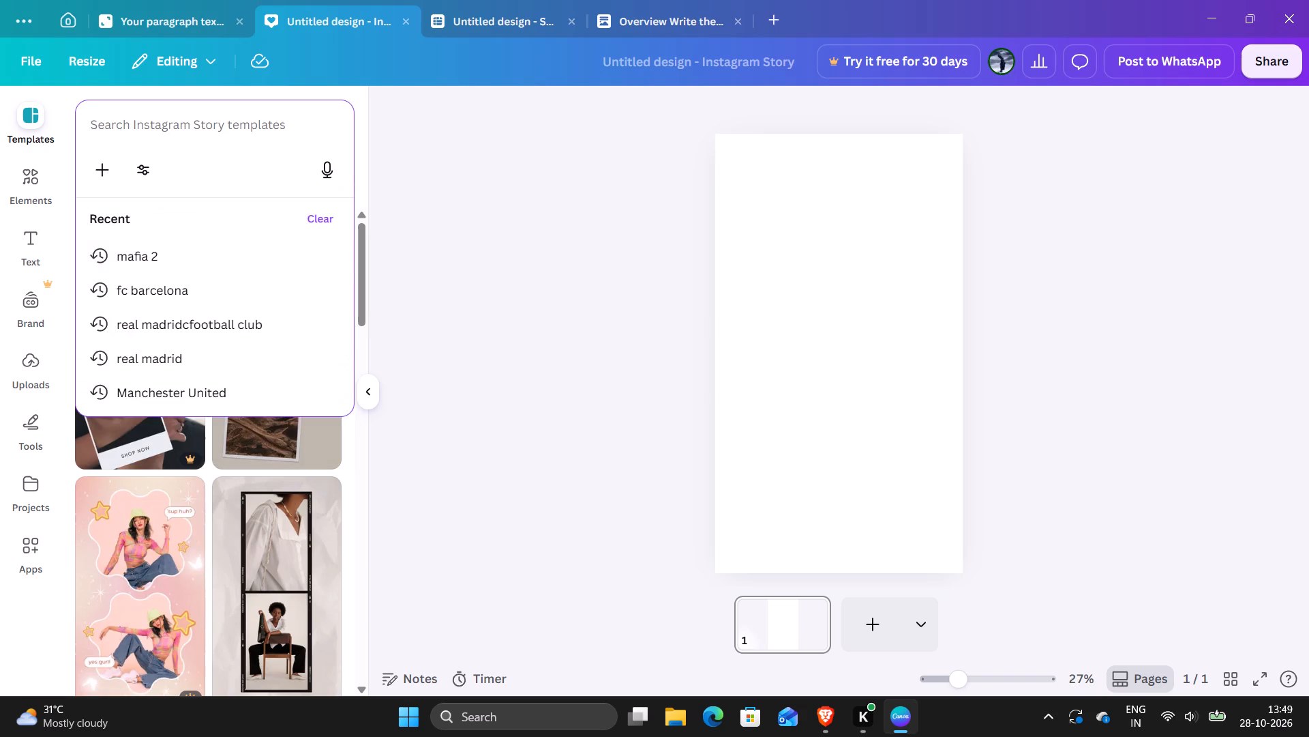
type("red dead")
key("space")
type("redemption 2")
key("Return")
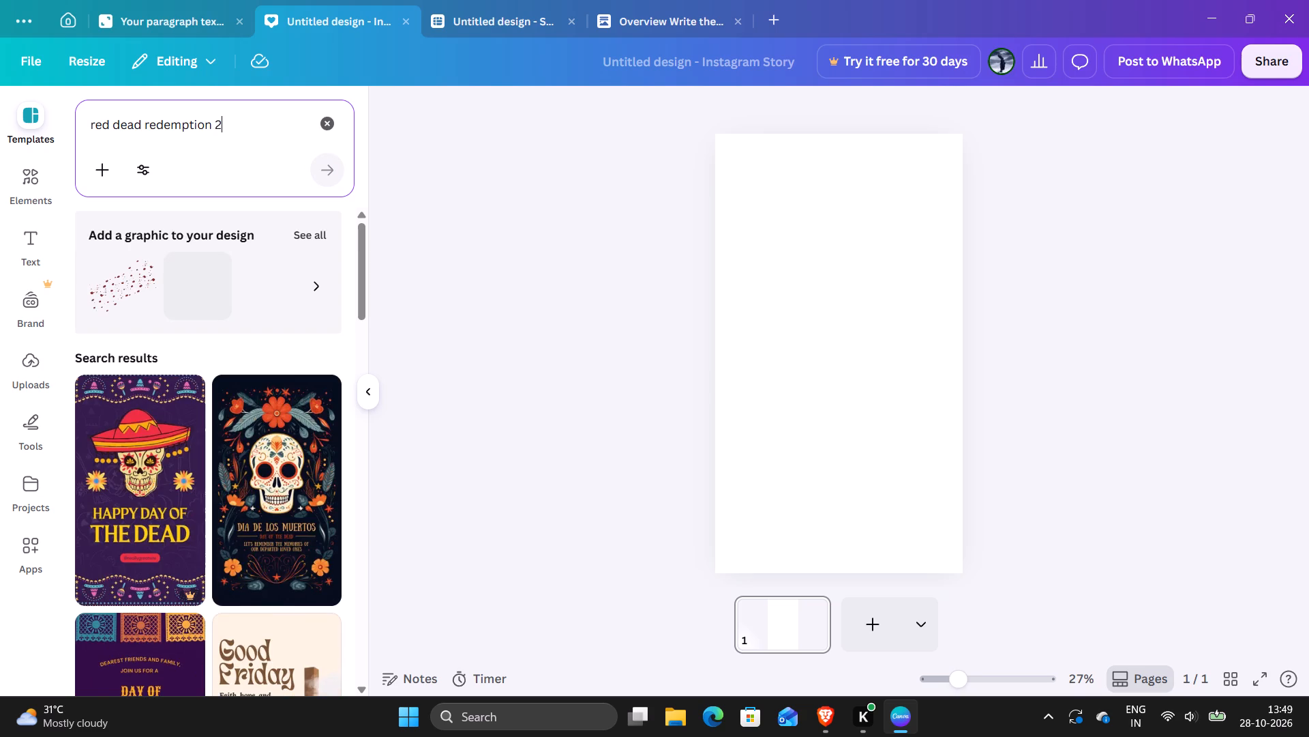
scroll(231, 310, "down", 4)
scroll(238, 371, "down", 7)
scroll(238, 374, "up", 2)
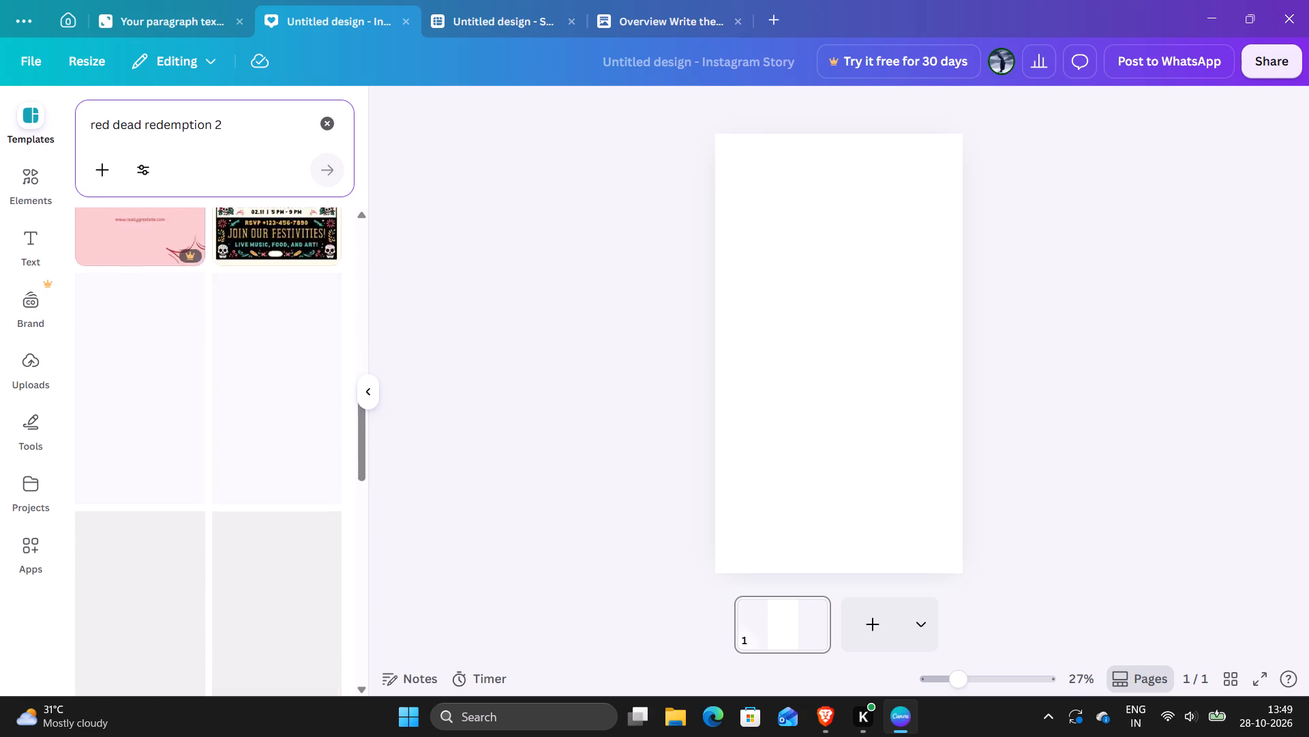
scroll(238, 374, "up", 1)
scroll(238, 374, "down", 2)
scroll(238, 371, "up", 9)
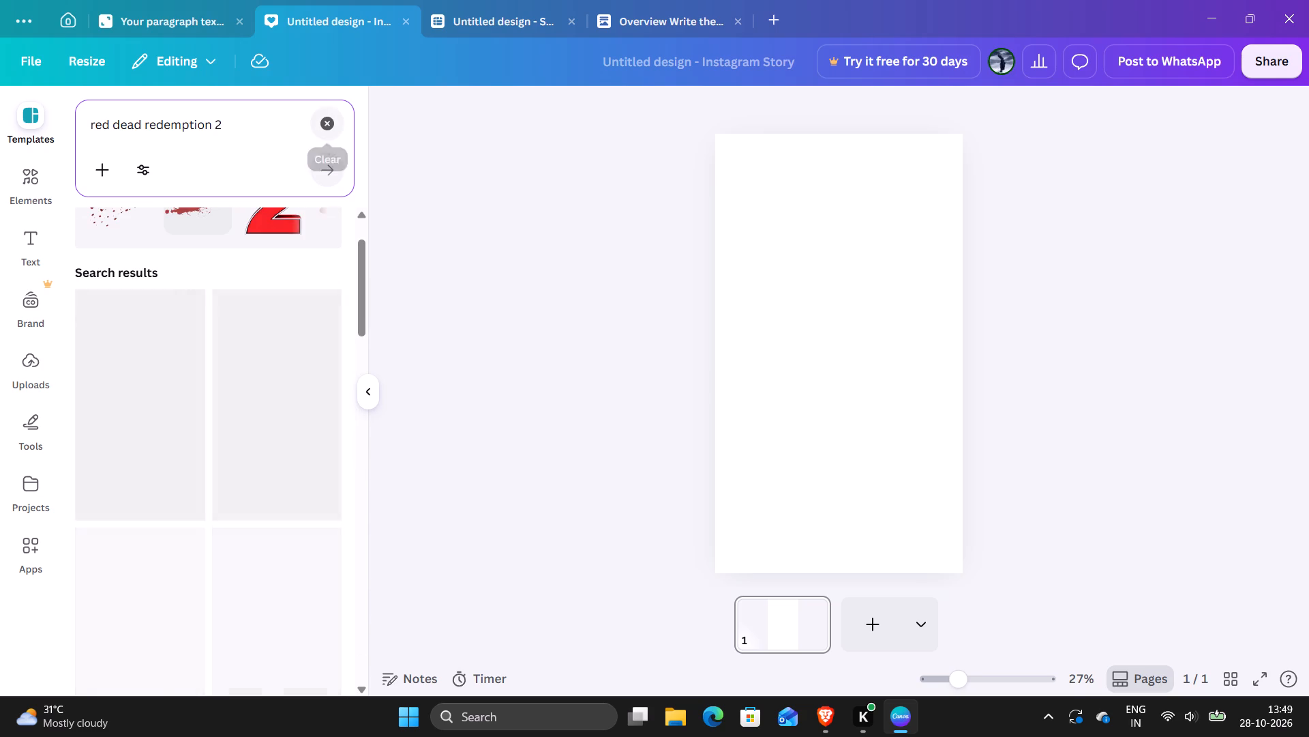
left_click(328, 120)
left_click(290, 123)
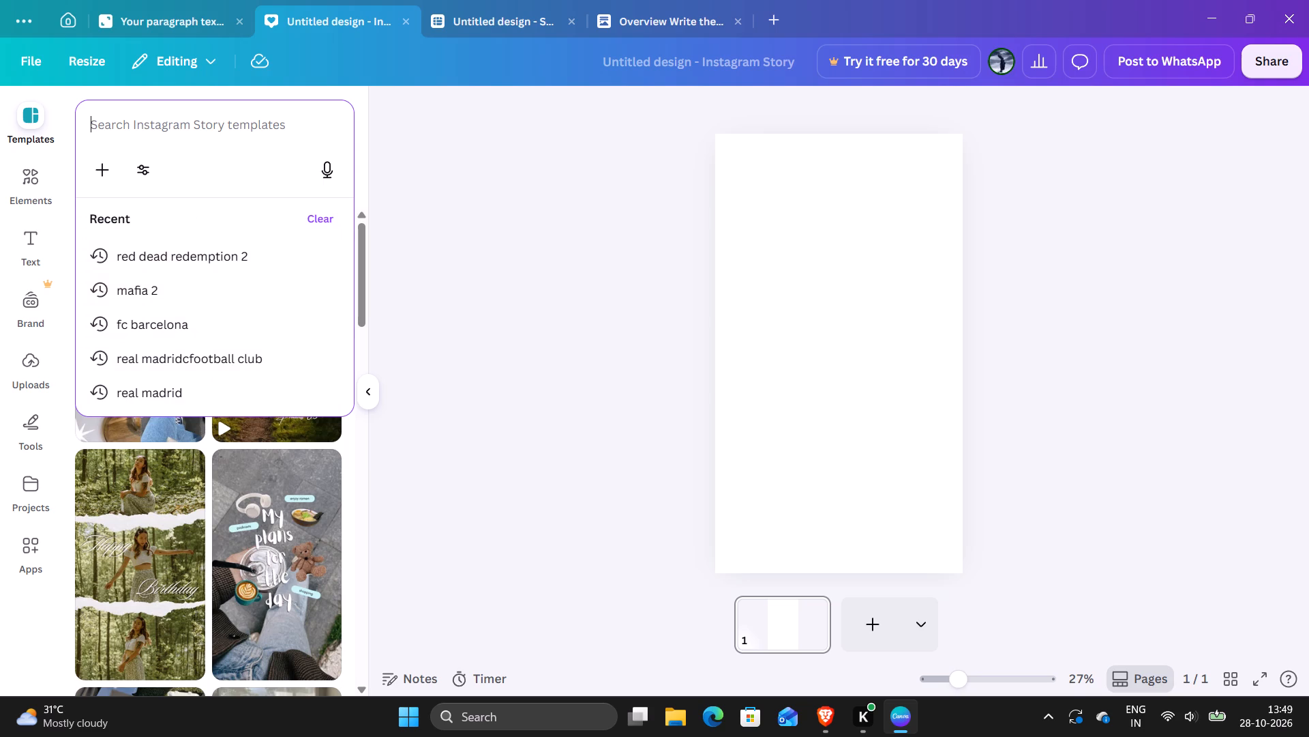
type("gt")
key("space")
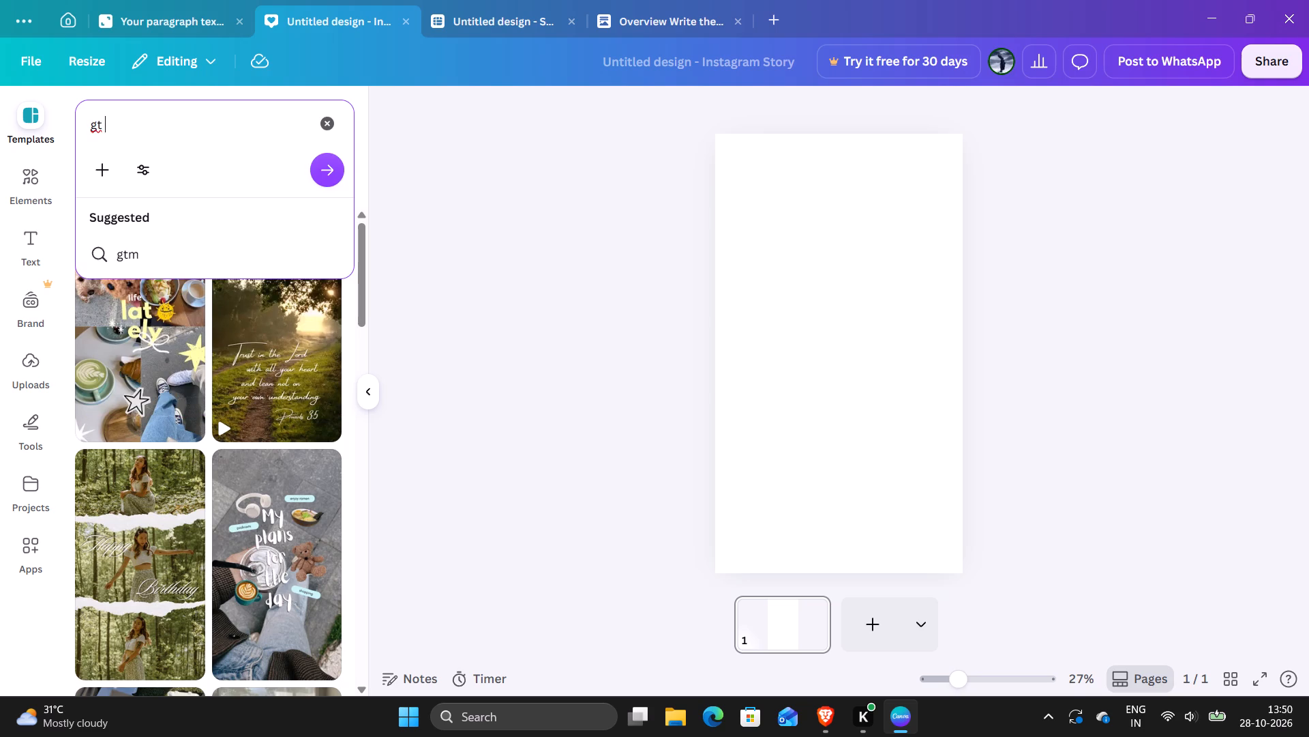
Switch to the Brave browser and run a web search for "gt 650".
key("alt+Tab")
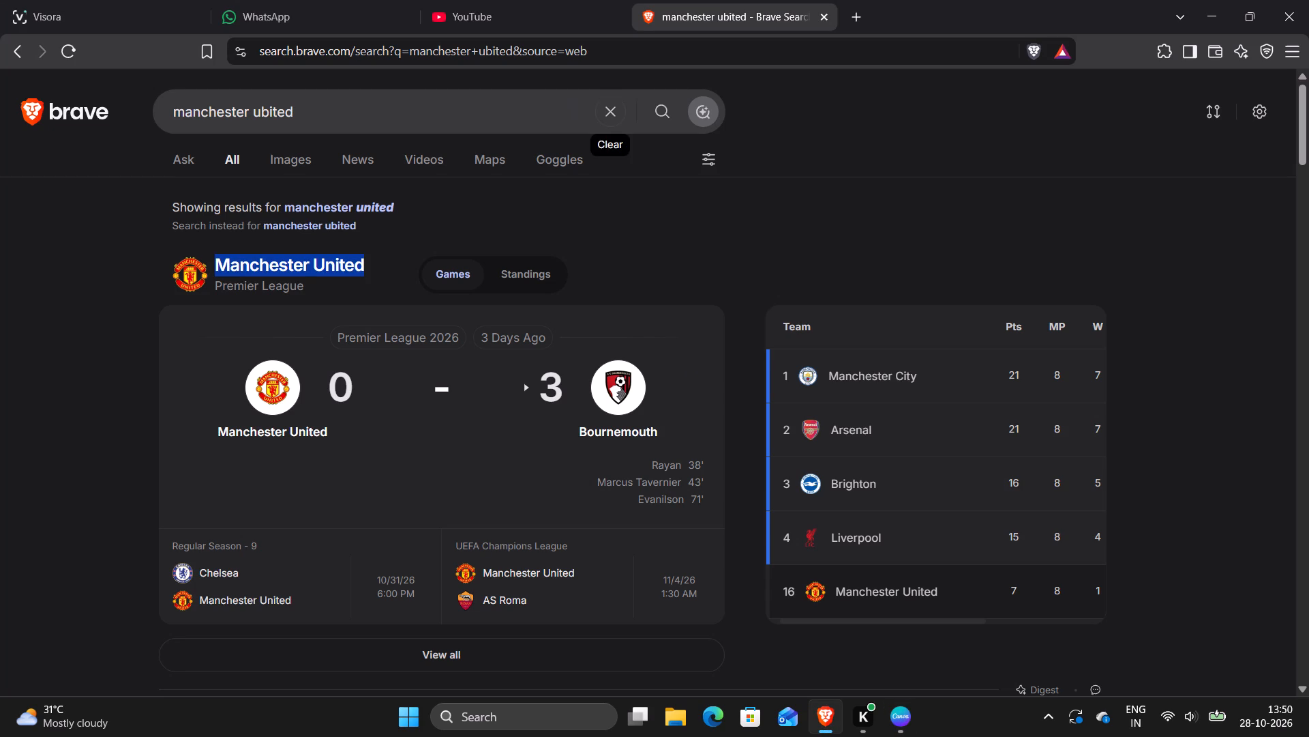
left_click(603, 114)
type("gt")
key("space")
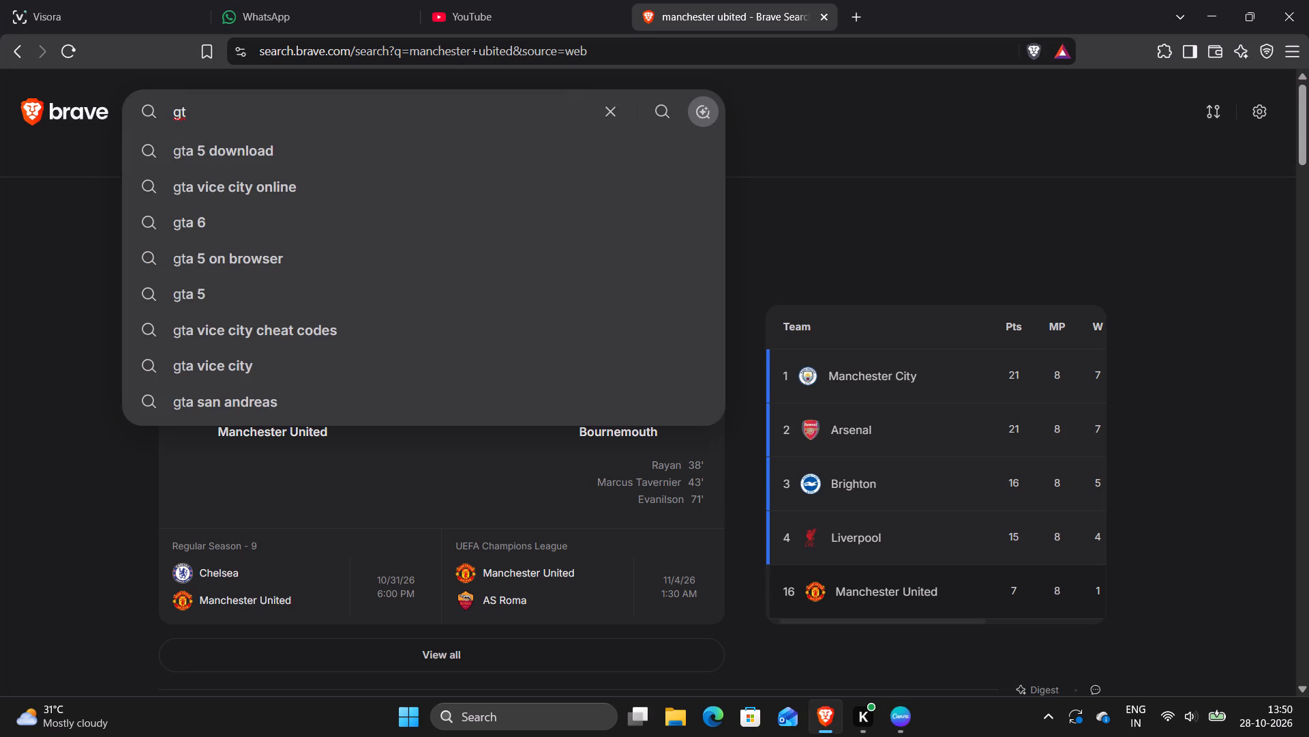
key("6")
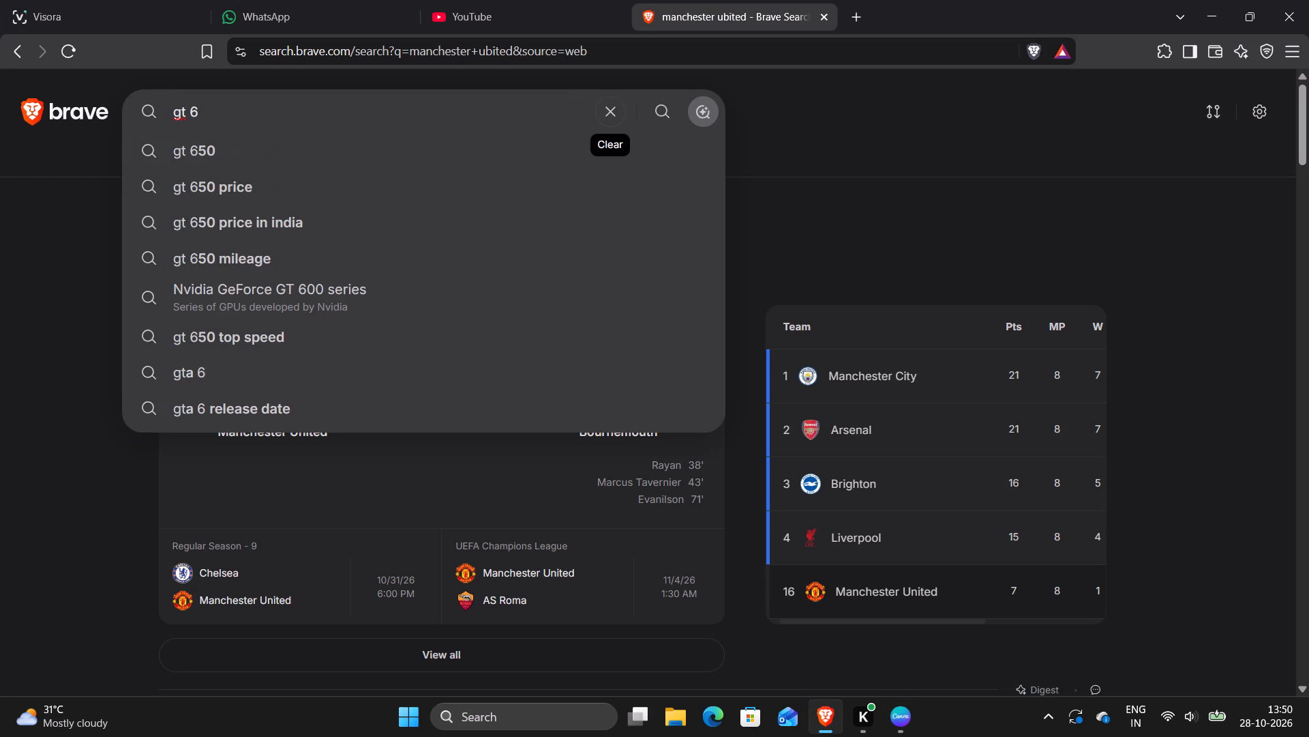
left_click(562, 145)
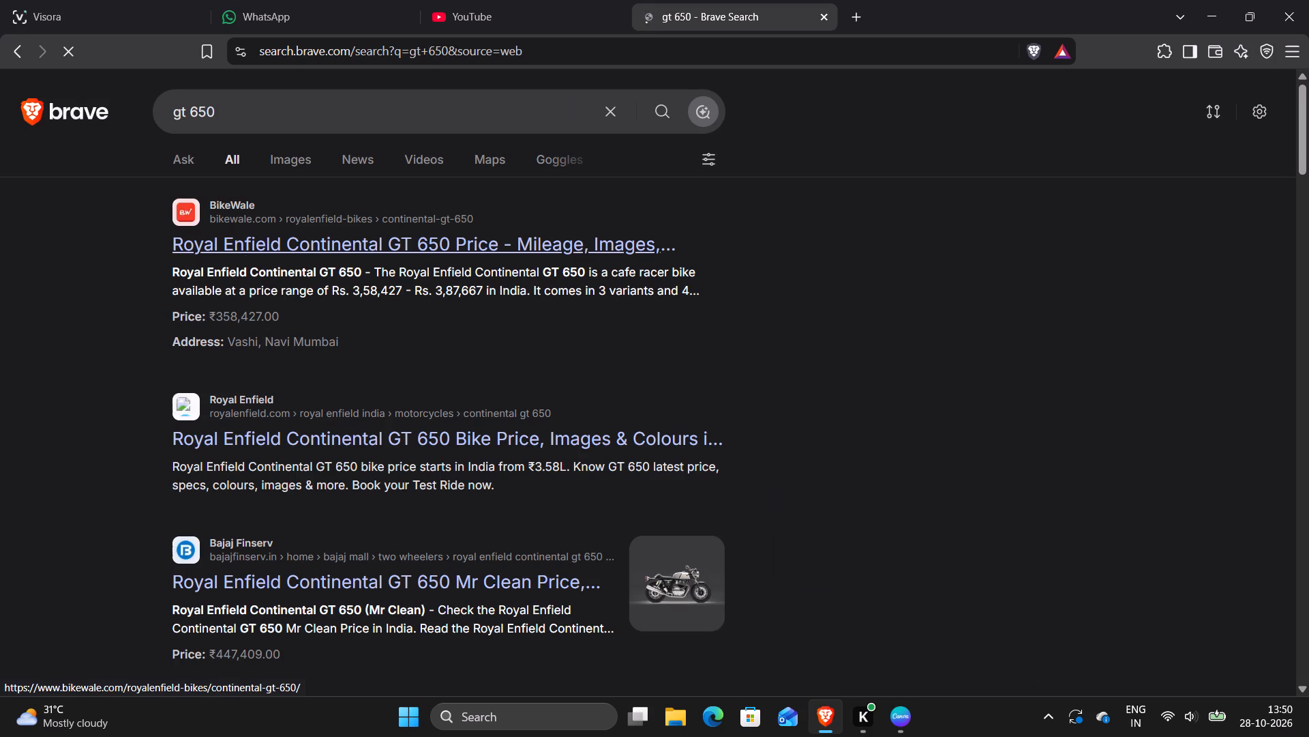
Switch back to Canva and search the Instagram Story templates for "continental gt 650".
key("alt+Tab")
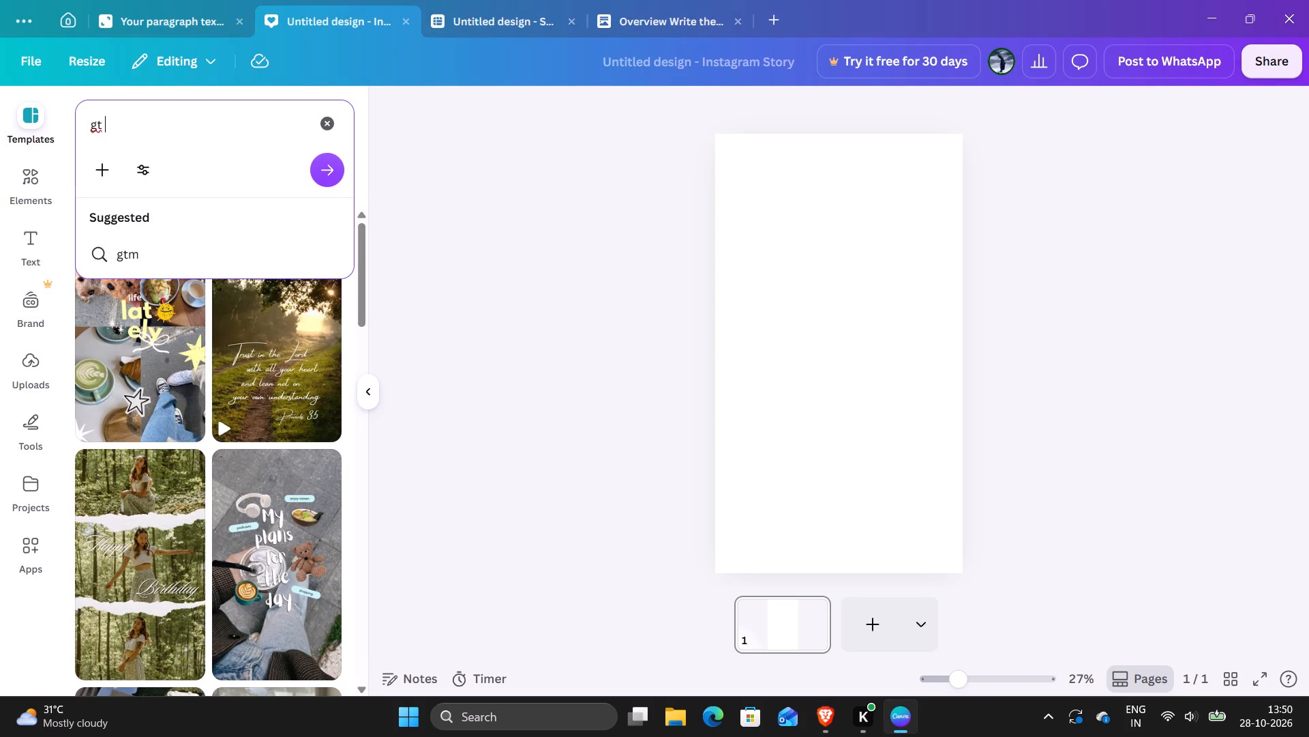
left_click(337, 124)
type("contine")
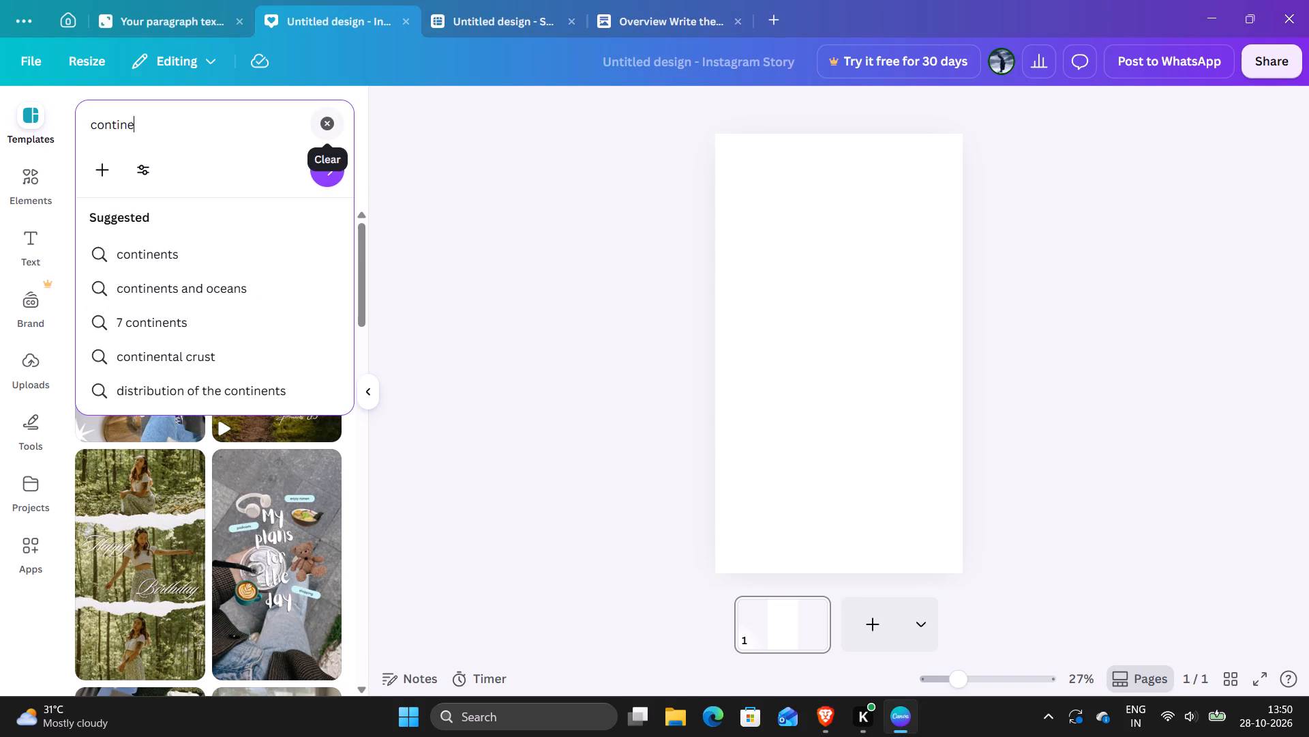
type("ntal gt")
key("space")
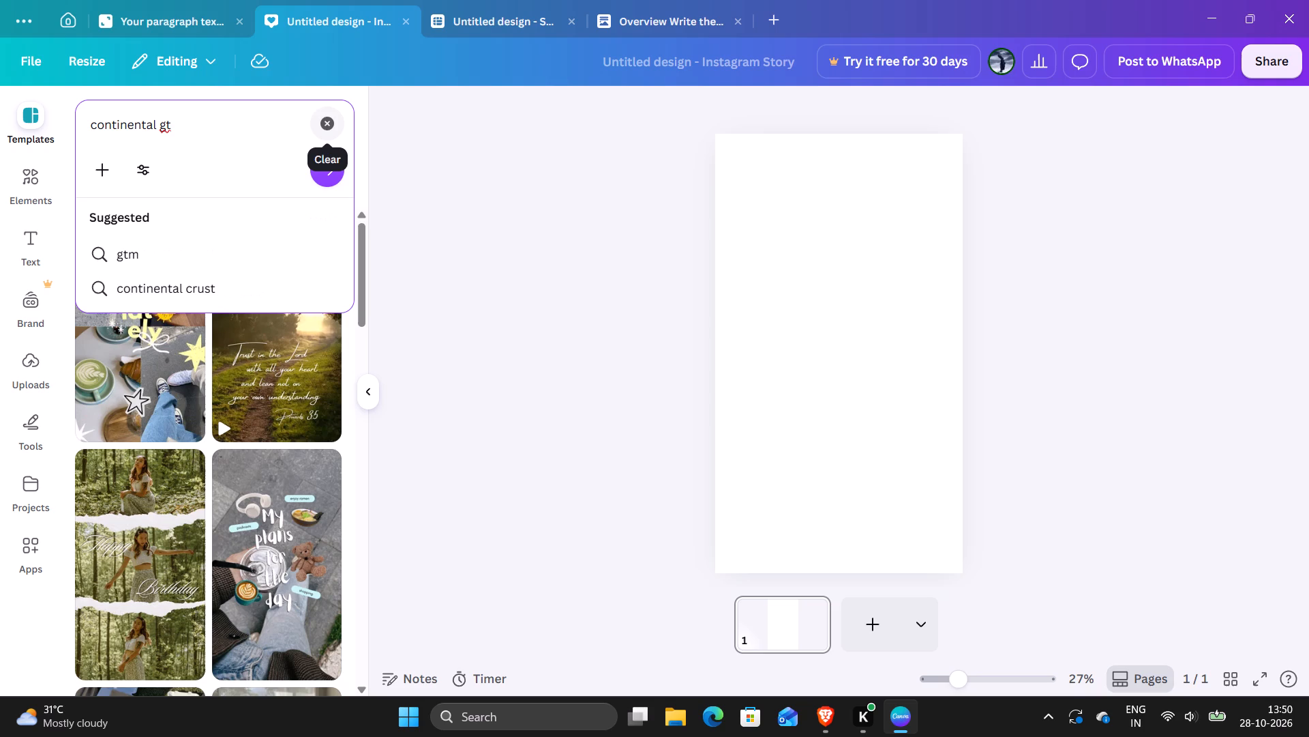
type("650")
key("Return")
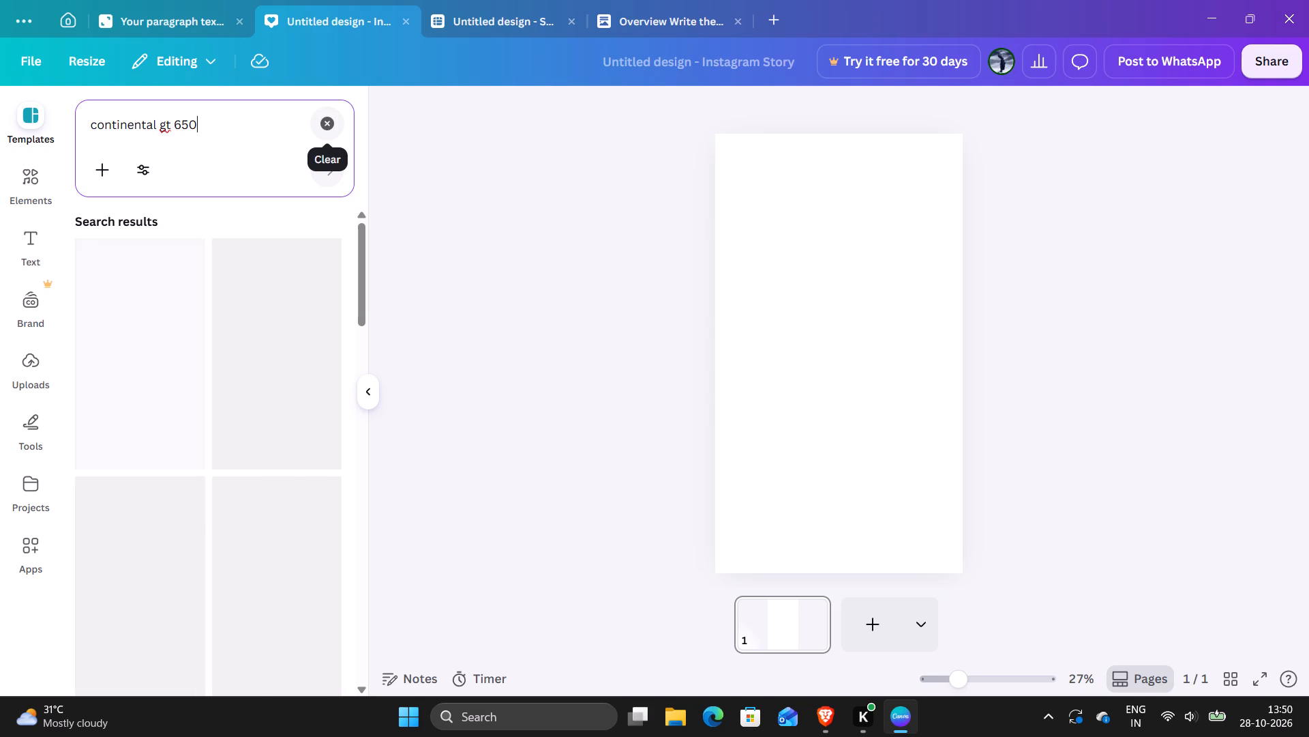
Change the Instagram Story template search to "gt 650 bike" and look over the first results.
scroll(274, 309, "down", 13)
scroll(261, 317, "up", 2)
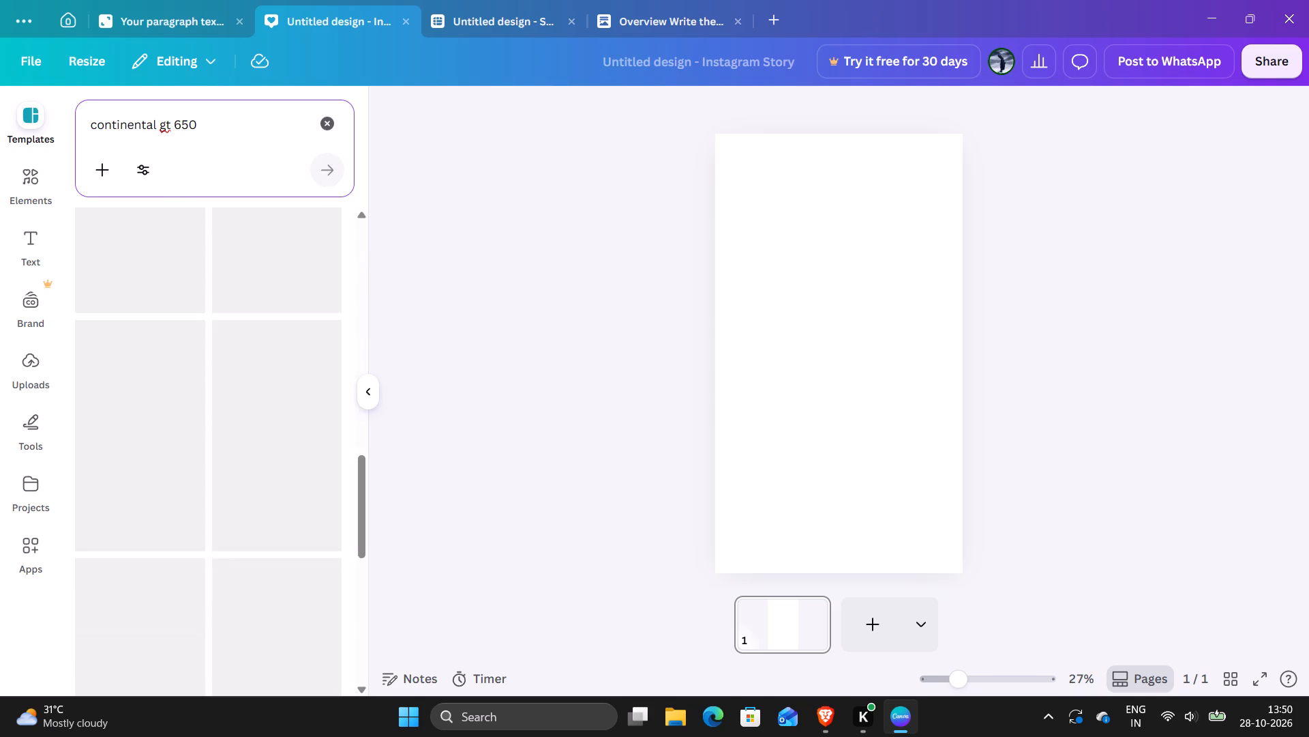
scroll(261, 317, "up", 6)
left_click(161, 122)
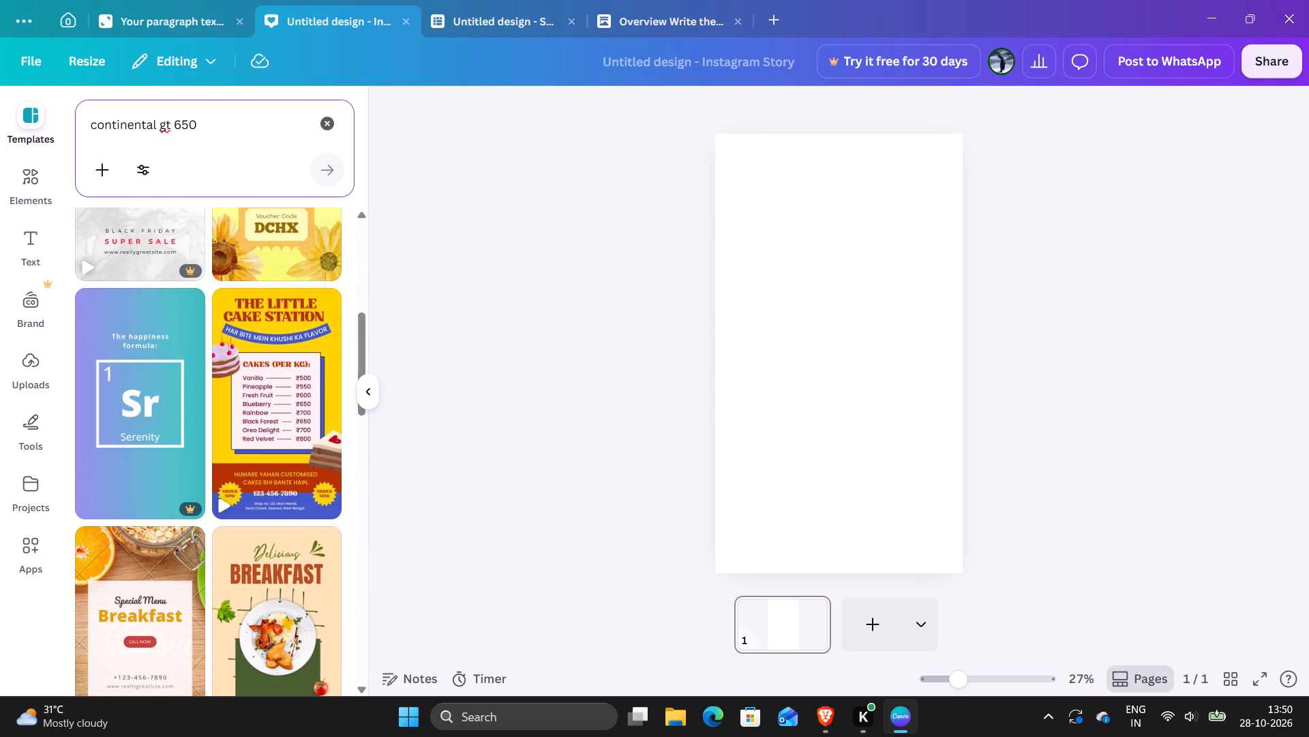
key("BackSpace")
key("BackSpace")
key("BackSpace")
key("BackSpace")
key("BackSpace")
key("BackSpace")
key("BackSpace")
key("BackSpace")
key("BackSpace")
key("BackSpace")
key("BackSpace")
key("BackSpace")
key("BackSpace")
key("BackSpace")
key("BackSpace")
key("BackSpace")
key("BackSpace")
key("BackSpace")
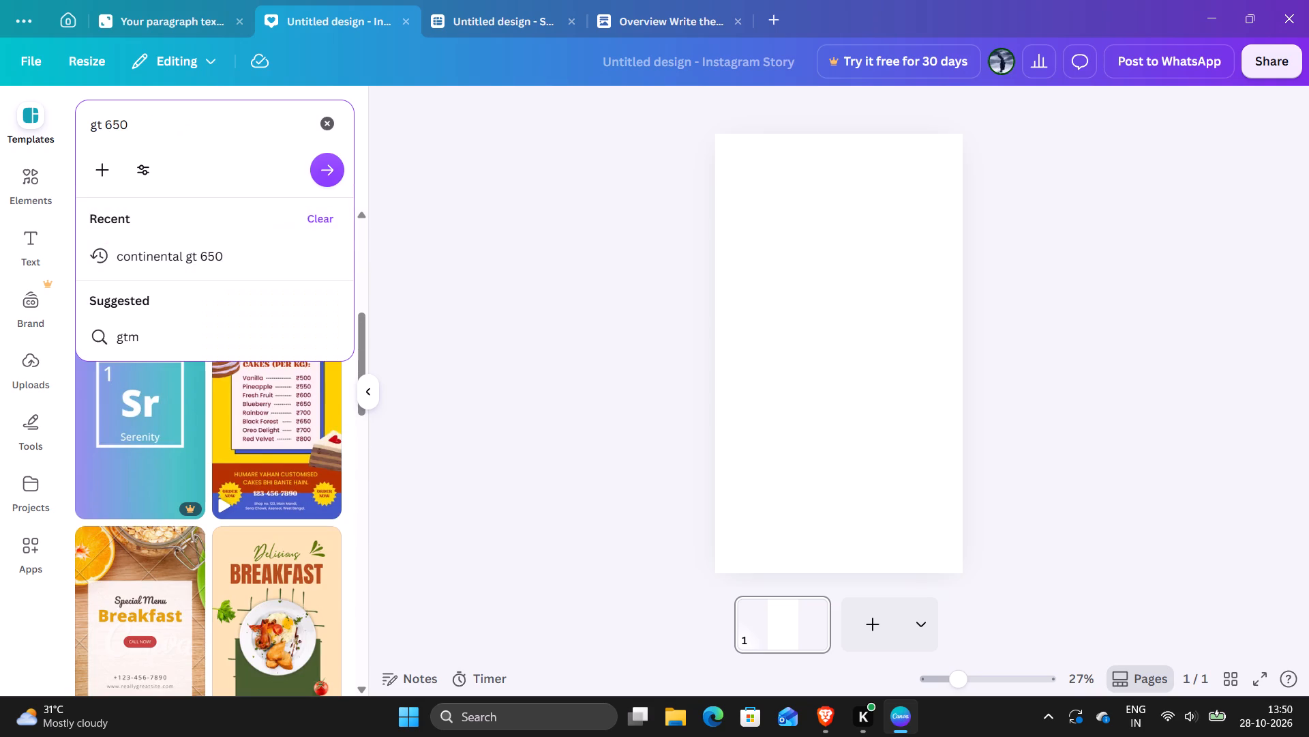
double_click(161, 122)
left_click(161, 122)
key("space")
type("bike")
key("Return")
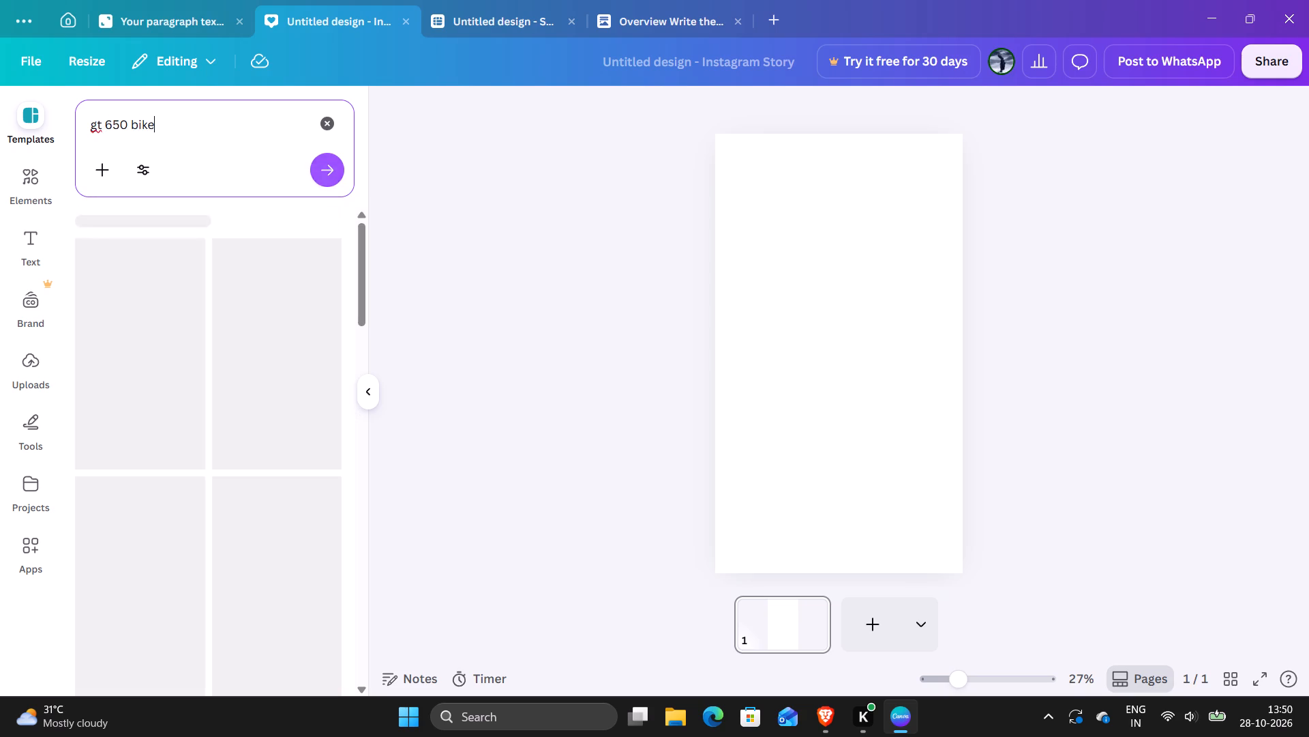
scroll(161, 310, "down", 2)
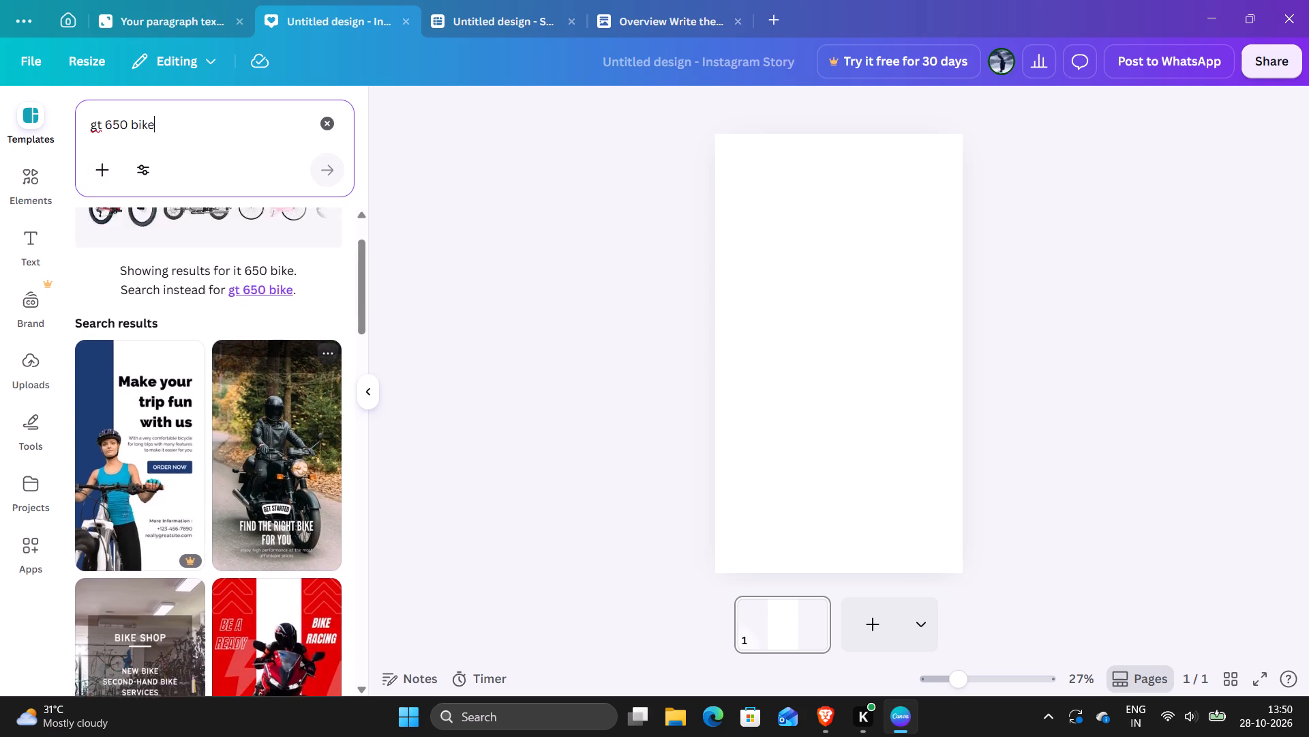
scroll(280, 404, "down", 3)
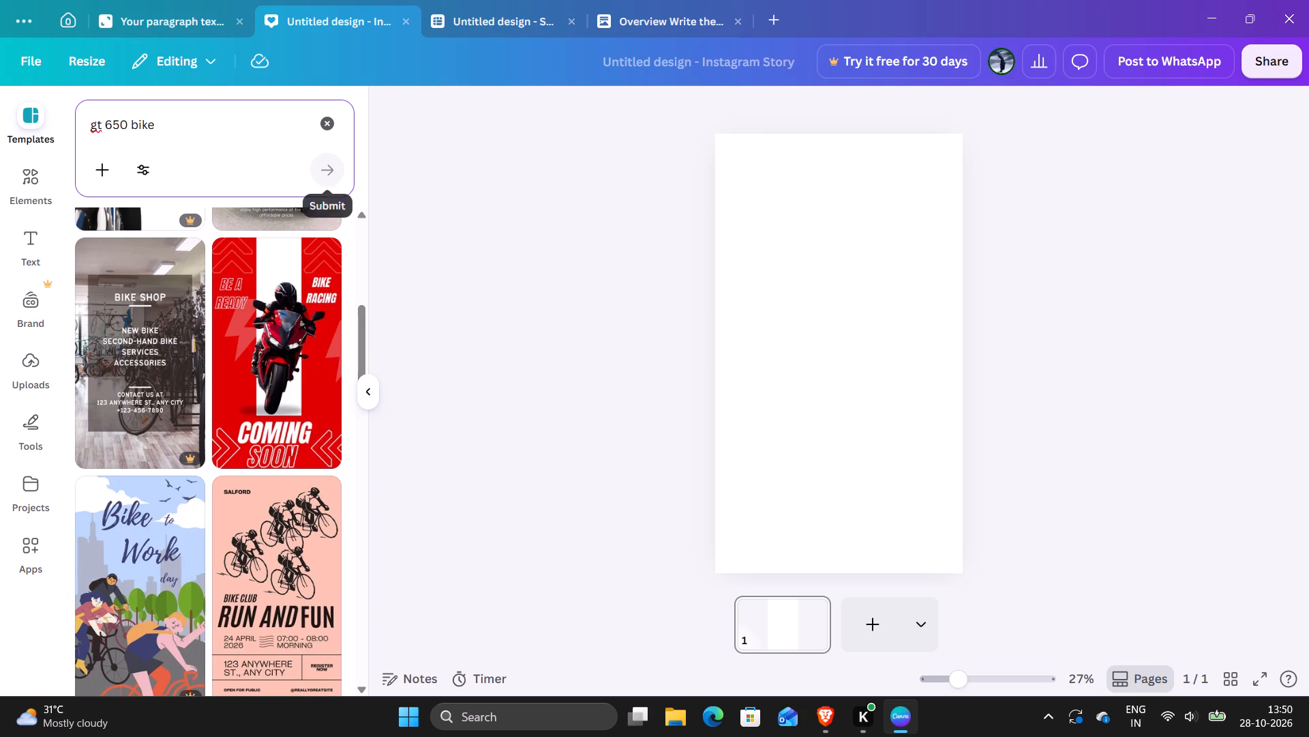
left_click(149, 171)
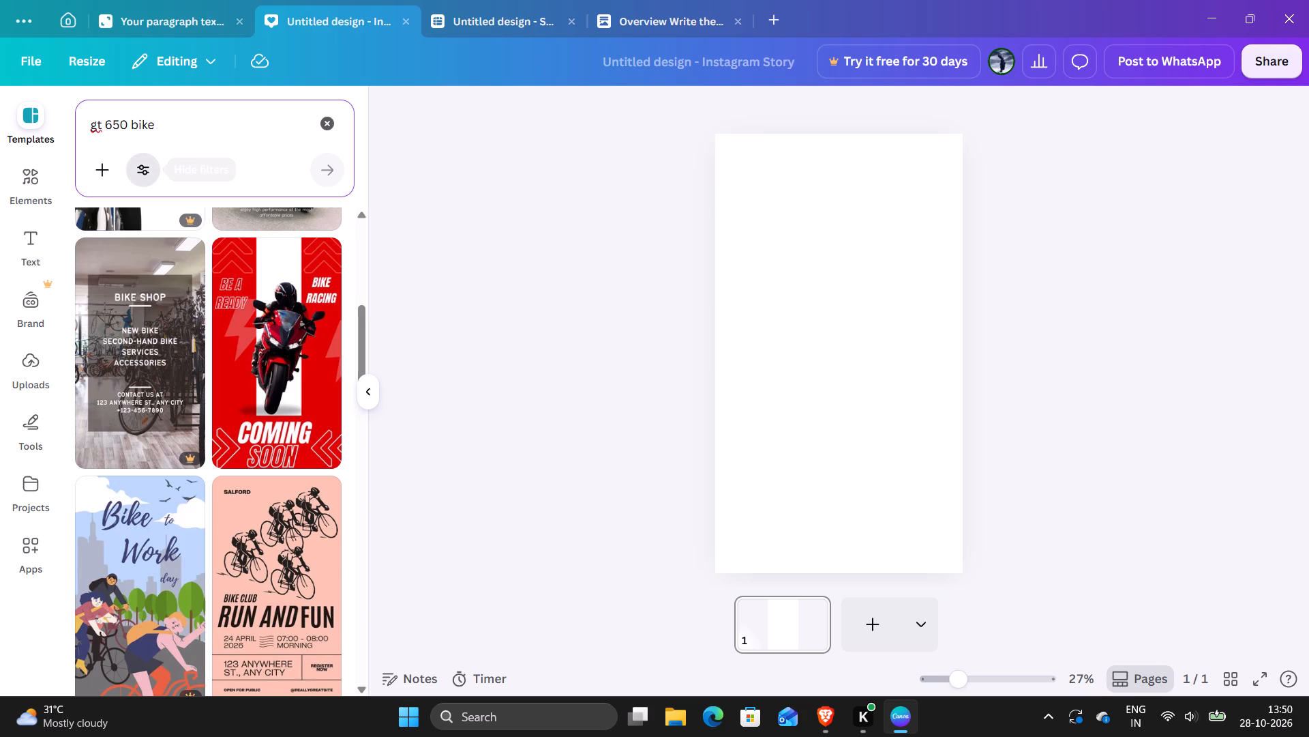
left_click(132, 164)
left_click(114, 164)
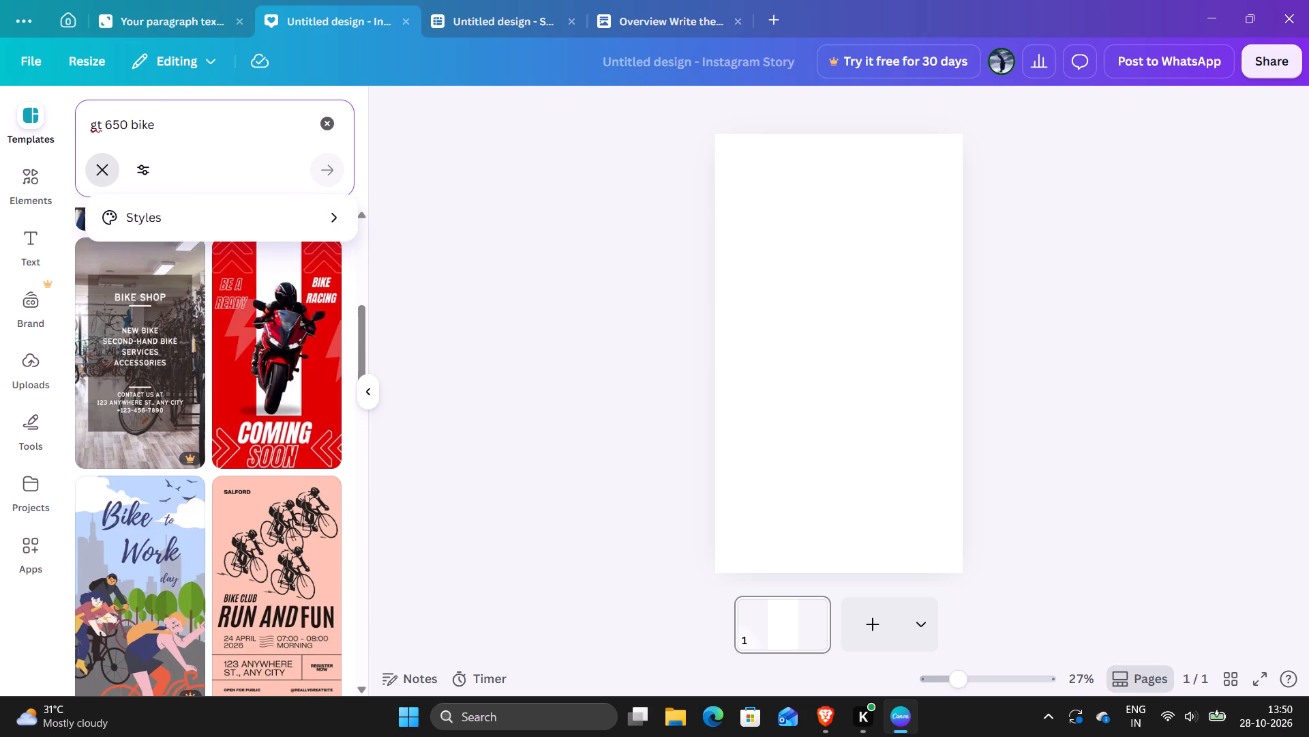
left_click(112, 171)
Look further through the "gt 650 bike" Instagram Story templates for a suitable motorcycle design.
scroll(223, 473, "down", 8)
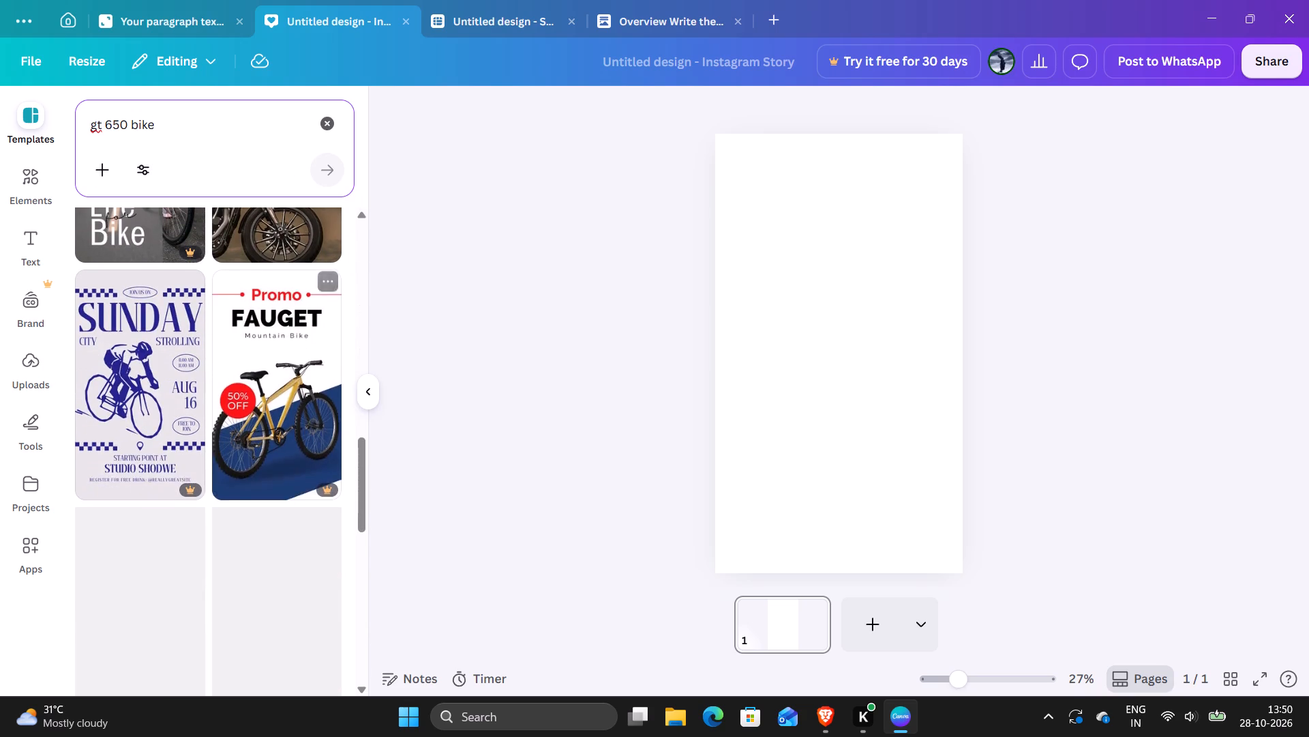
scroll(223, 474, "up", 2)
scroll(223, 474, "down", 4)
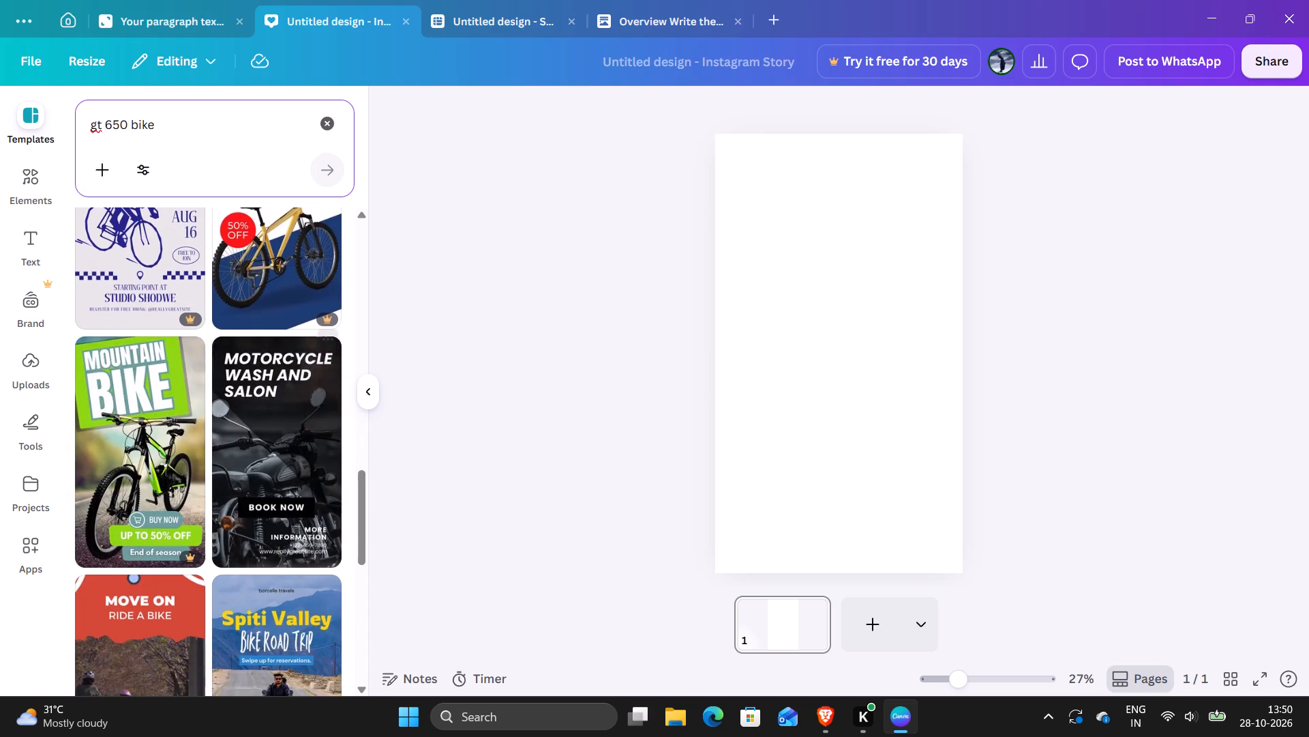
scroll(223, 474, "down", 2)
scroll(223, 474, "up", 1)
scroll(223, 474, "down", 20)
scroll(223, 474, "down", 6)
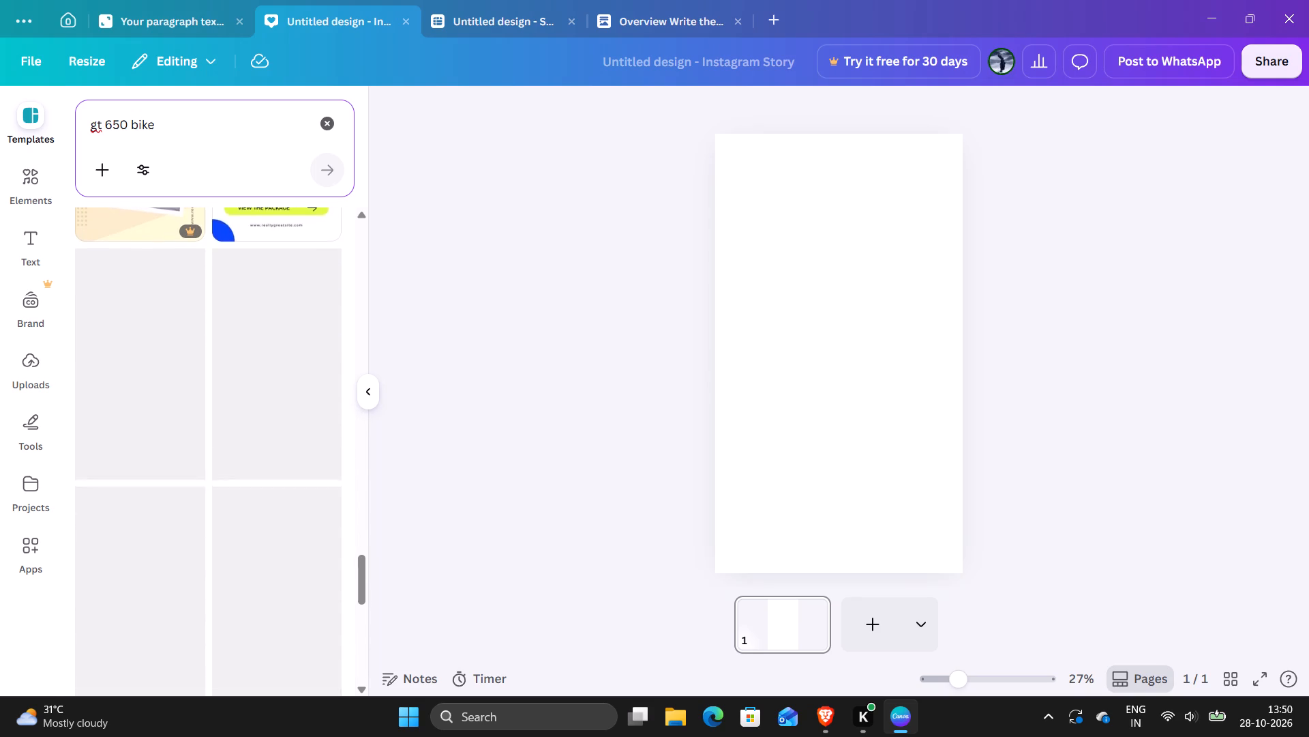
scroll(223, 474, "down", 1)
scroll(221, 449, "up", 2)
Open the additional search options offering Styles for the "gt 650 bike" templates.
left_click(108, 181)
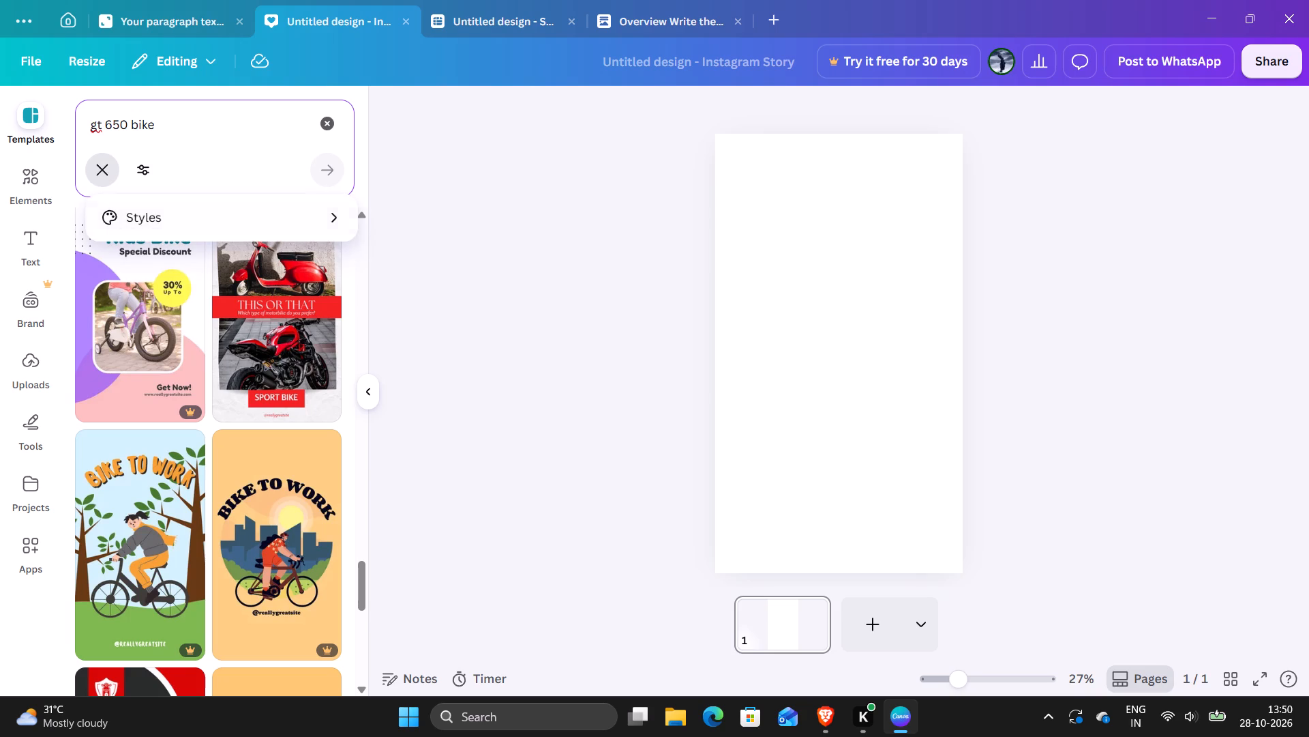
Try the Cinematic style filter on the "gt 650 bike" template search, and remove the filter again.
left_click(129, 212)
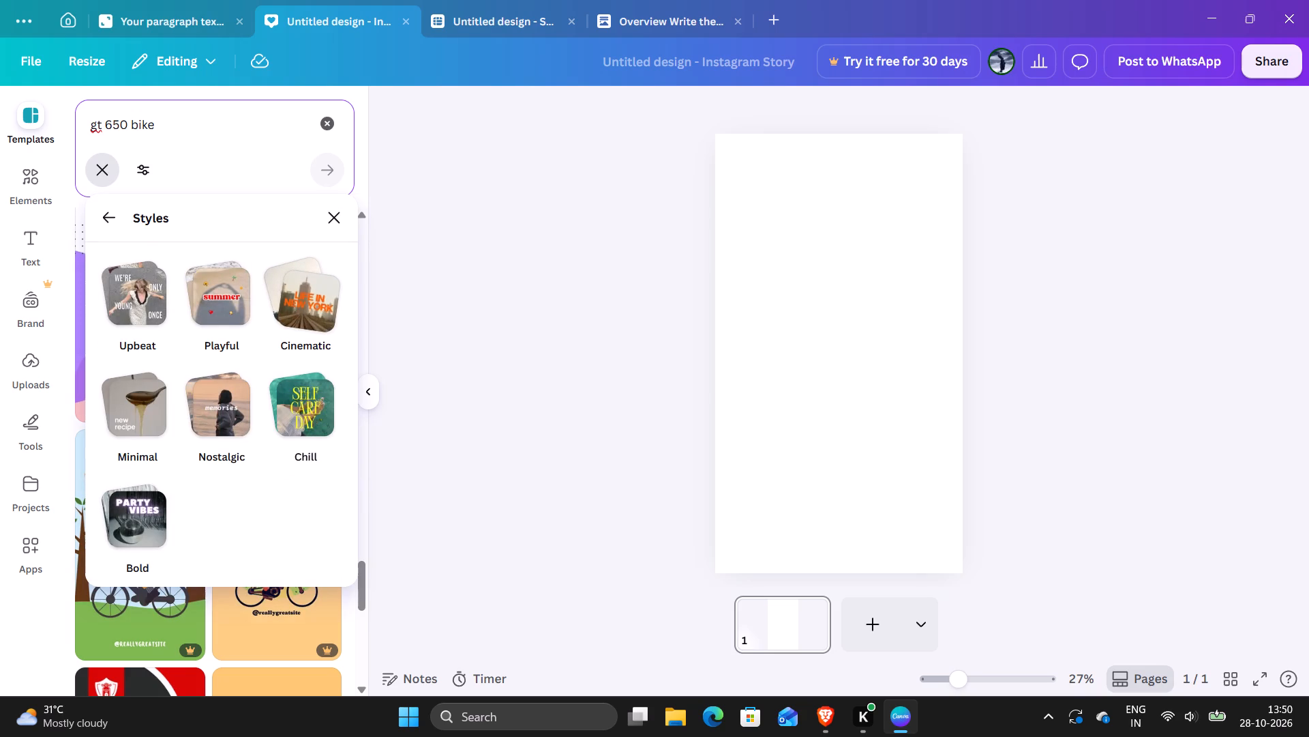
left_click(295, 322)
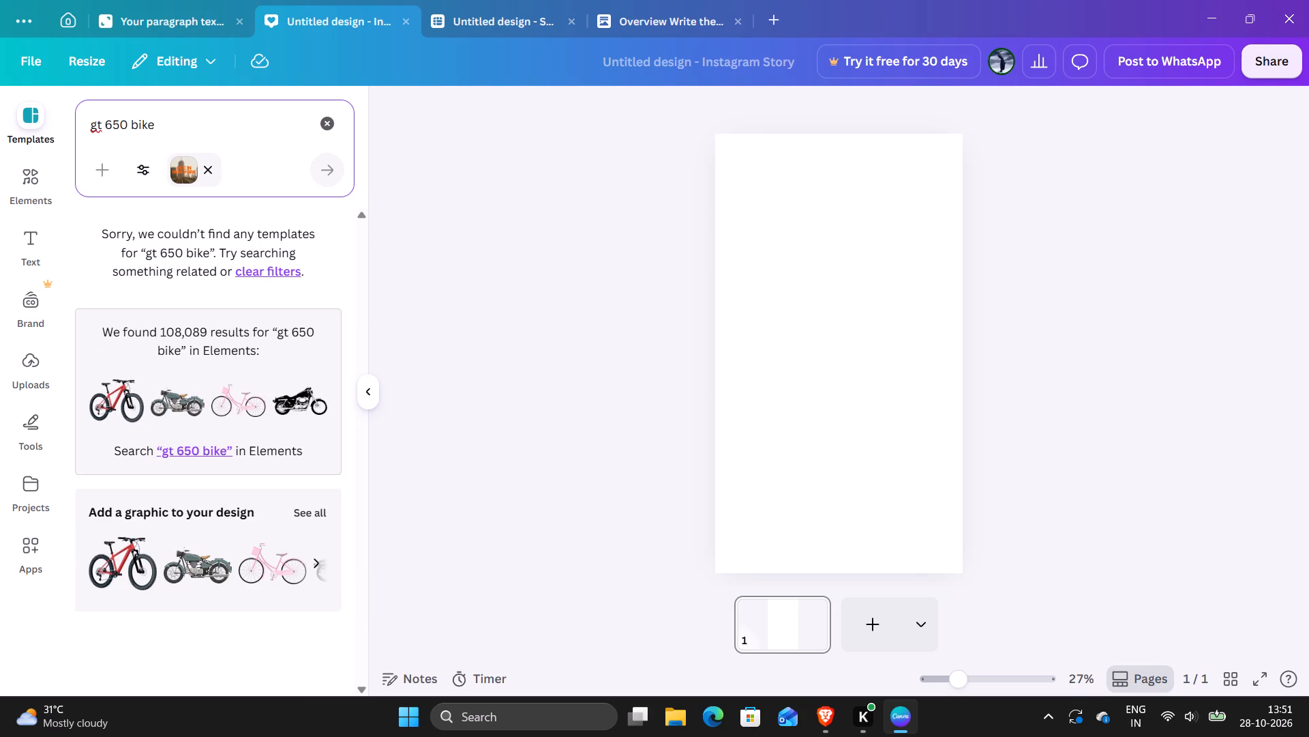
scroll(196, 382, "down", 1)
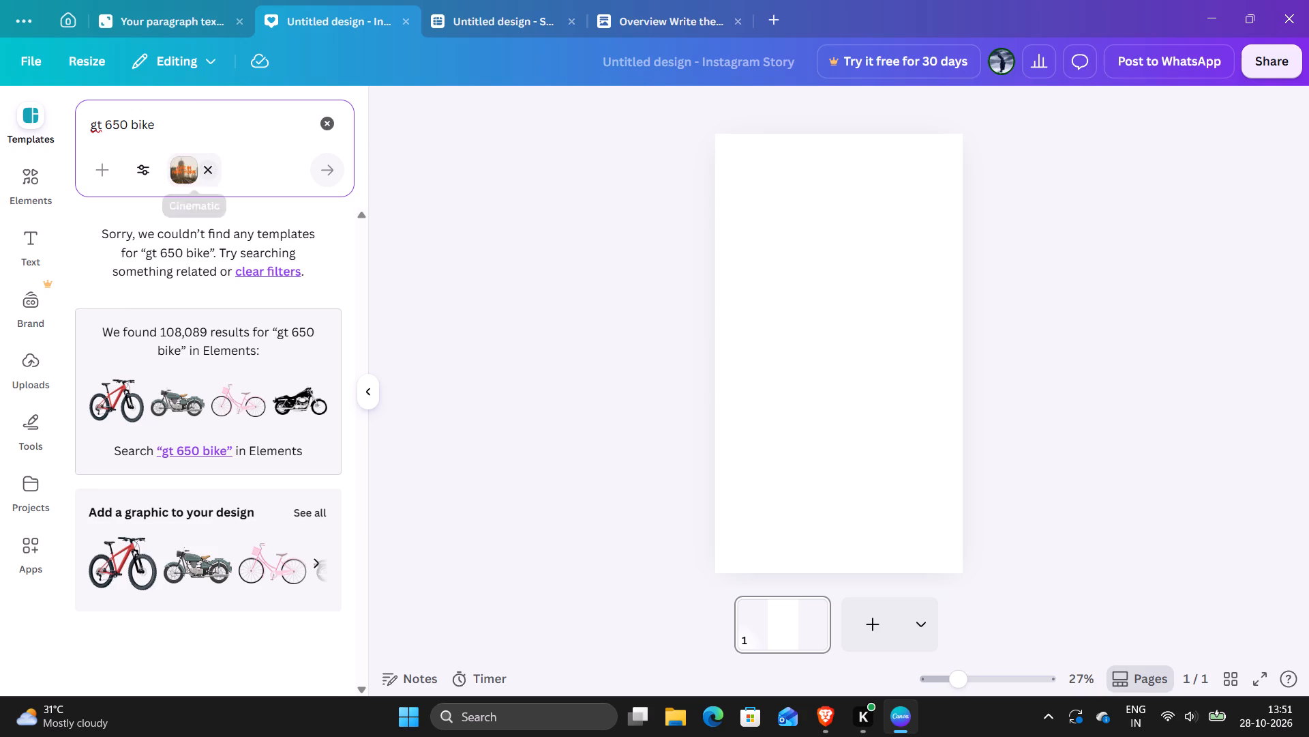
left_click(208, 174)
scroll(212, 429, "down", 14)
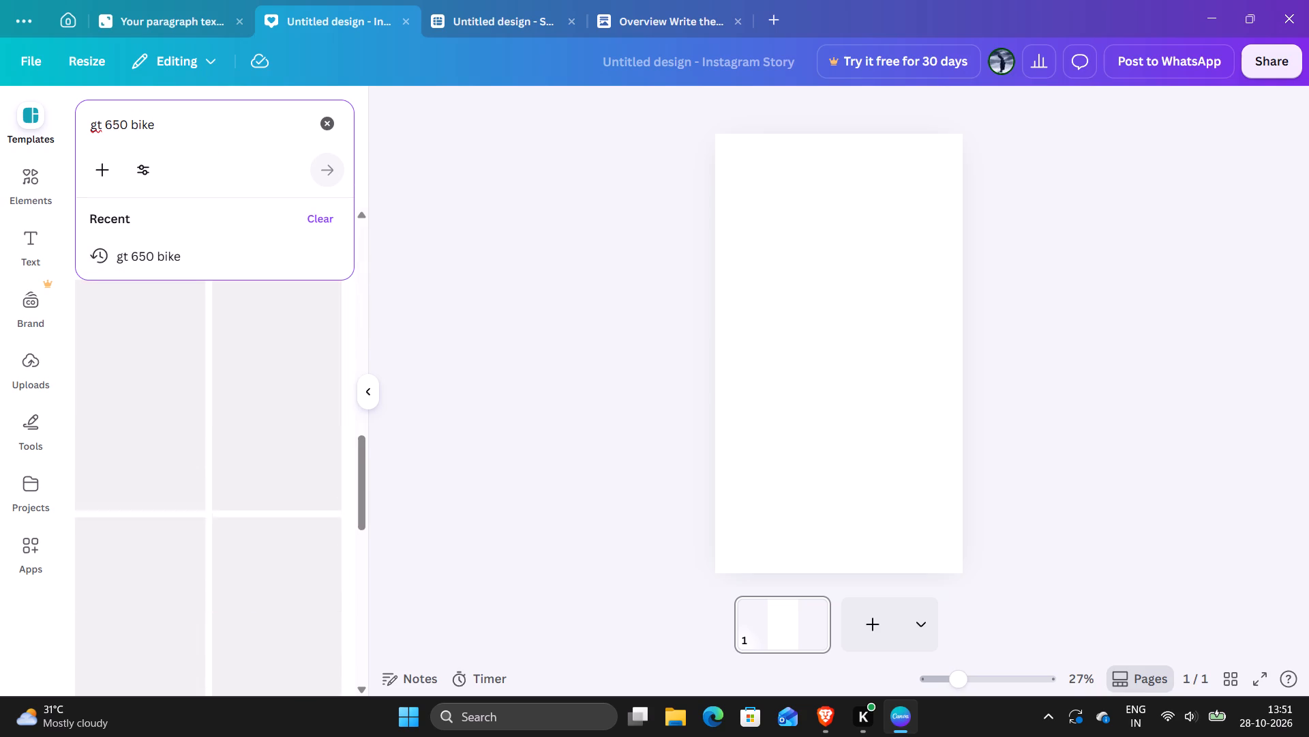
Look through the "gt 650 bike" templates and apply the "Find the right bike for you" motorcycle template to the blank page.
scroll(210, 427, "down", 9)
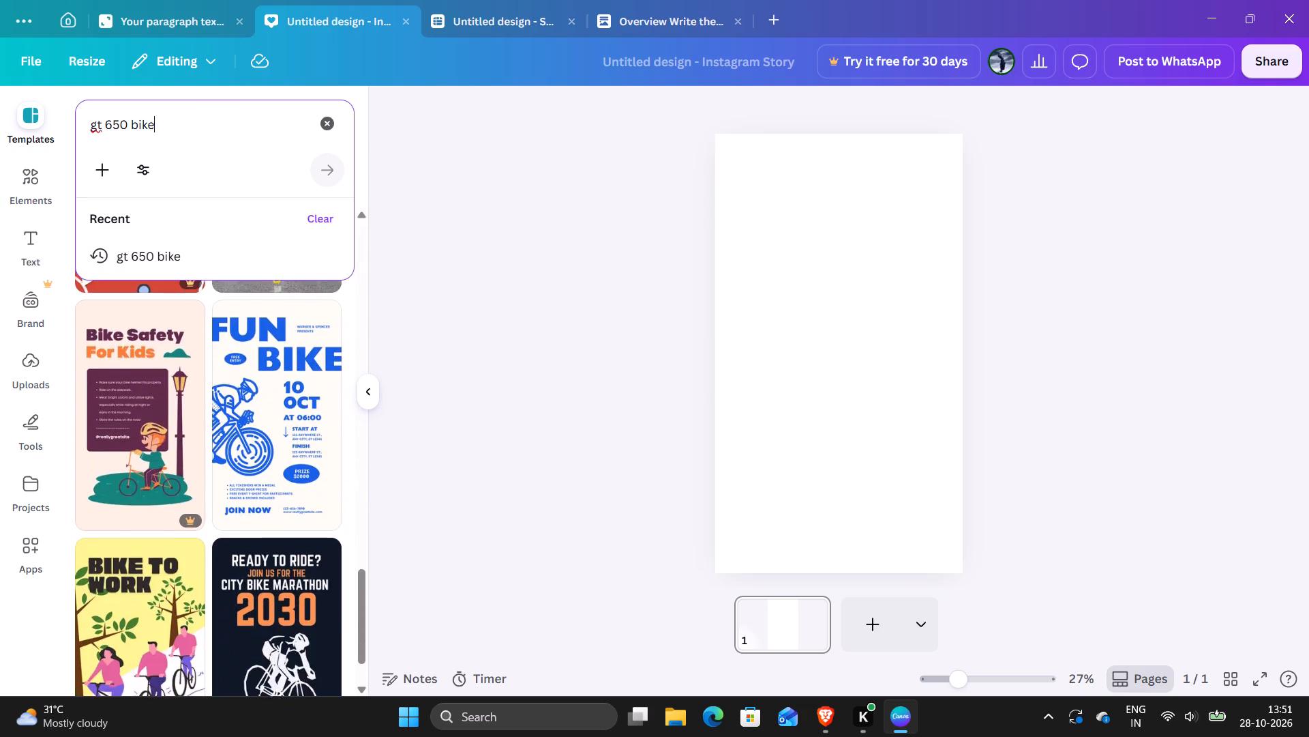
scroll(210, 424, "down", 7)
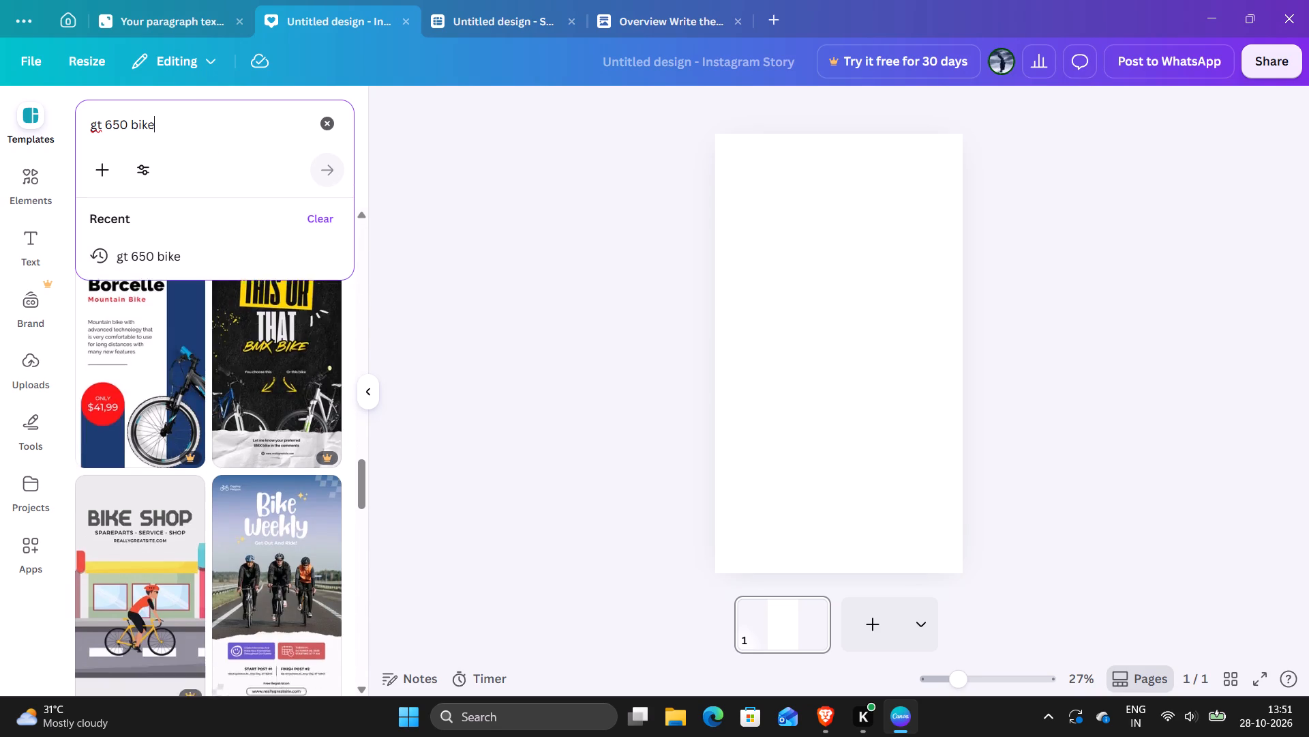
scroll(194, 463, "down", 3)
scroll(193, 459, "up", 20)
scroll(193, 459, "up", 3)
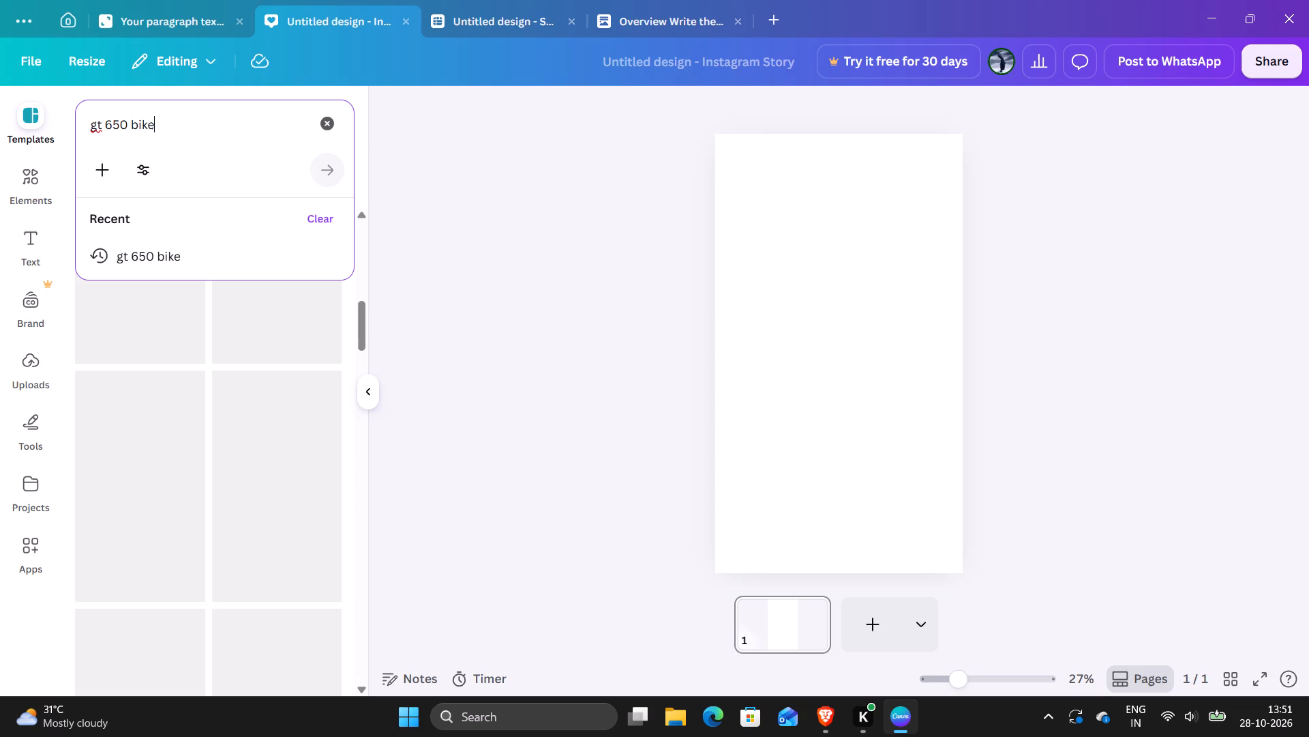
scroll(202, 439, "up", 20)
scroll(202, 439, "up", 2)
scroll(217, 467, "down", 1)
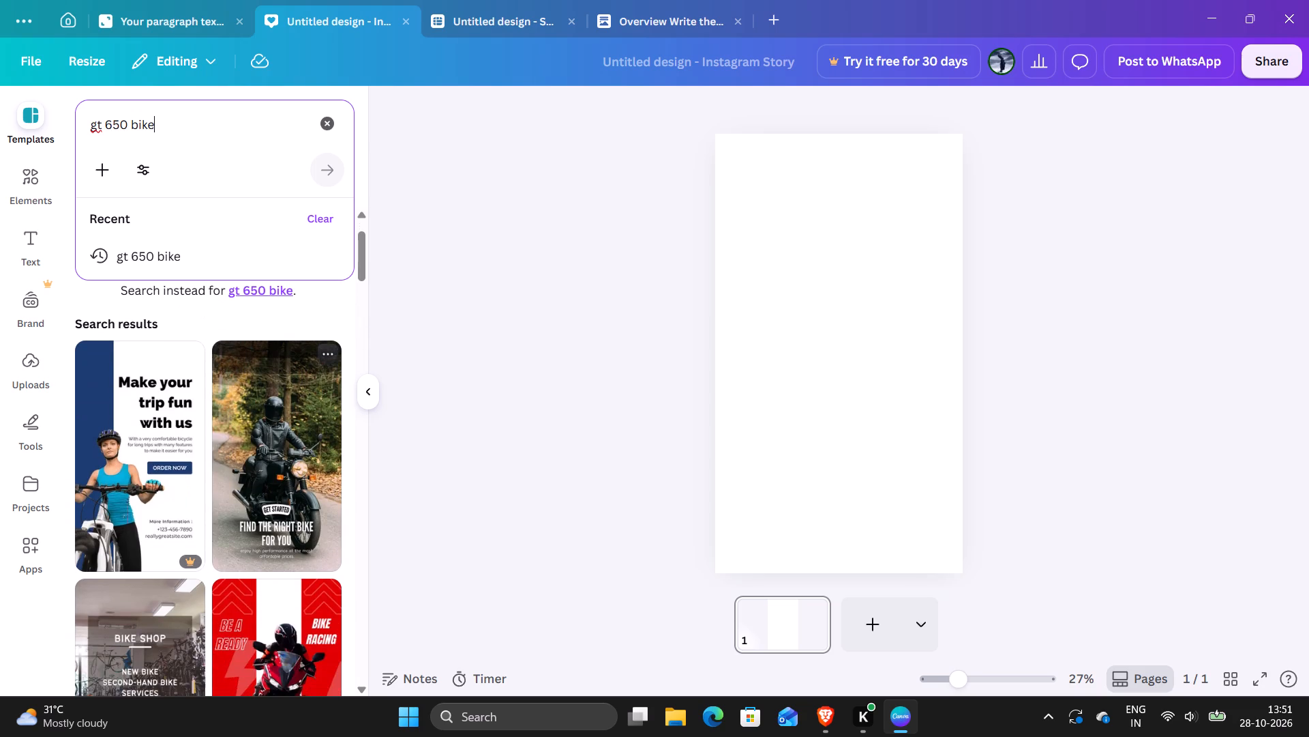
left_click_drag(229, 461, 756, 272)
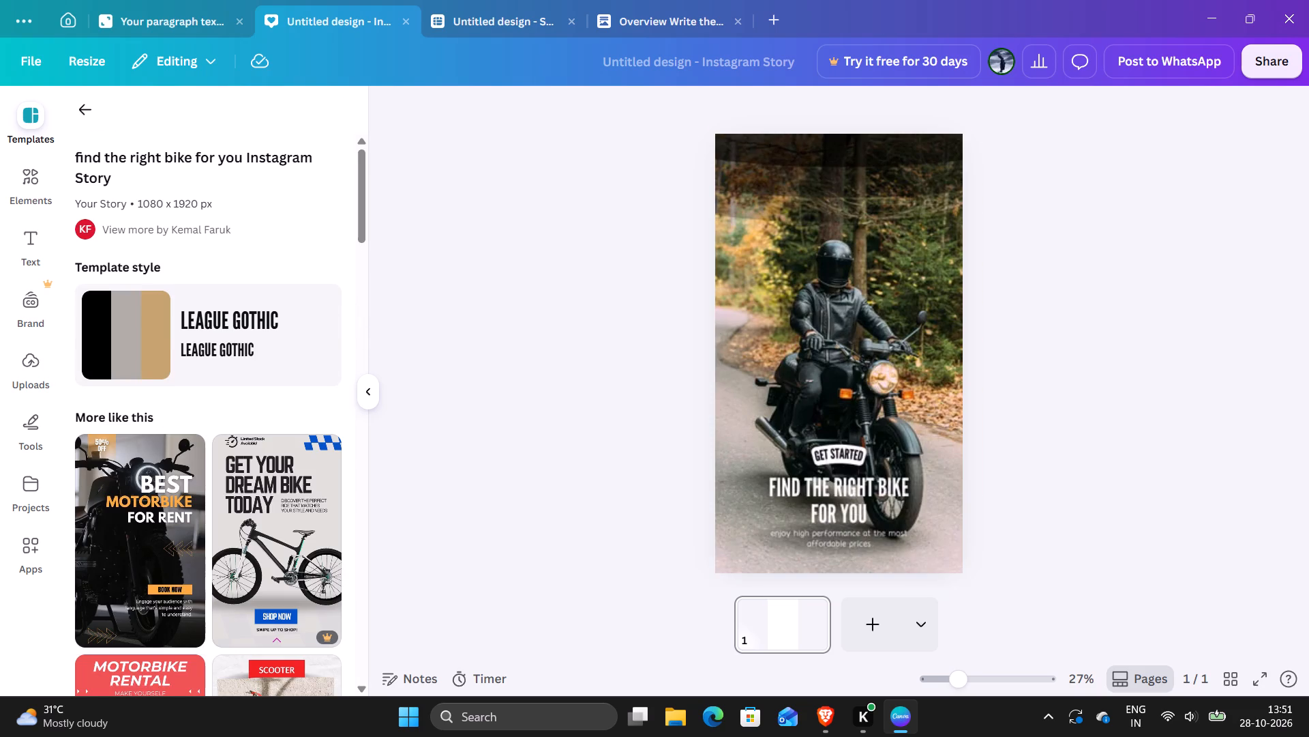
left_click(786, 616)
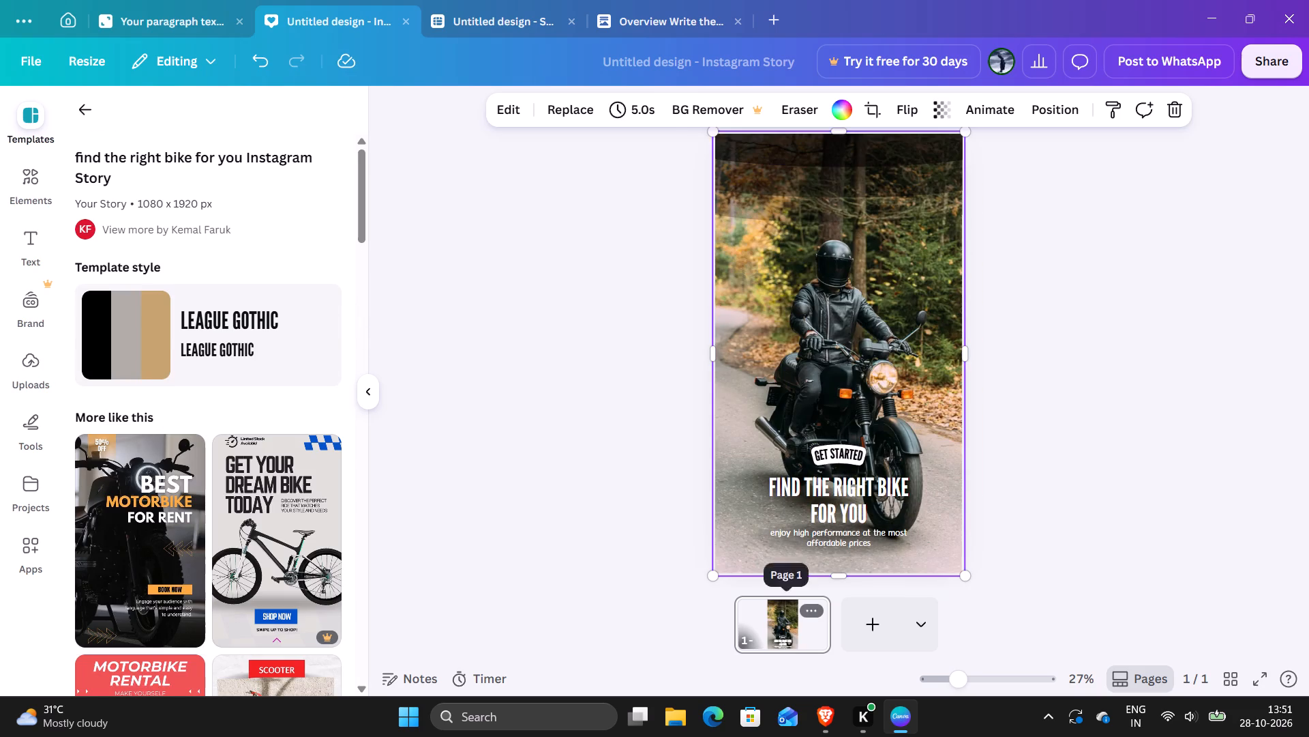
Add a second, blank page to the design and return to page 1.
left_click(867, 626)
left_click(719, 625)
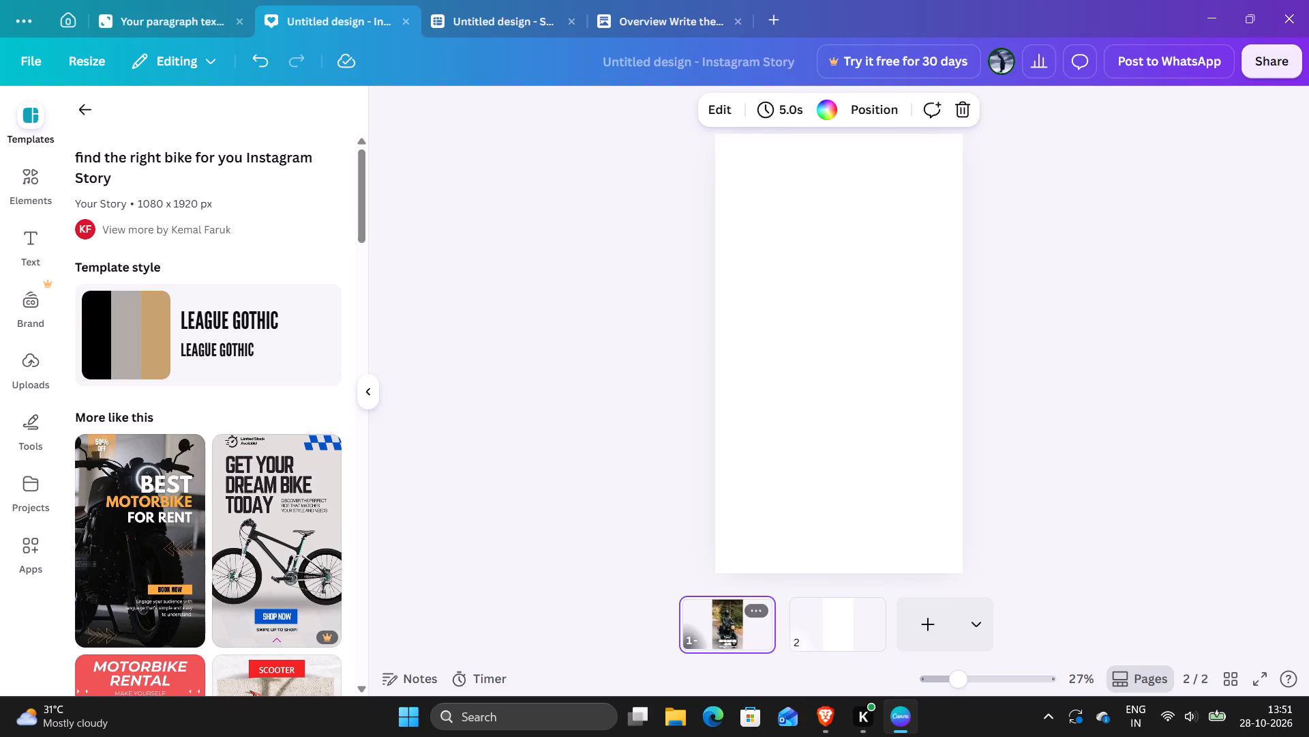
Resize and reposition page 1's motorcycle photo so it starts at the page's top-left corner and nearly fills the page.
left_click(845, 279)
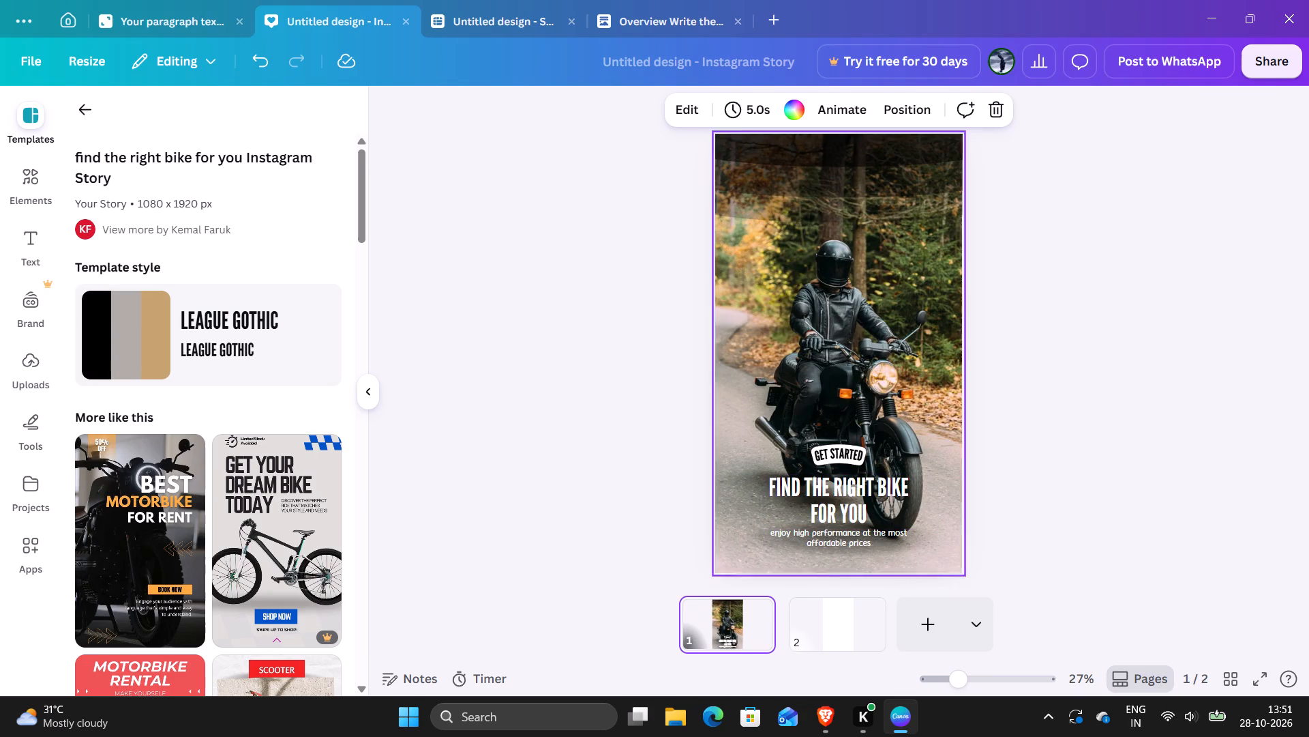
left_click_drag(963, 138, 909, 222)
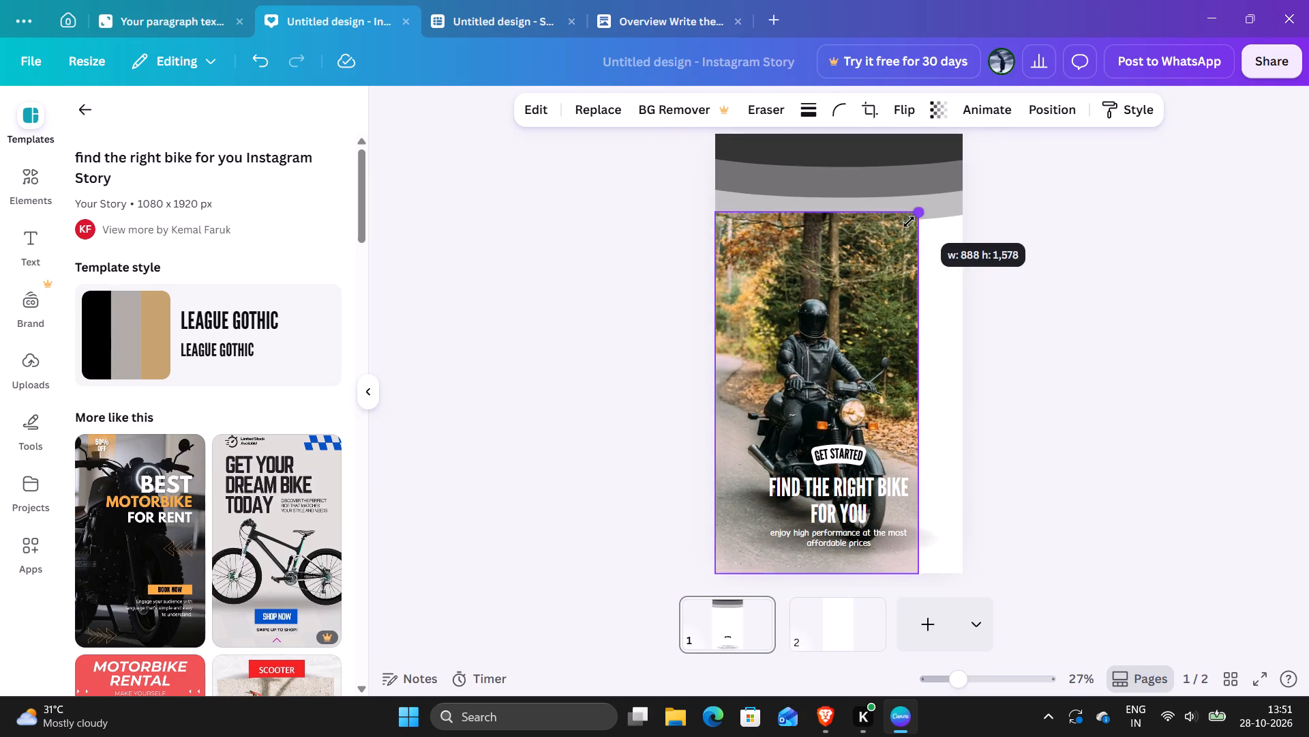
left_click_drag(909, 222, 858, 321)
left_click_drag(799, 398, 804, 226)
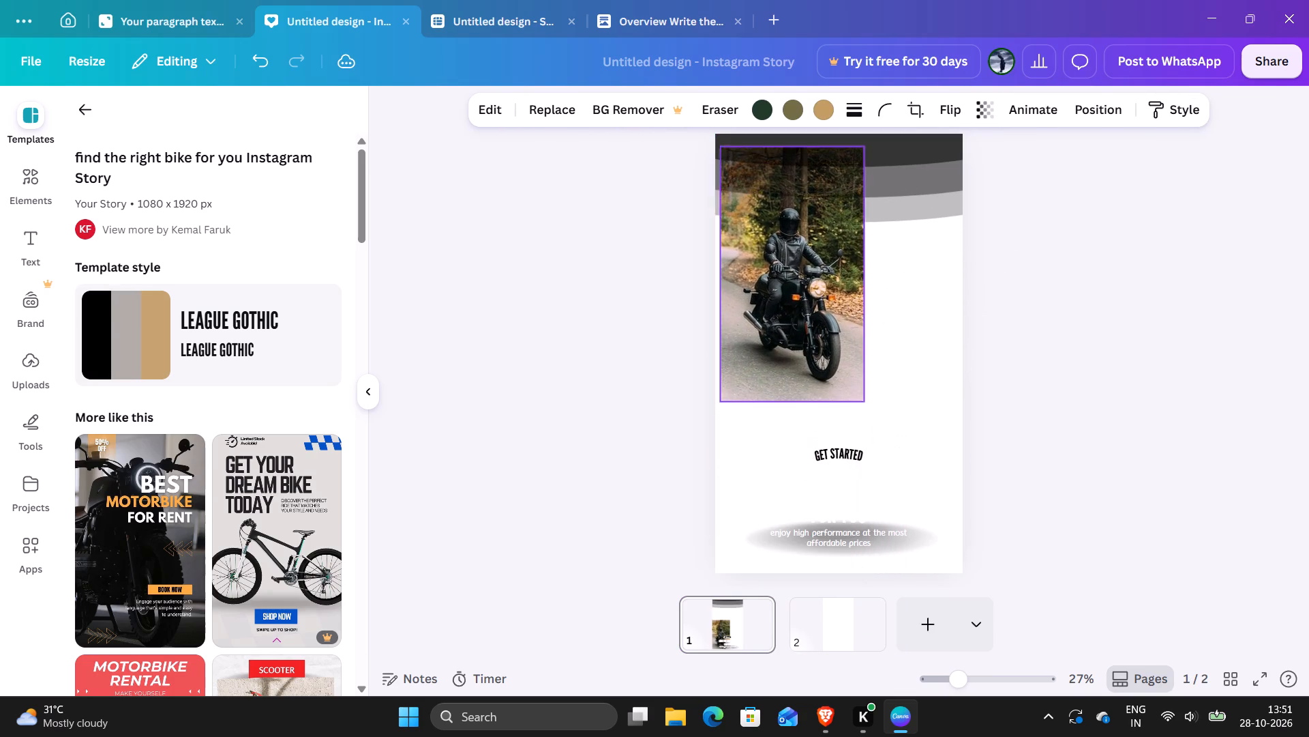
left_click_drag(804, 226, 798, 216)
left_click_drag(858, 389, 860, 390)
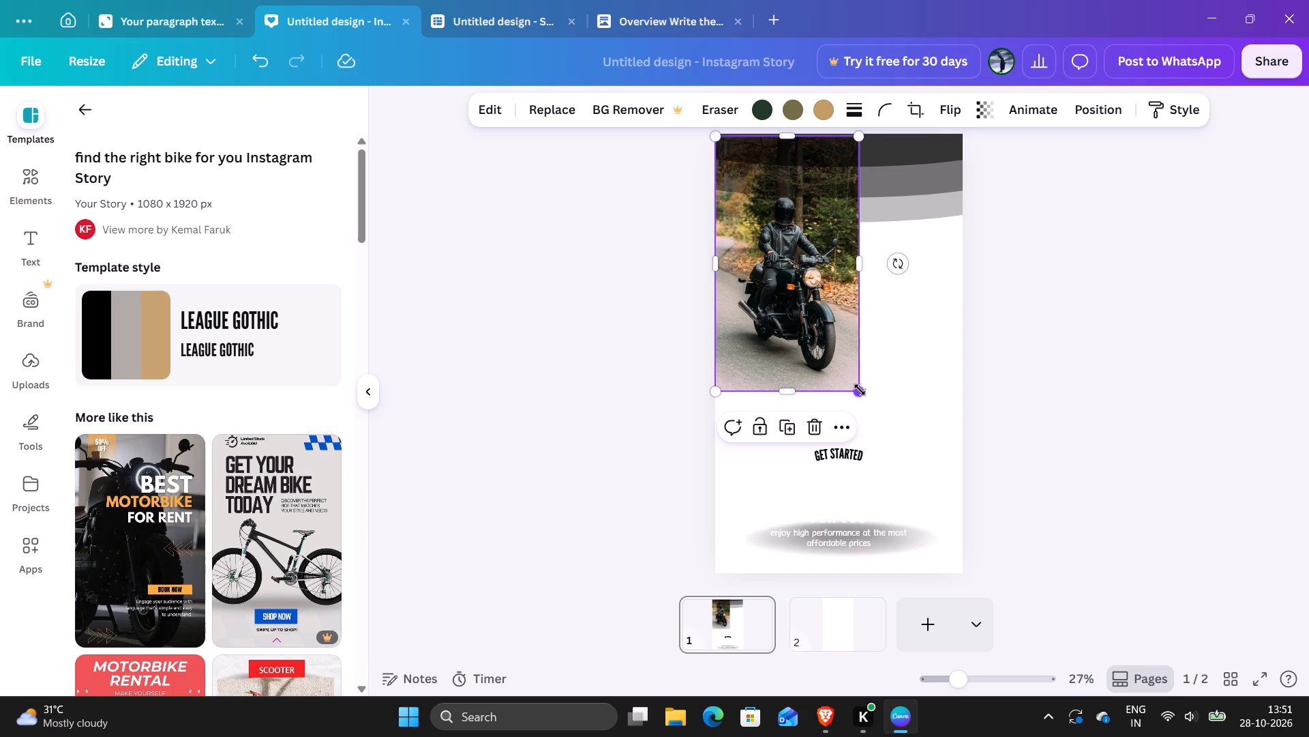
left_click_drag(860, 390, 959, 560)
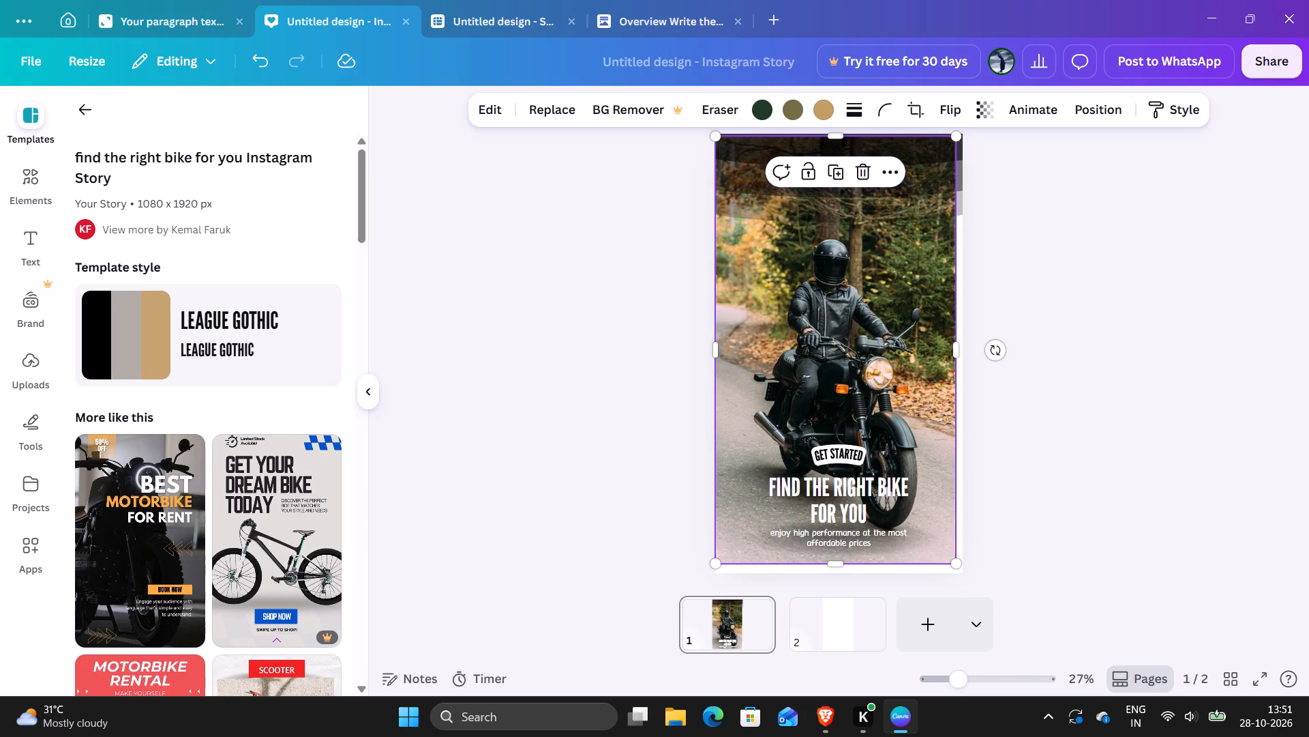
left_click(616, 326)
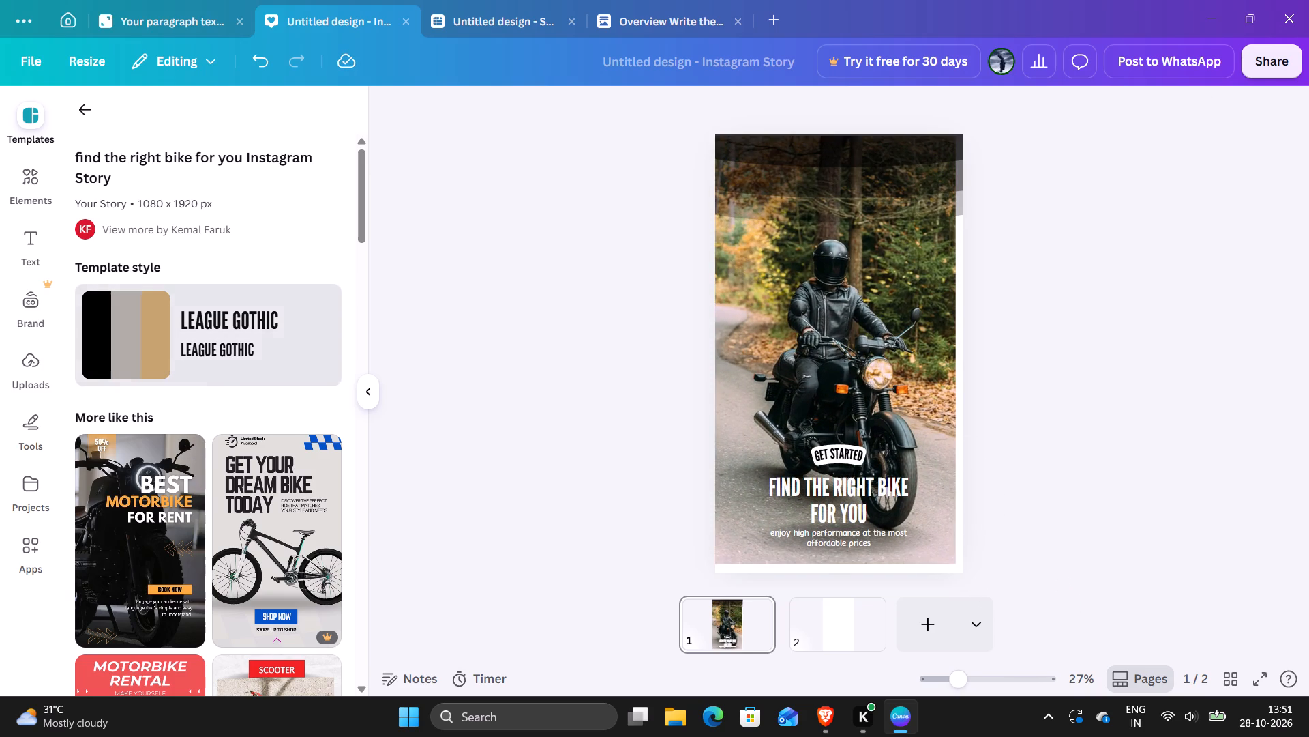
Search the photo elements for "gt 650" and replace page 1's rider photo with the parked motorcycle beside the red beam.
left_click(83, 112)
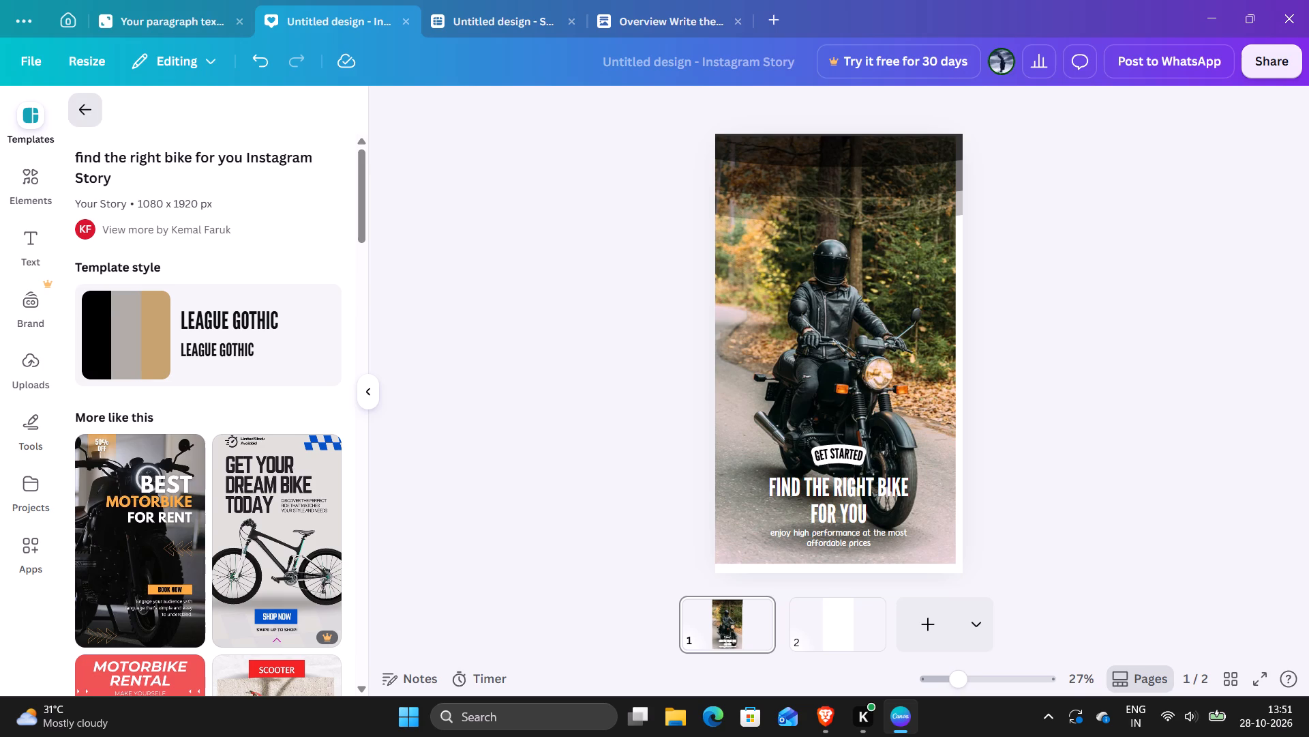
left_click(29, 174)
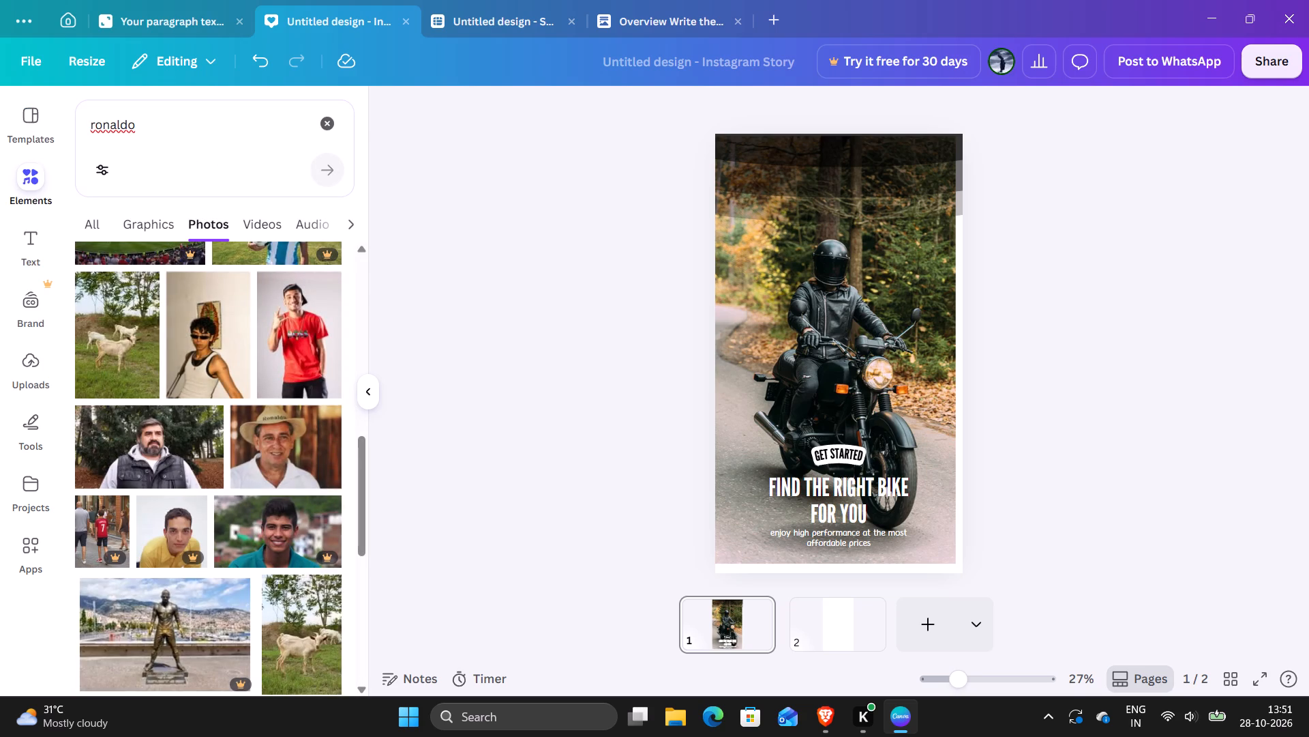
scroll(280, 534, "up", 19)
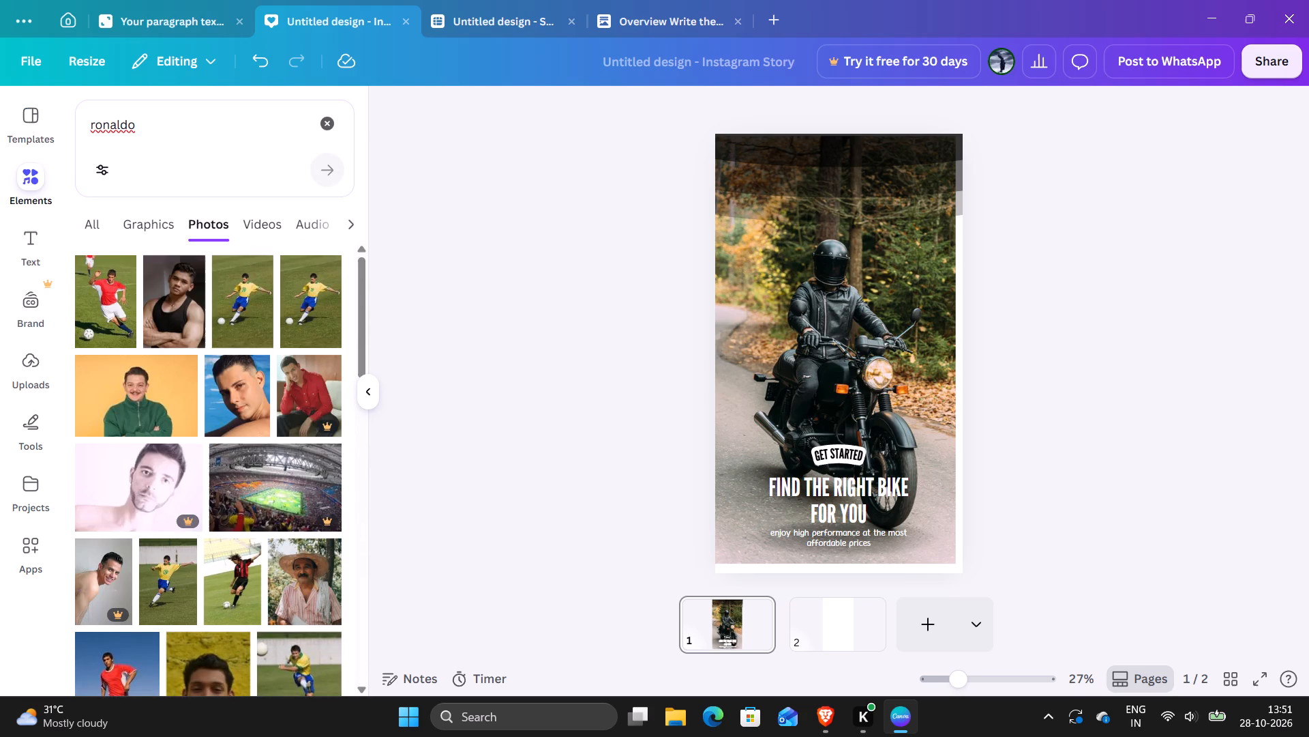
left_click(329, 118)
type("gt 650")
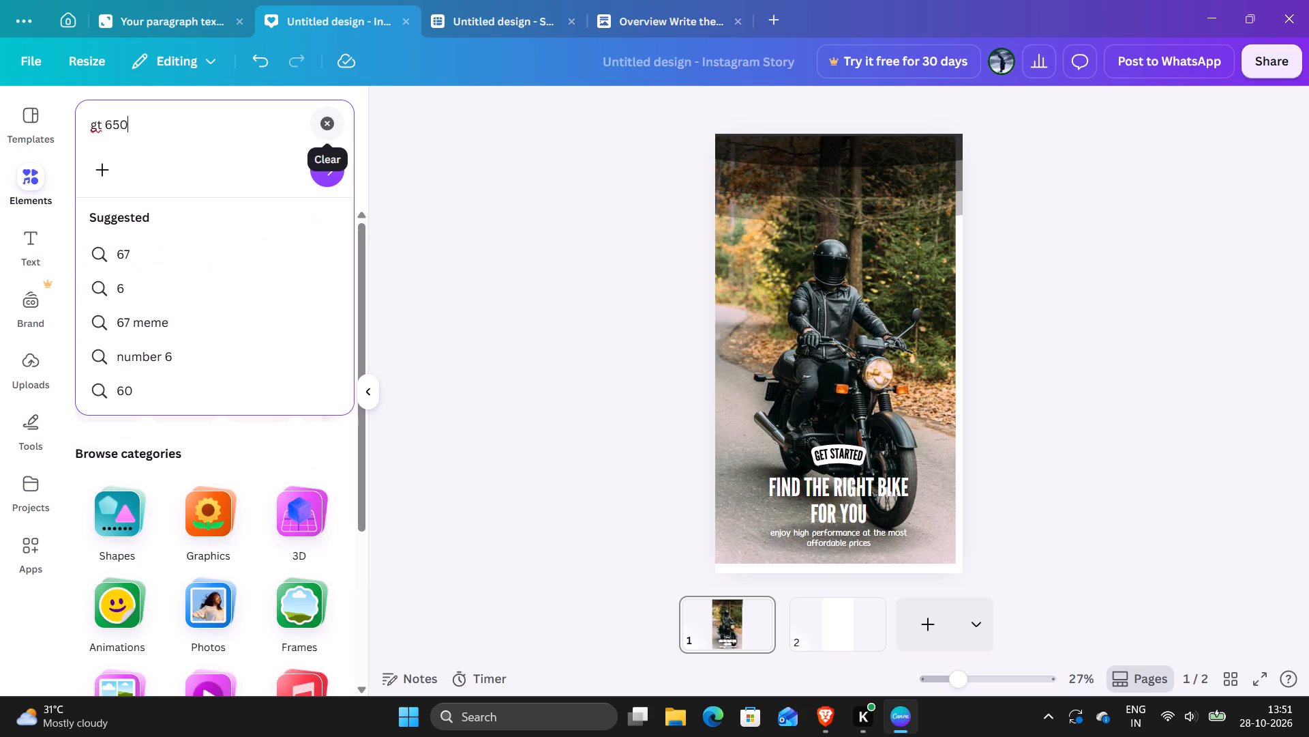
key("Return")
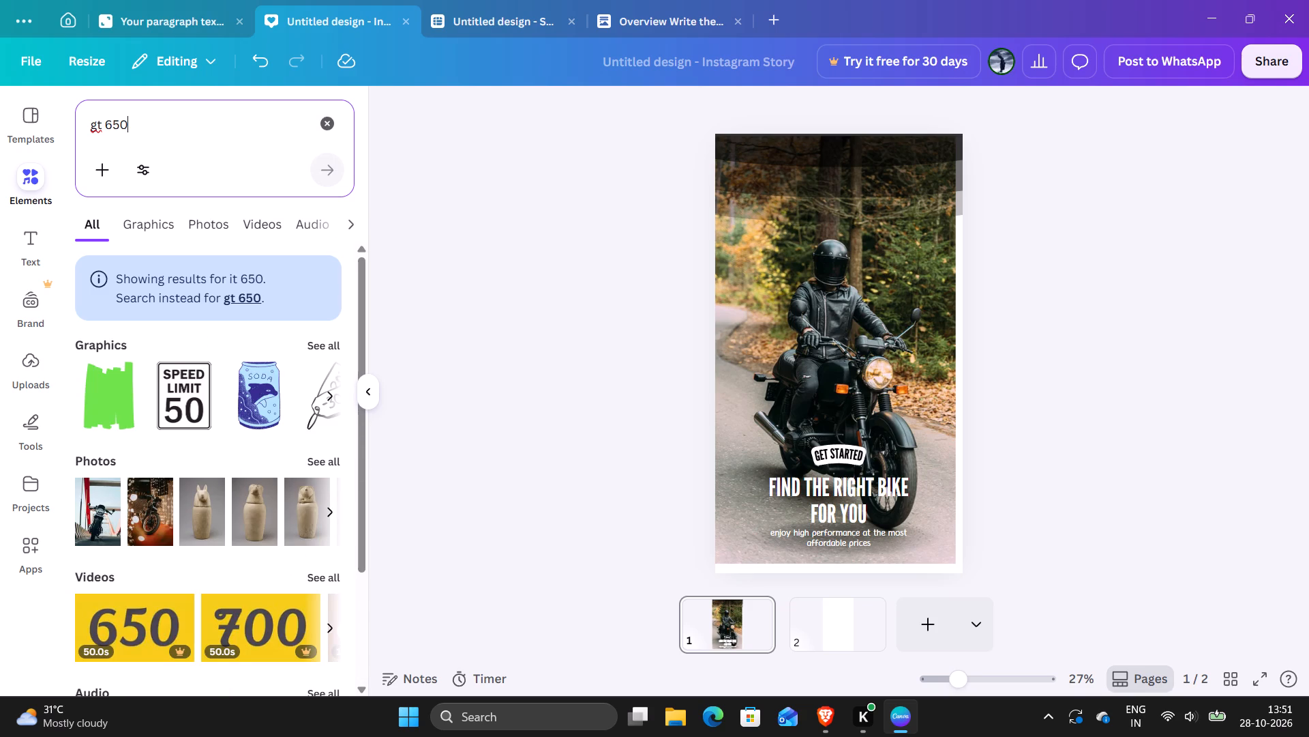
left_click(191, 229)
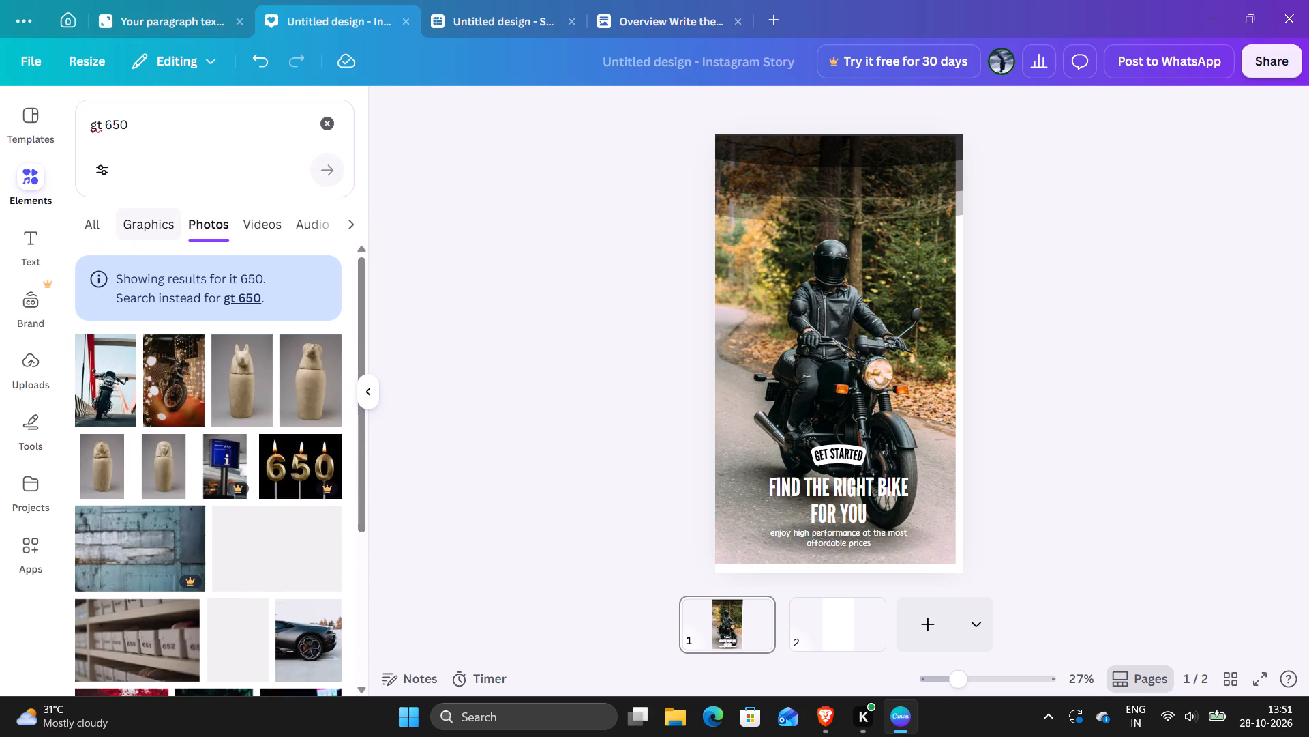
left_click(175, 225)
left_click(210, 225)
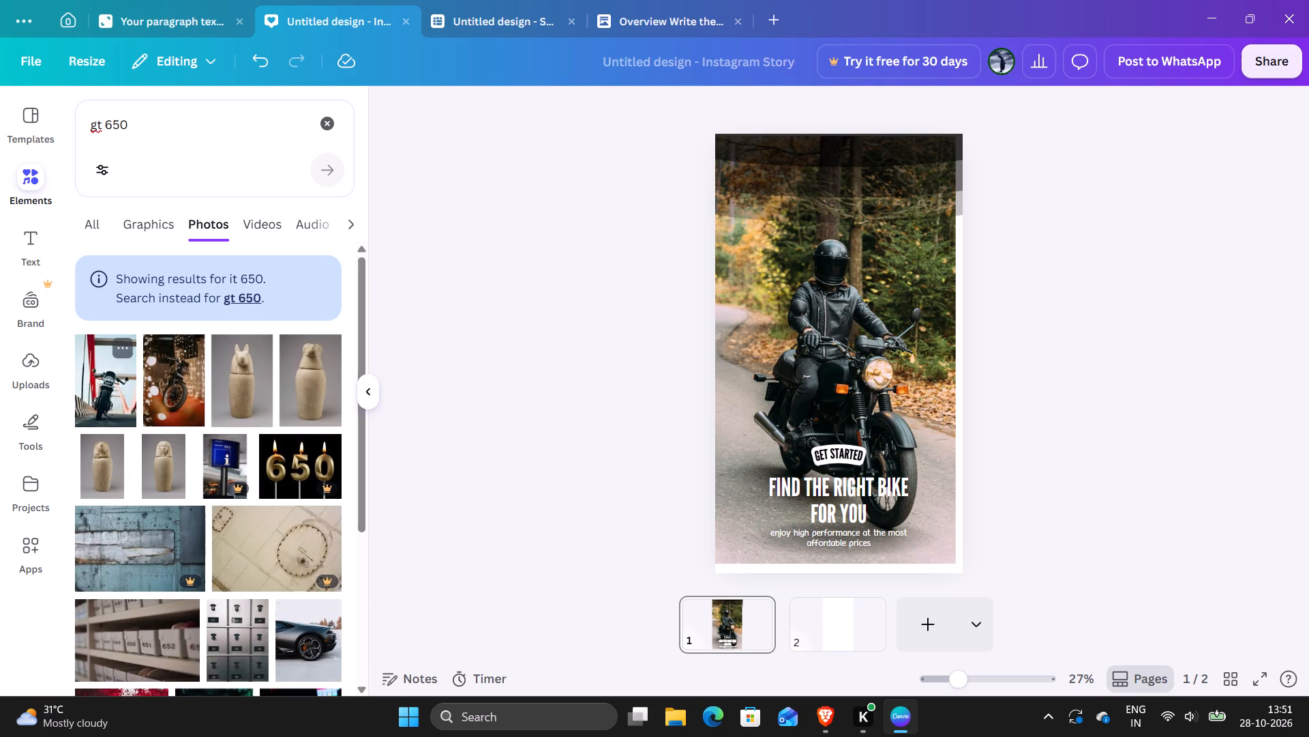
left_click_drag(117, 374, 769, 302)
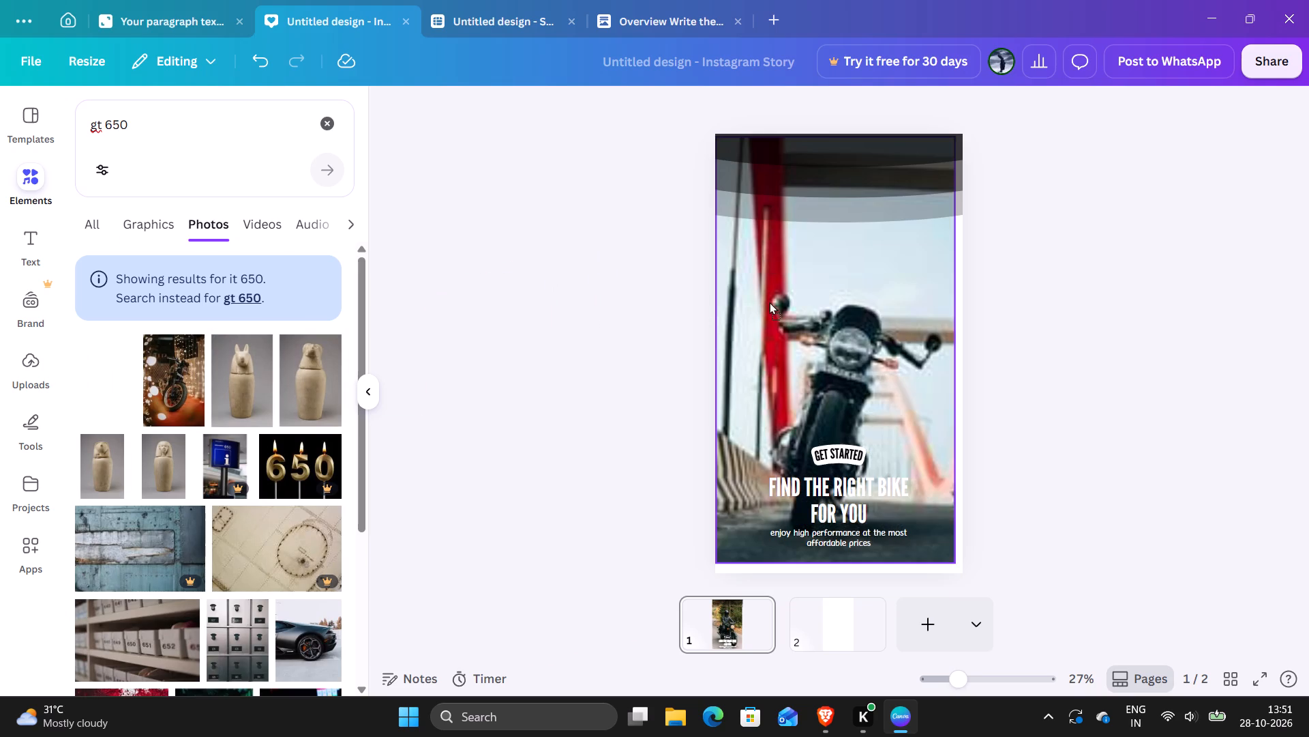
Reposition the motorcycle photo on page 1 against the page's top and left edges, leaving nothing selected.
left_click_drag(769, 302, 761, 336)
left_click_drag(796, 129, 794, 155)
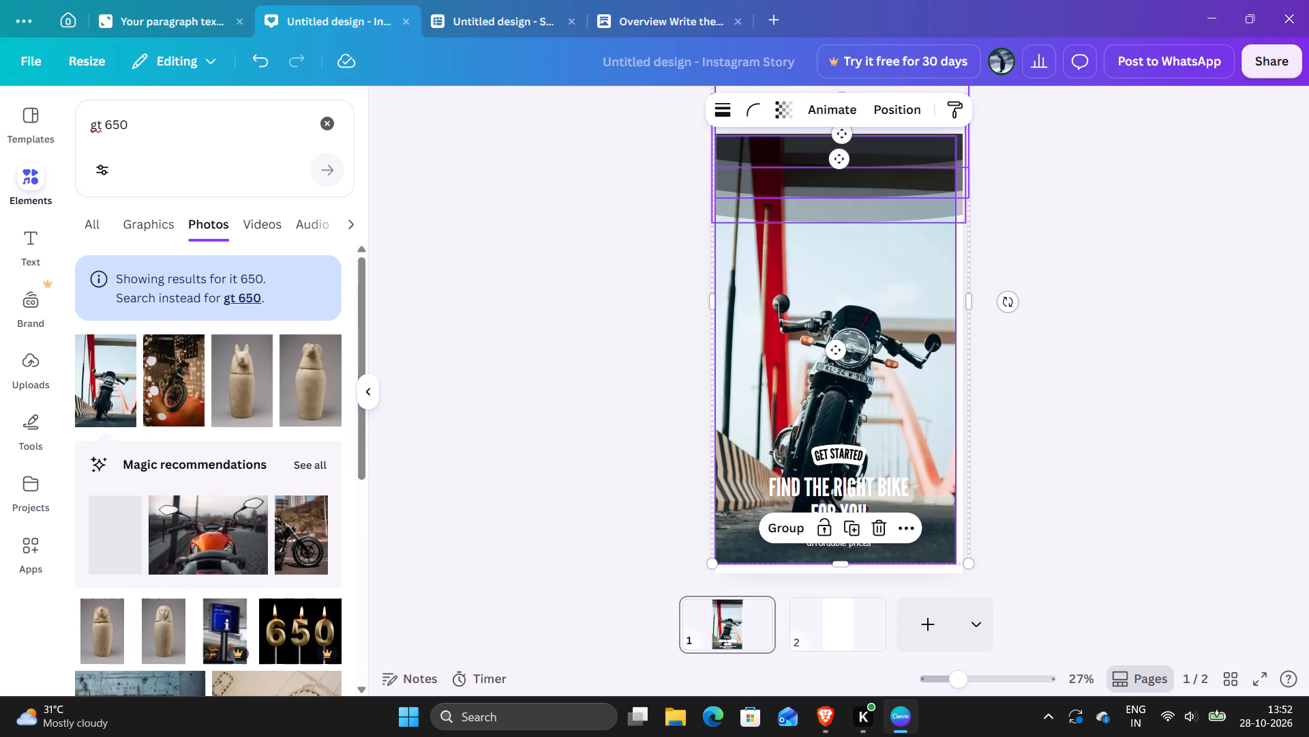
left_click(1076, 216)
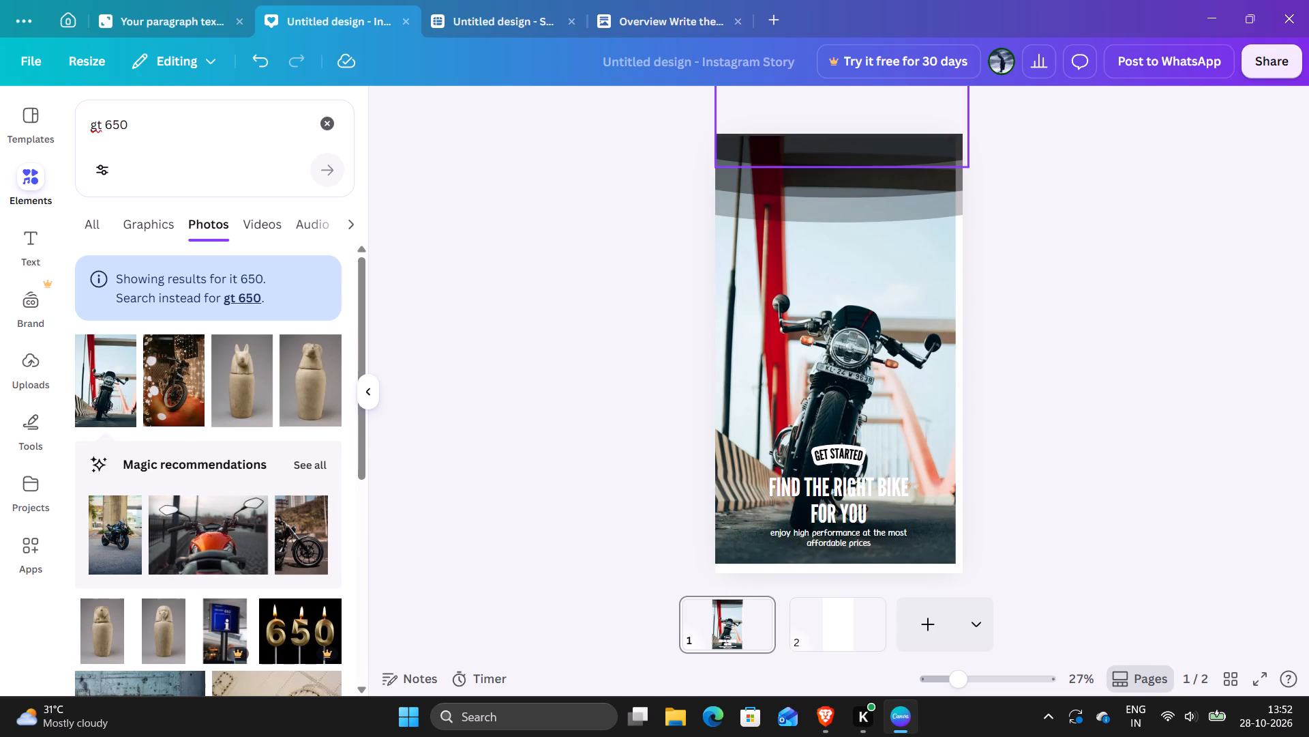
Shorten the darkest curved shape at the top of page 1 by pulling its lower edge up to the page's top edge.
left_click(837, 164)
left_click_drag(837, 167, 861, 149)
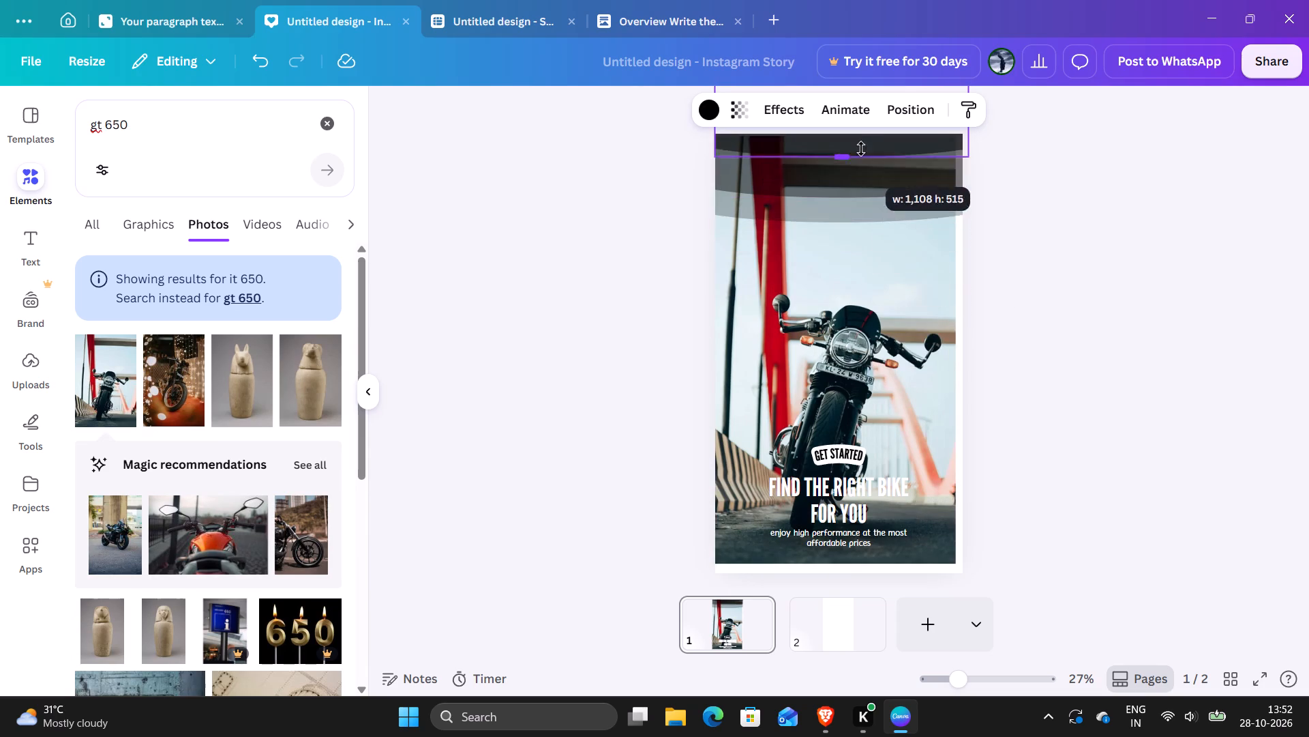
left_click_drag(861, 149, 862, 134)
Move the motorcycle photo aside and back onto page 1, slightly higher and further left than before.
left_click_drag(784, 362, 593, 401)
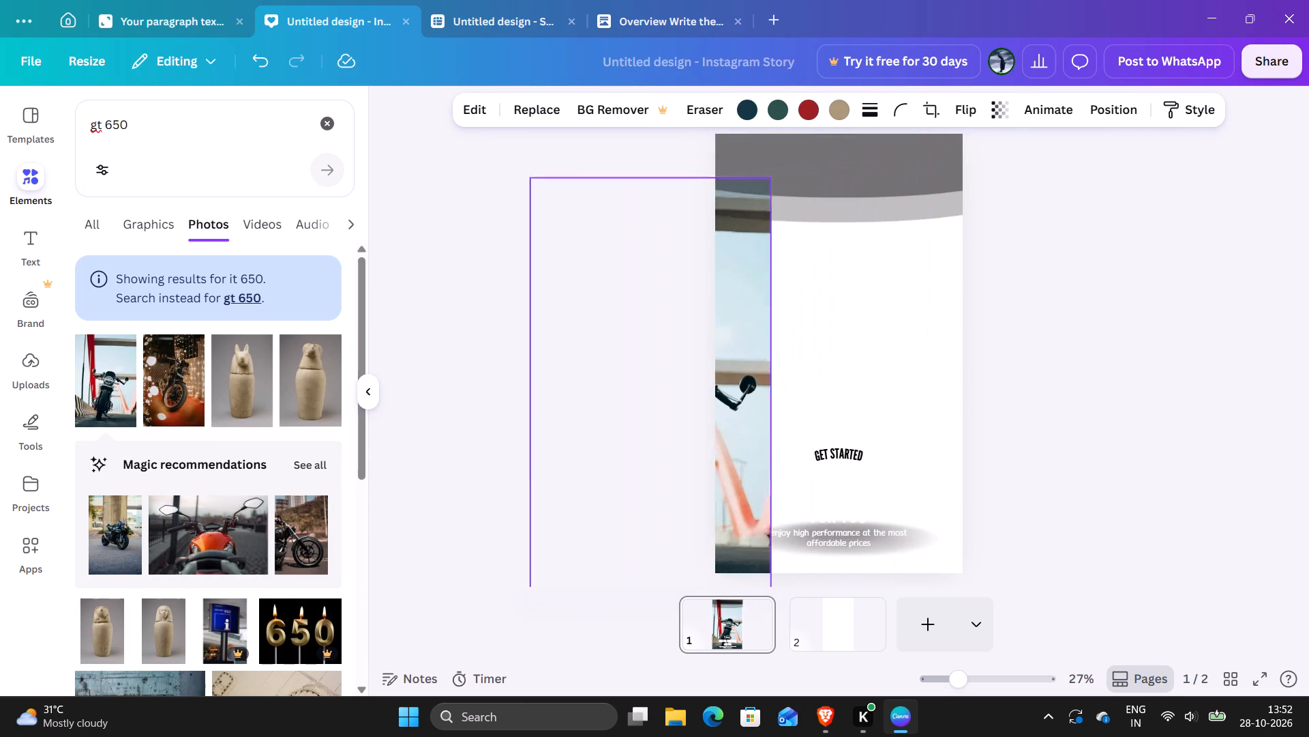
left_click_drag(593, 401, 781, 347)
Examine page 1's layer list in full and for overlapping elements, including the motorcycle photo's layer, and close it.
double_click(721, 620)
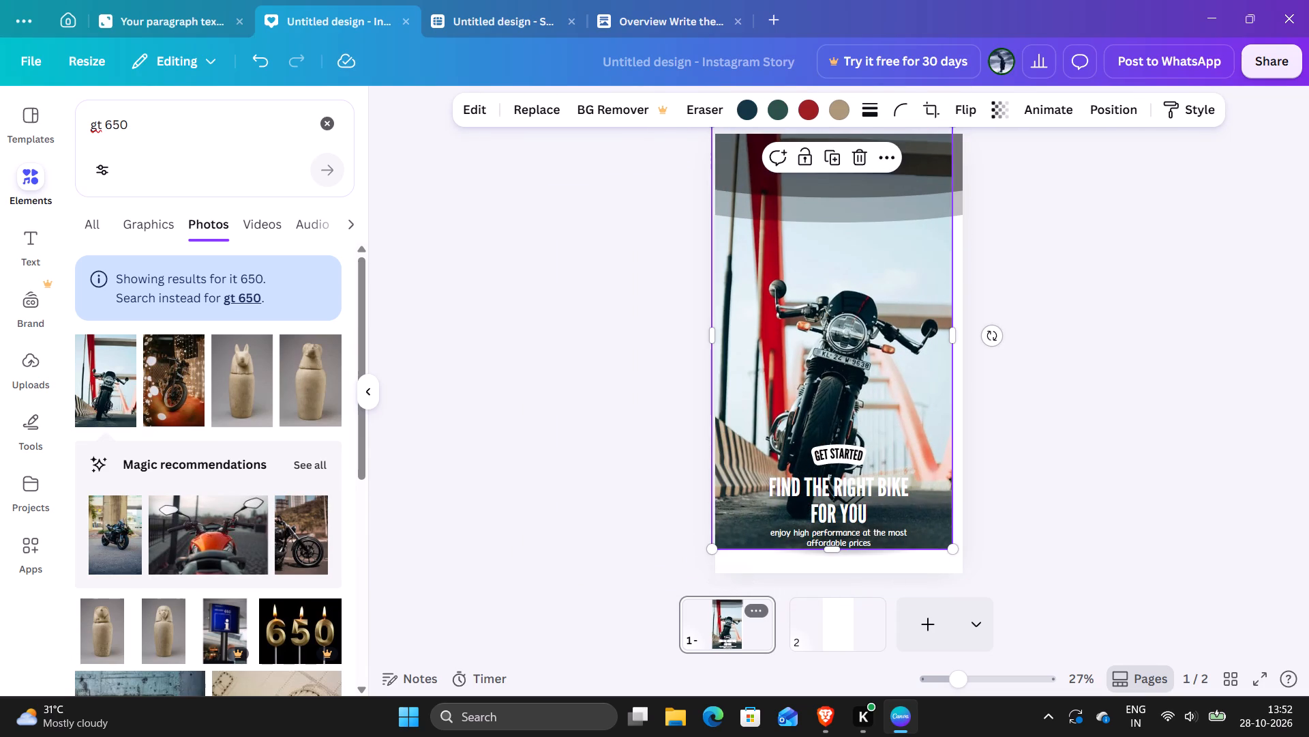
left_click(757, 611)
left_click(661, 264)
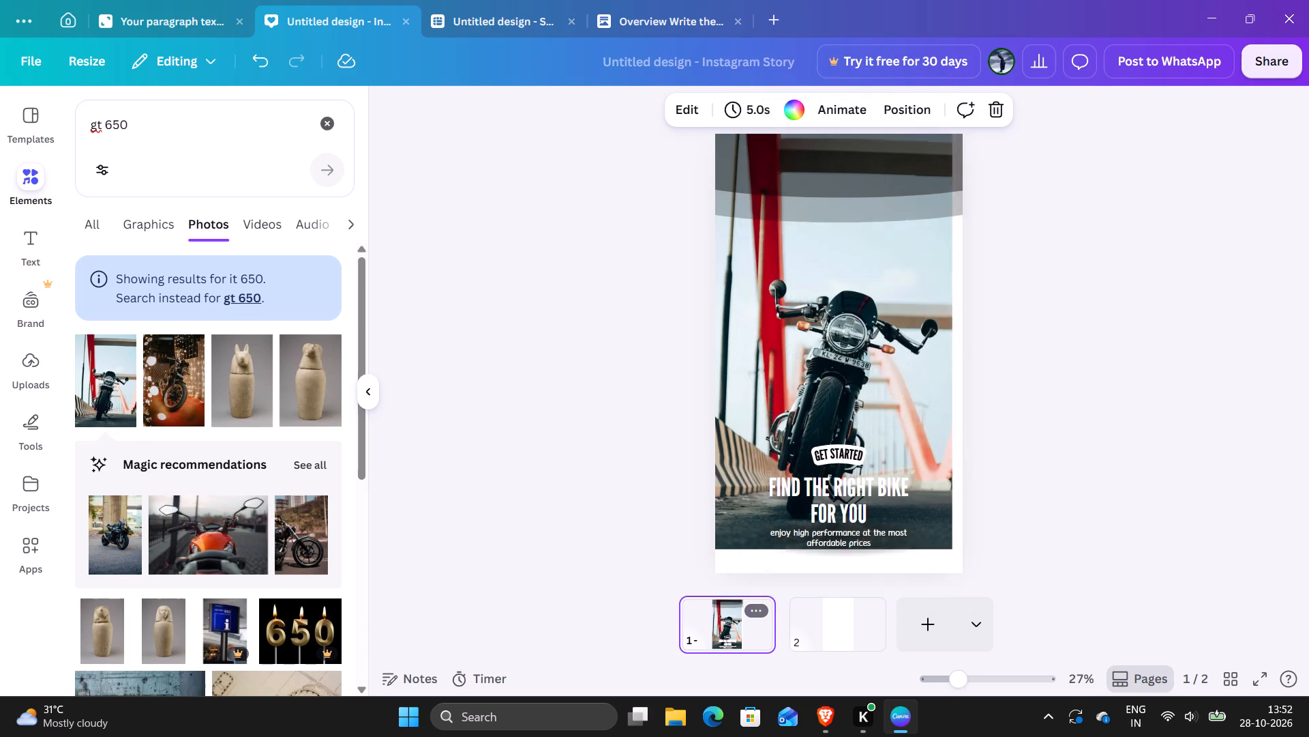
left_click(913, 115)
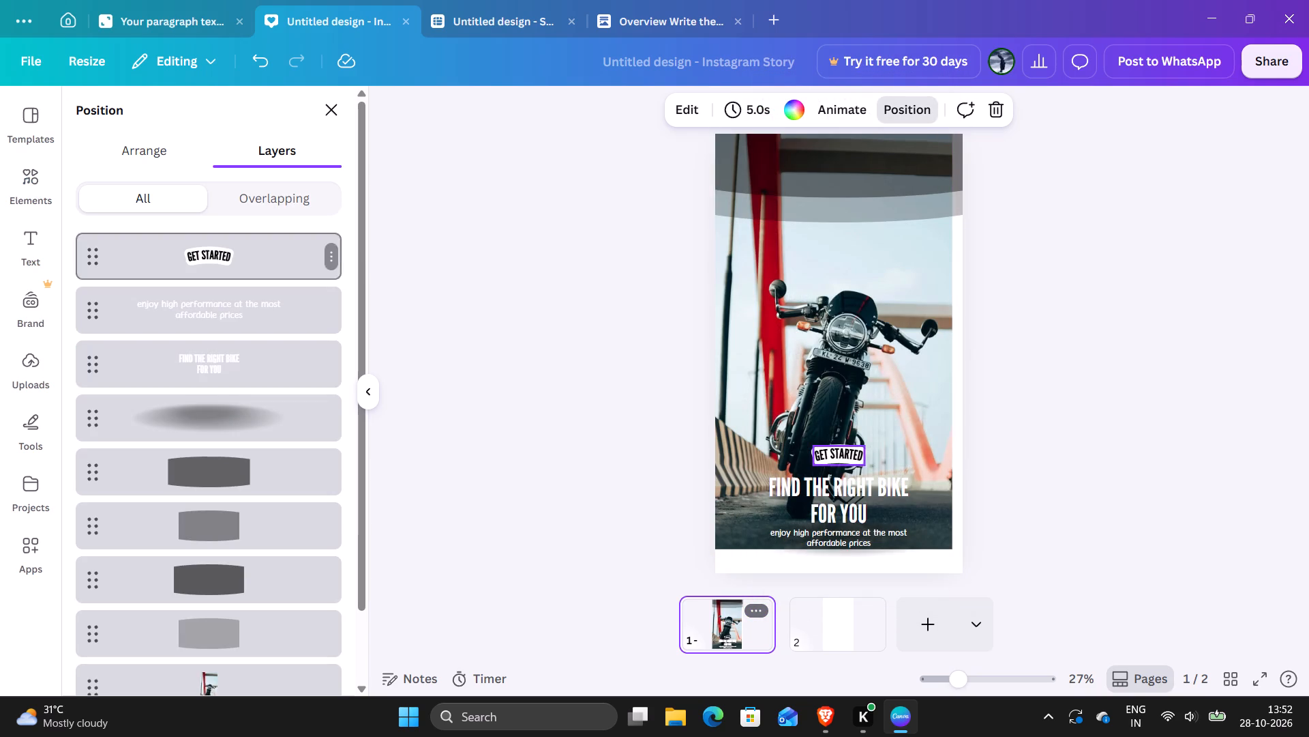
left_click(250, 207)
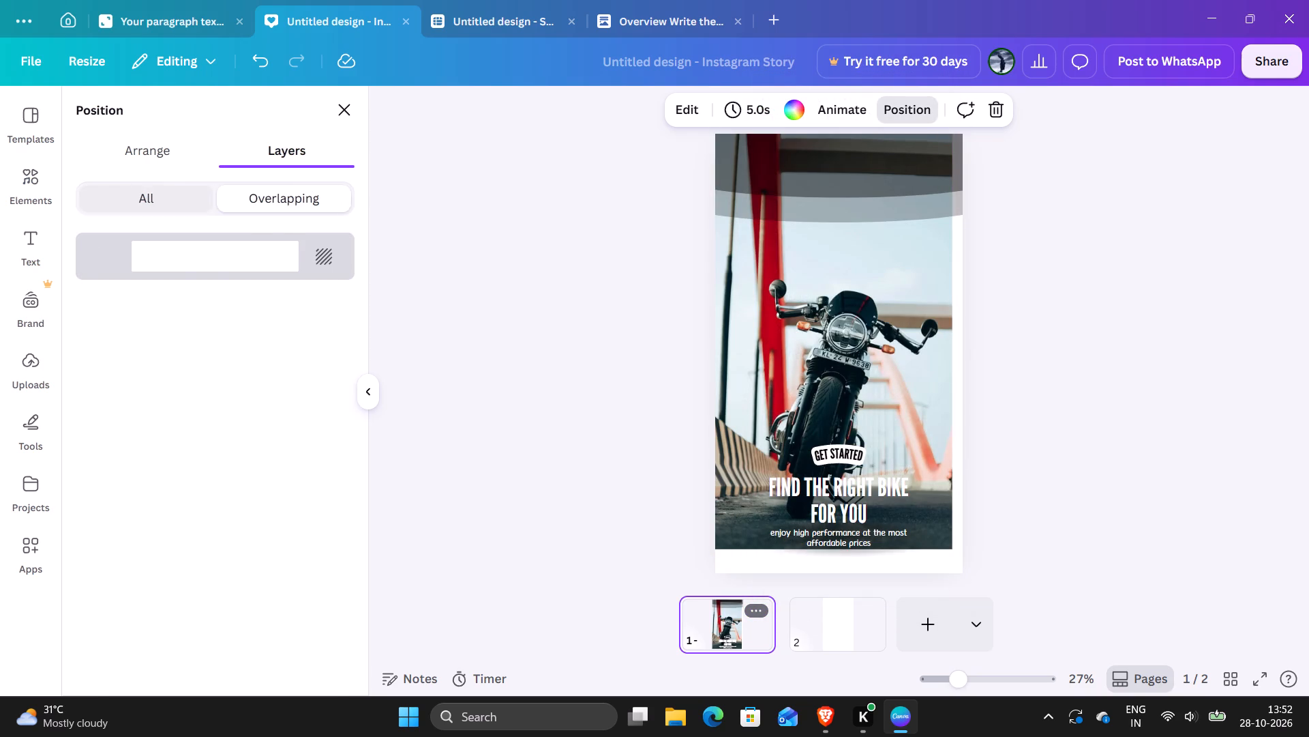
left_click(183, 188)
left_click(198, 232)
left_click(201, 241)
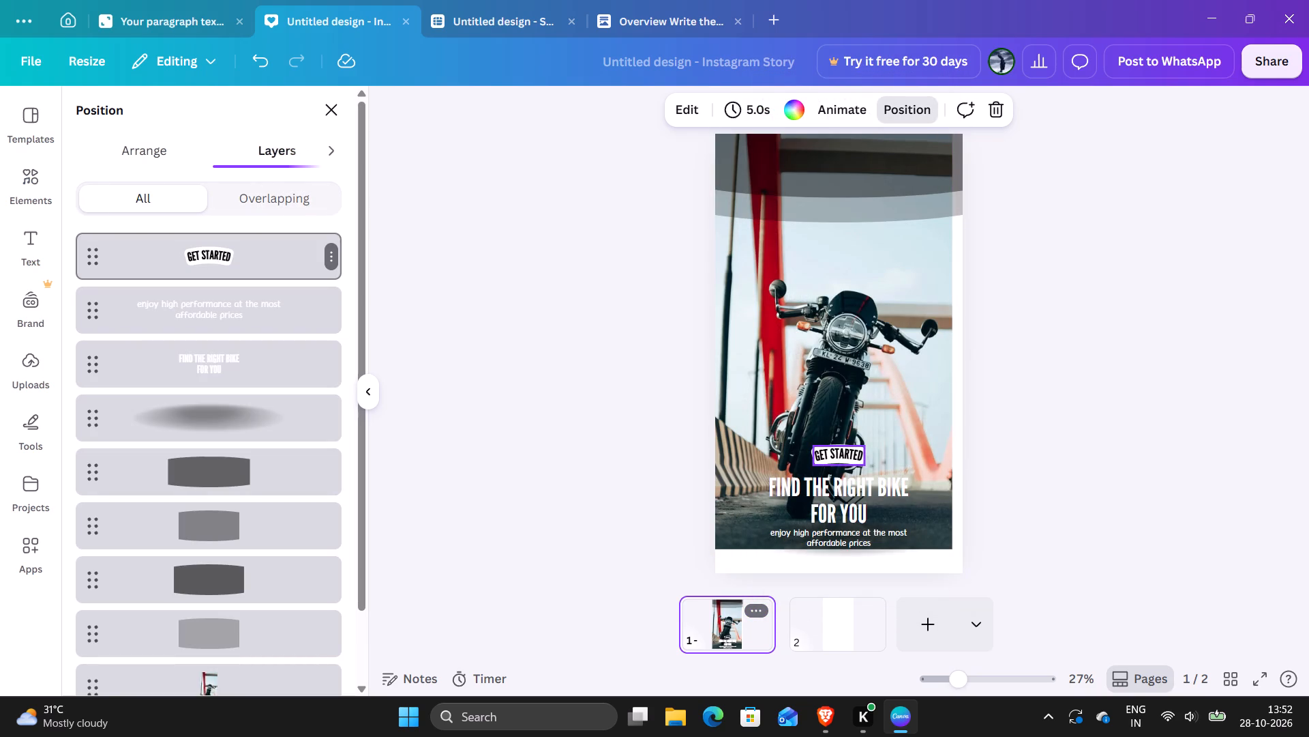
left_click(848, 218)
left_click(917, 276)
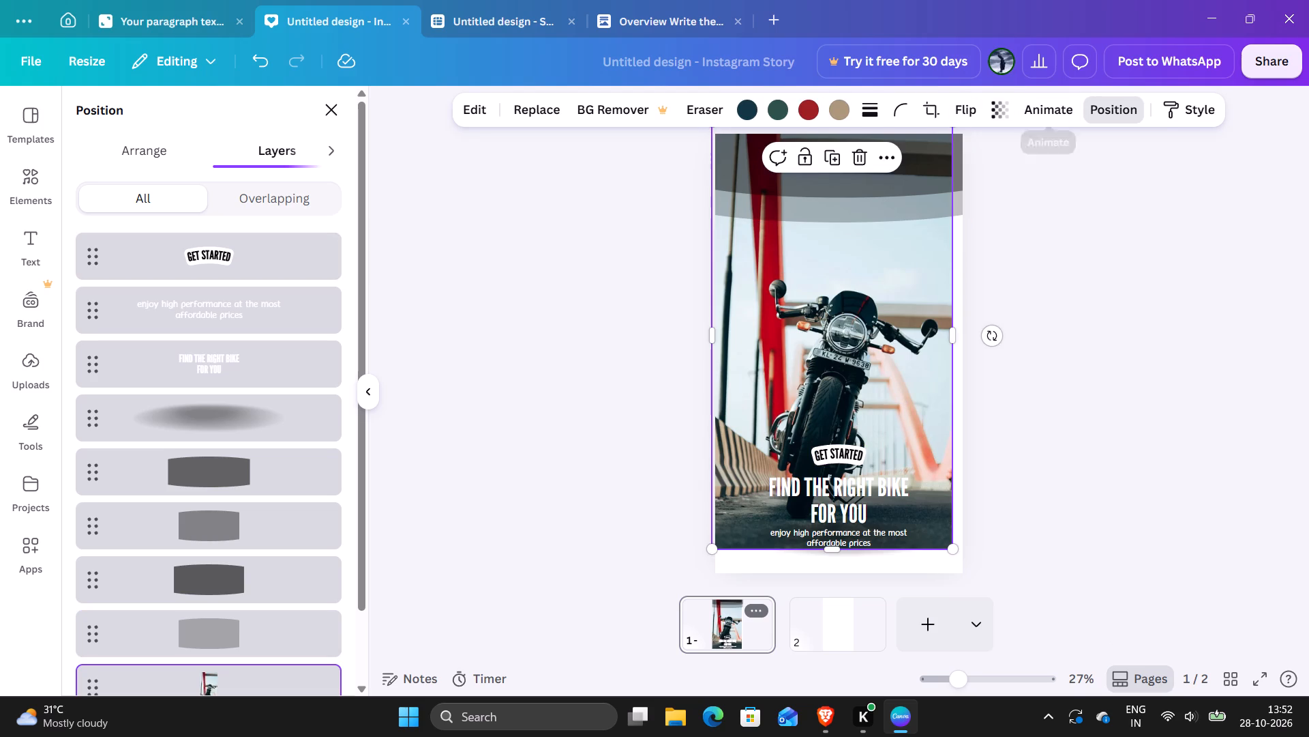
left_click(1097, 110)
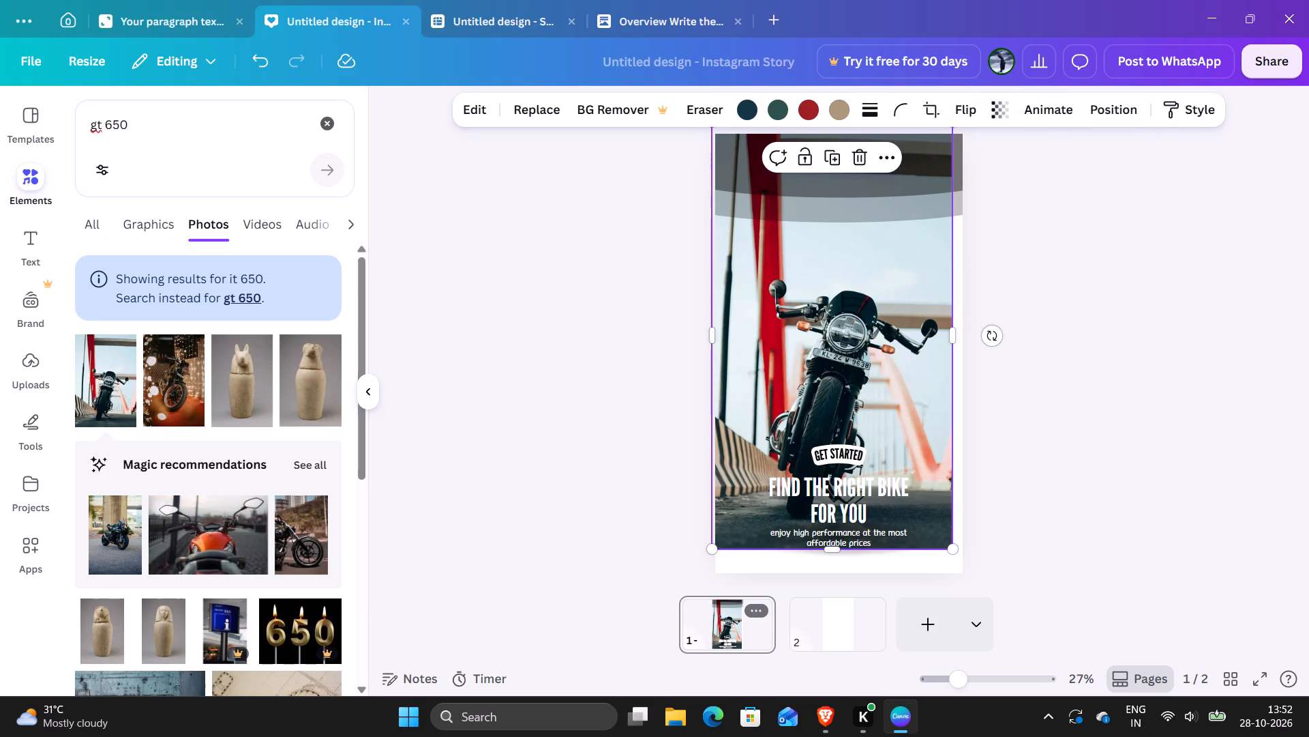
Clear the "gt 650" search from the elements library.
left_click(332, 124)
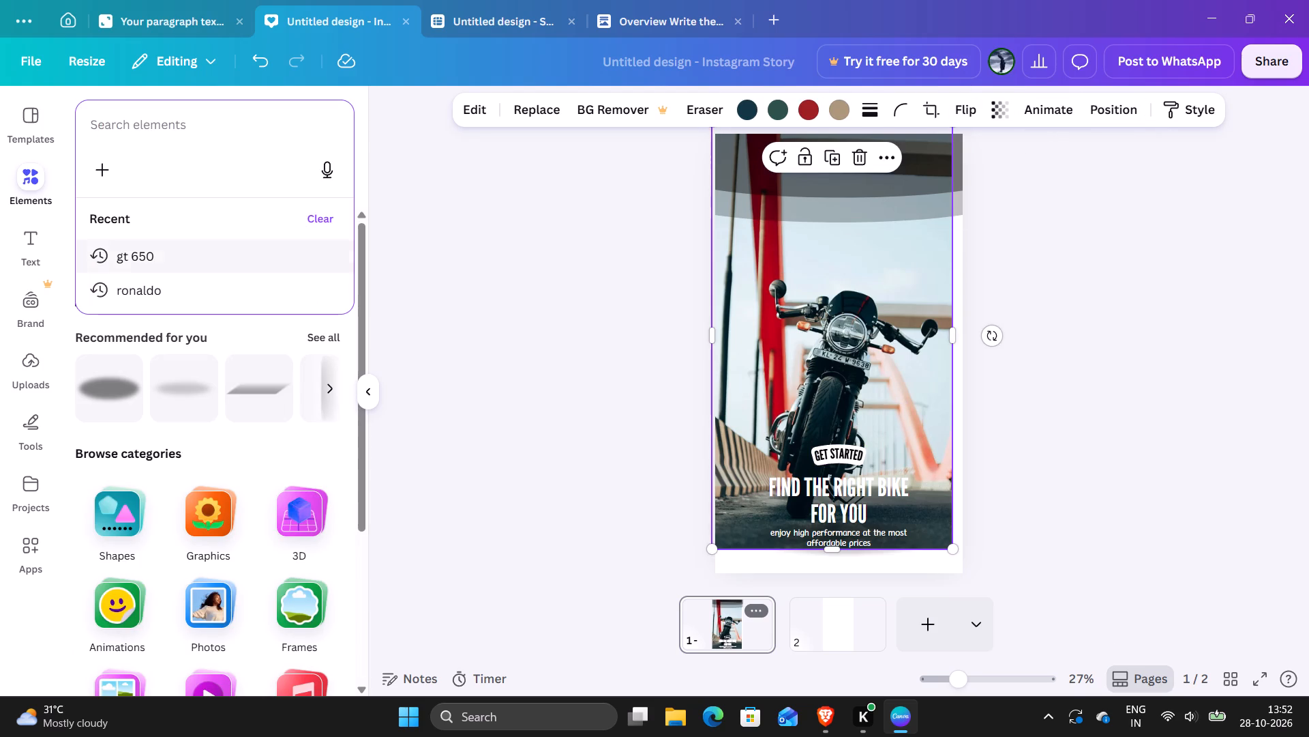
left_click(362, 130)
left_click(40, 182)
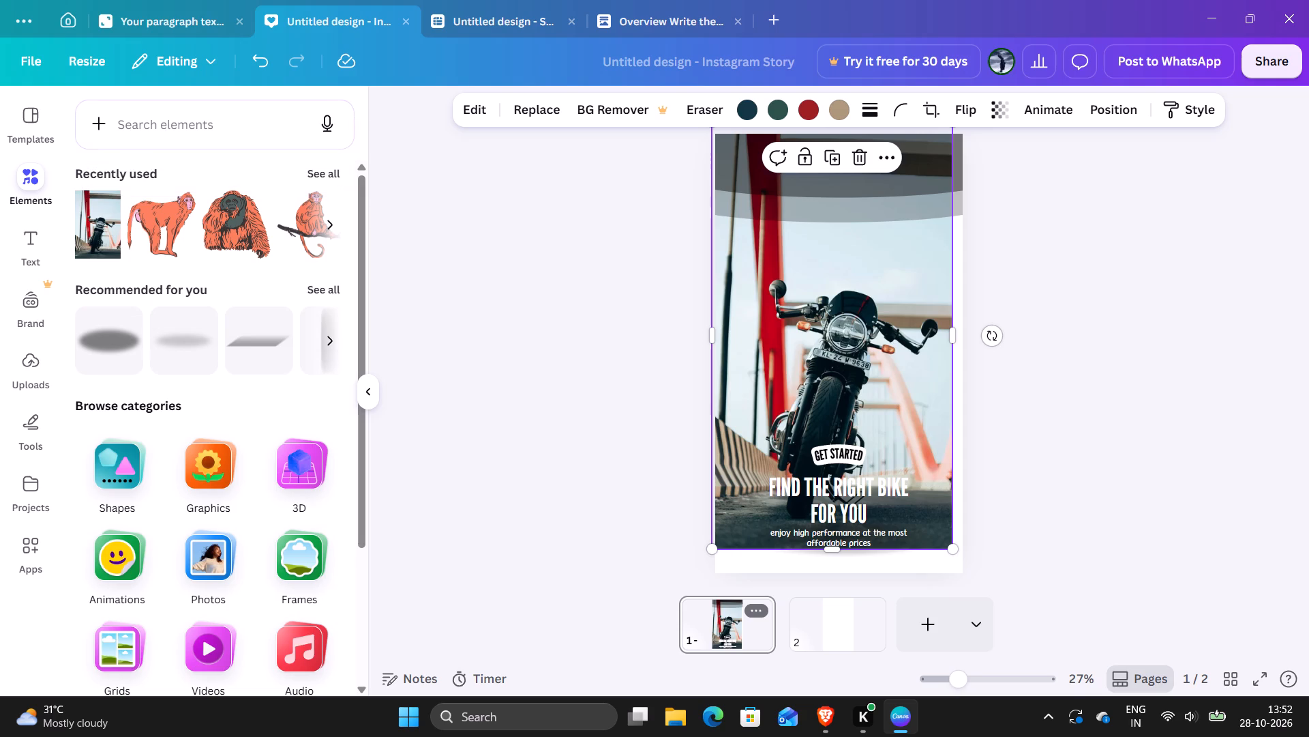
Bring the motorcycle photo on page 1 to the front, above all the other elements.
left_click(29, 164)
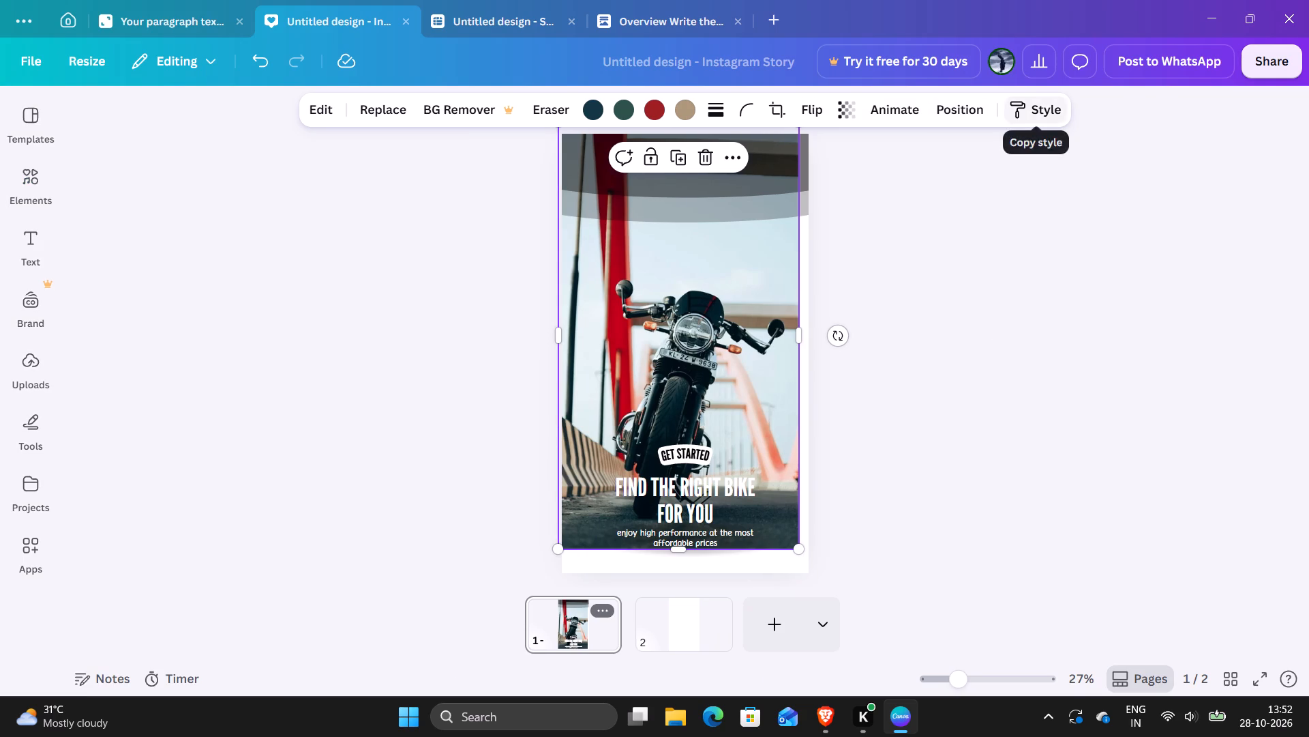
left_click(961, 113)
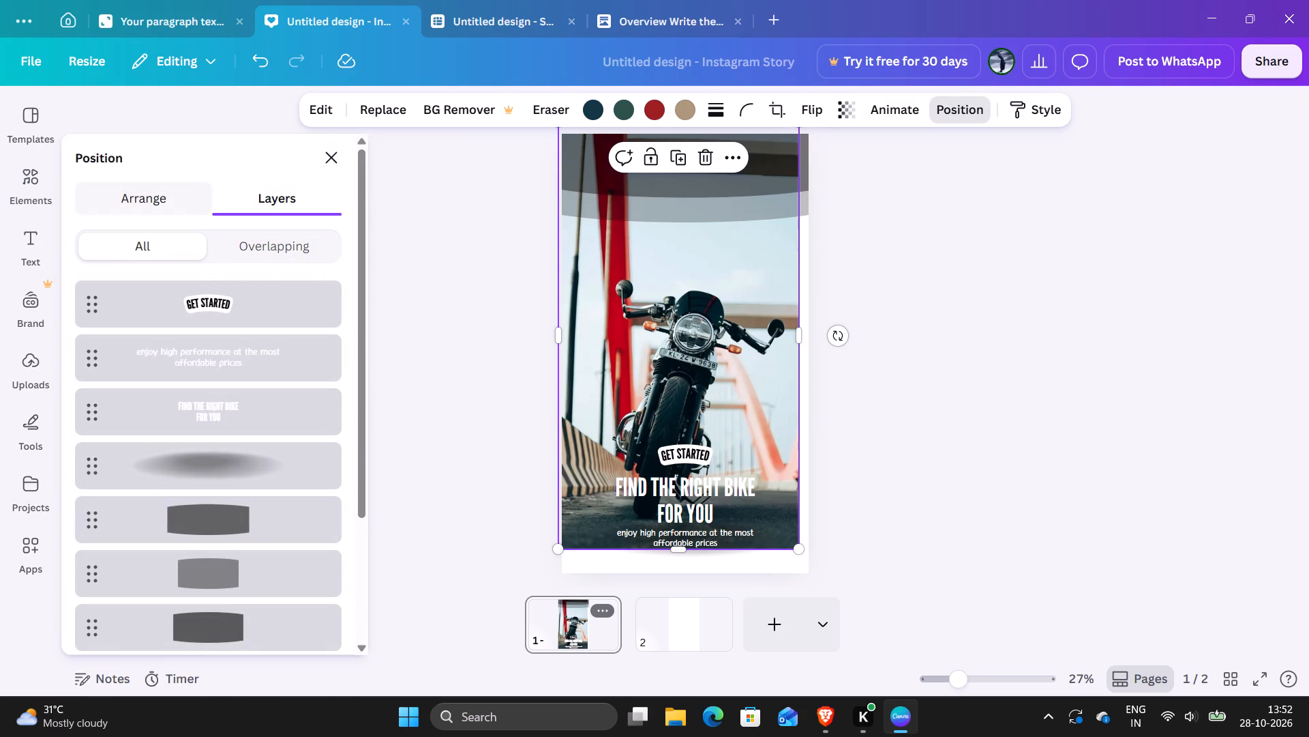
left_click(158, 199)
left_click(153, 252)
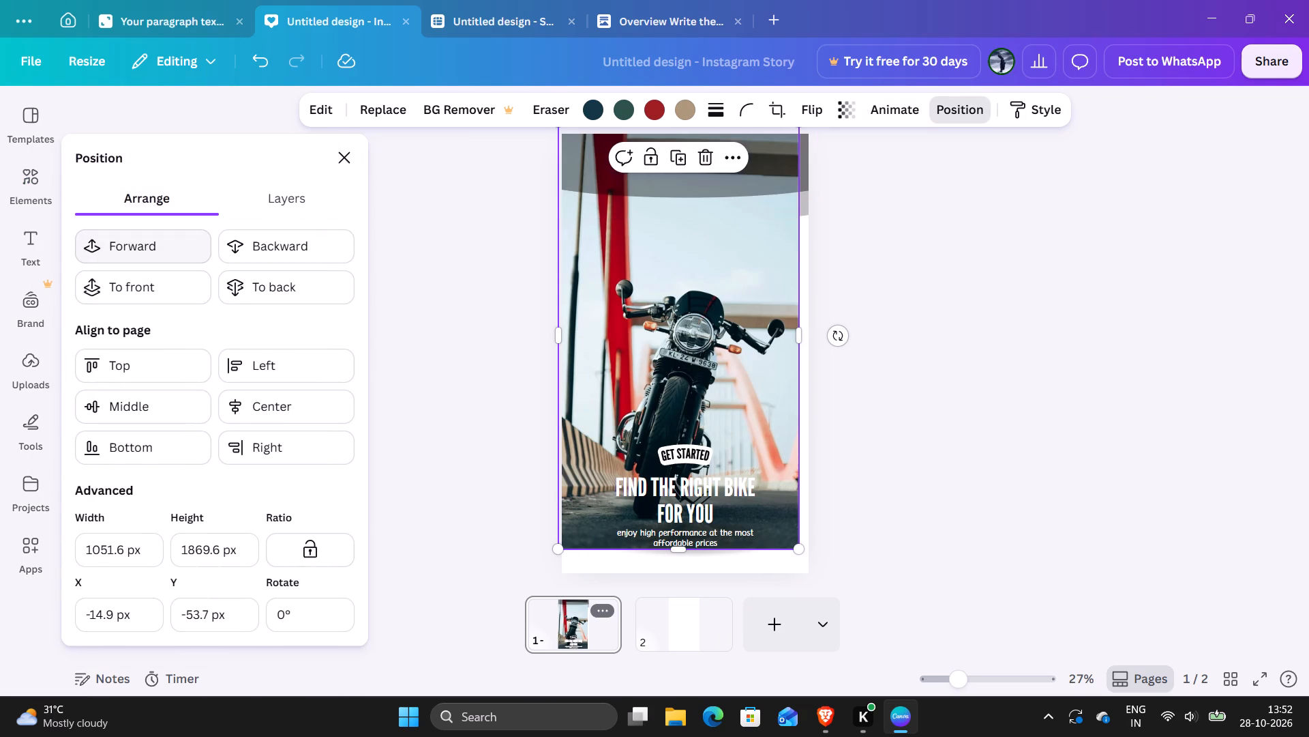
left_click(149, 291)
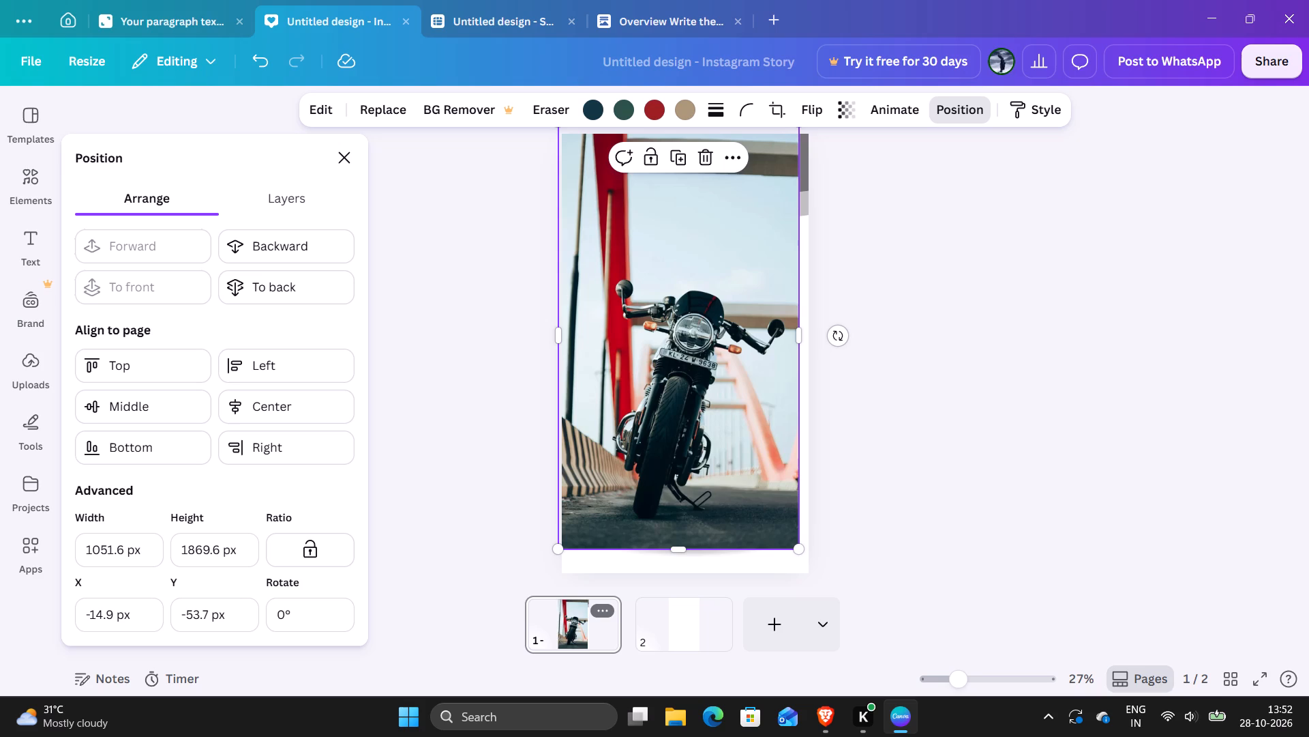
Shrink the motorcycle photo to about 498 × 886 px and move it to about X 239, Y 96 px on page 1.
left_click_drag(797, 545, 658, 345)
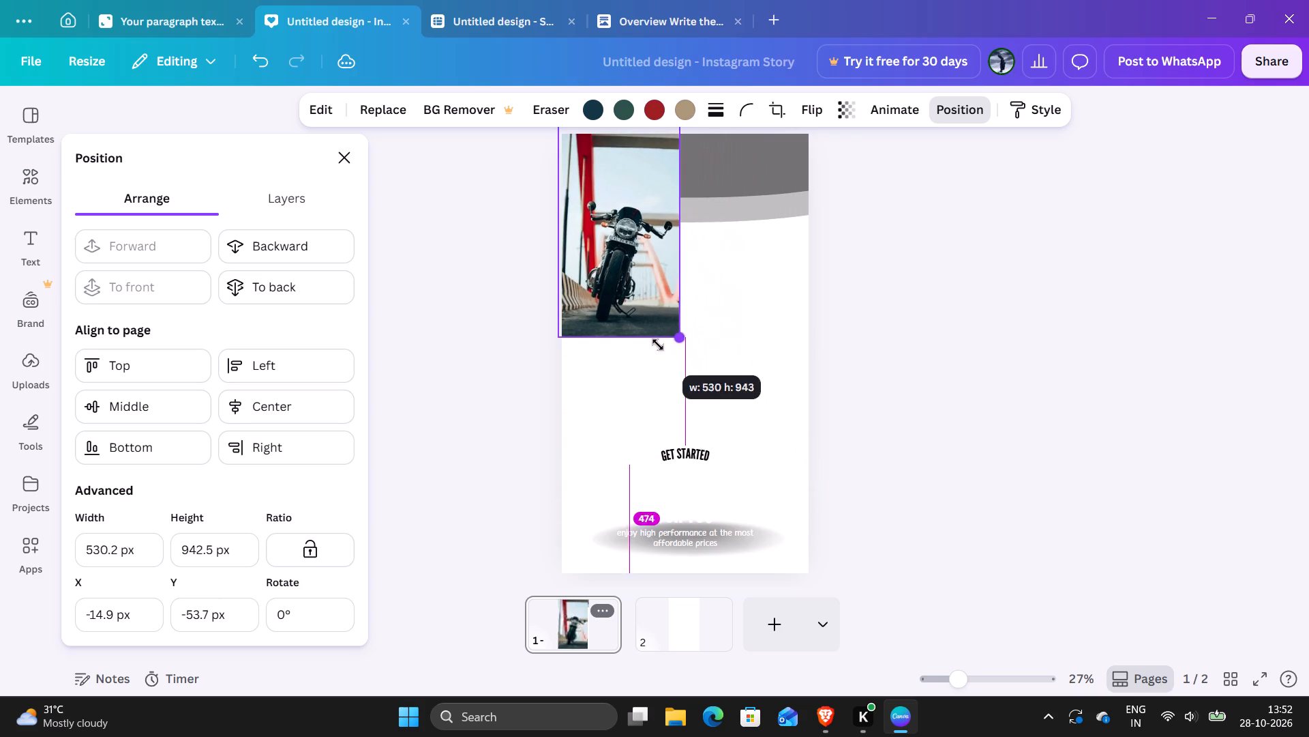
left_click_drag(658, 345, 669, 321)
left_click(702, 503)
left_click_drag(646, 298, 680, 317)
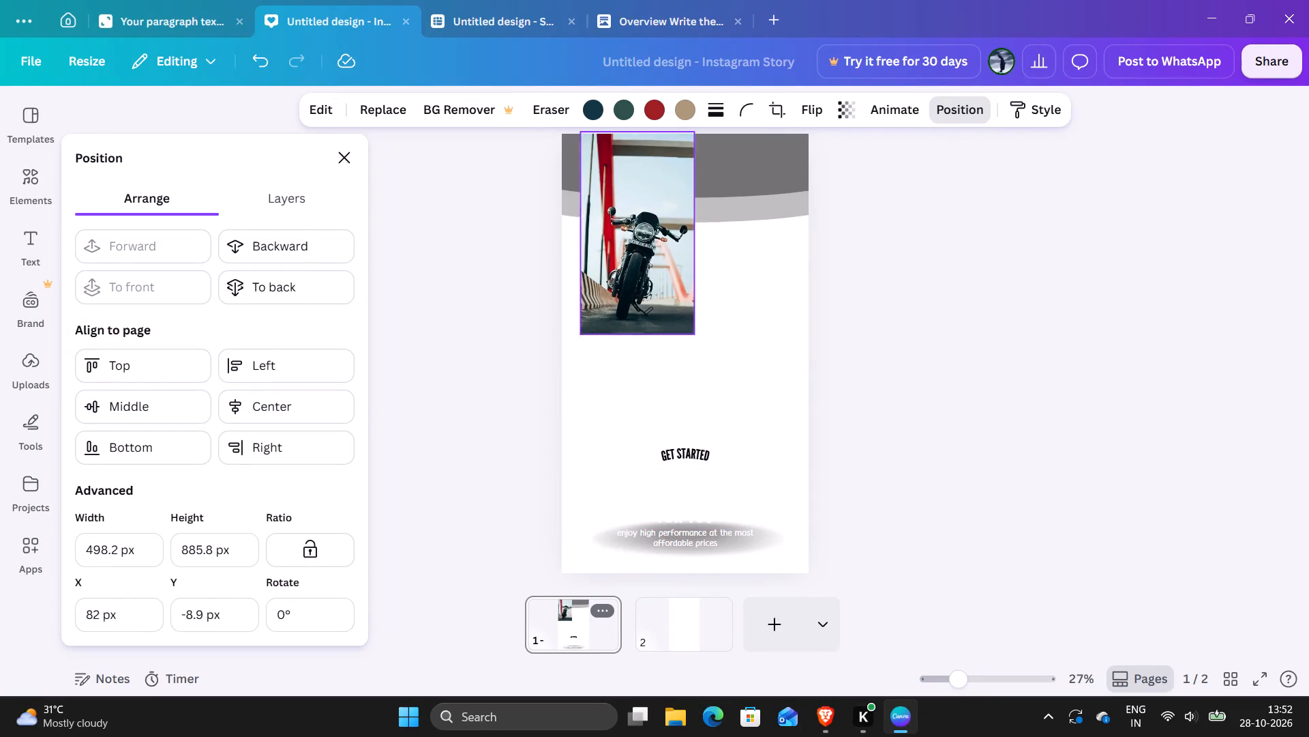
left_click_drag(680, 317, 704, 332)
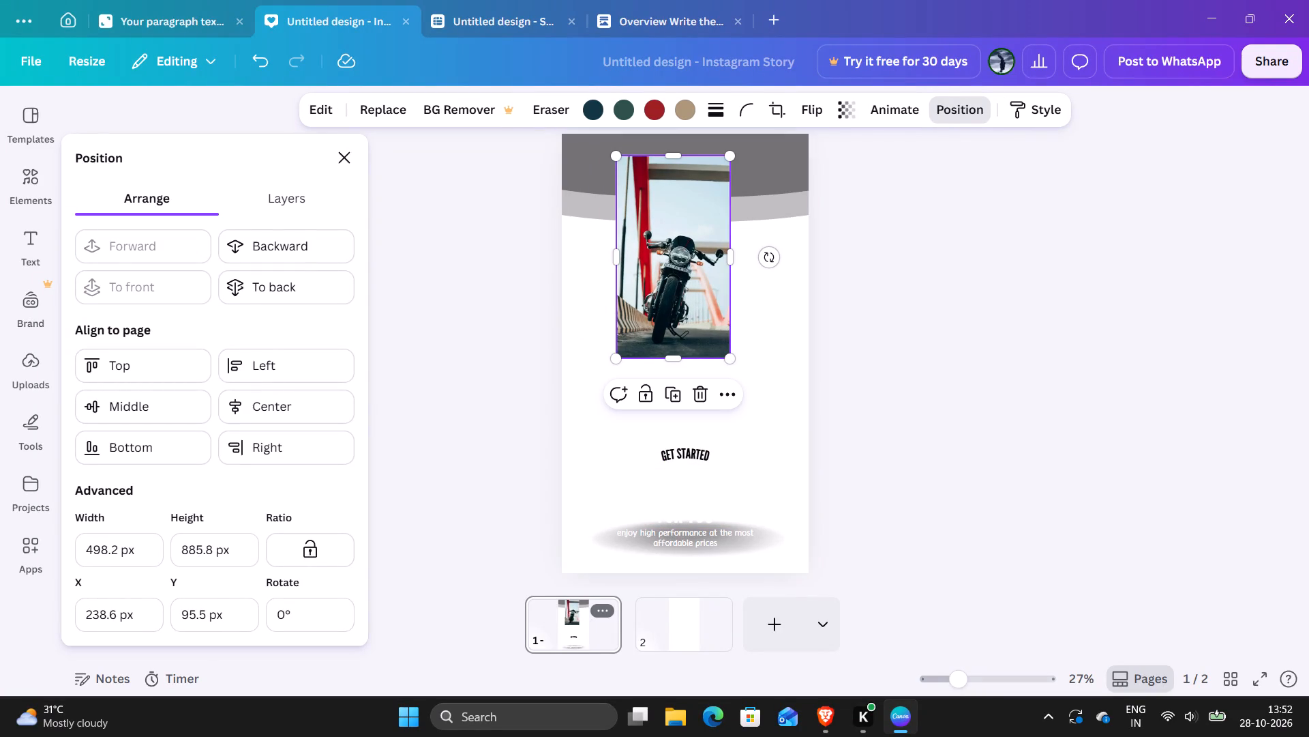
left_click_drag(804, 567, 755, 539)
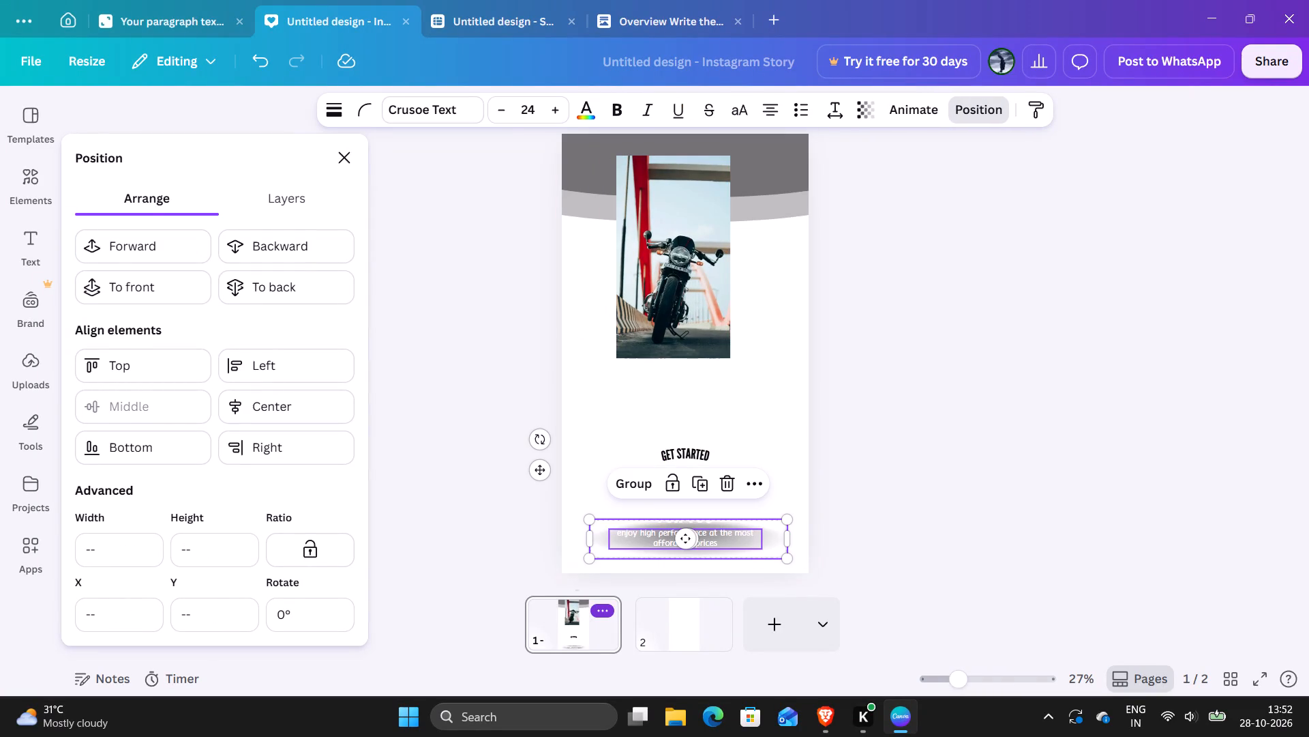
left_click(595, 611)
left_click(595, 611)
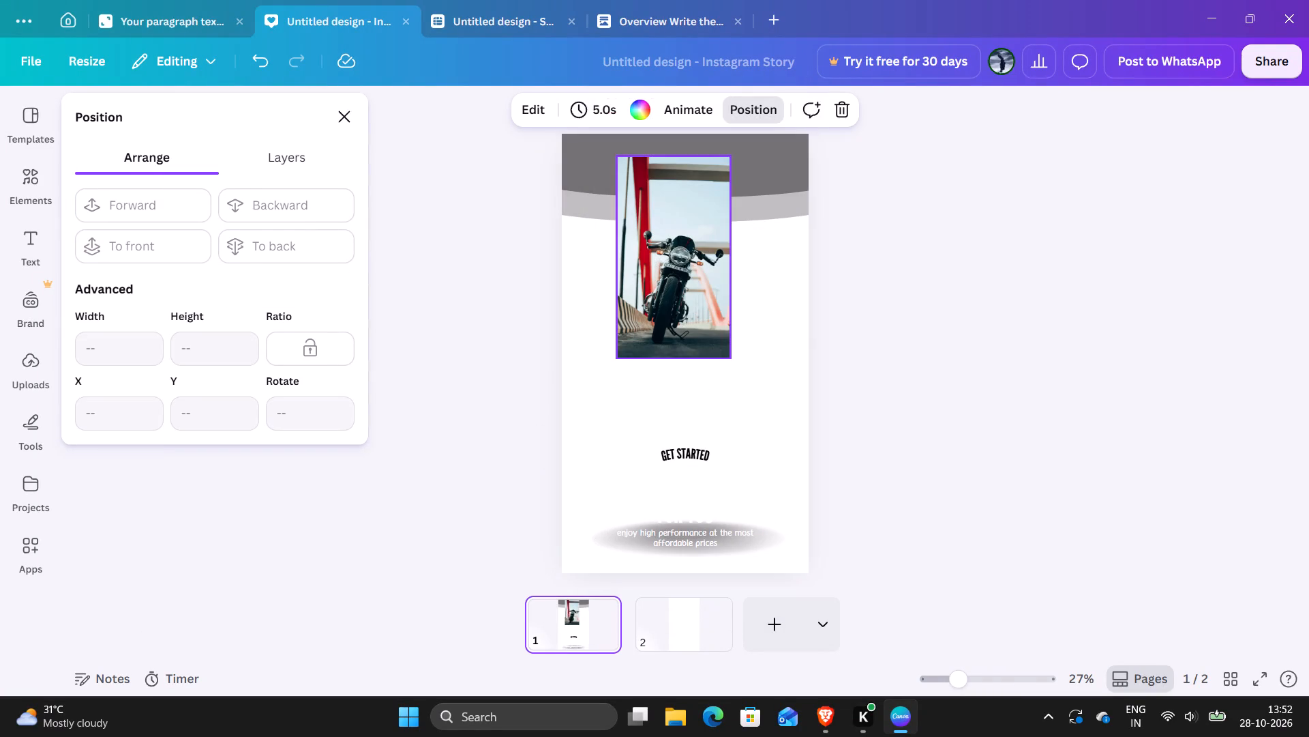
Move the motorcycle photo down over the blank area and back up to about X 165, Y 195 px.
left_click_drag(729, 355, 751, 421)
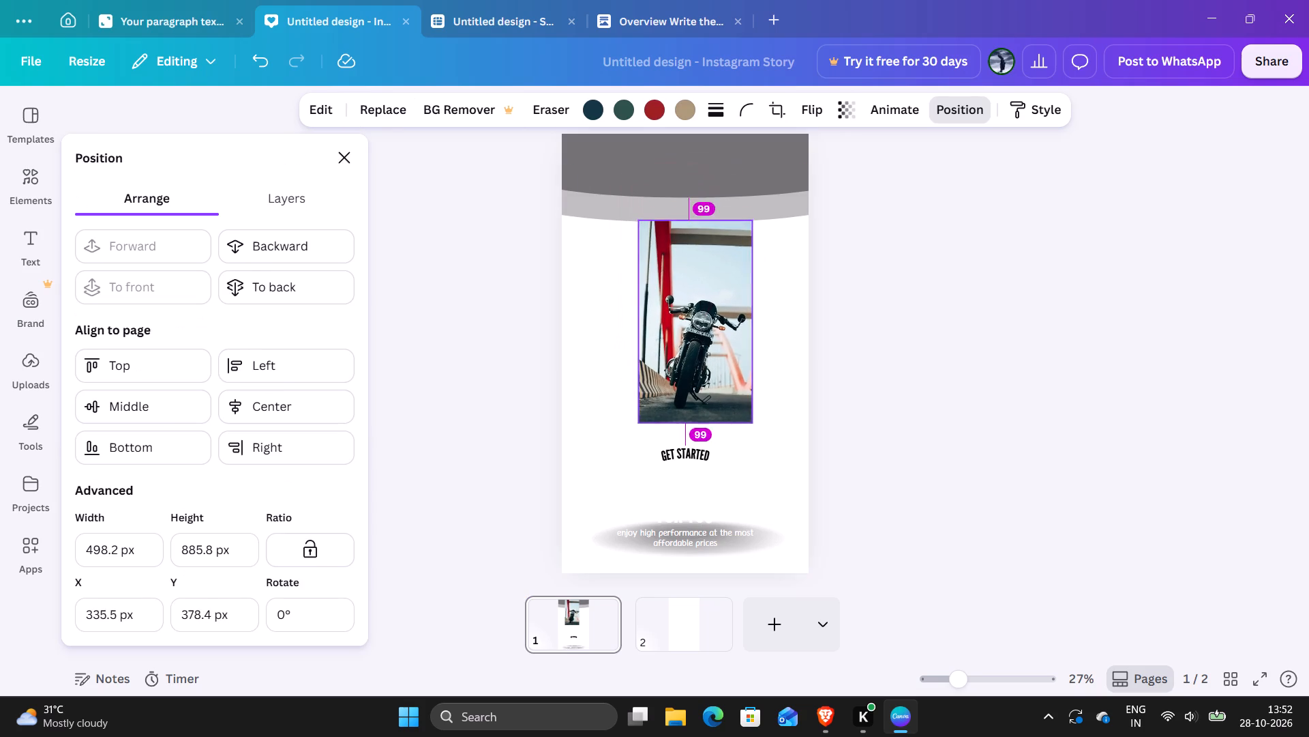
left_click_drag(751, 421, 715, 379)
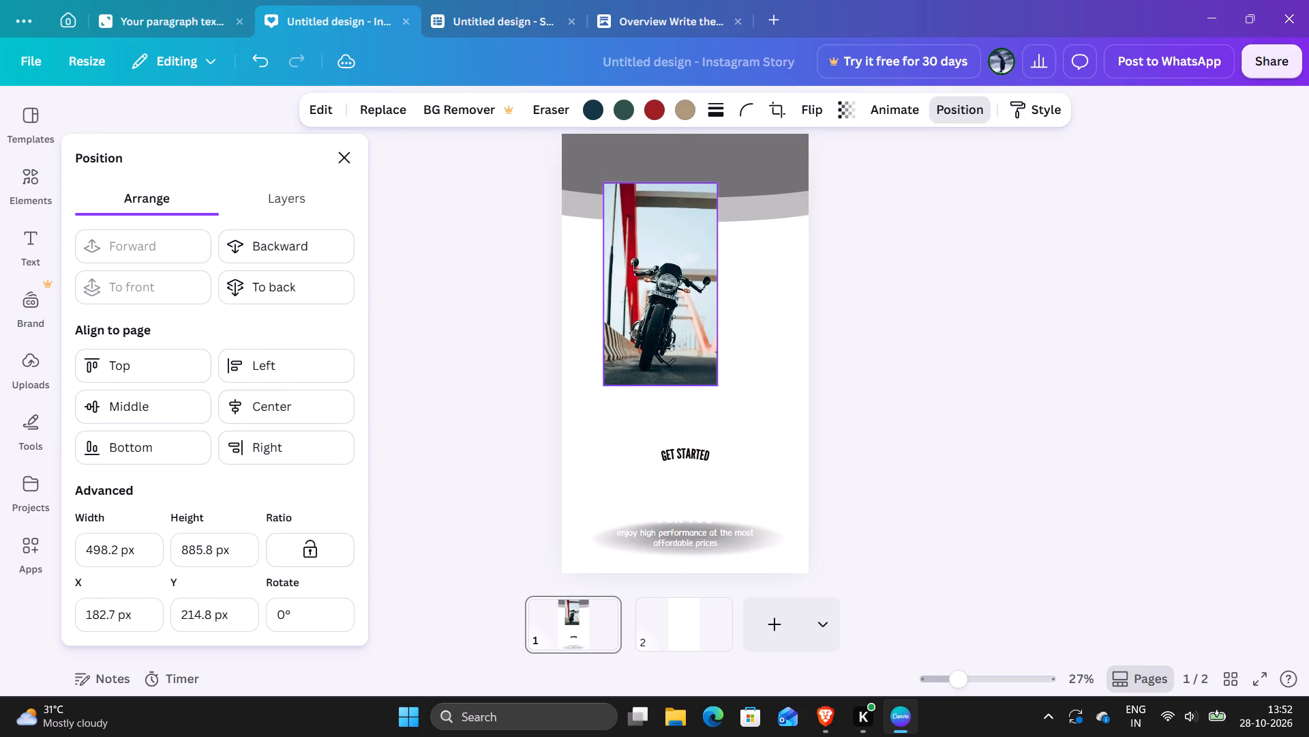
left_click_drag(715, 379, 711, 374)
Shrink the motorcycle photo to about 392 × 697 px and align it with page 1's top-left corner at X 0, Y 0.
left_click_drag(717, 383, 714, 327)
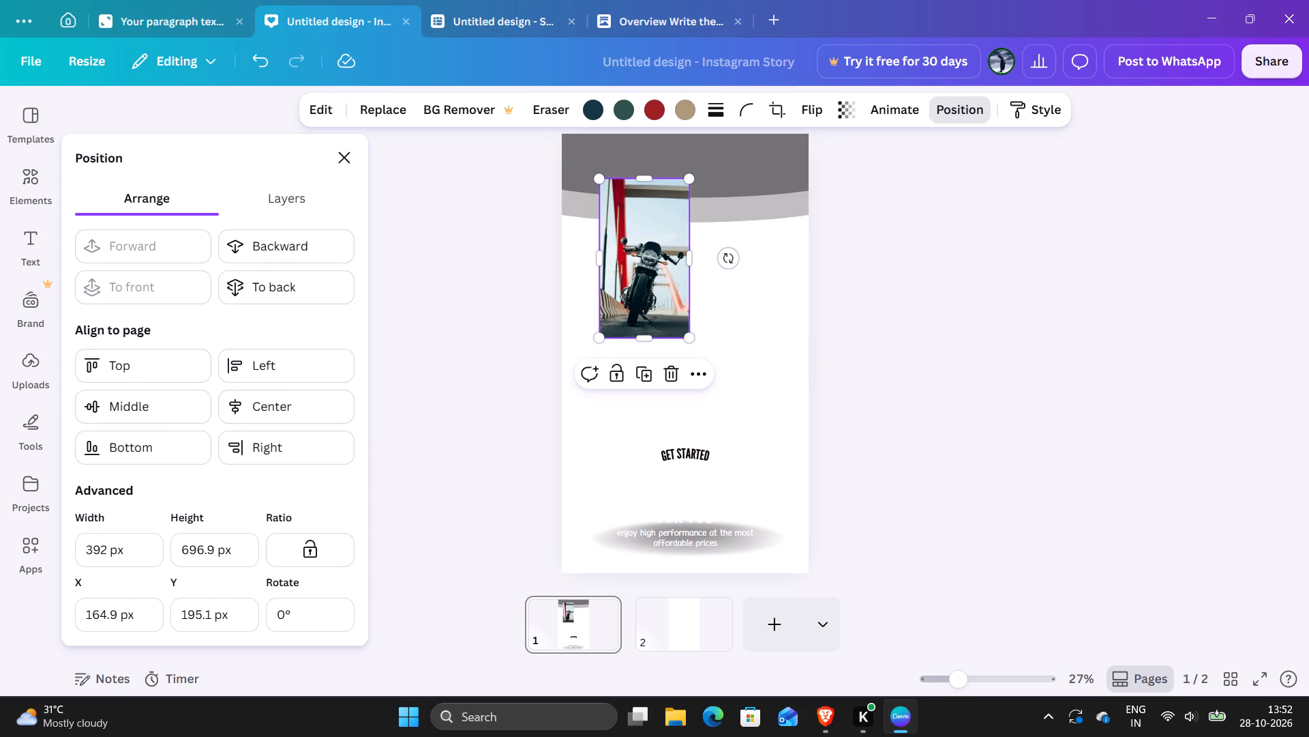
left_click_drag(645, 257, 612, 209)
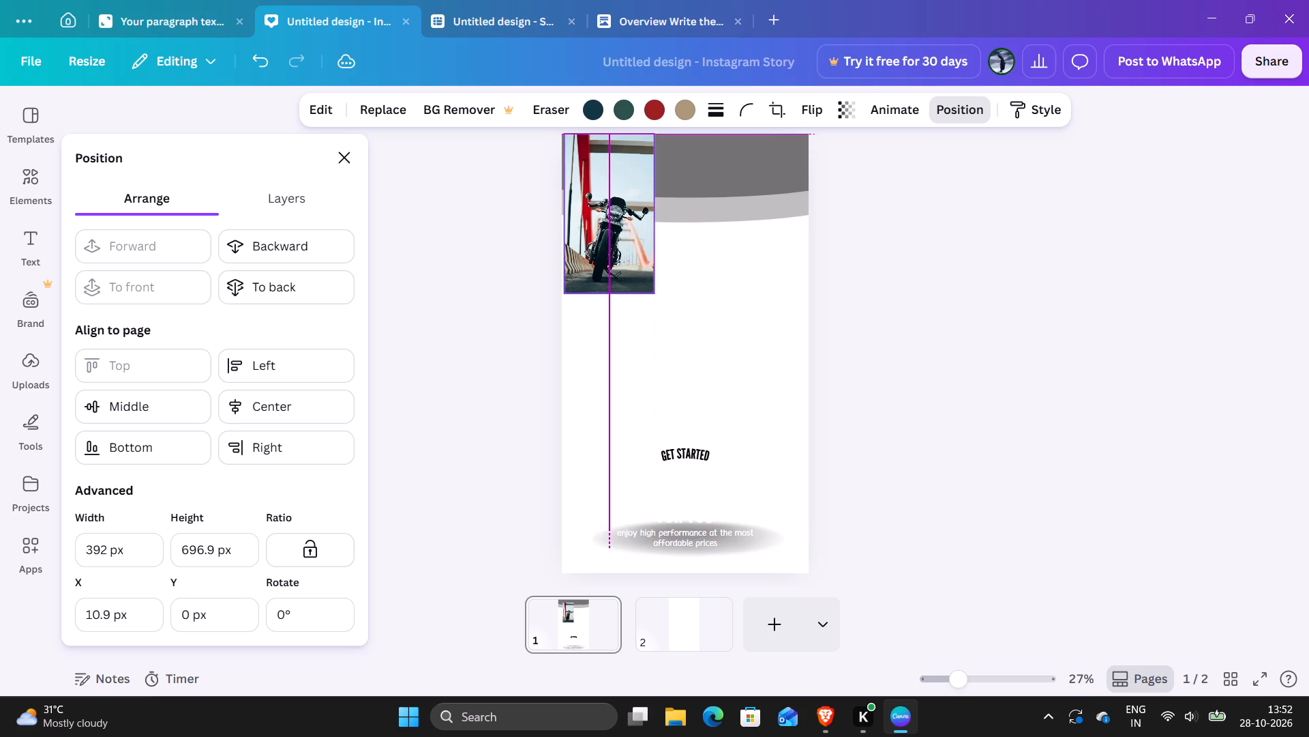
left_click_drag(612, 209, 605, 207)
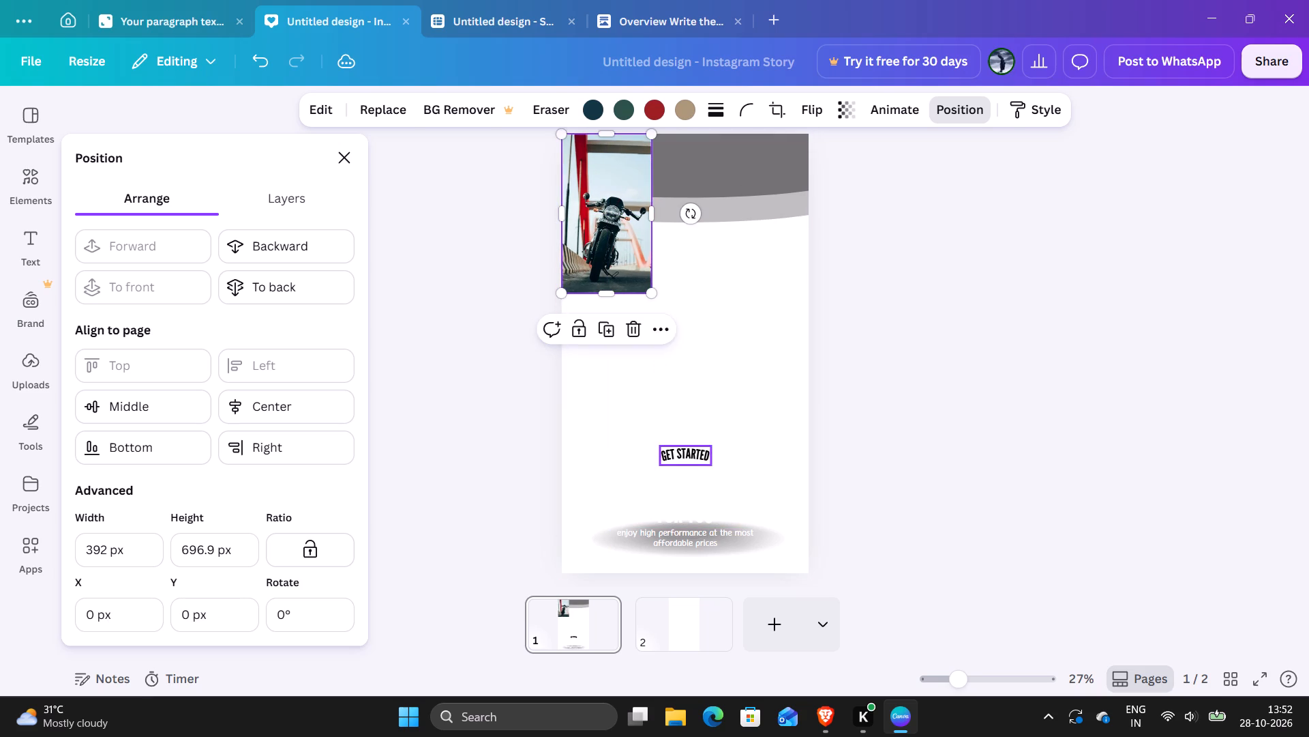
Move the GET STARTED text and the tagline about high performance to just below the motorcycle photo.
left_click_drag(676, 450, 687, 207)
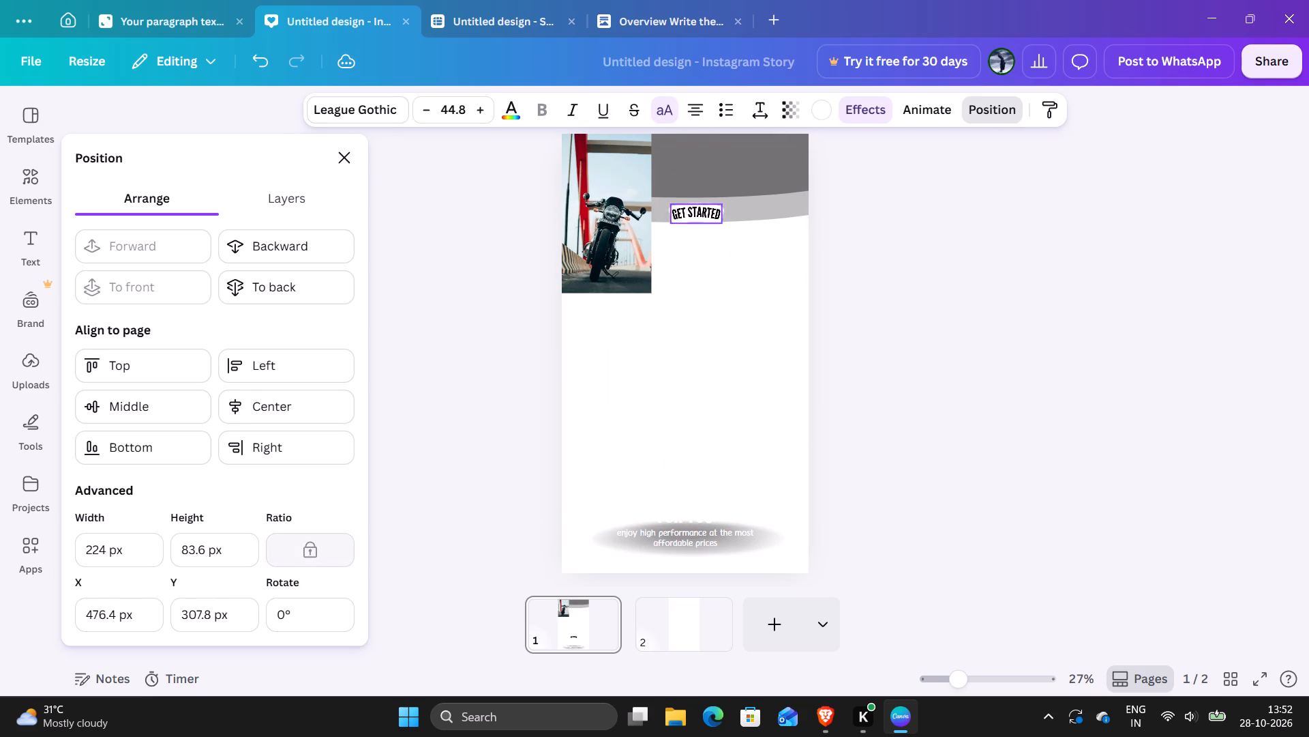
left_click_drag(687, 207, 597, 305)
left_click_drag(668, 543, 607, 341)
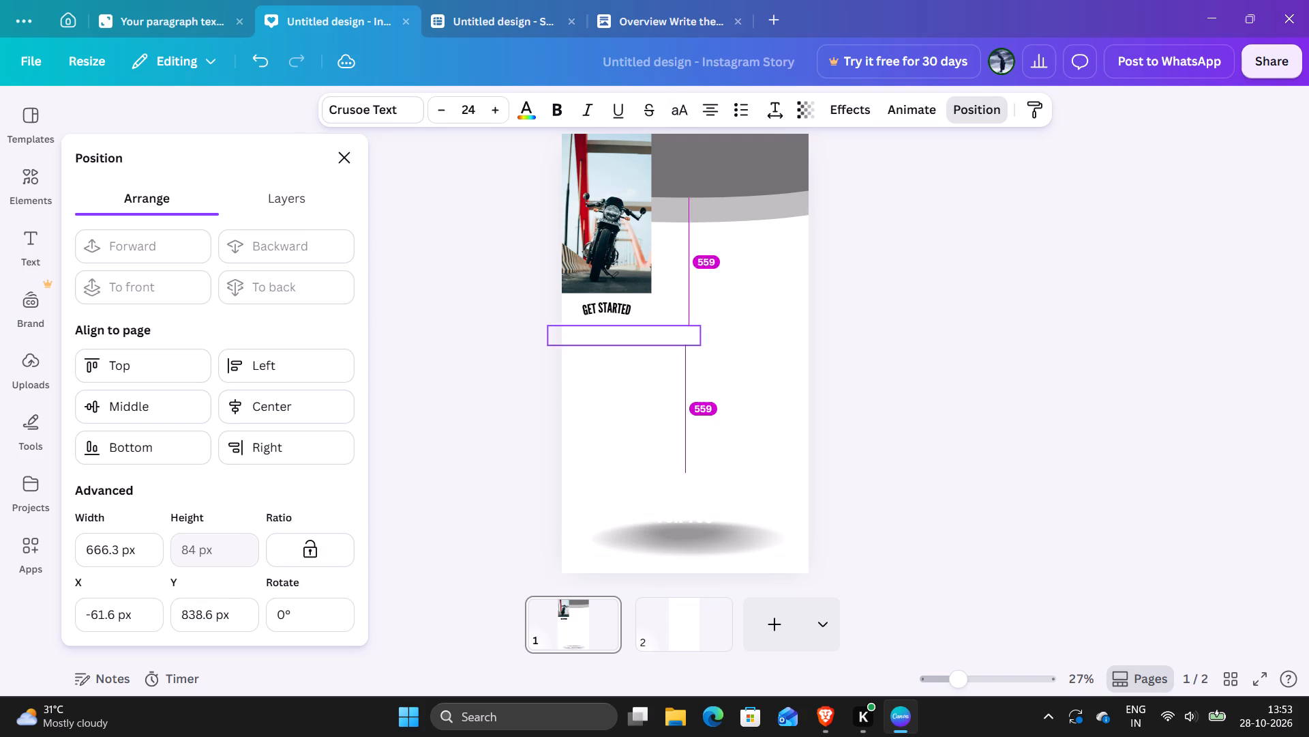
left_click_drag(607, 341, 607, 340)
Set the tagline's text color to black and slightly increase its font size.
left_click(669, 292)
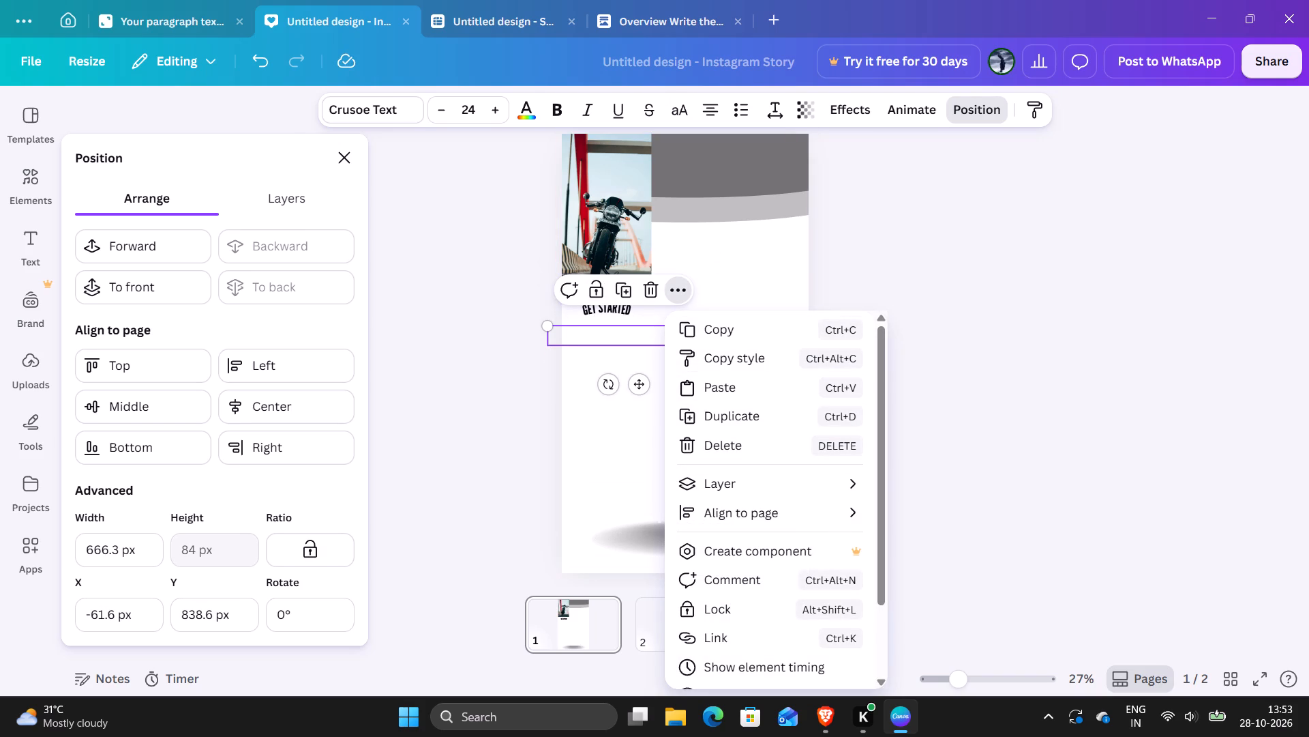
left_click(522, 109)
left_click(202, 295)
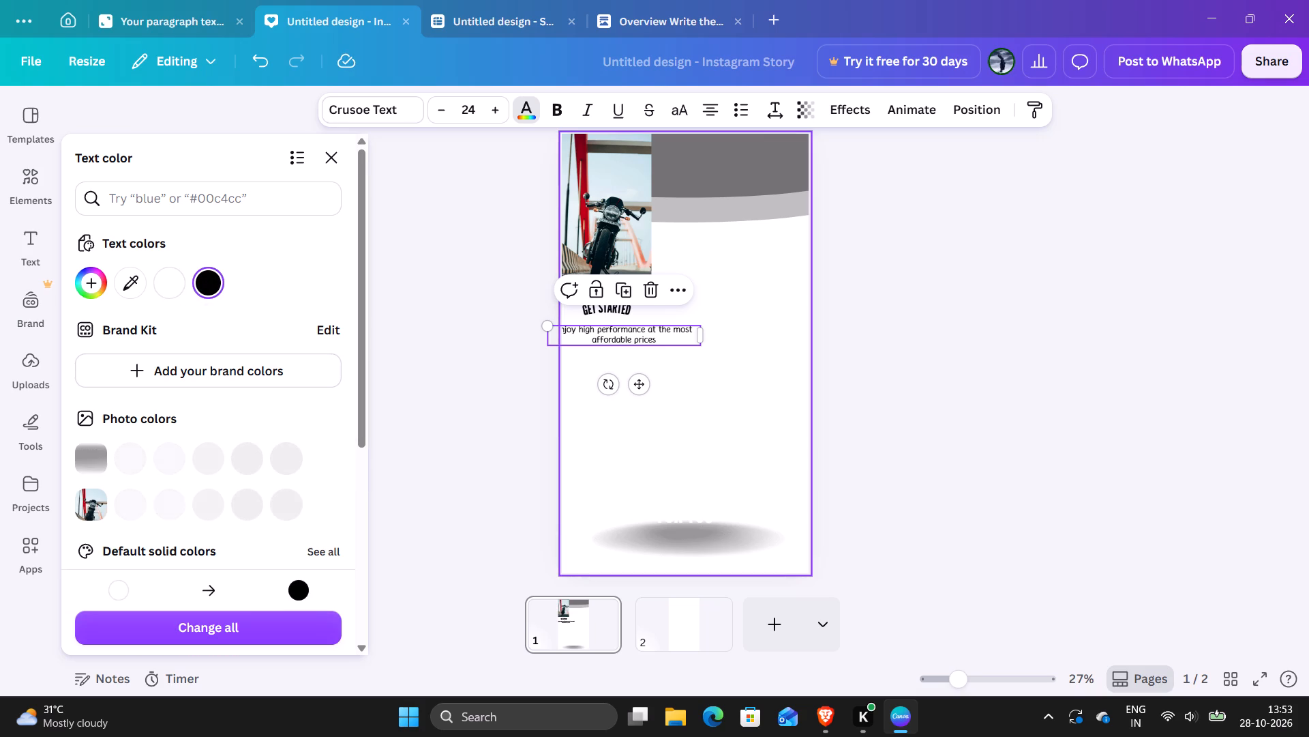
double_click(496, 109)
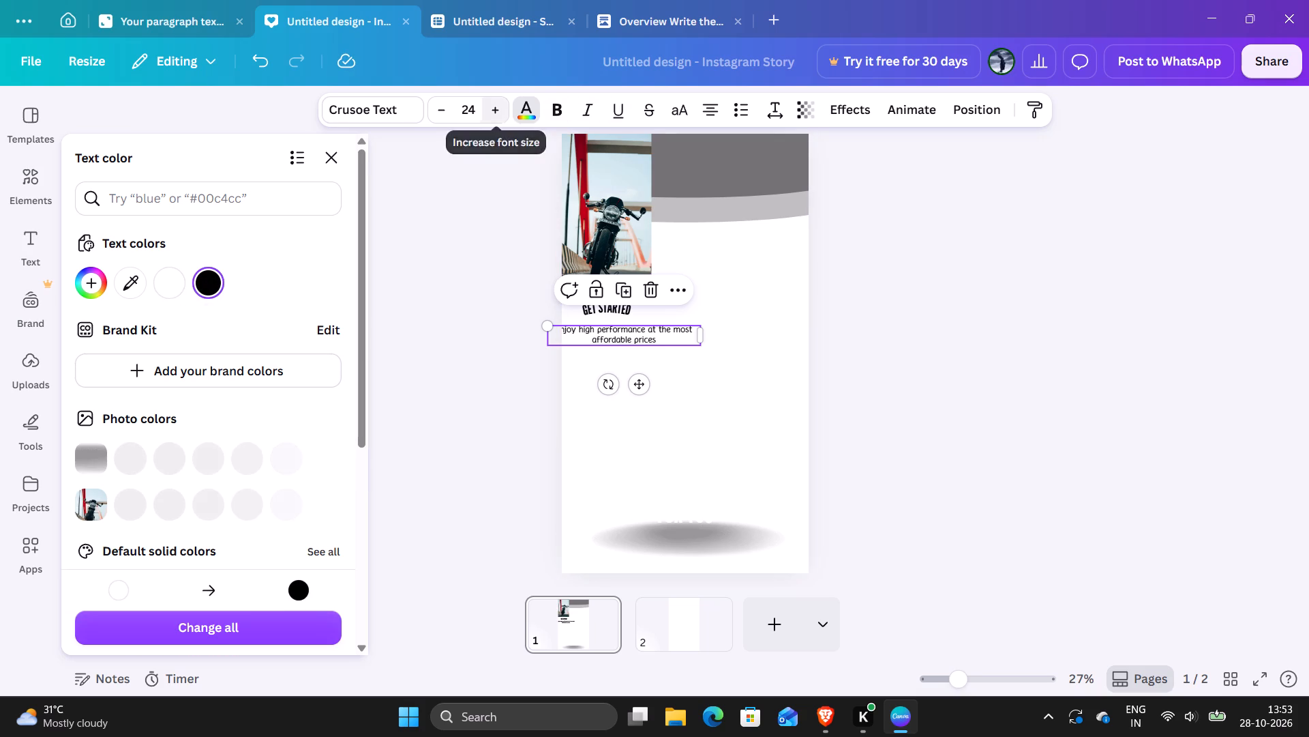
left_click(1073, 312)
left_click(406, 446)
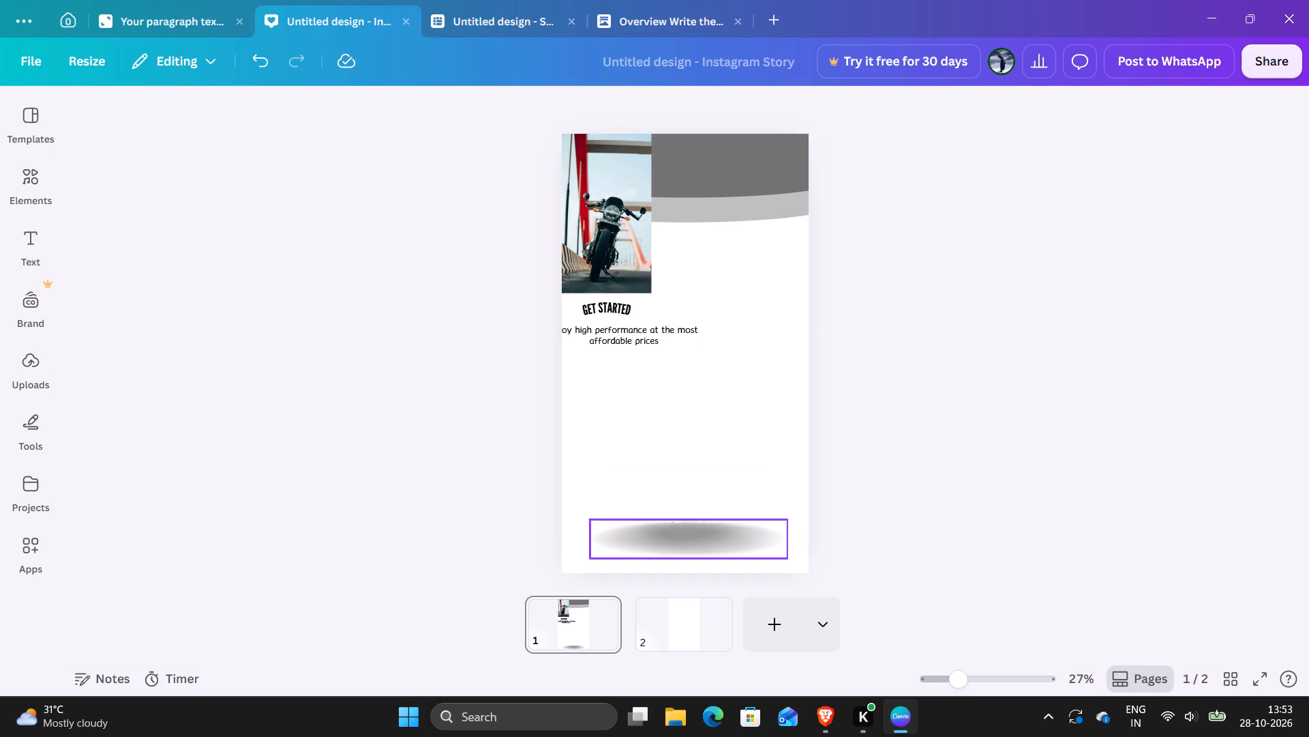
Replace the "gt 650 bike" template search with a search for "racing bike".
left_click(34, 120)
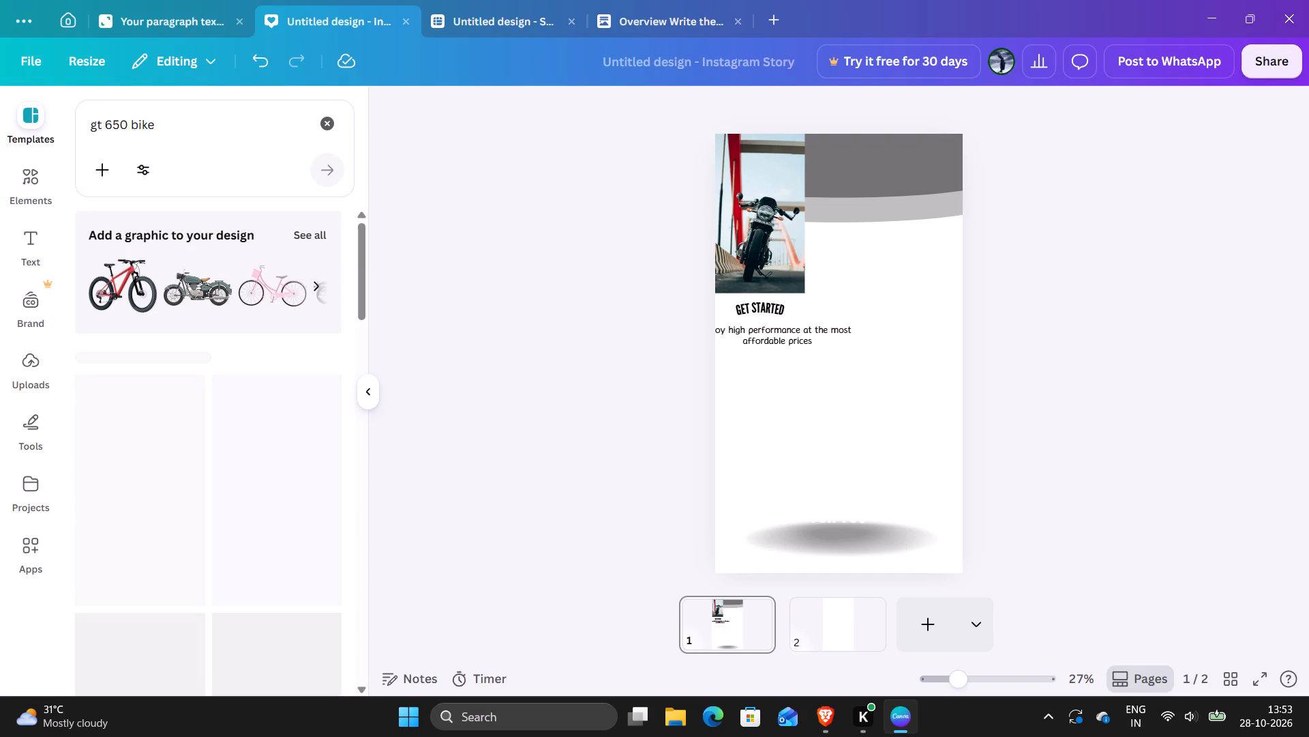
left_click(329, 126)
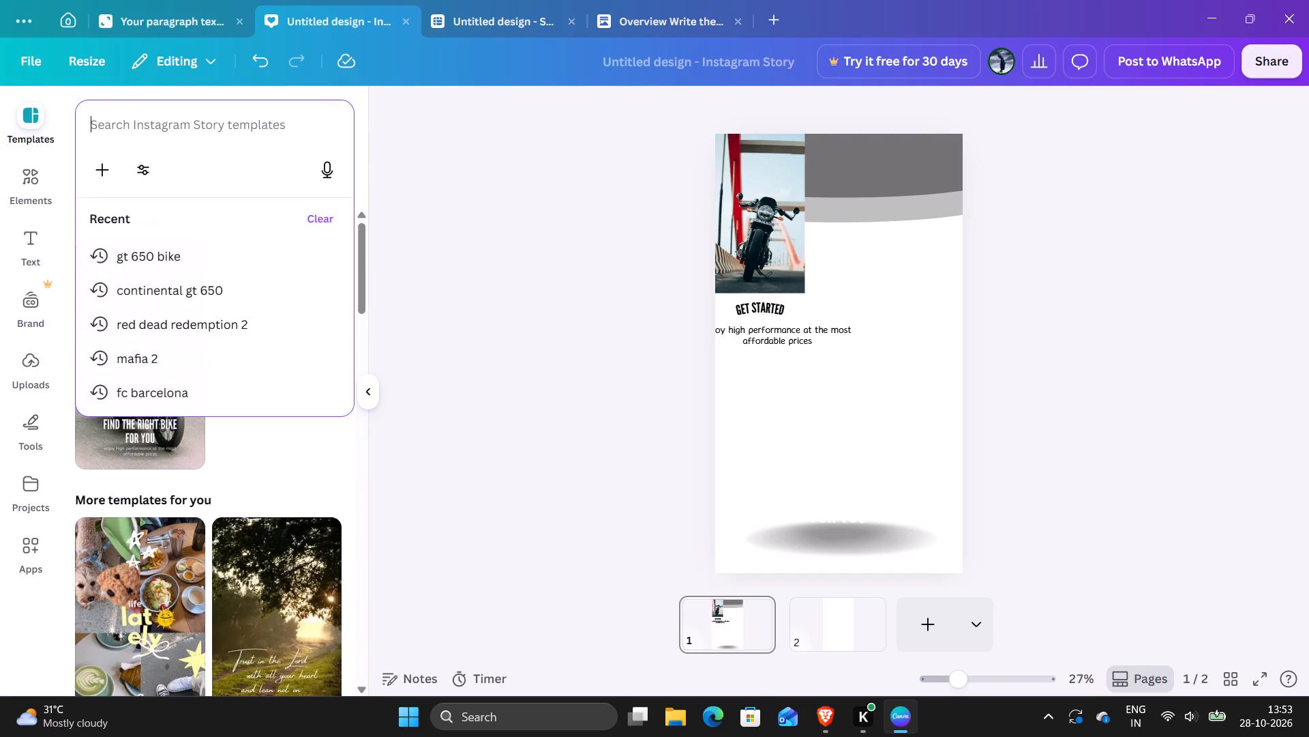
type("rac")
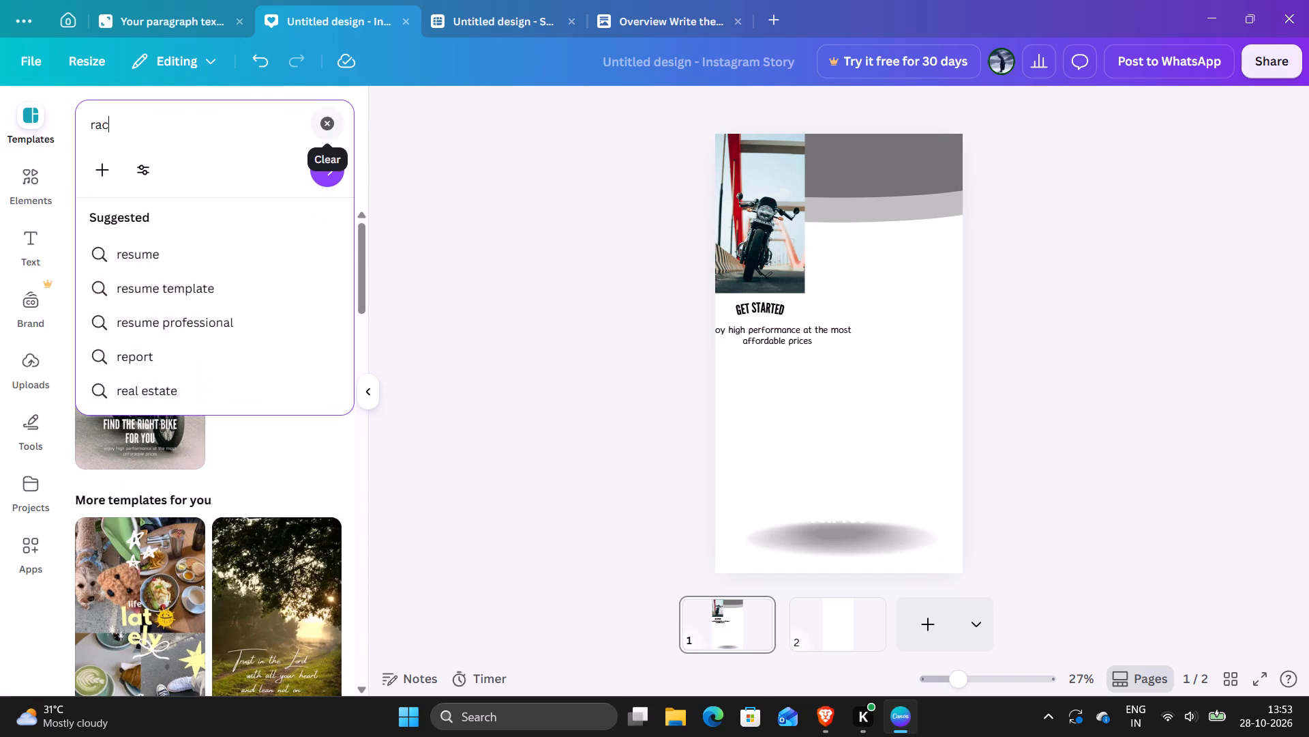
Search the templates for "racing bike".
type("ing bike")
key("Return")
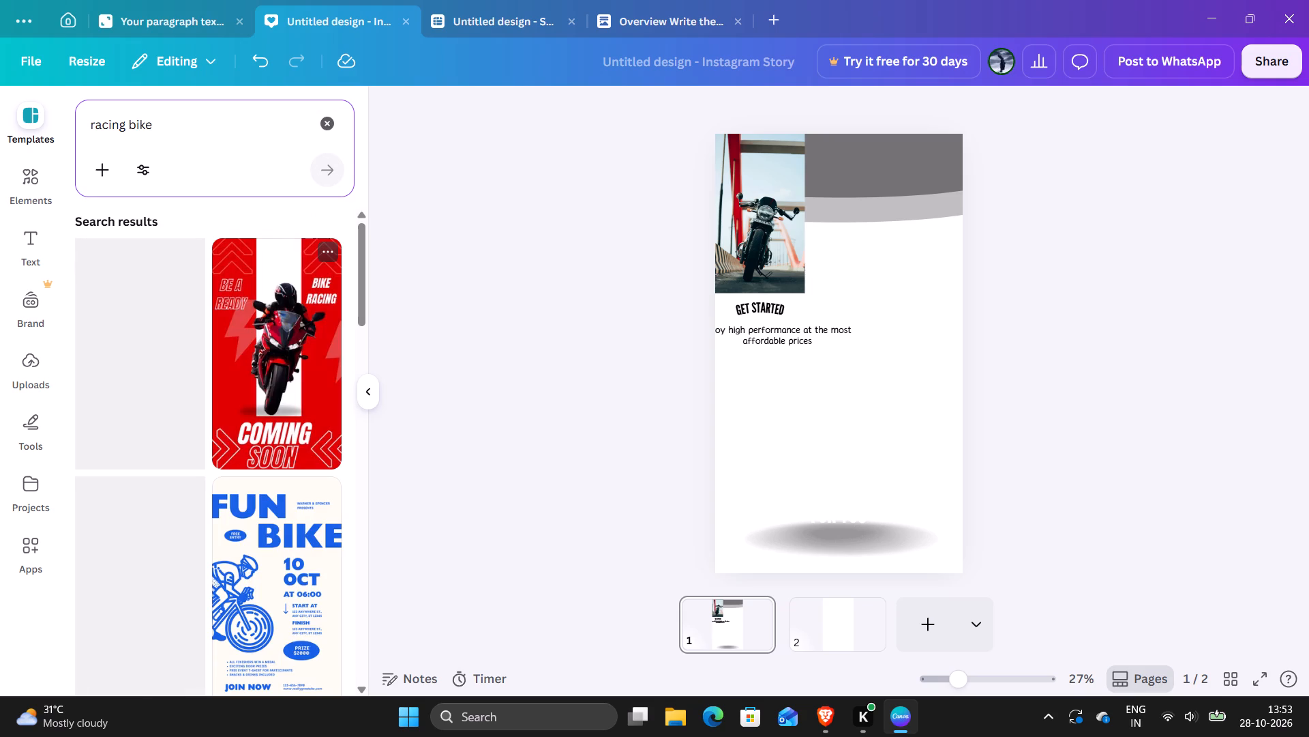
left_click_drag(361, 300, 348, 147)
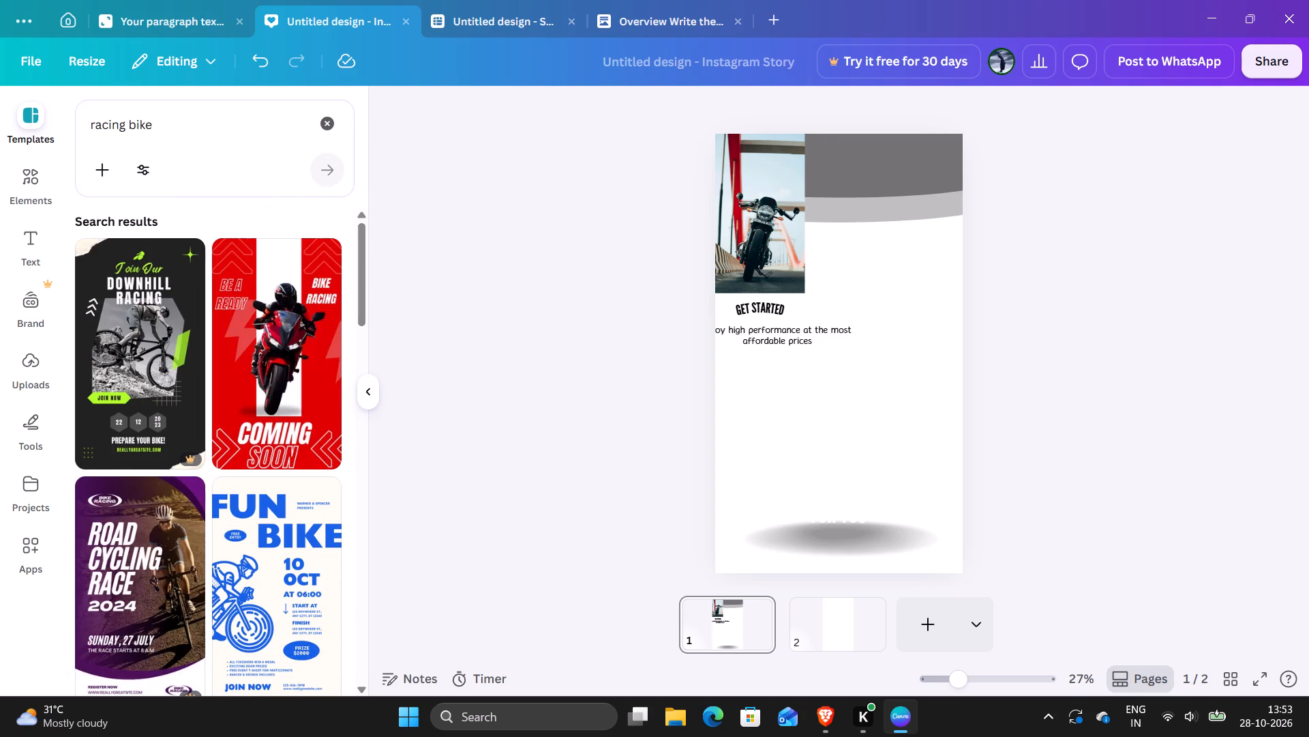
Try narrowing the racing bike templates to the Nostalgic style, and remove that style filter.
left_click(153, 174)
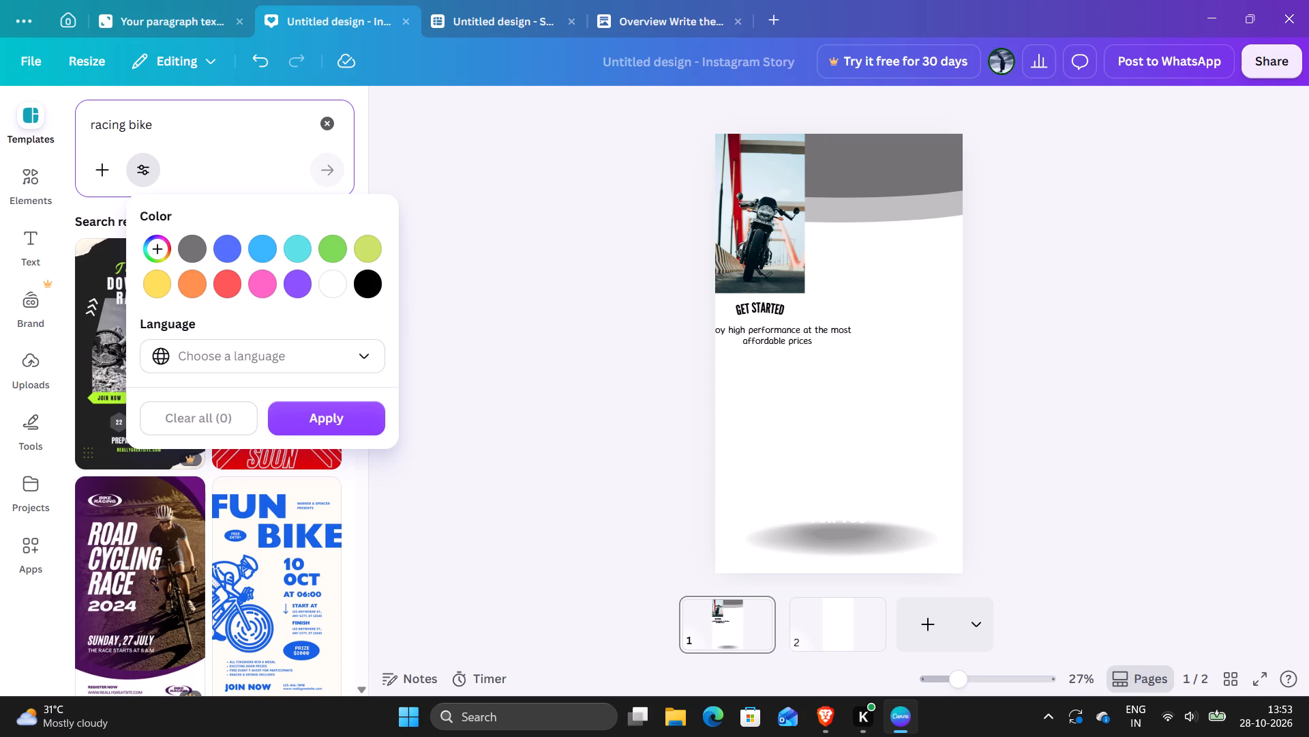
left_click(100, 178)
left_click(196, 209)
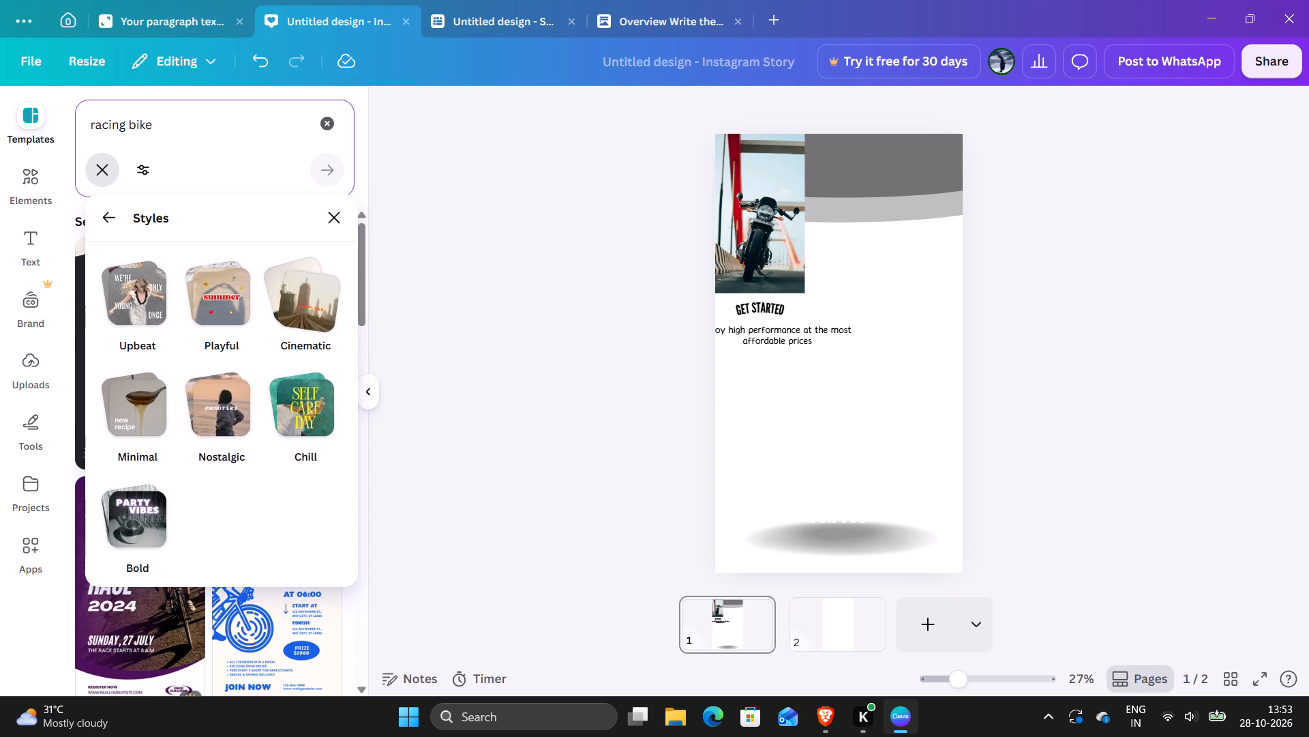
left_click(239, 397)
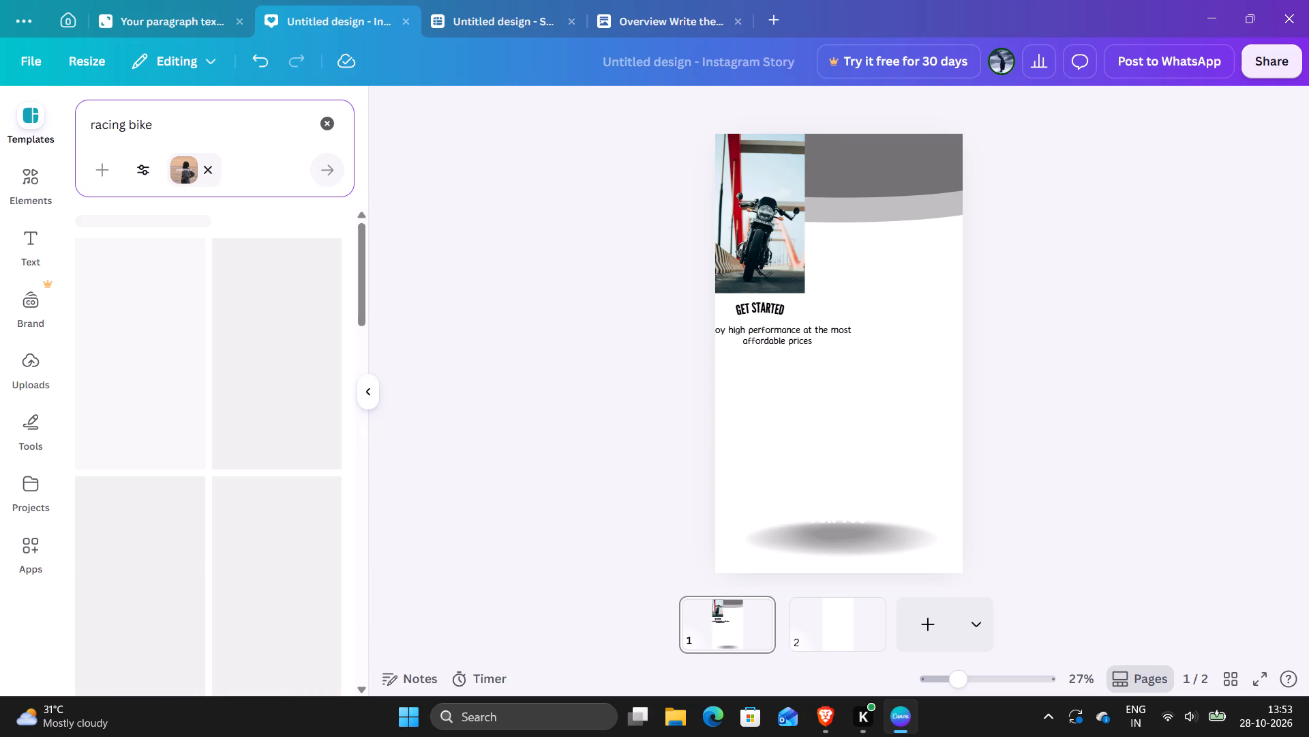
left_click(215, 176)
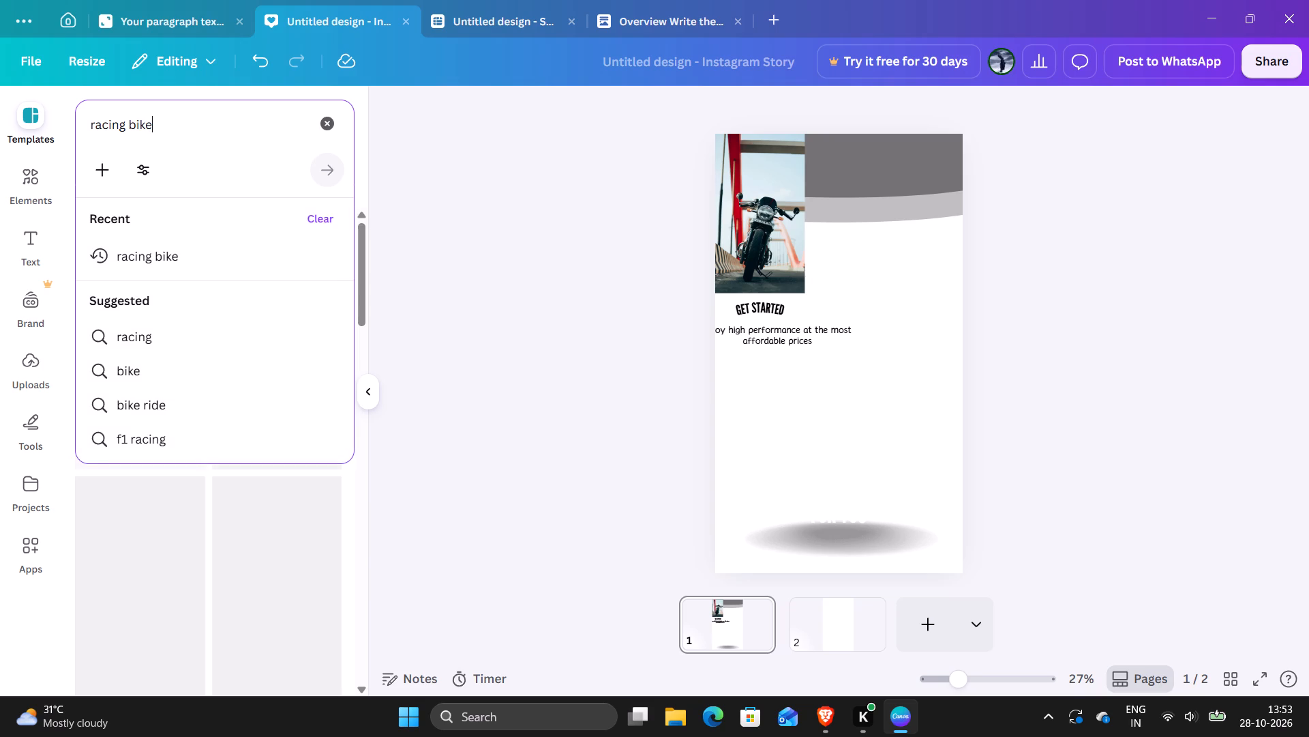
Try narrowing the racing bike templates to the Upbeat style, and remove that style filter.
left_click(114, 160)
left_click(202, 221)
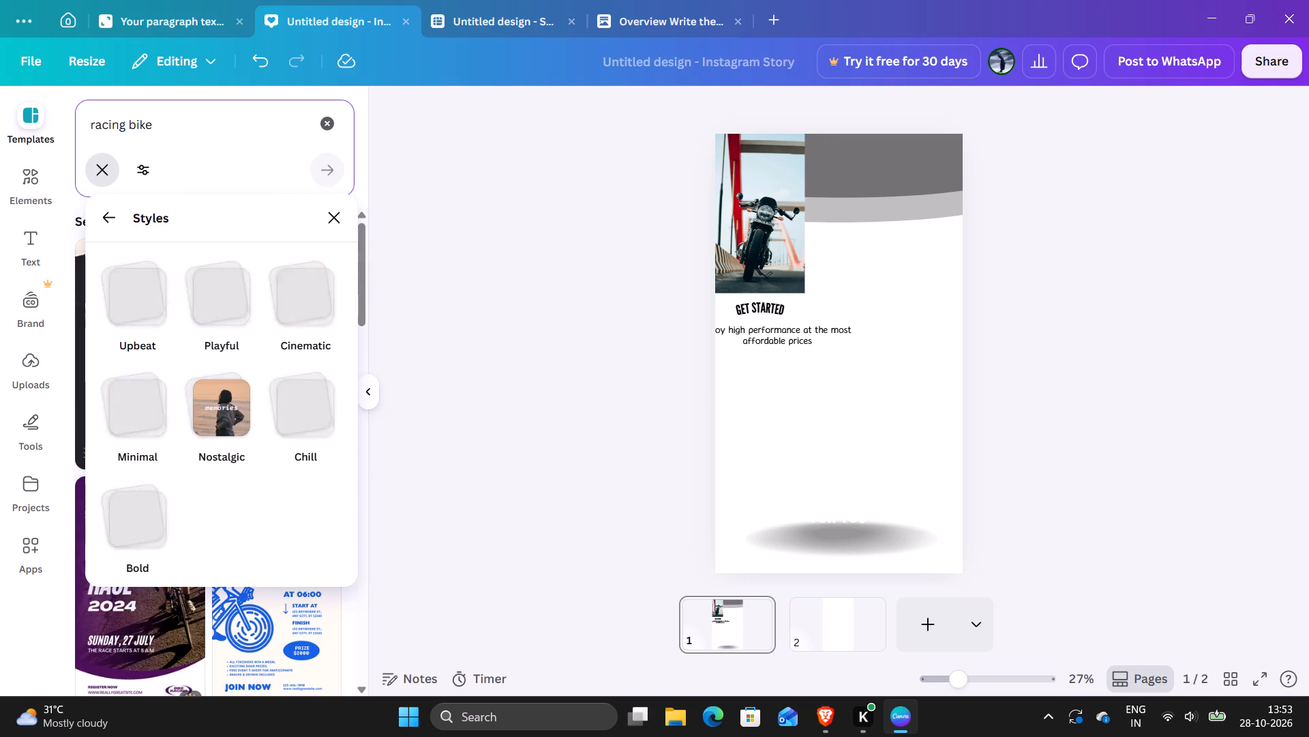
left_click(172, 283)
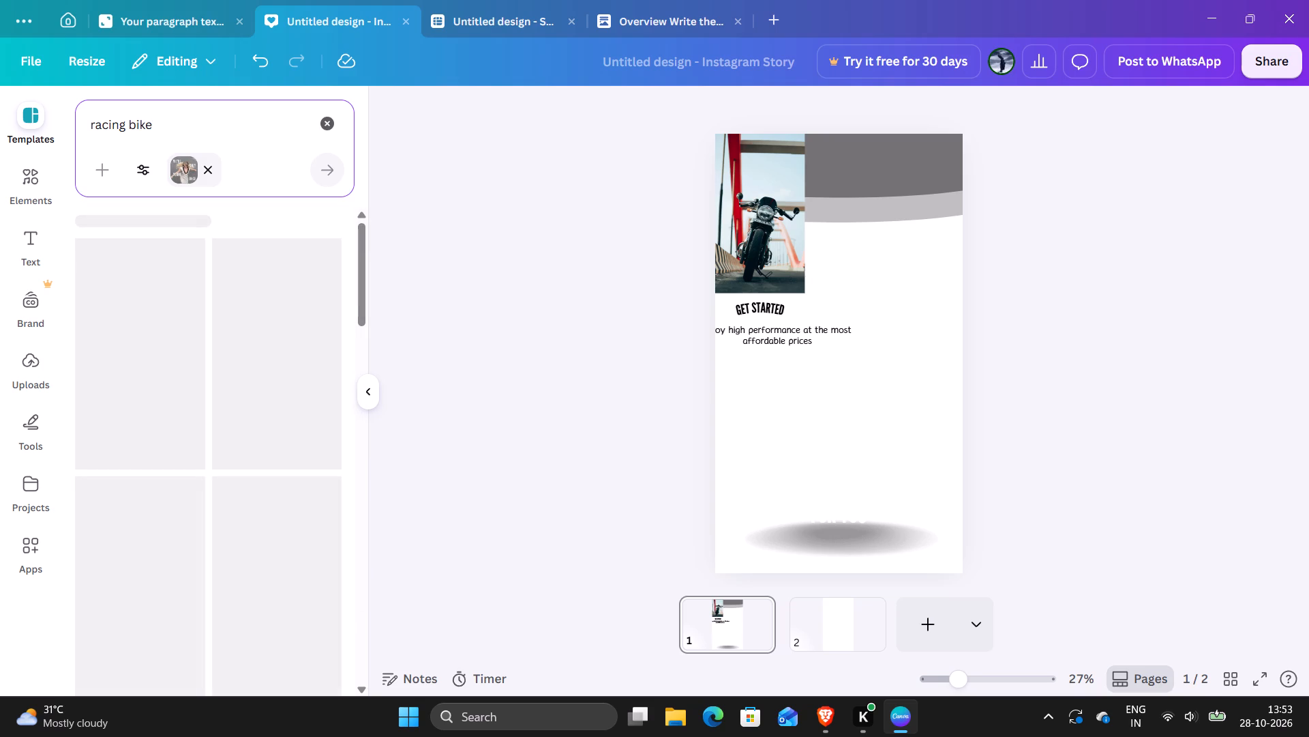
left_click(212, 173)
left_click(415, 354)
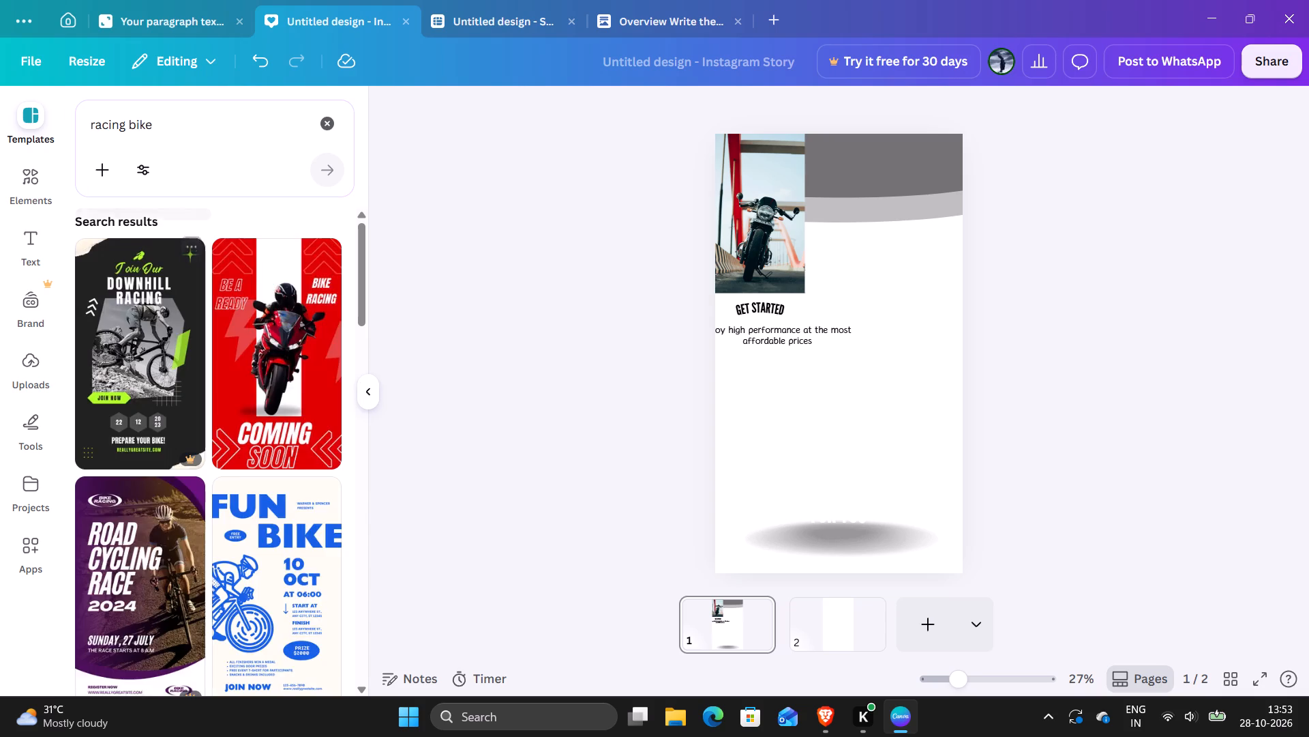
Examine the racing bike template results for motorcycle-themed designs.
scroll(150, 440, "down", 13)
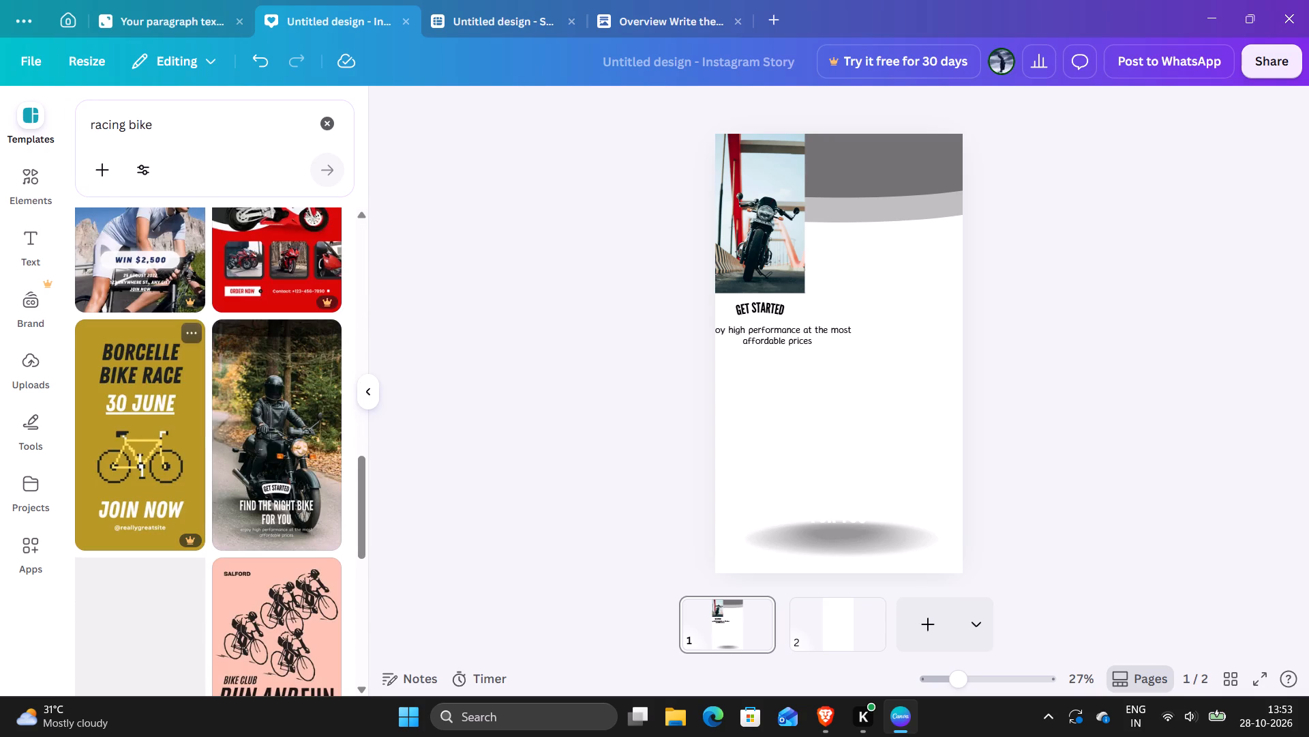
scroll(160, 406, "down", 15)
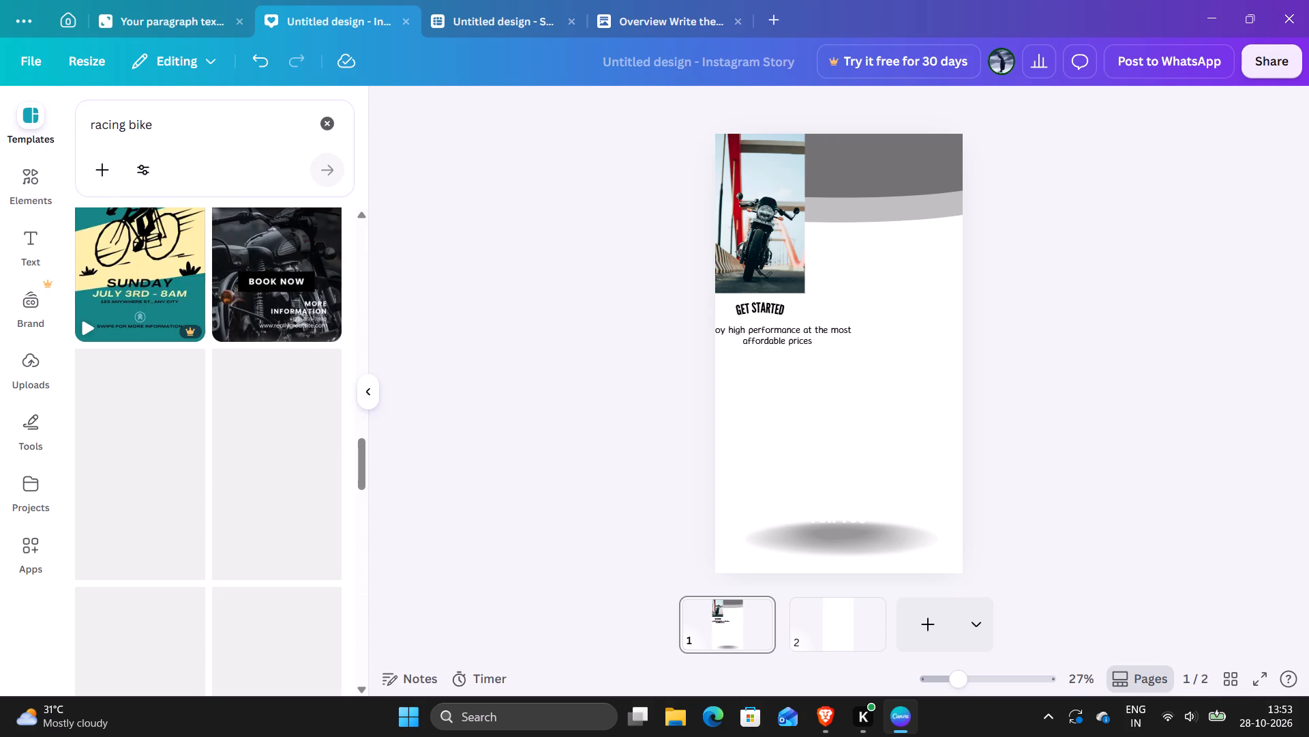
scroll(160, 401, "up", 7)
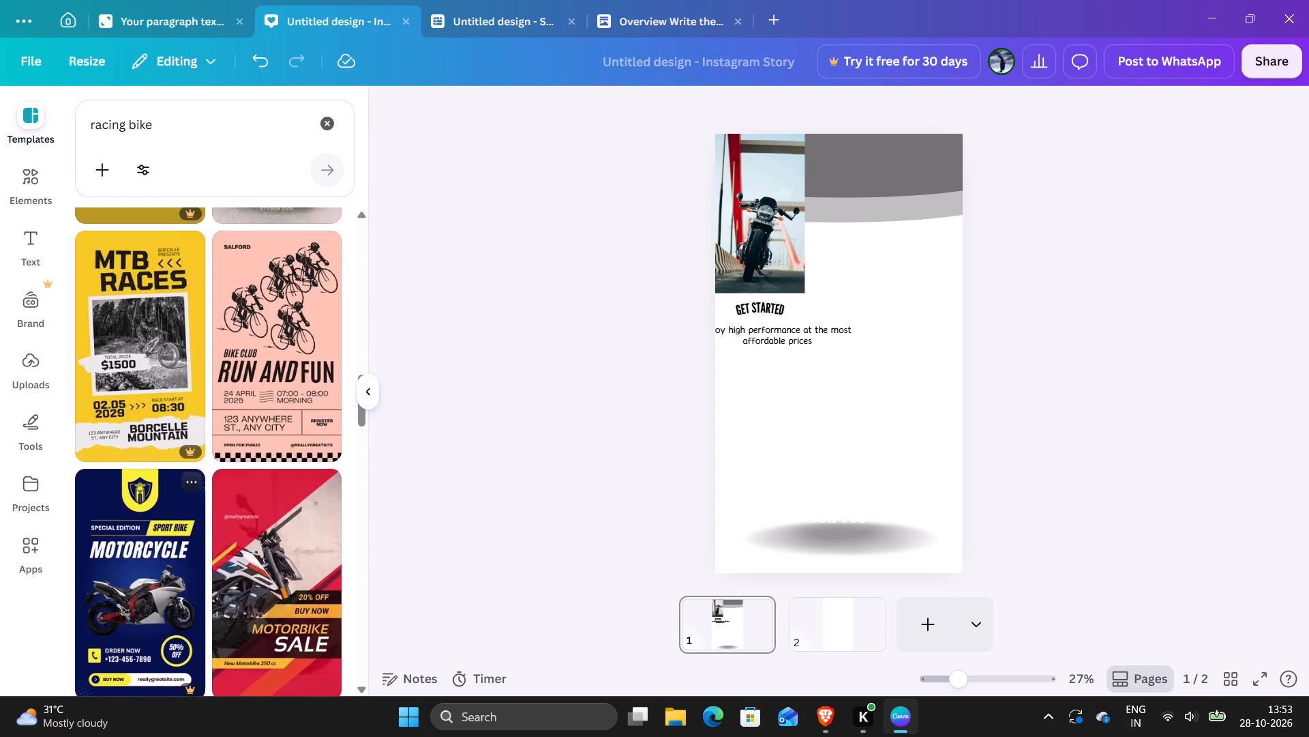
scroll(160, 401, "up", 10)
scroll(197, 381, "down", 12)
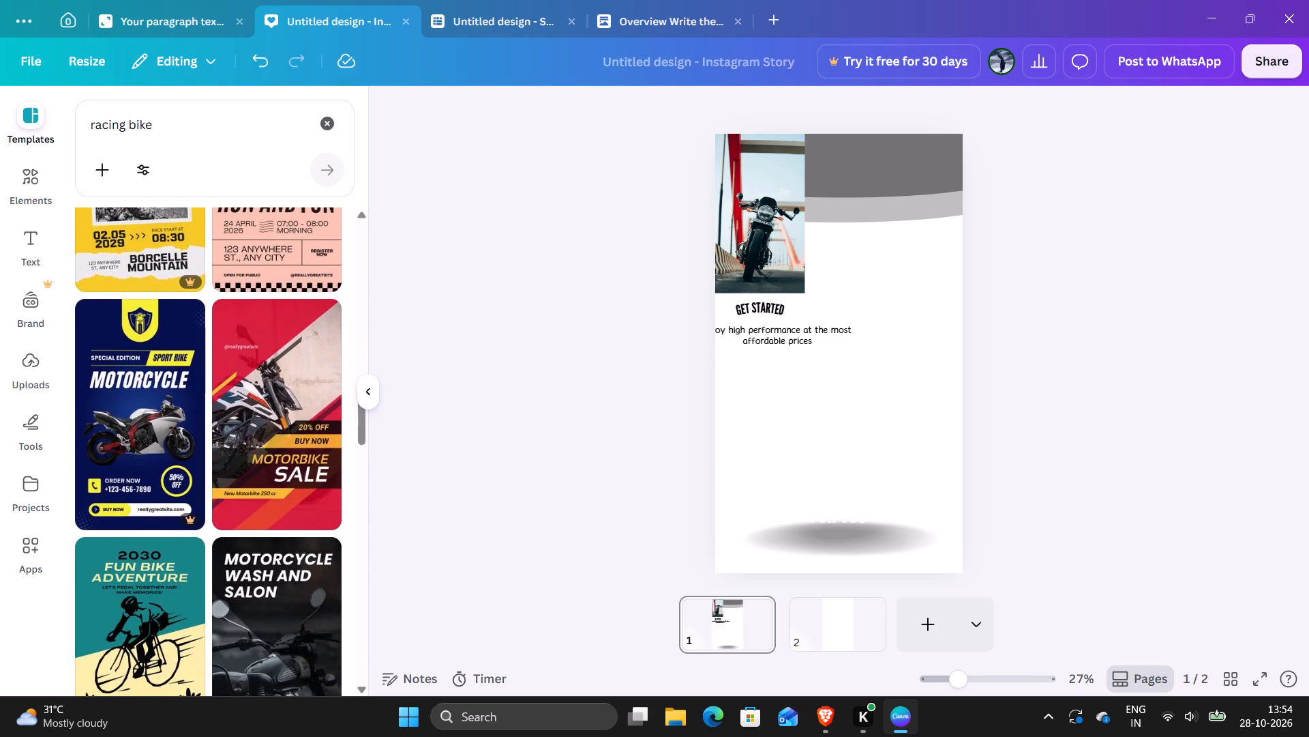
scroll(197, 382, "down", 3)
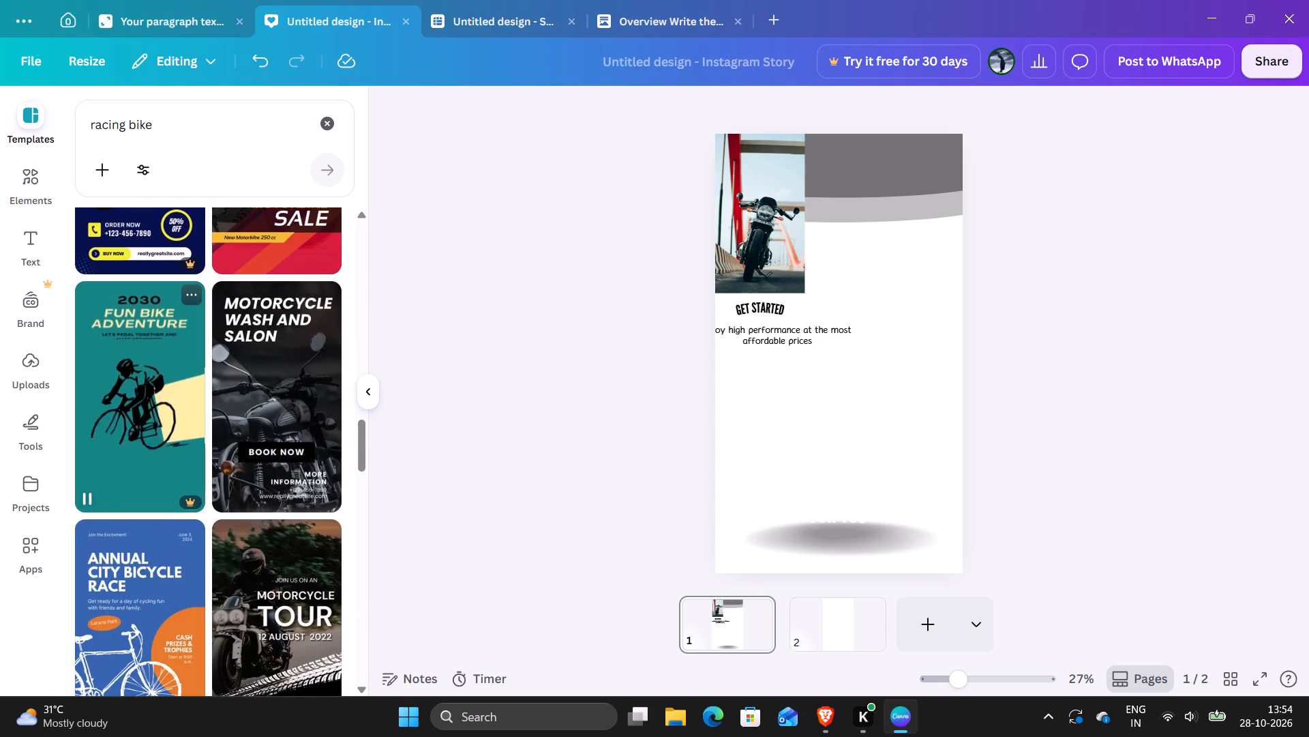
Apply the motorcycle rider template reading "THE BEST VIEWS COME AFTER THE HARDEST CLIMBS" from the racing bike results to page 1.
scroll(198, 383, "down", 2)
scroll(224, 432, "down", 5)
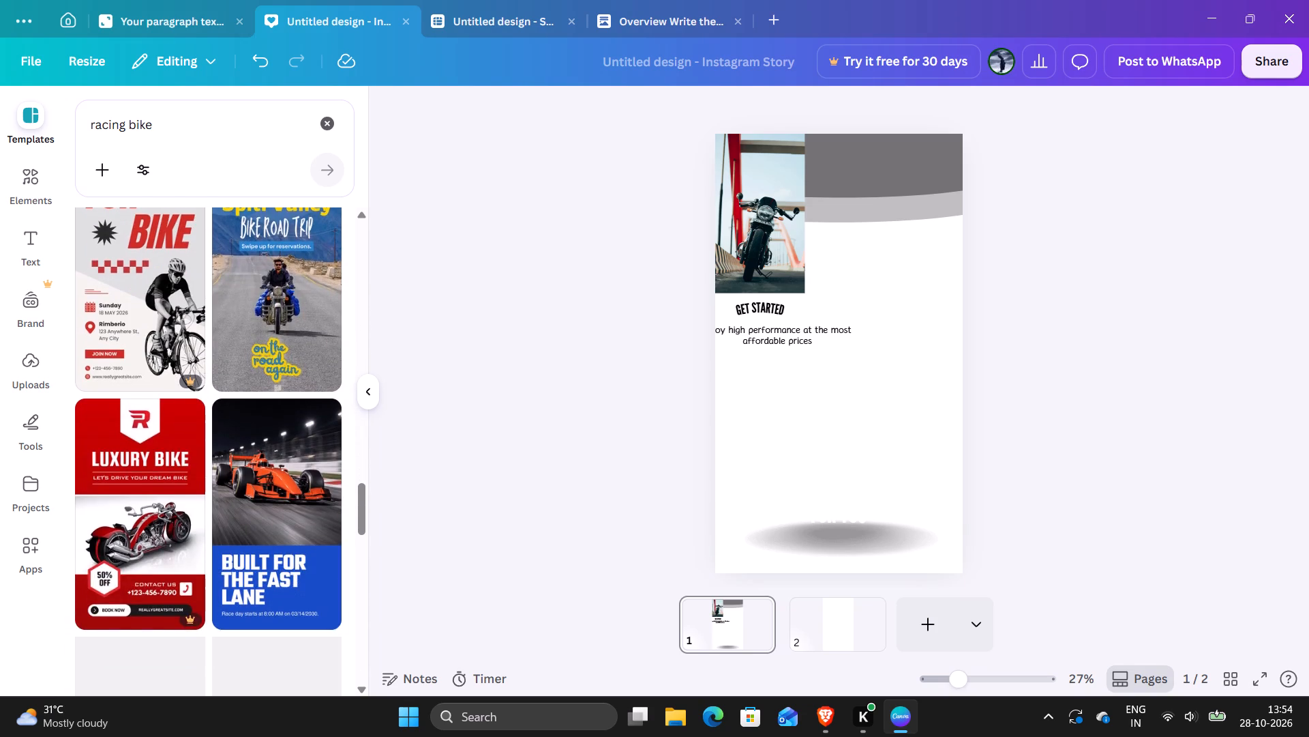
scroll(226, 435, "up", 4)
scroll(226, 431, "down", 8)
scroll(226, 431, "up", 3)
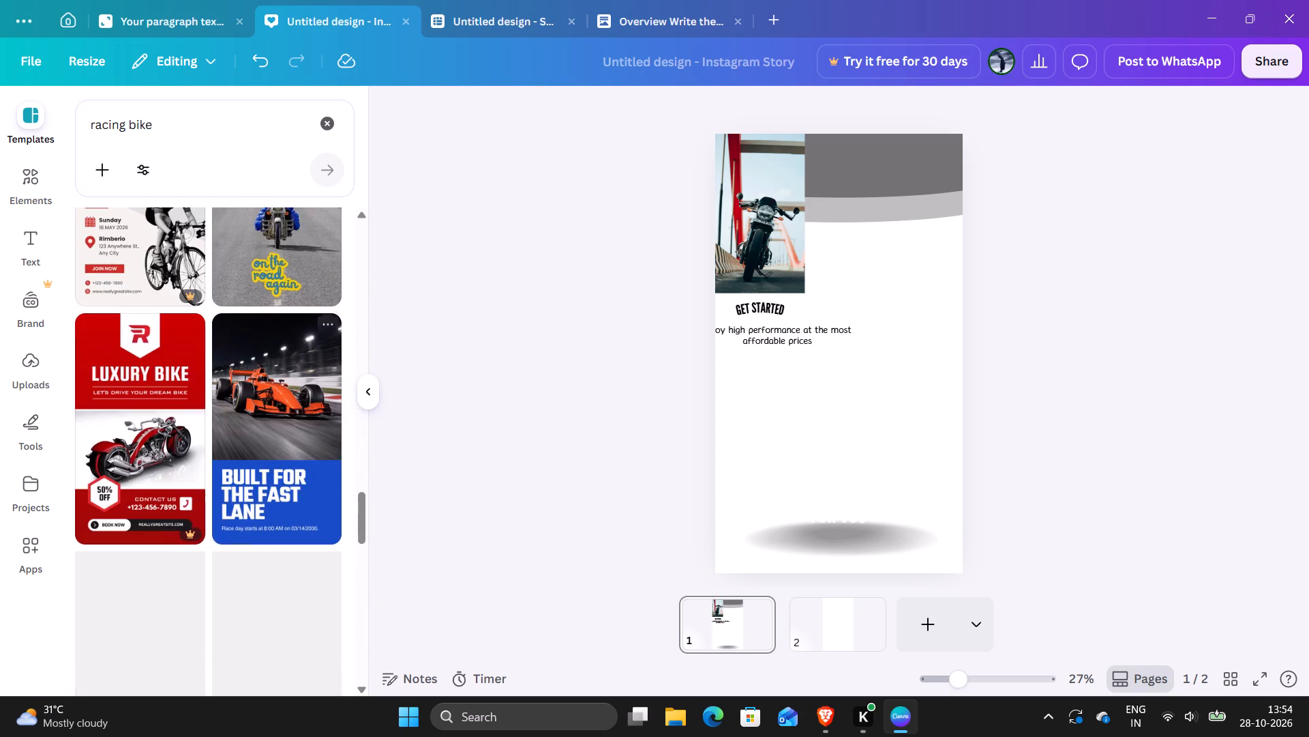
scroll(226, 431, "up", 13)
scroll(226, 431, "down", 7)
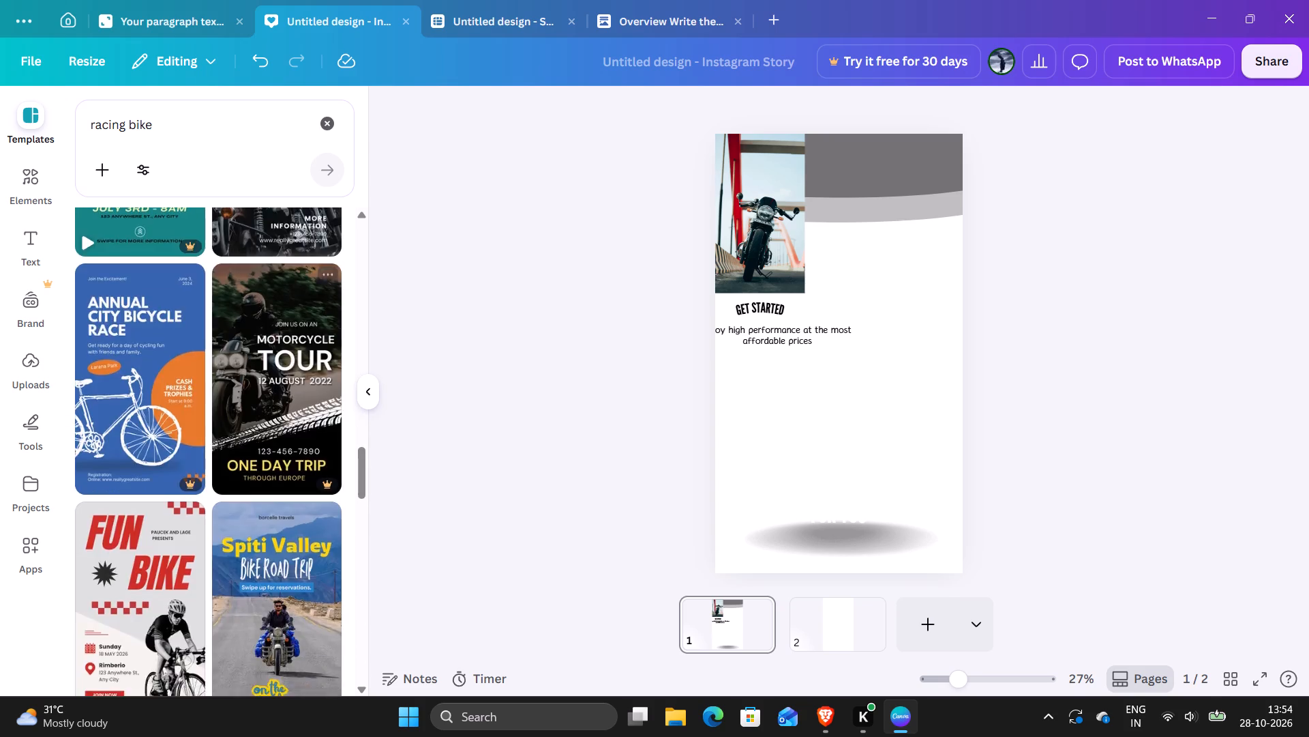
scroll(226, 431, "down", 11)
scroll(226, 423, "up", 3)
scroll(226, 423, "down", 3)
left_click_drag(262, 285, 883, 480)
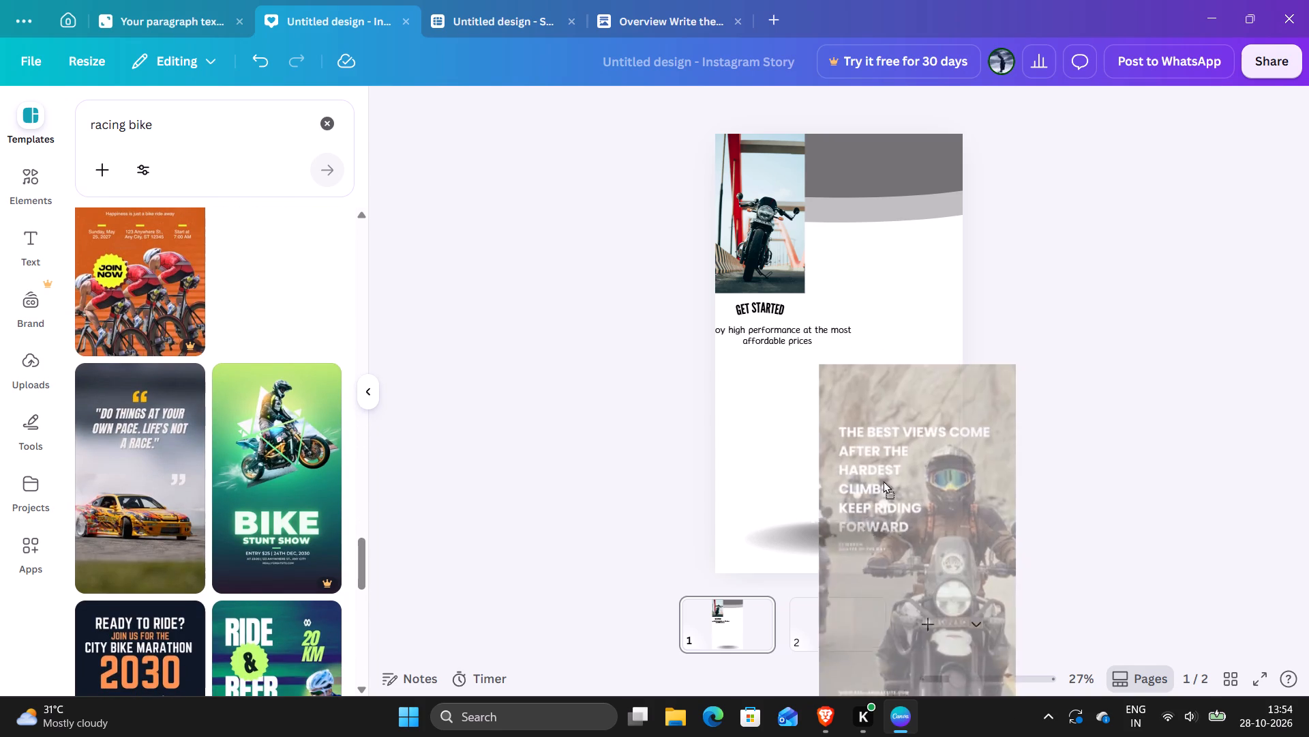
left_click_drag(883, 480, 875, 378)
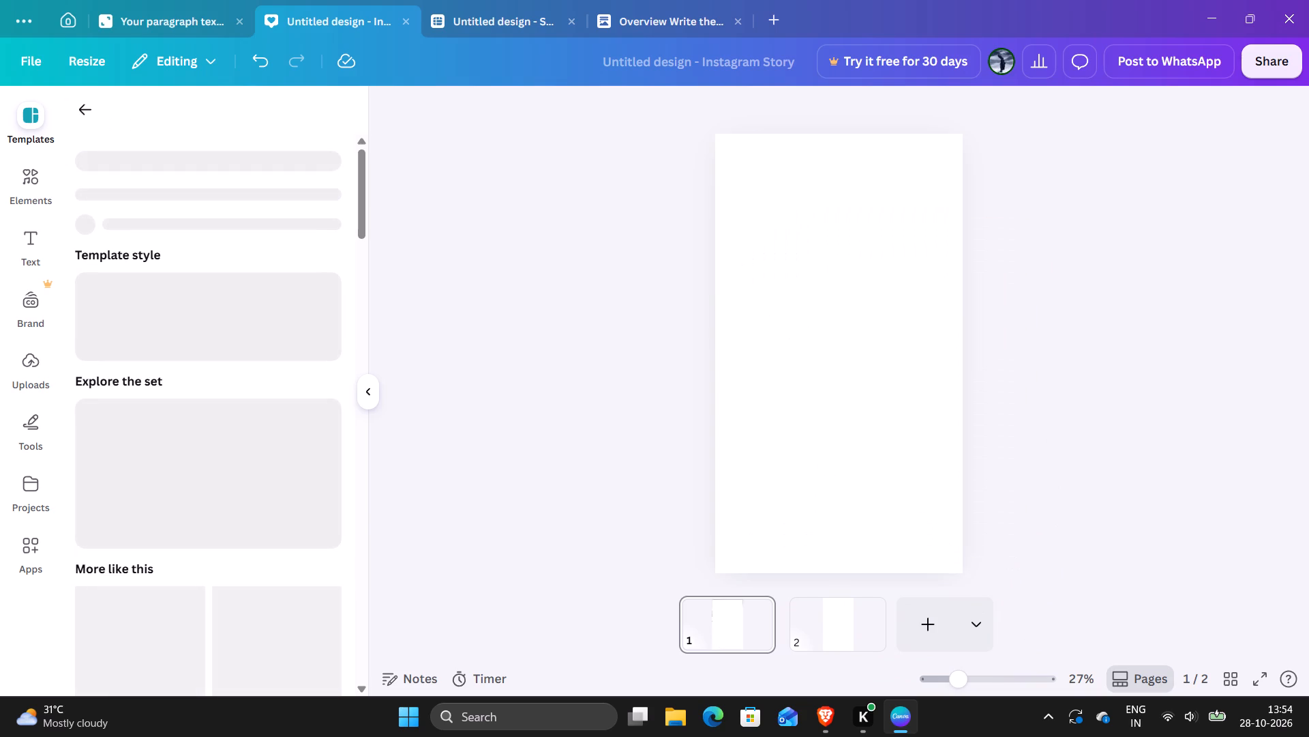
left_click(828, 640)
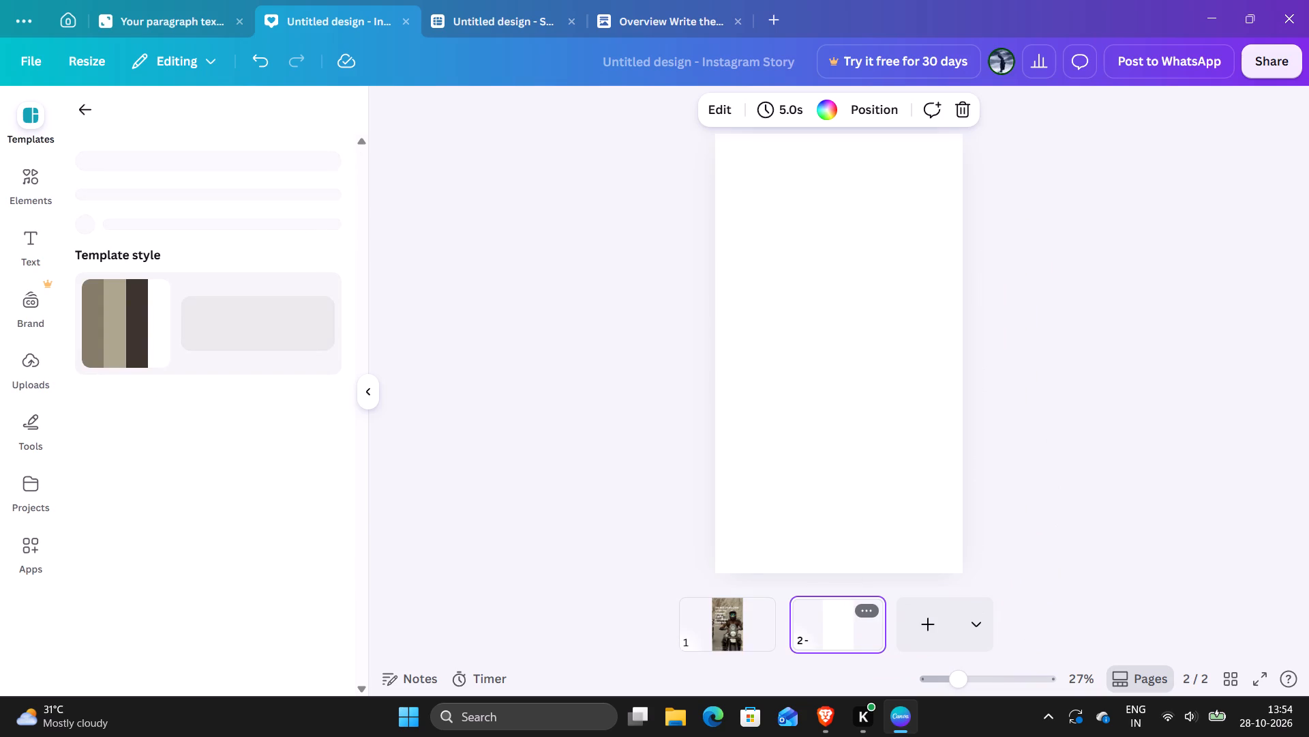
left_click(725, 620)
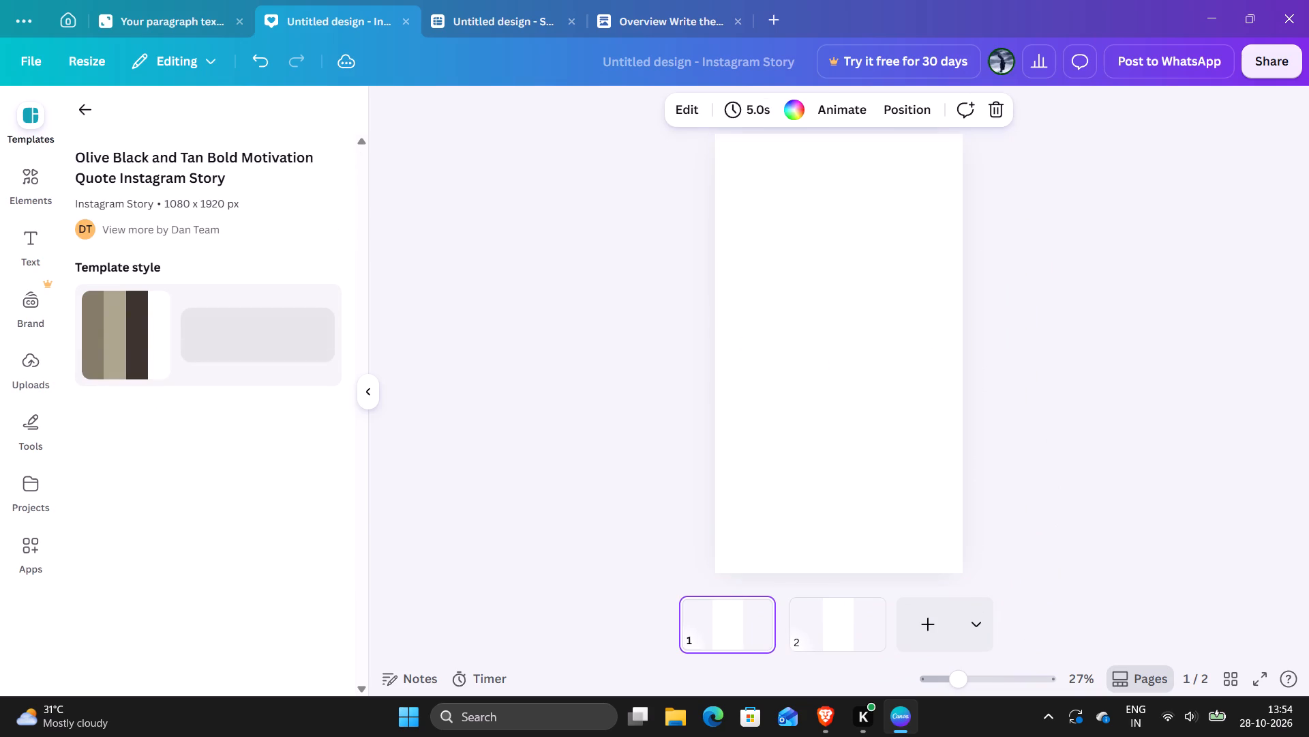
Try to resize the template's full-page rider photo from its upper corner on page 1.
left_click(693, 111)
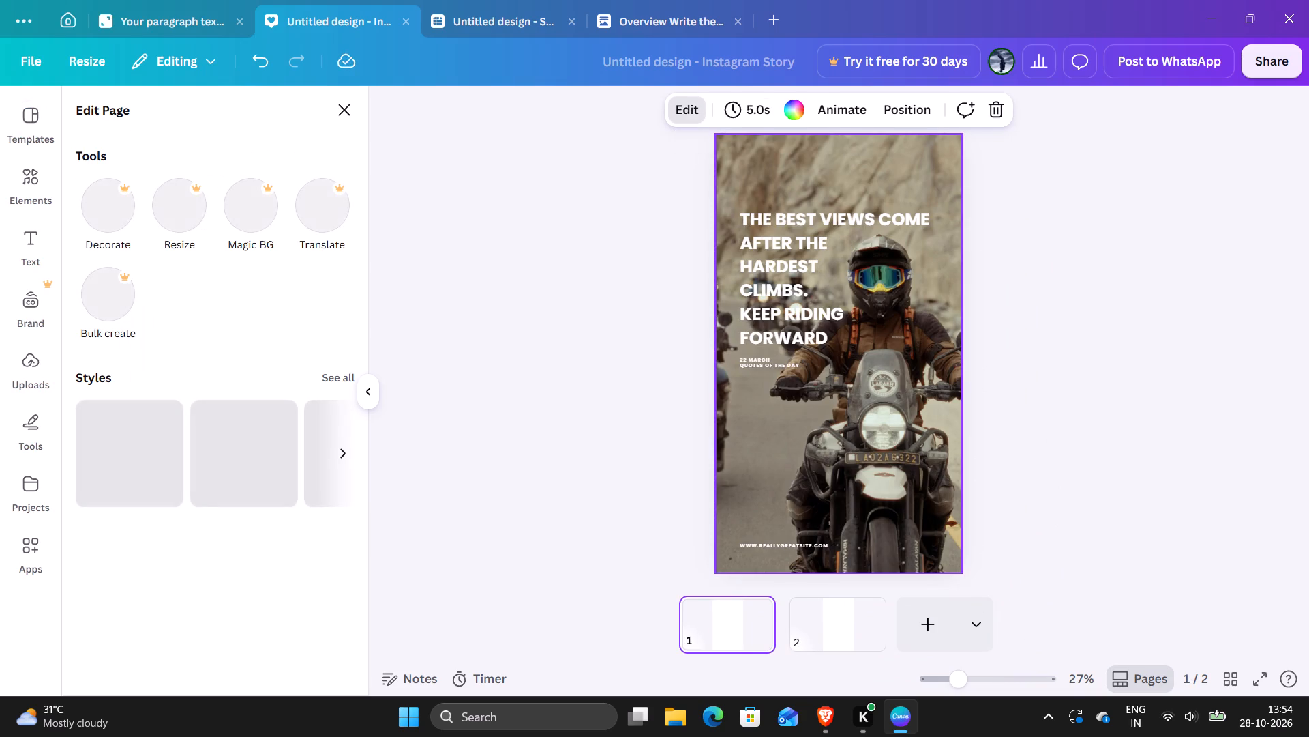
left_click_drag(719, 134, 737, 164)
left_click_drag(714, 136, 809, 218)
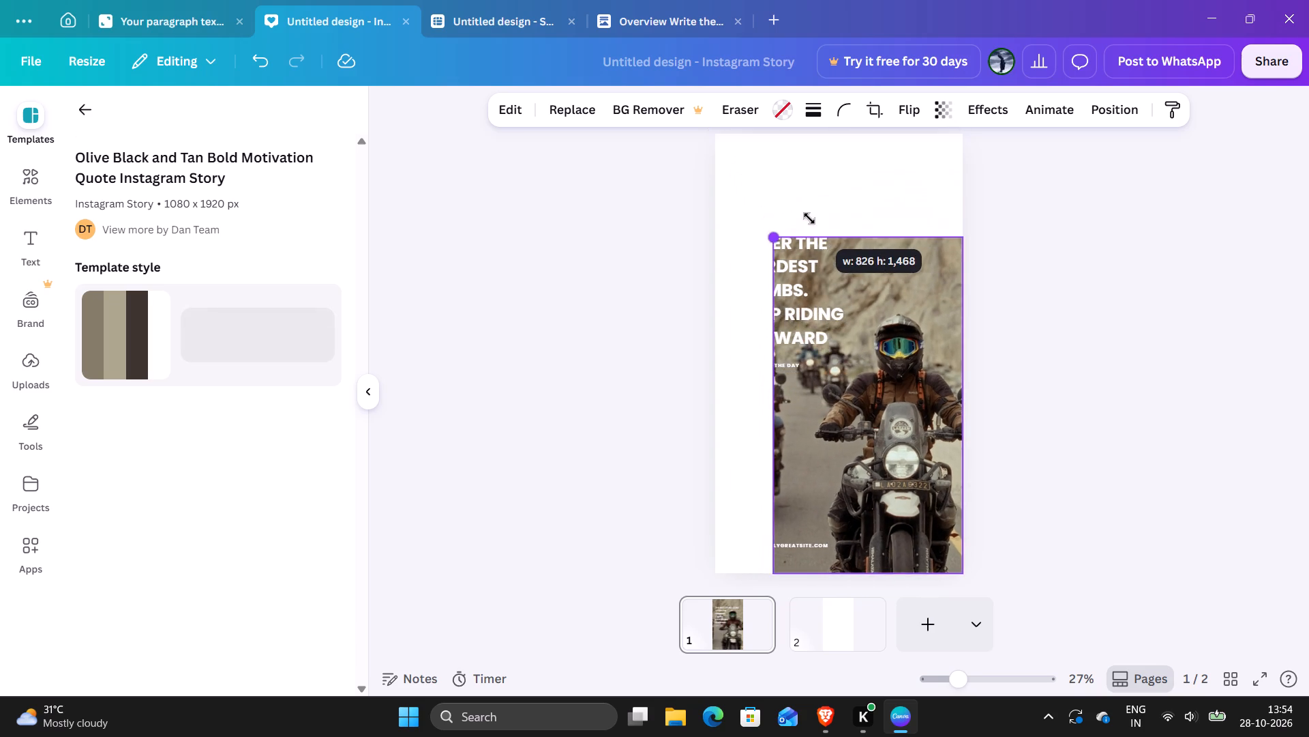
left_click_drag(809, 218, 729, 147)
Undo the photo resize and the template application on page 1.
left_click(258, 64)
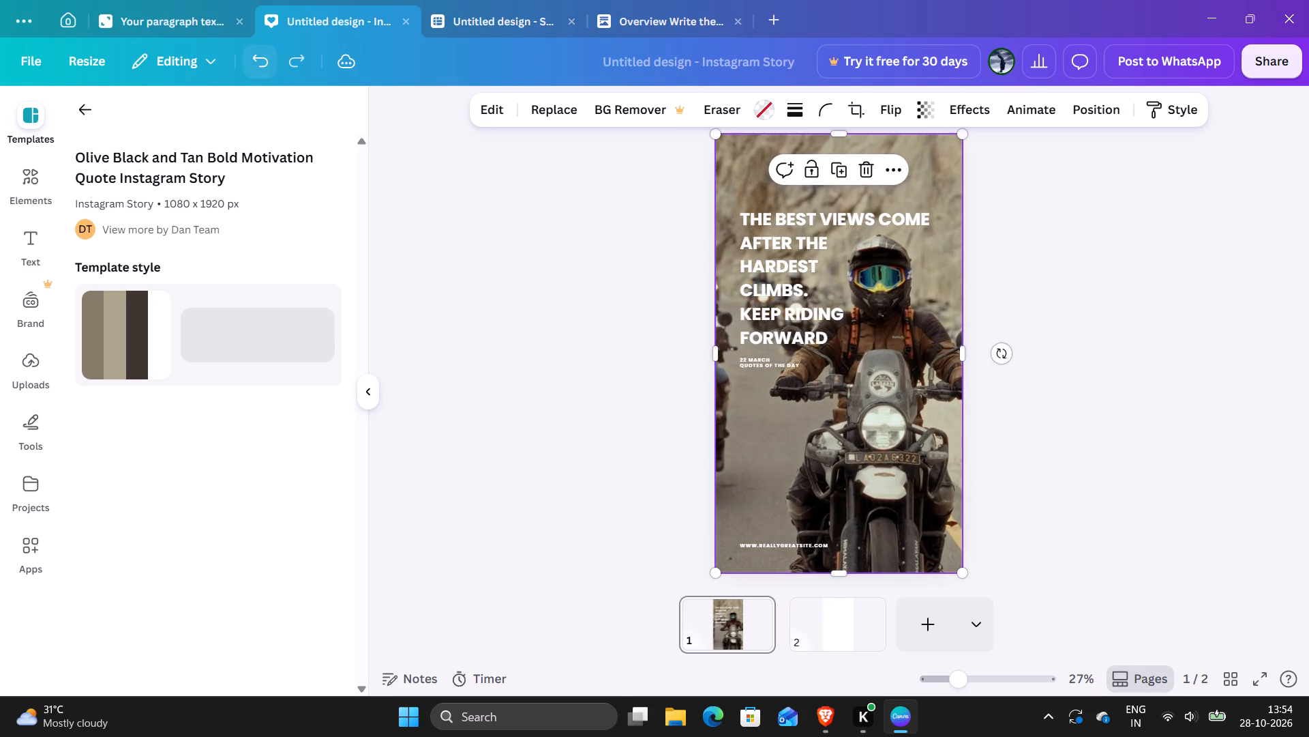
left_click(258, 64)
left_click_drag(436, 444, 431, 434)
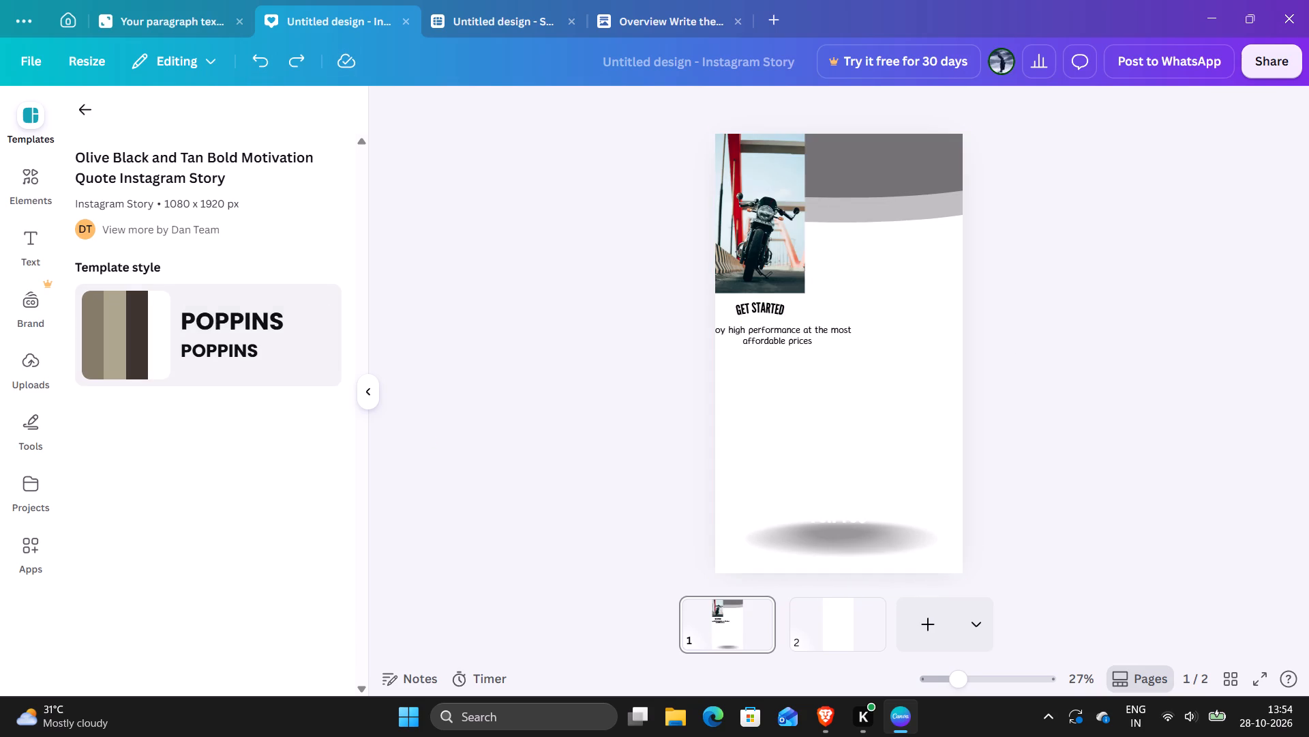
Find the Olive Black and Tan Bold Motivation Quote template again in the racing bike results and apply only its style to page 1.
left_click(85, 114)
scroll(164, 379, "down", 6)
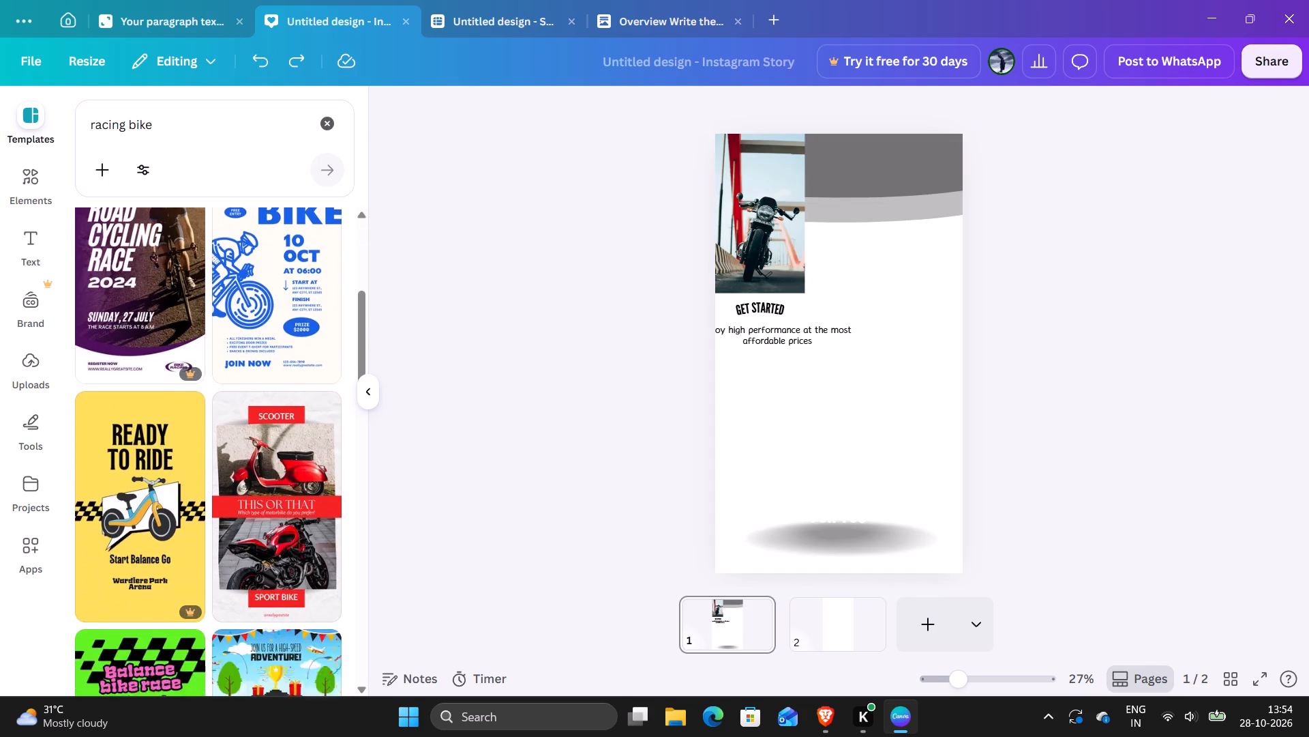
scroll(208, 409, "down", 6)
scroll(211, 402, "up", 18)
scroll(212, 396, "down", 3)
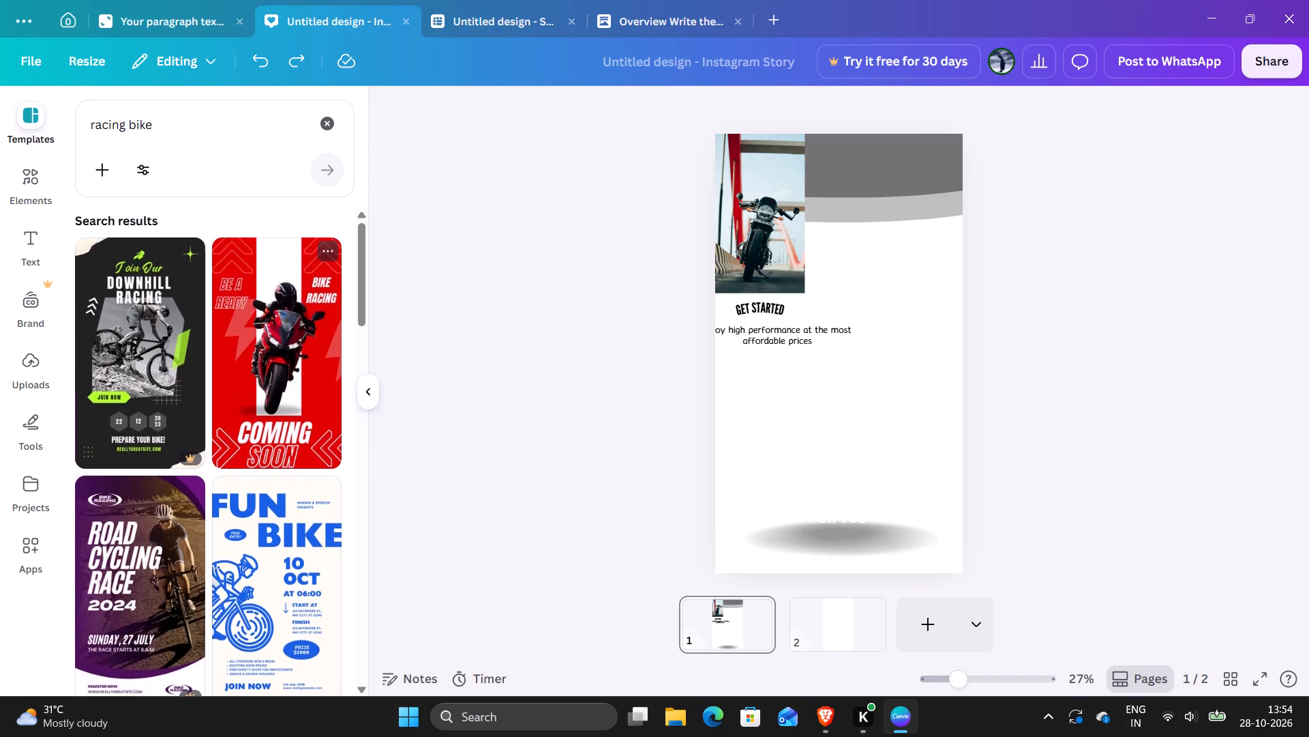
scroll(212, 396, "down", 17)
scroll(210, 381, "up", 1)
scroll(210, 381, "down", 5)
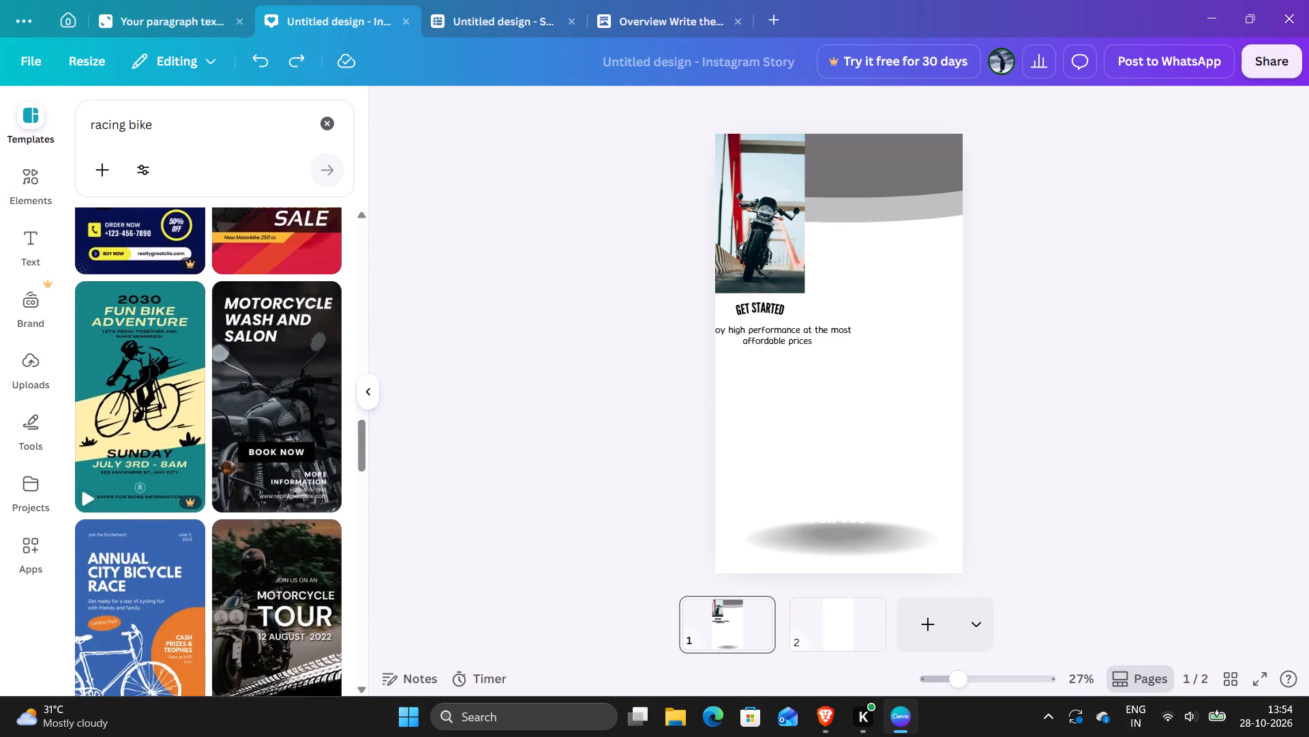
scroll(210, 381, "down", 6)
scroll(210, 381, "up", 2)
scroll(210, 381, "down", 3)
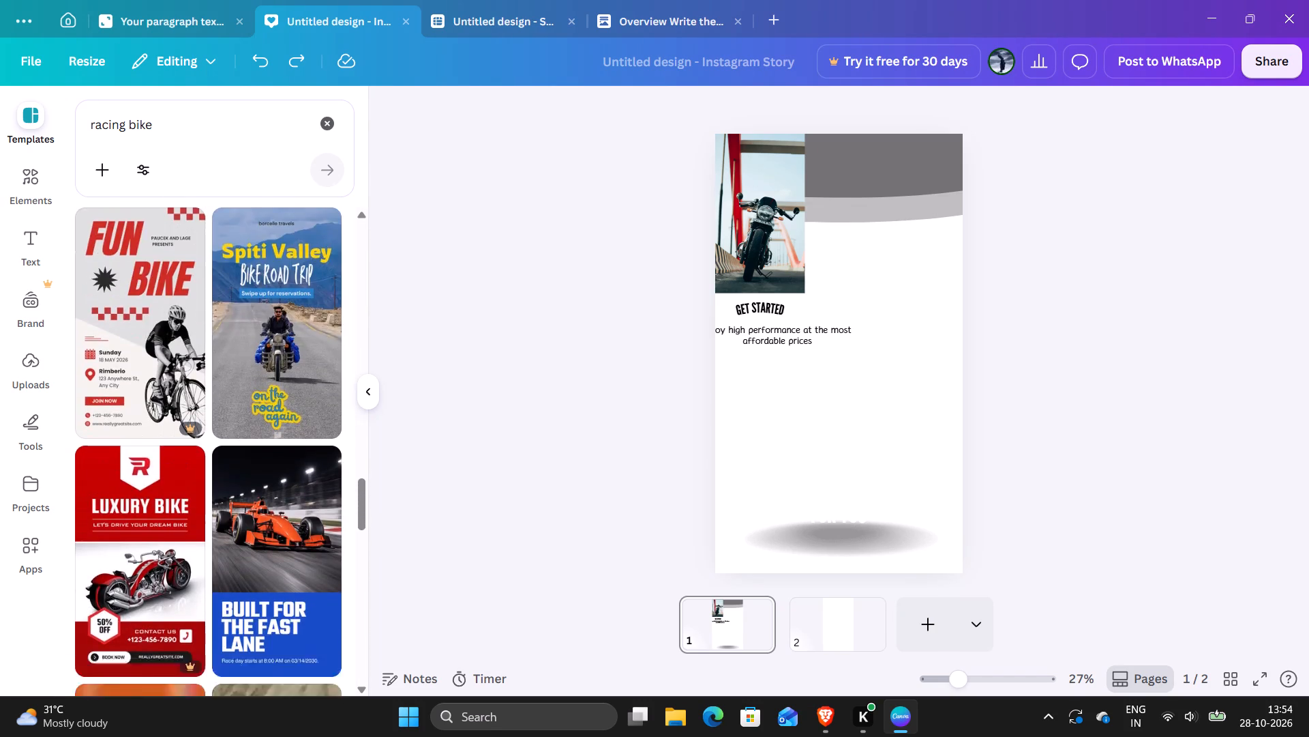
scroll(210, 381, "down", 2)
left_click(326, 301)
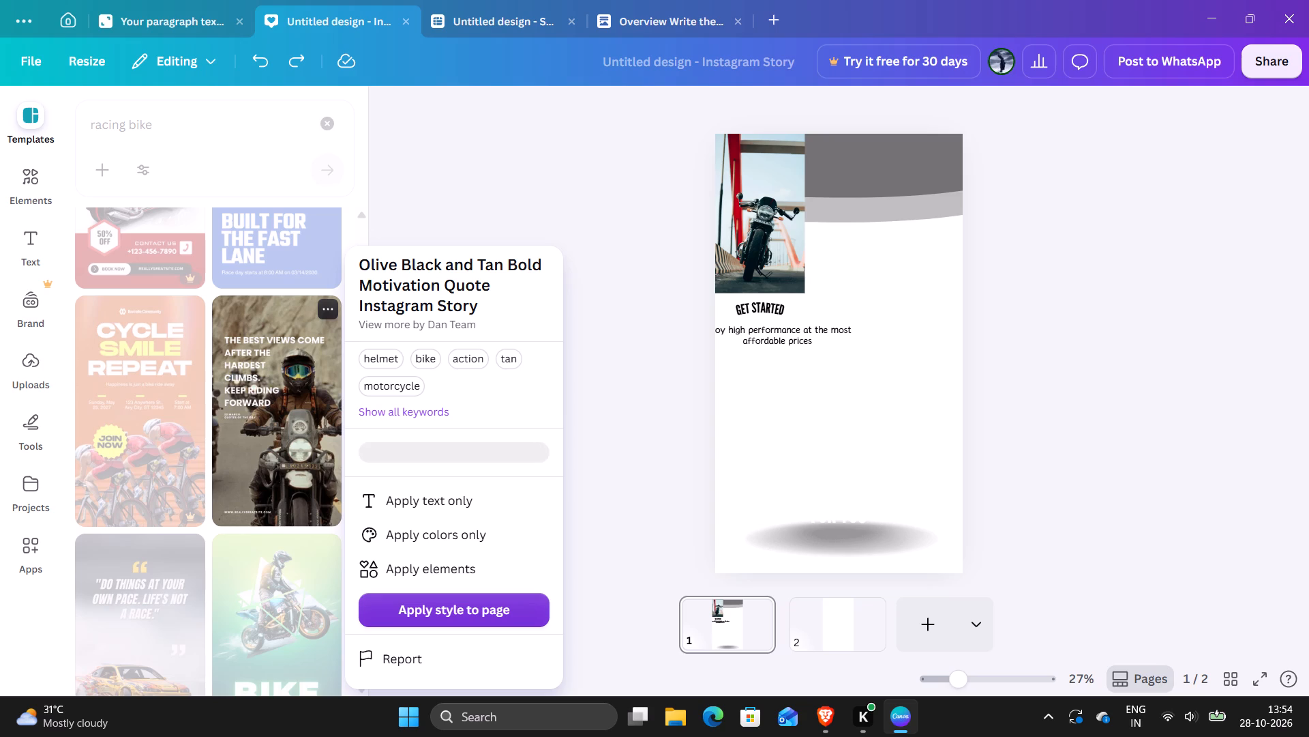
left_click(505, 611)
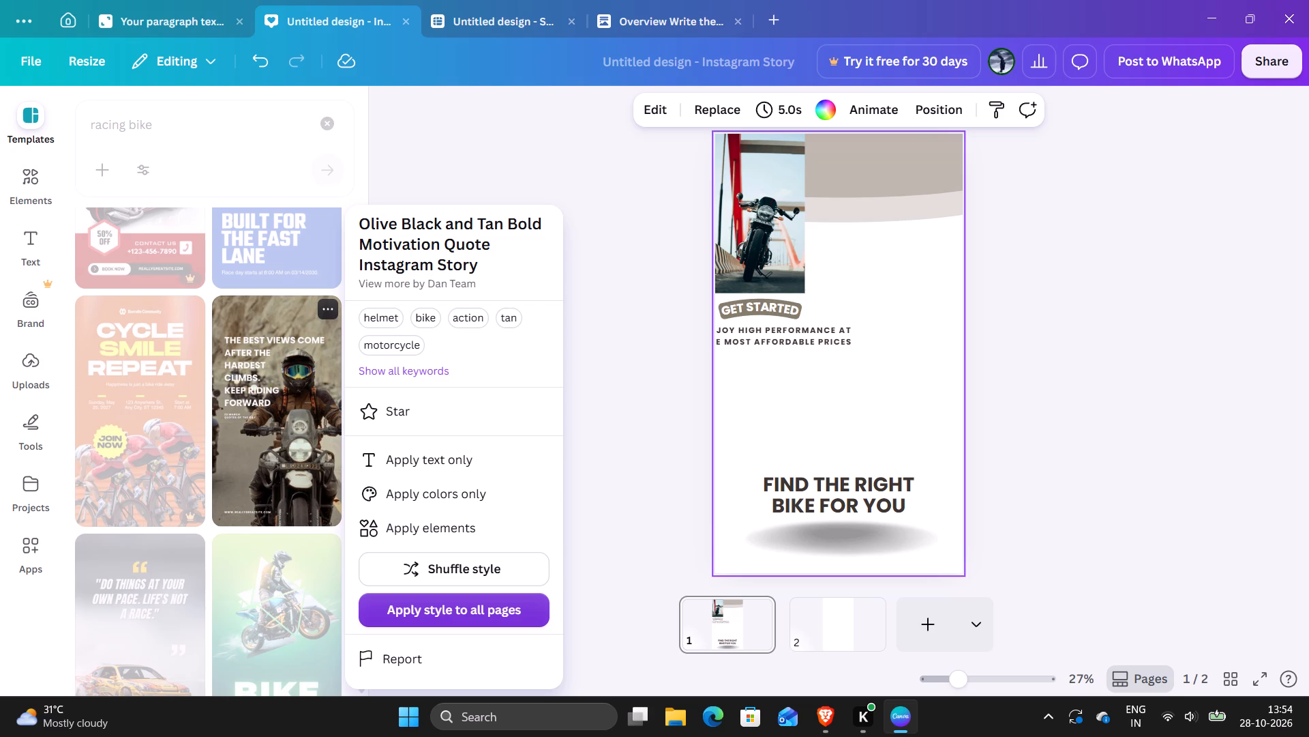
left_click(635, 452)
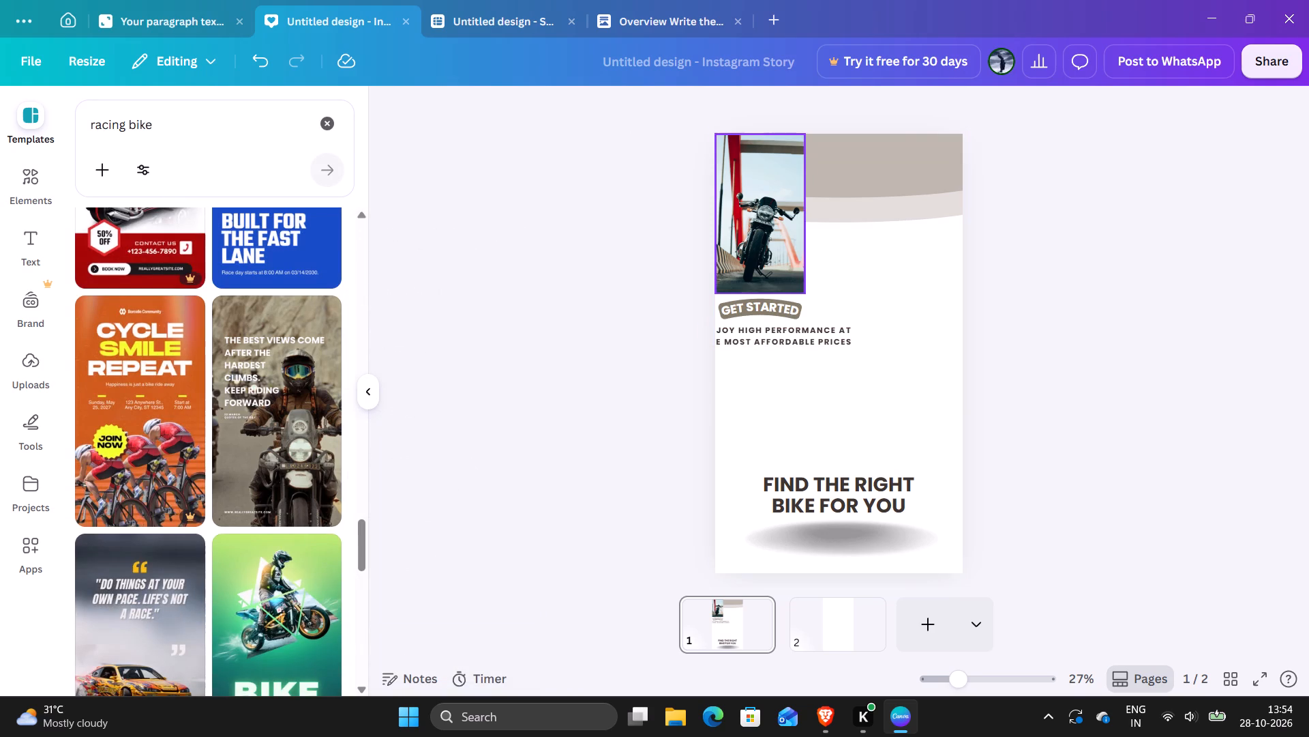
Enlarge the motorcycle photo proportionally until its lower edge sits just above the FIND THE RIGHT BIKE FOR YOU heading.
left_click_drag(805, 290, 826, 304)
left_click_drag(804, 291, 938, 364)
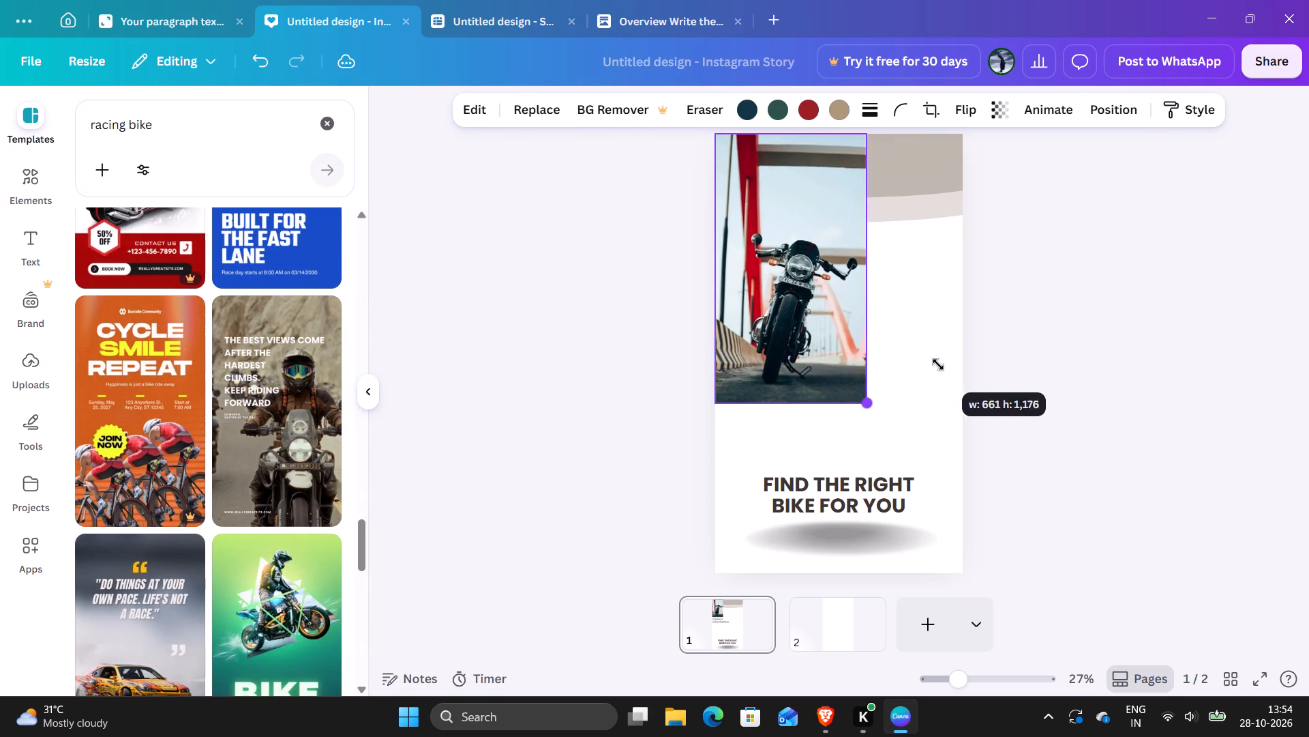
left_click_drag(938, 364, 1001, 415)
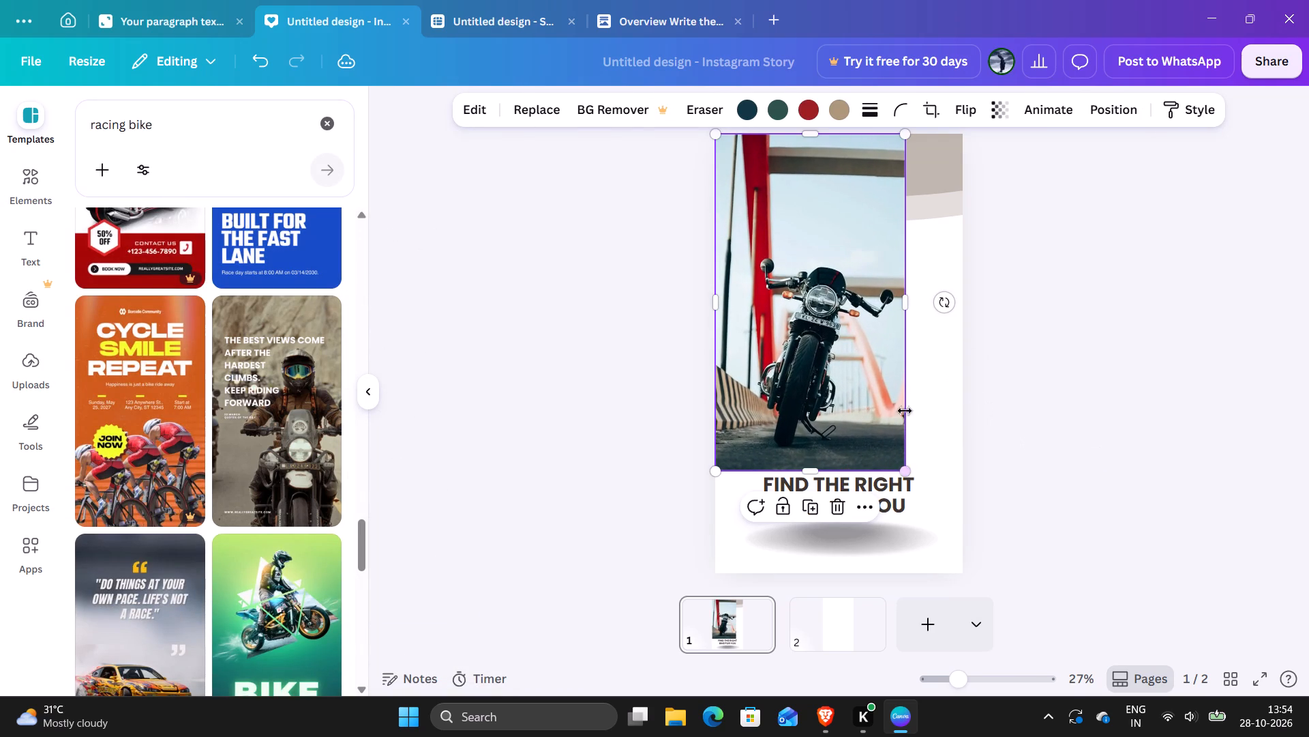
left_click_drag(1111, 316, 1096, 455)
Shift the motorcycle photo aside and move the GET STARTED text and the tagline below the FIND THE RIGHT BIKE FOR YOU heading.
left_click_drag(809, 336, 874, 339)
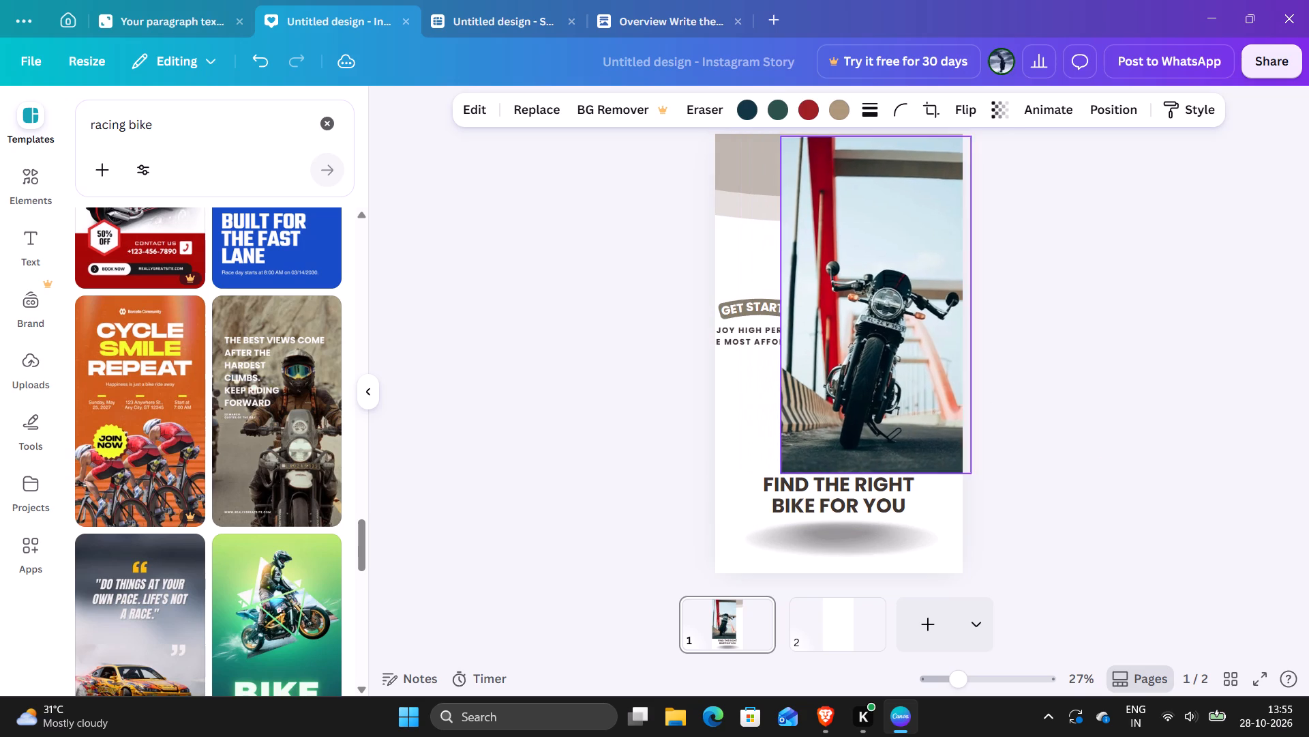
left_click_drag(874, 339, 916, 339)
left_click_drag(748, 308, 783, 547)
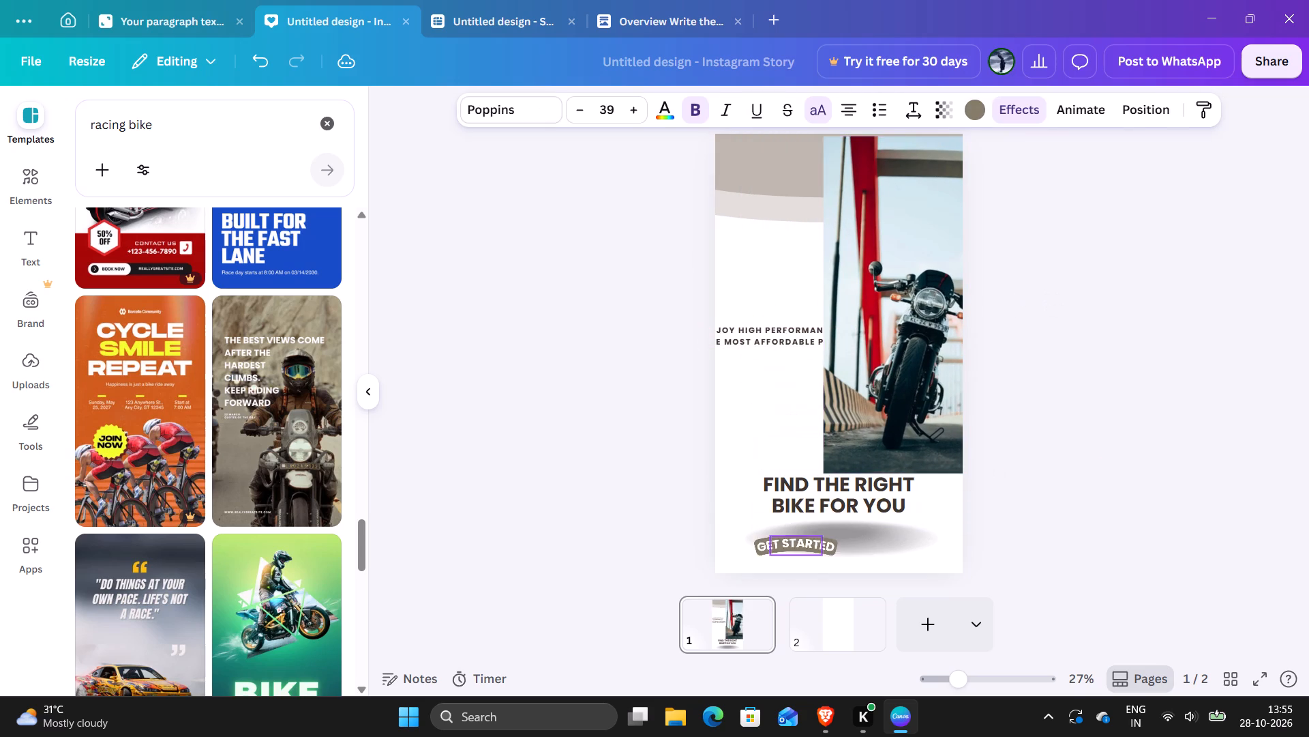
left_click_drag(783, 547, 779, 526)
left_click_drag(758, 336, 742, 537)
Move the motorcycle photo back so it fits into the top-left corner of page 1.
left_click_drag(902, 292, 873, 280)
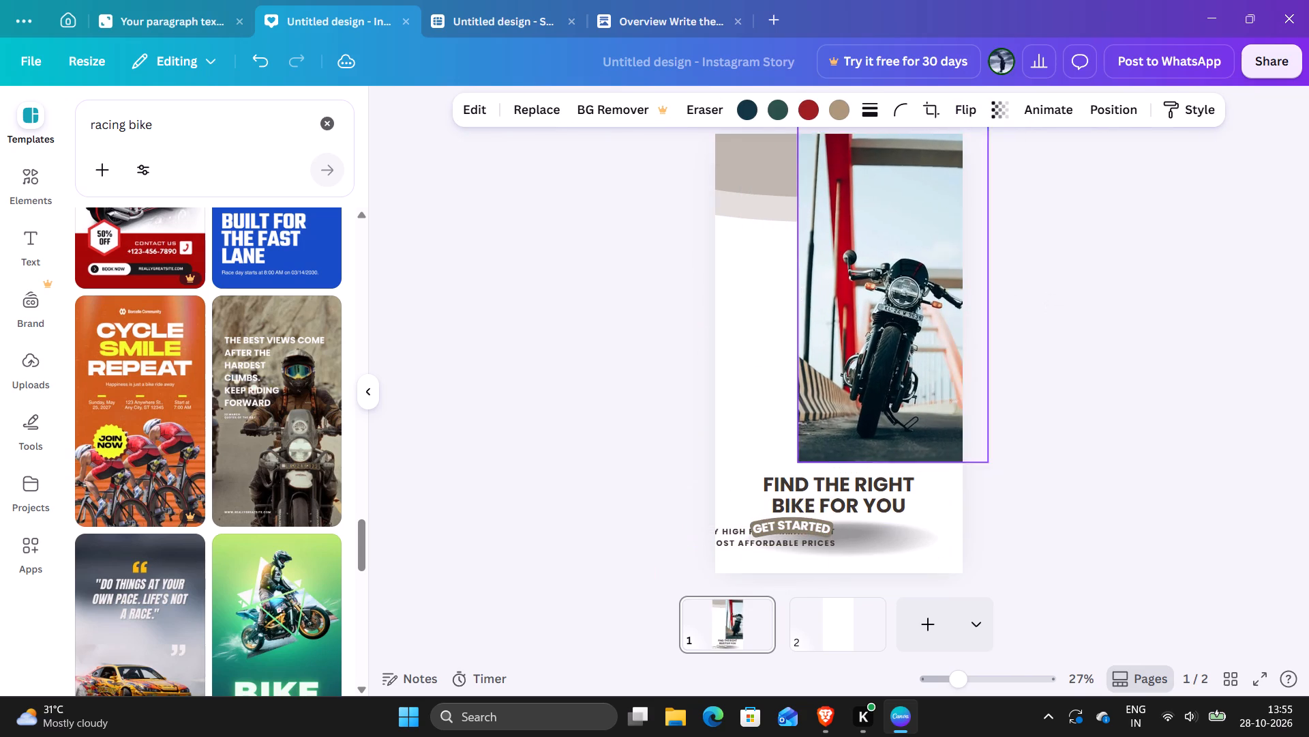
left_click_drag(873, 280, 815, 306)
left_click_drag(732, 151, 732, 147)
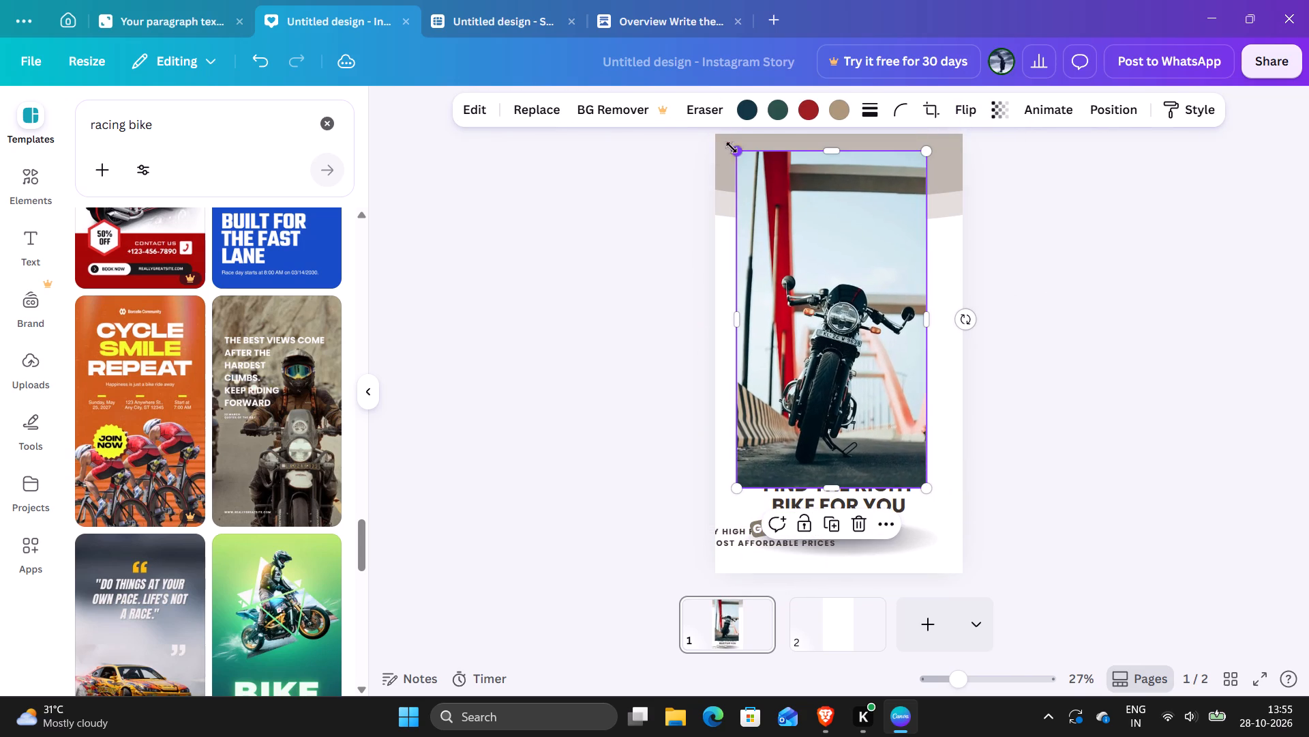
left_click_drag(732, 147, 712, 159)
left_click_drag(823, 245, 811, 228)
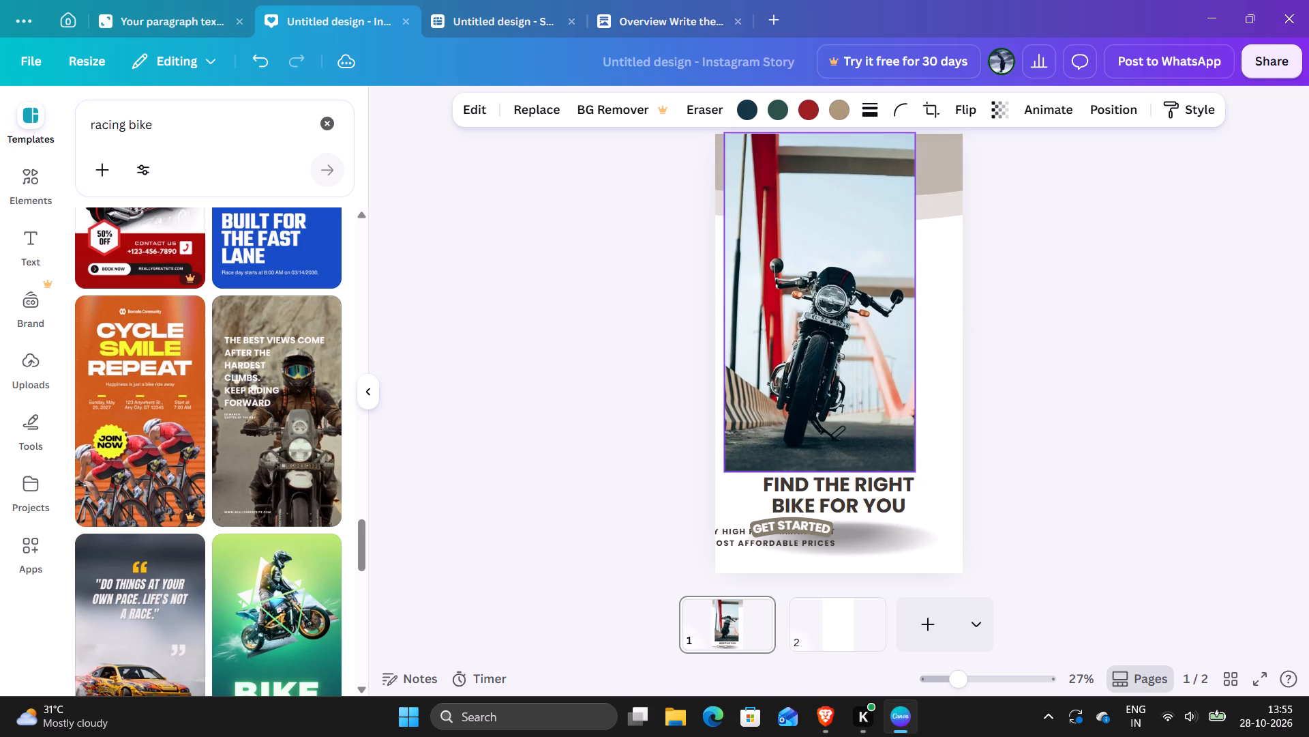
left_click_drag(811, 228, 801, 232)
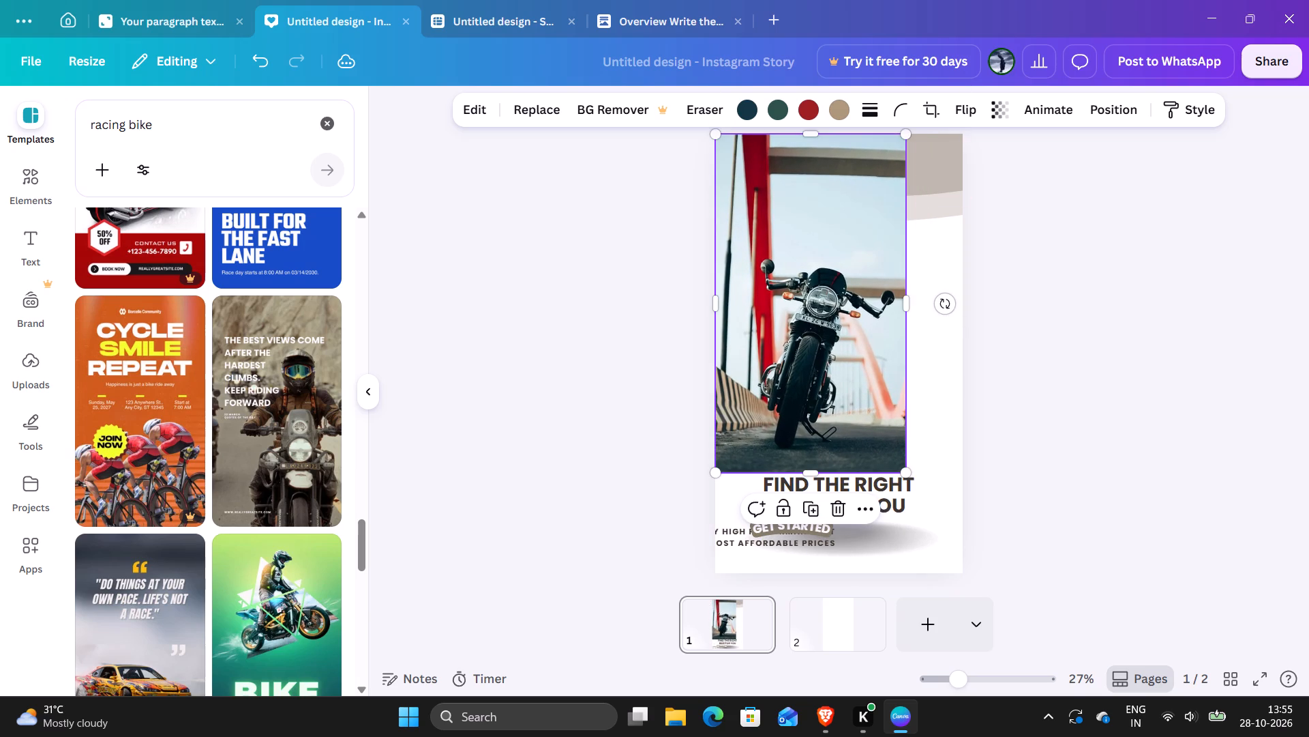
Widen the motorcycle photo to about 1,094 px so it spans the full width of the page.
left_click_drag(902, 301, 935, 300)
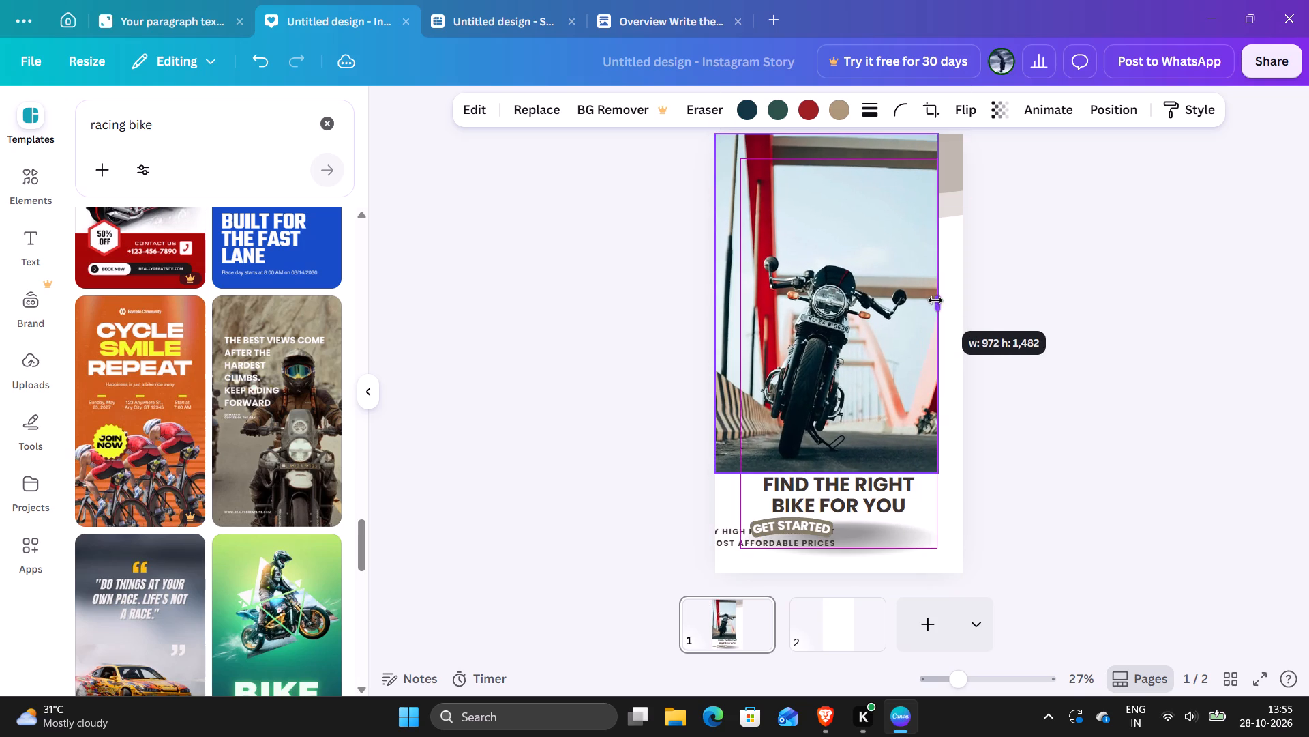
left_click_drag(935, 300, 961, 301)
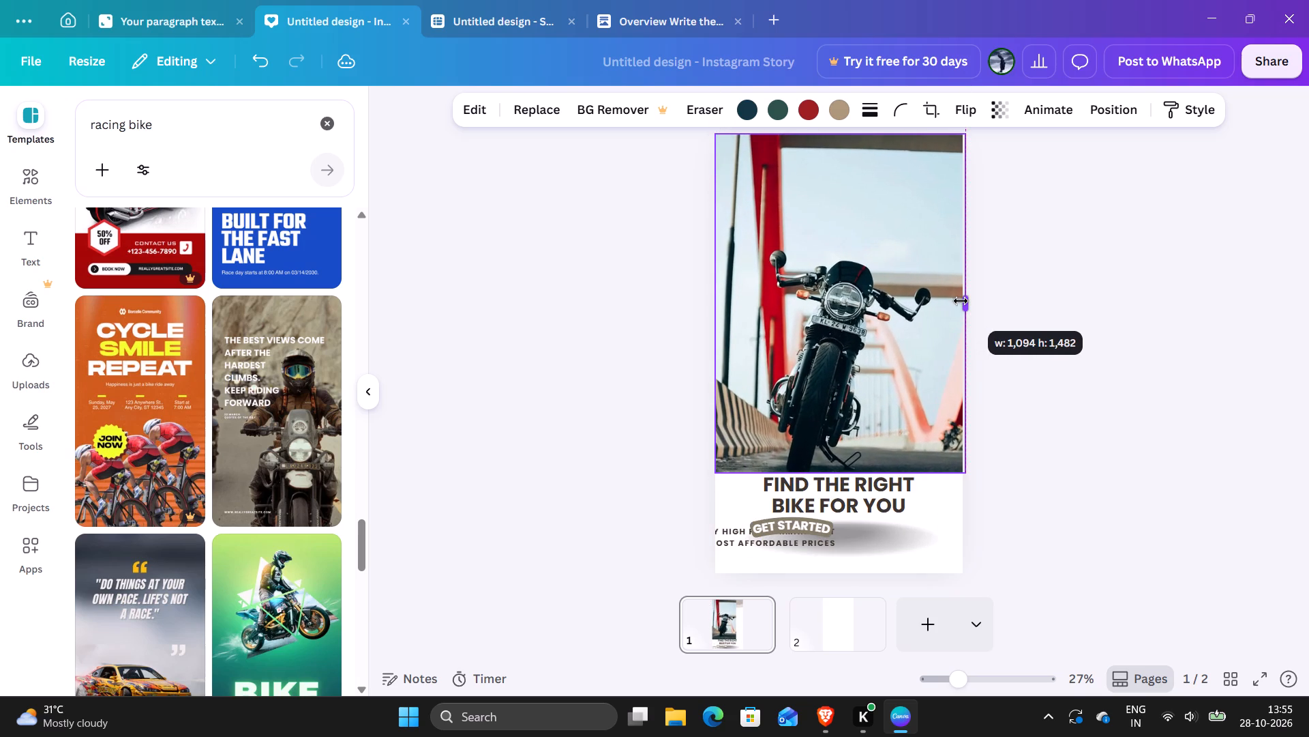
left_click_drag(961, 301, 962, 302)
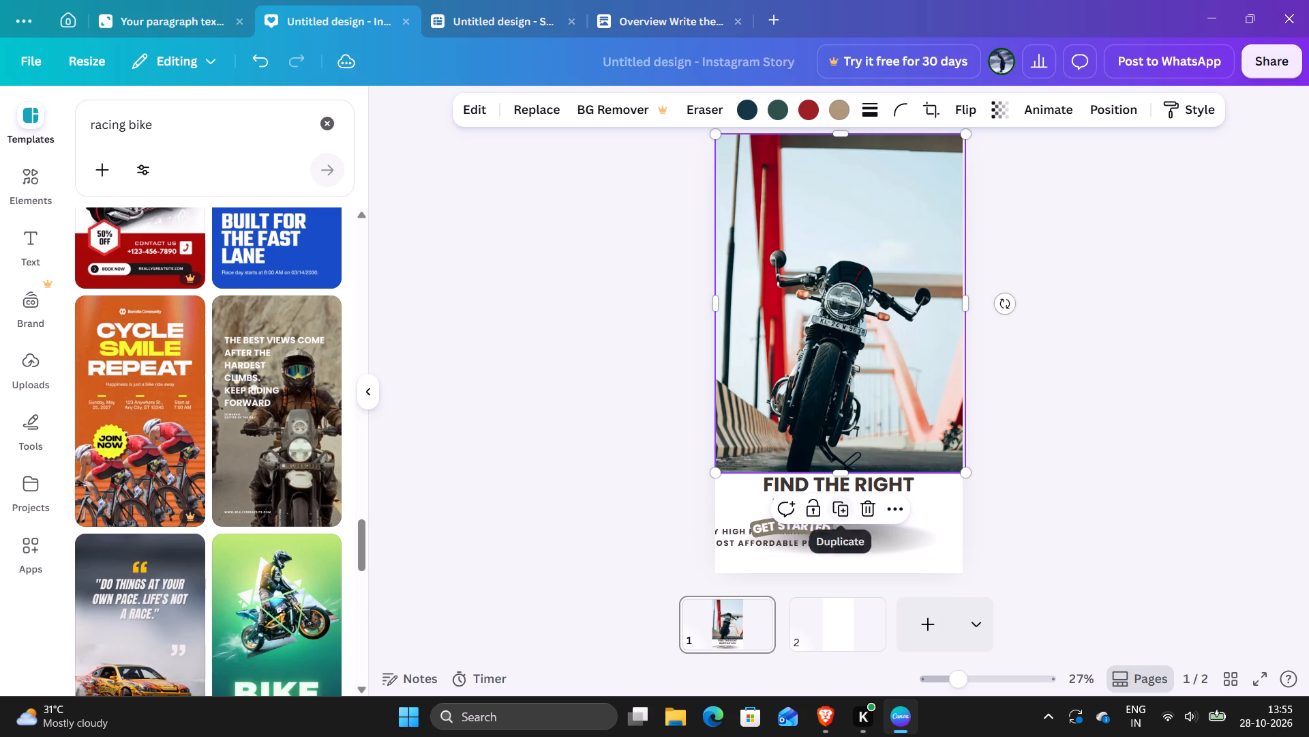
left_click(858, 568)
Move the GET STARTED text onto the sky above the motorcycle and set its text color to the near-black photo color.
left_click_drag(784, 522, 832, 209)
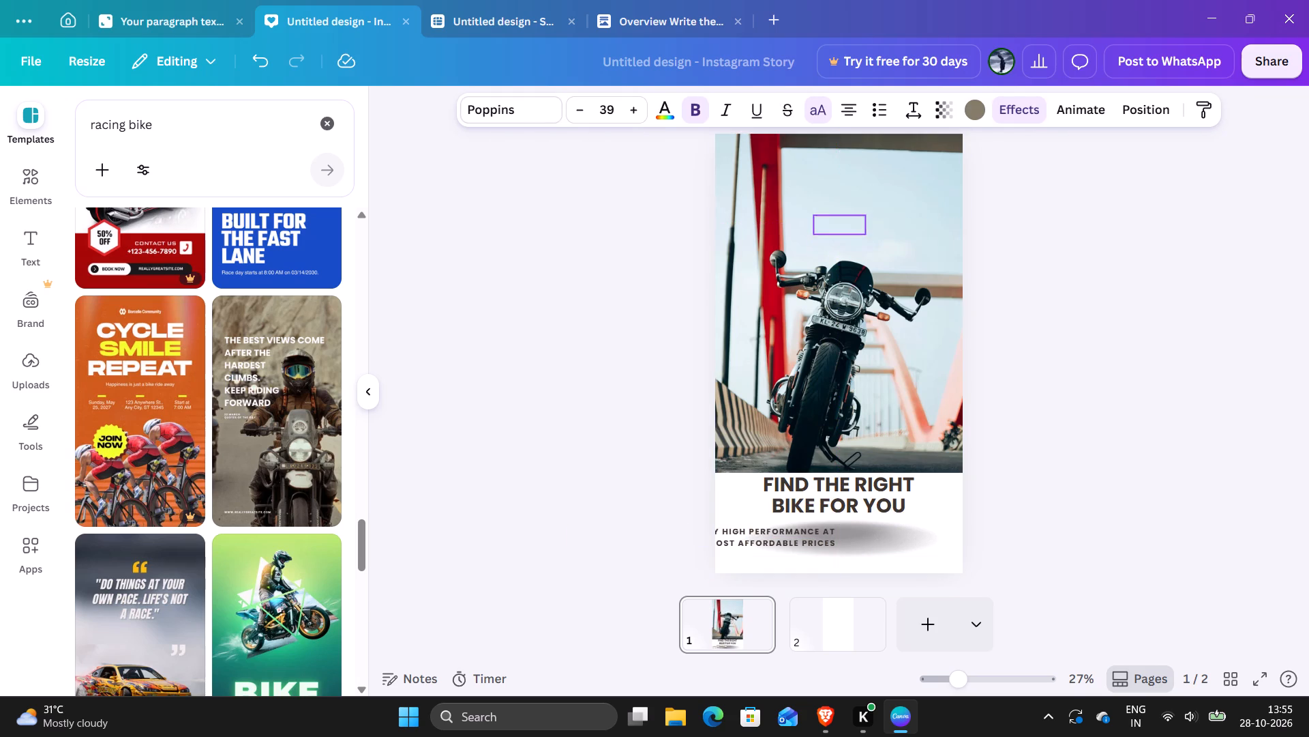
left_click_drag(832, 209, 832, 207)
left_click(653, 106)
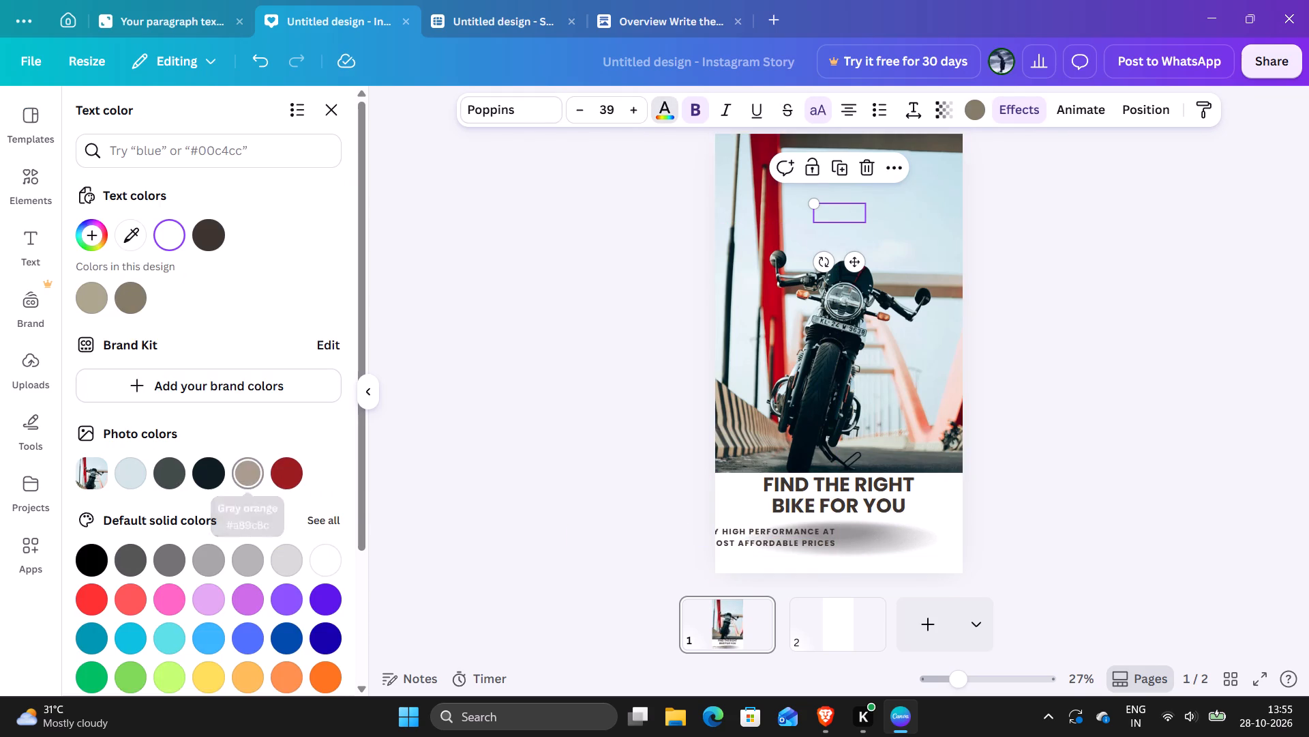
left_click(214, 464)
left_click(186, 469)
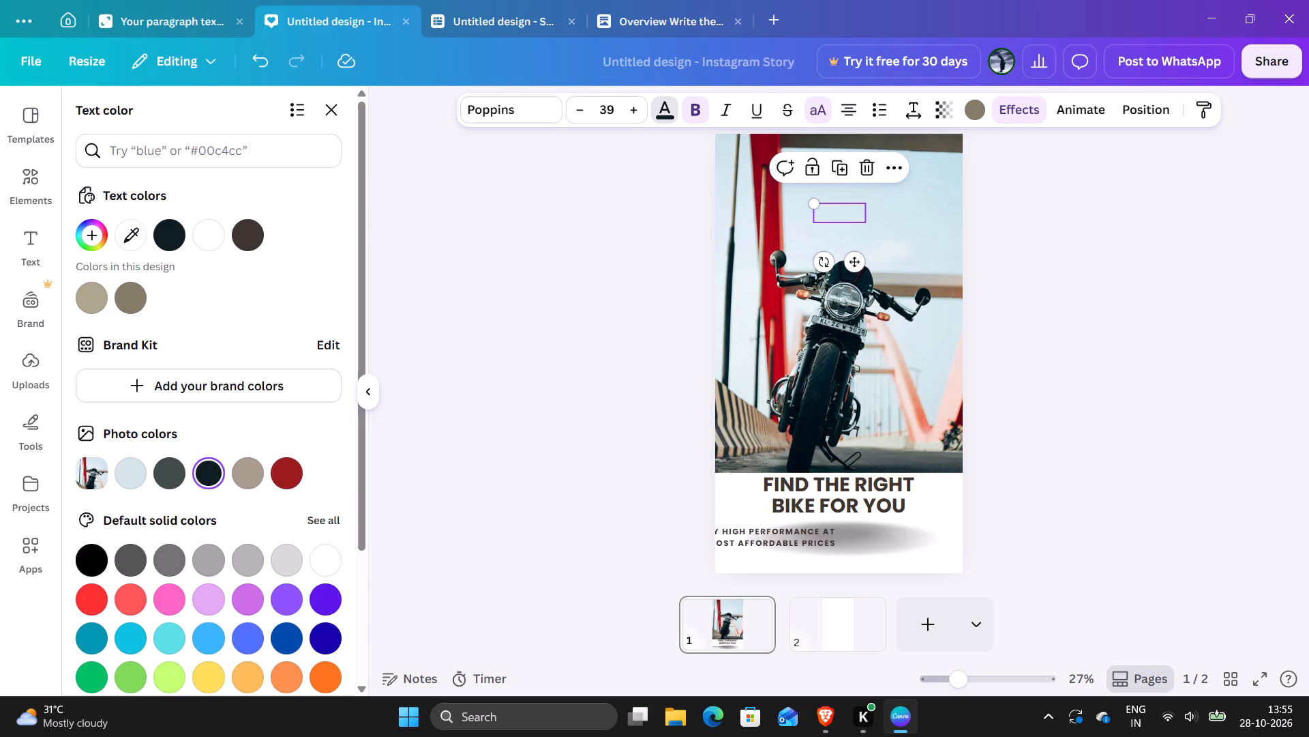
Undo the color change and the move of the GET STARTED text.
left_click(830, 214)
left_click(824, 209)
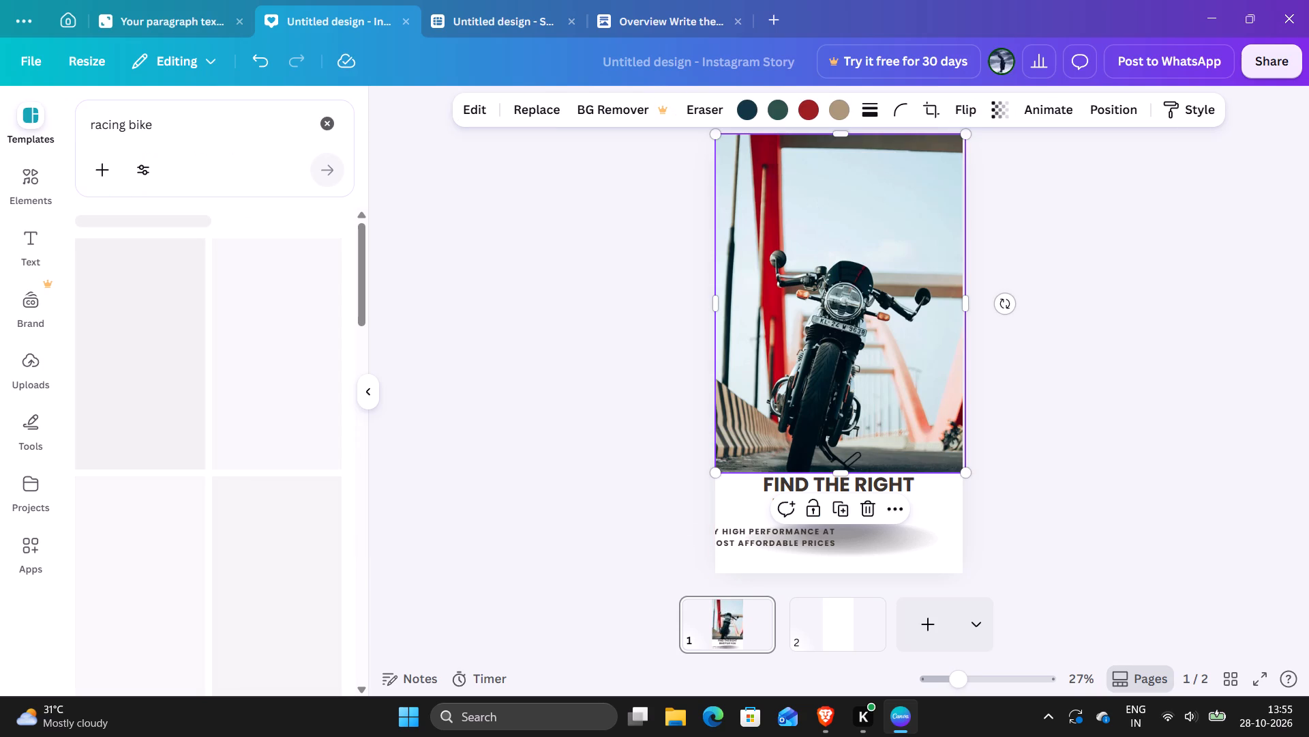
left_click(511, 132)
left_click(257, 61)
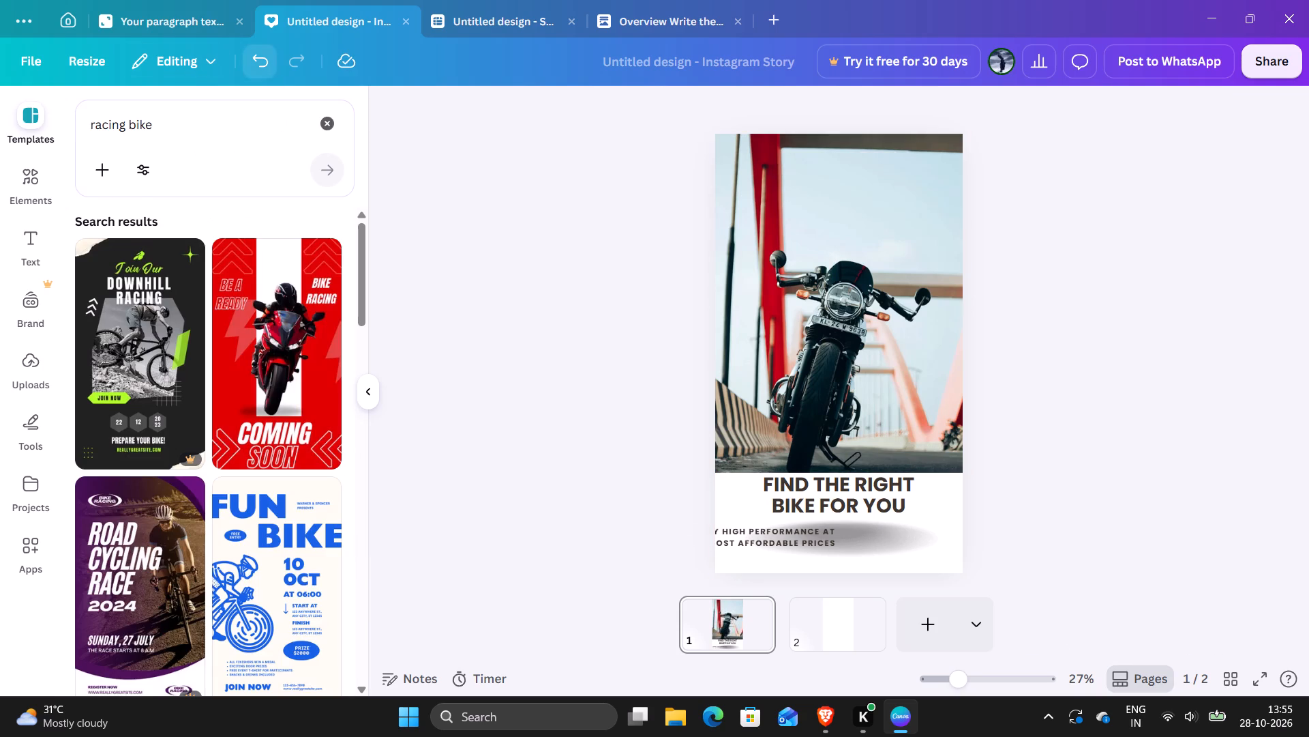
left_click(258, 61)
Move the GET STARTED text onto the sky above the motorcycle, horizontally centered, at about X 428 px and Y 196 px.
left_click_drag(776, 525, 799, 493)
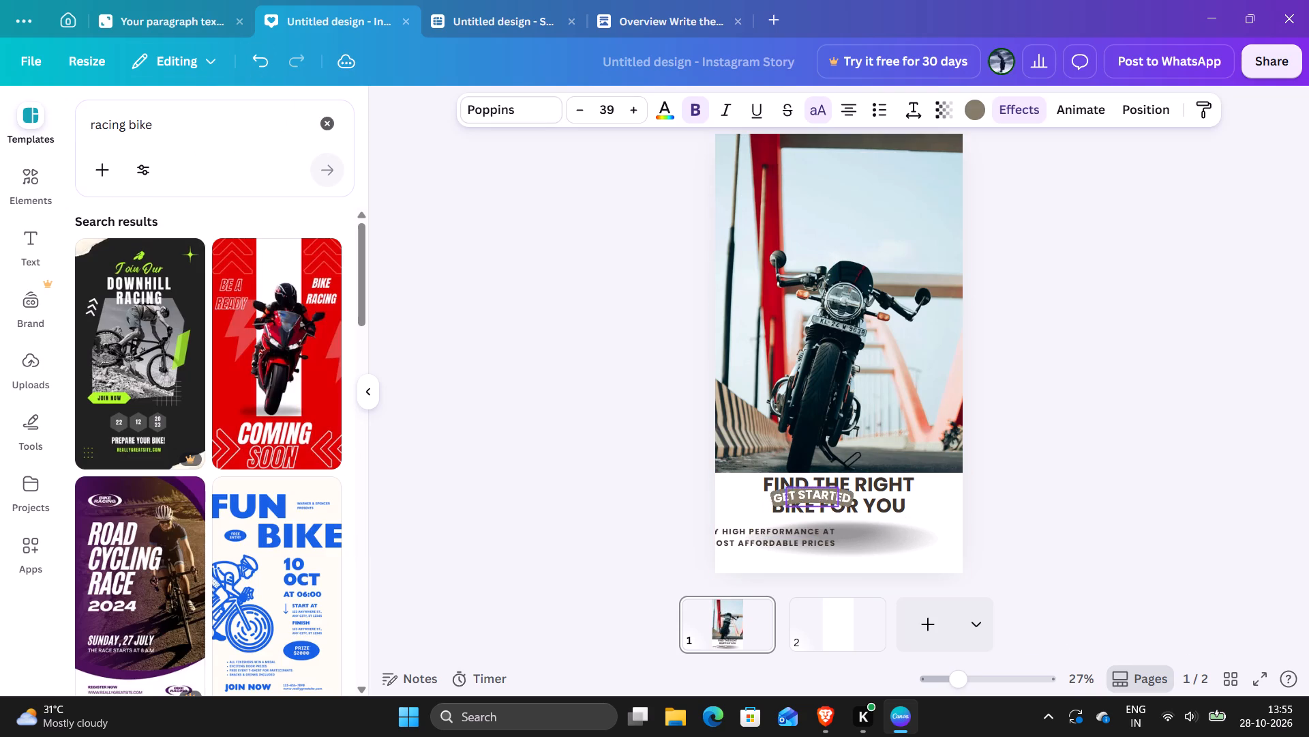
left_click_drag(799, 493, 824, 347)
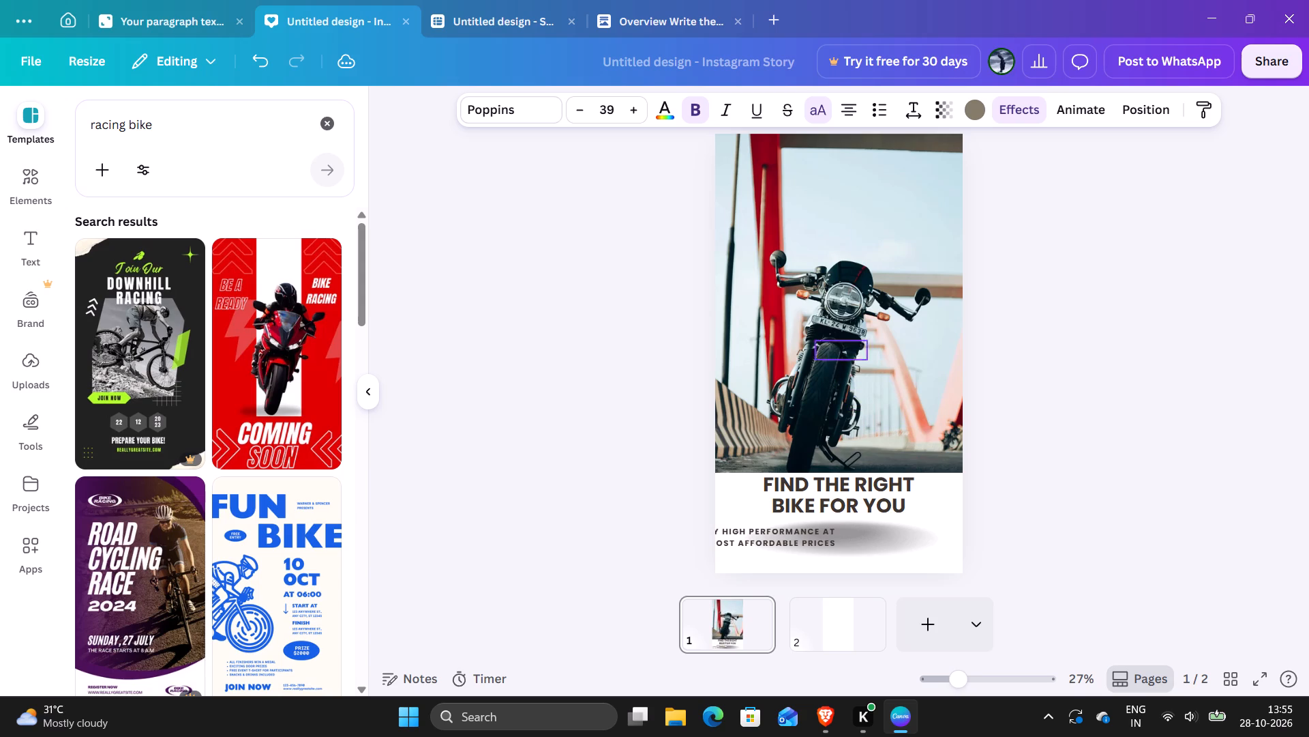
left_click_drag(824, 347, 819, 189)
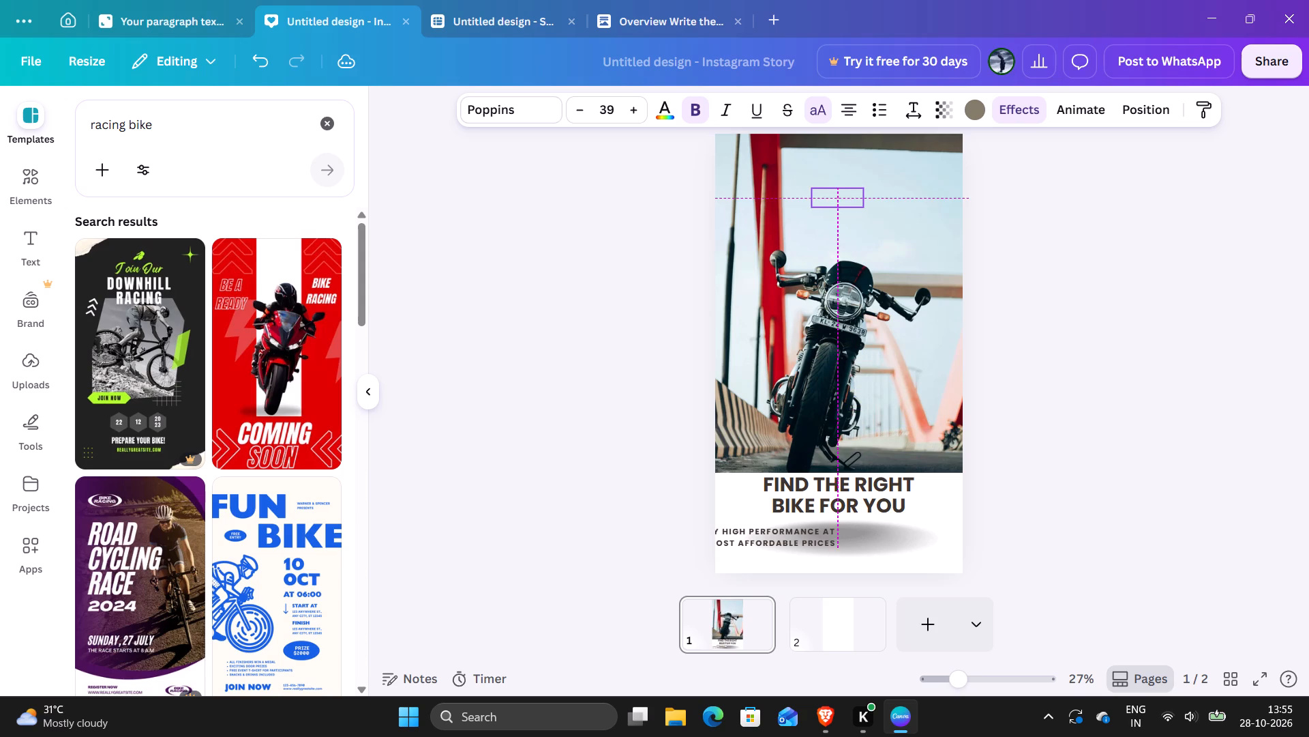
left_click_drag(819, 189, 824, 189)
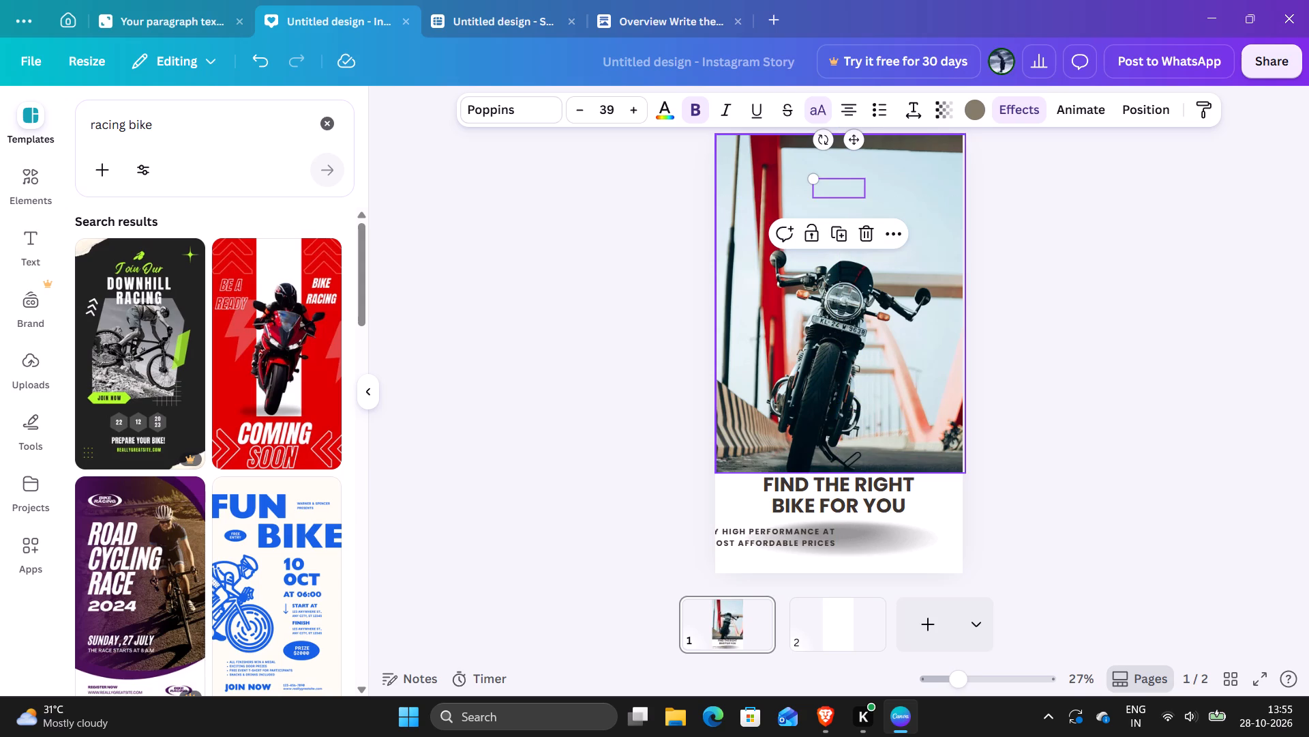
Bring the GET STARTED text to the front so it sits above the motorcycle photo.
left_click(1149, 115)
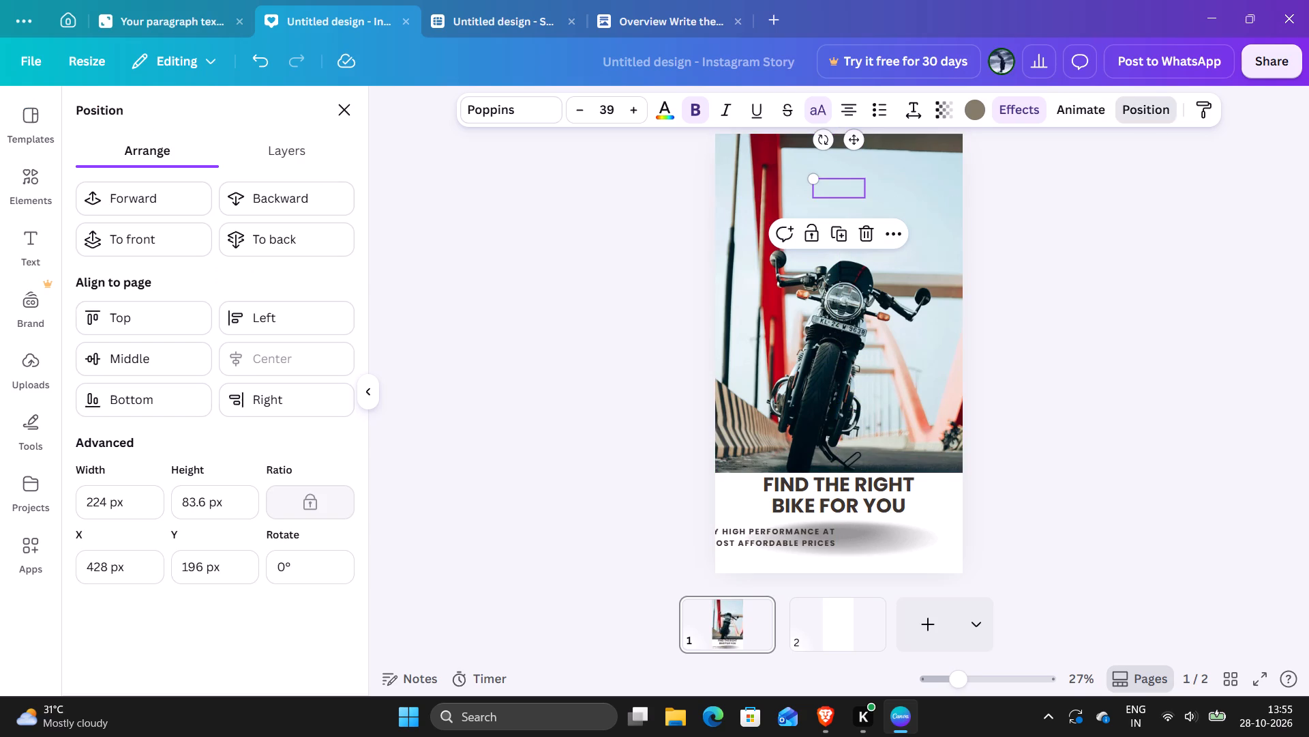
left_click(146, 233)
left_click(525, 278)
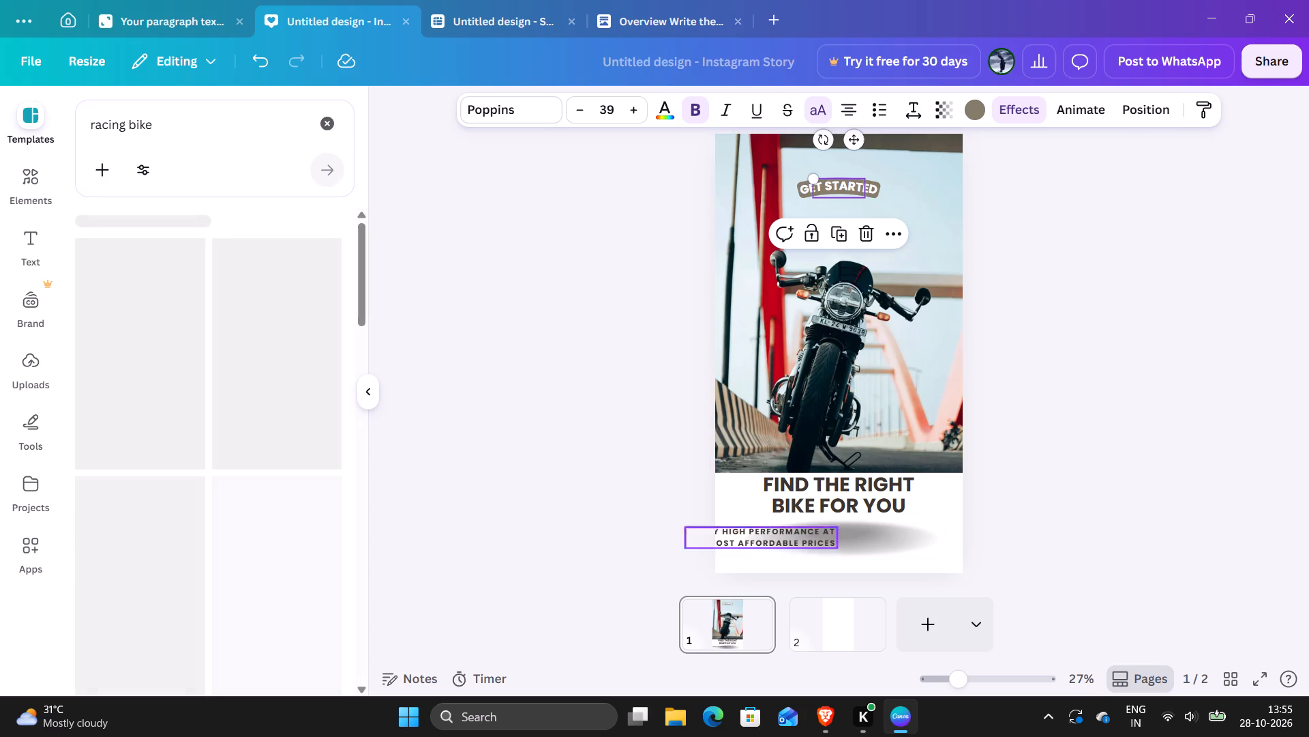
Move the ENJOY HIGH PERFORMANCE text below GET STARTED, at about X 218 px and Y 350 px, and bring it to the front.
left_click_drag(838, 498, 826, 495)
left_click_drag(796, 543, 806, 545)
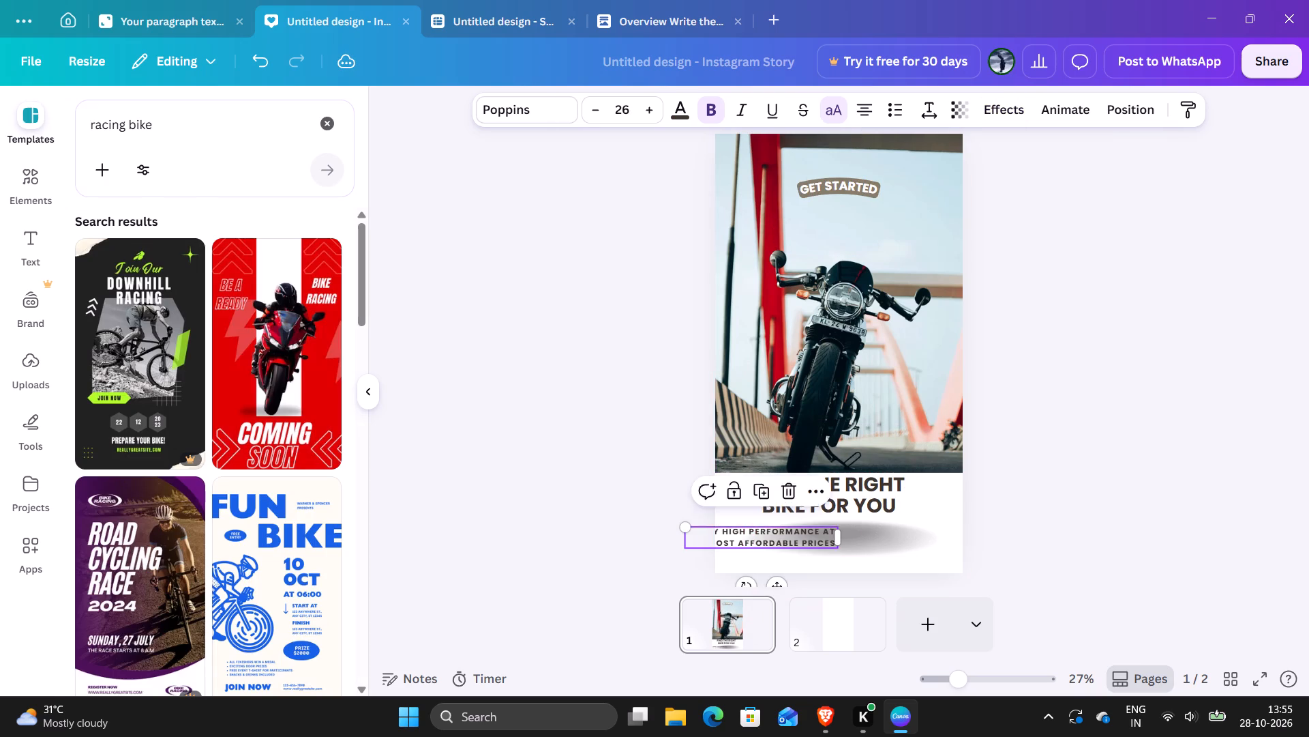
left_click_drag(806, 545, 877, 230)
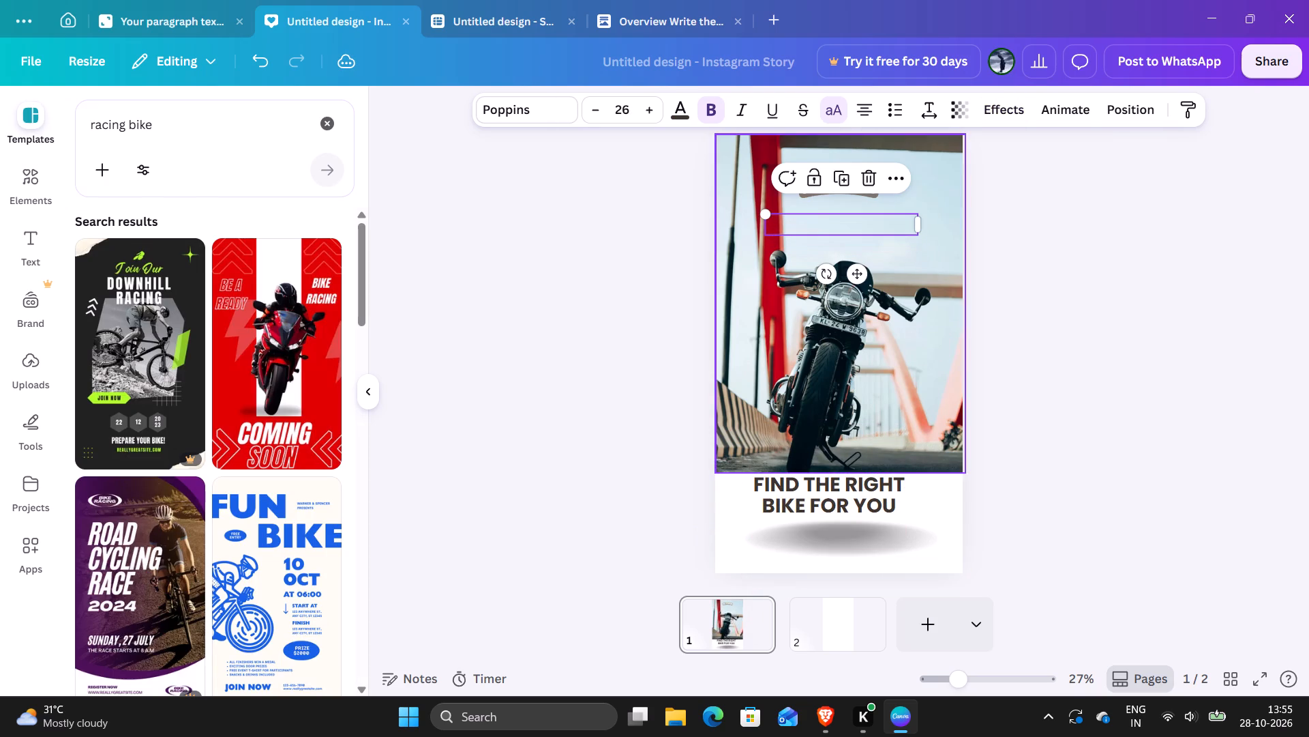
left_click(1157, 104)
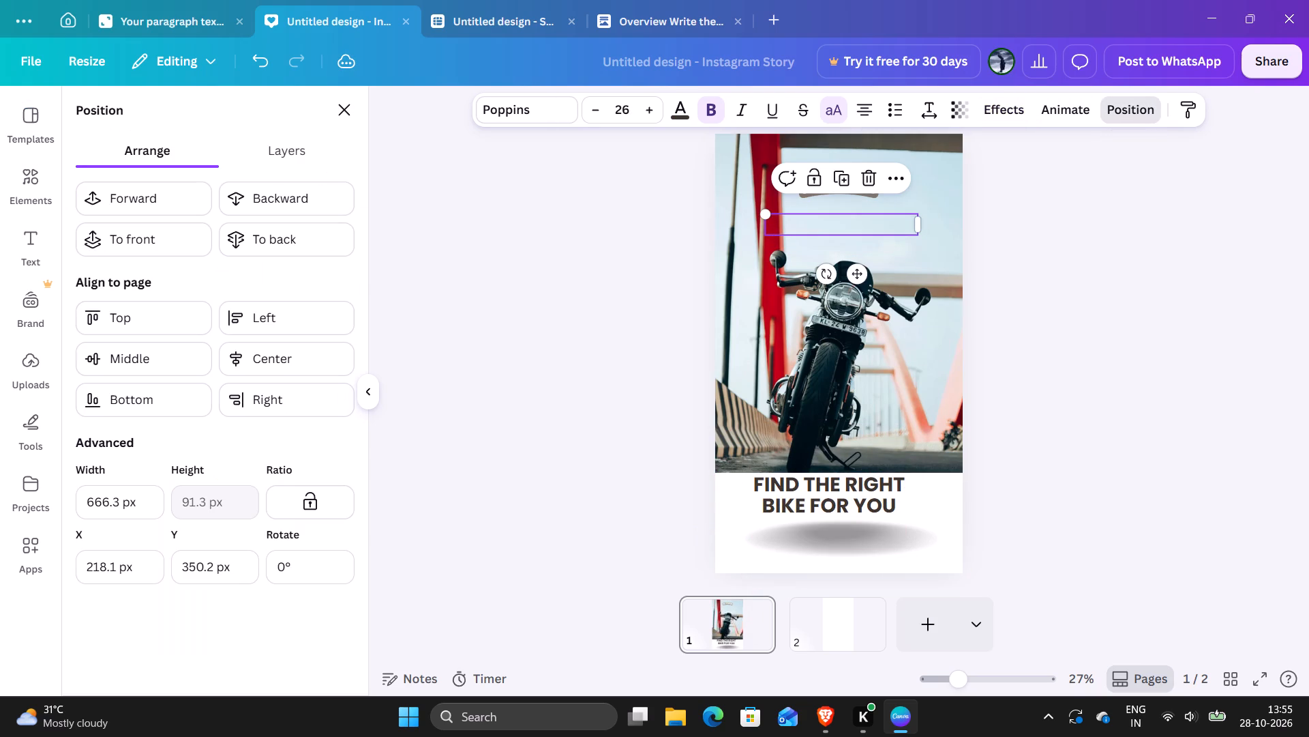
left_click(113, 235)
left_click(454, 293)
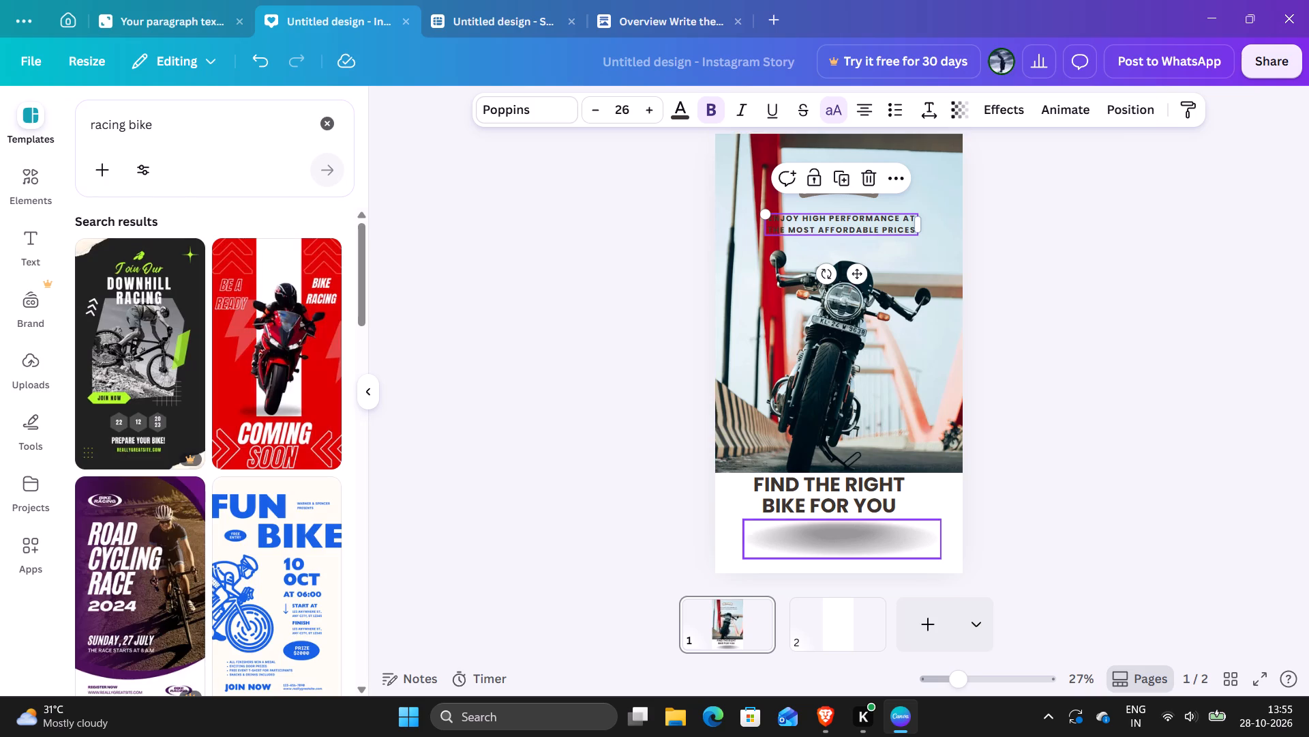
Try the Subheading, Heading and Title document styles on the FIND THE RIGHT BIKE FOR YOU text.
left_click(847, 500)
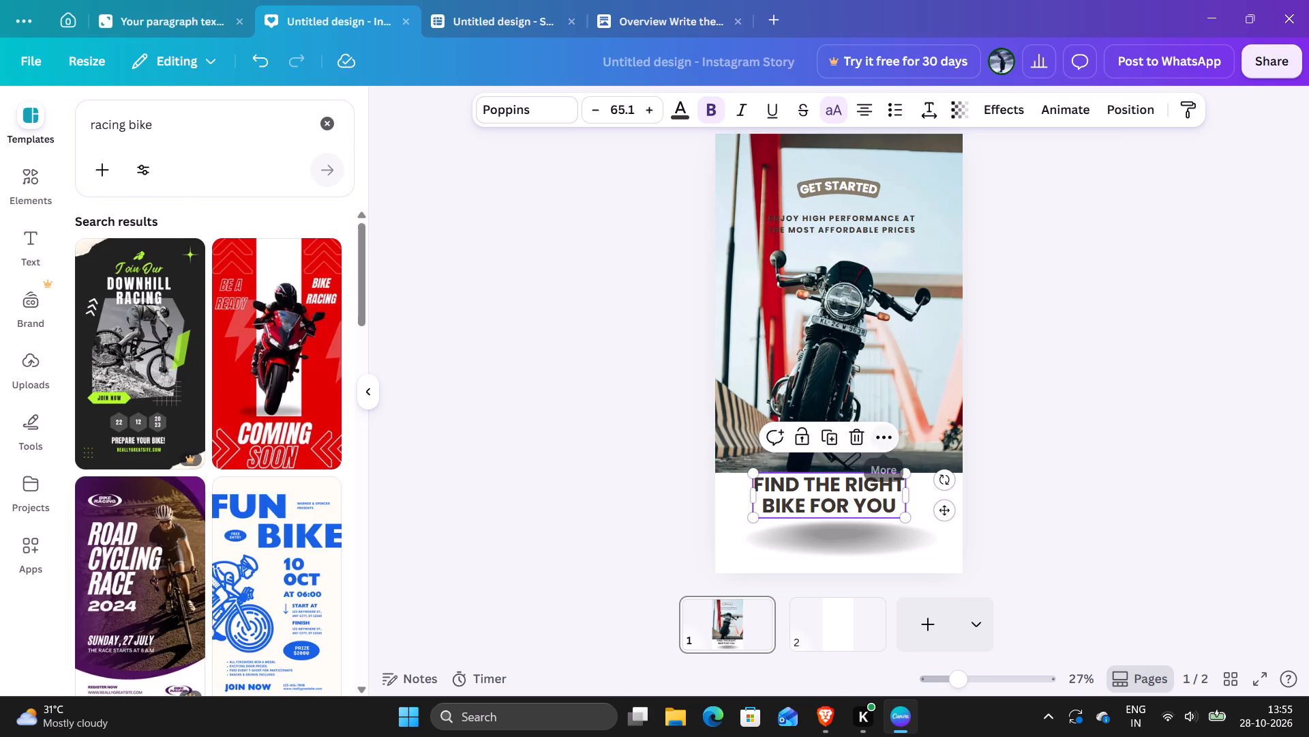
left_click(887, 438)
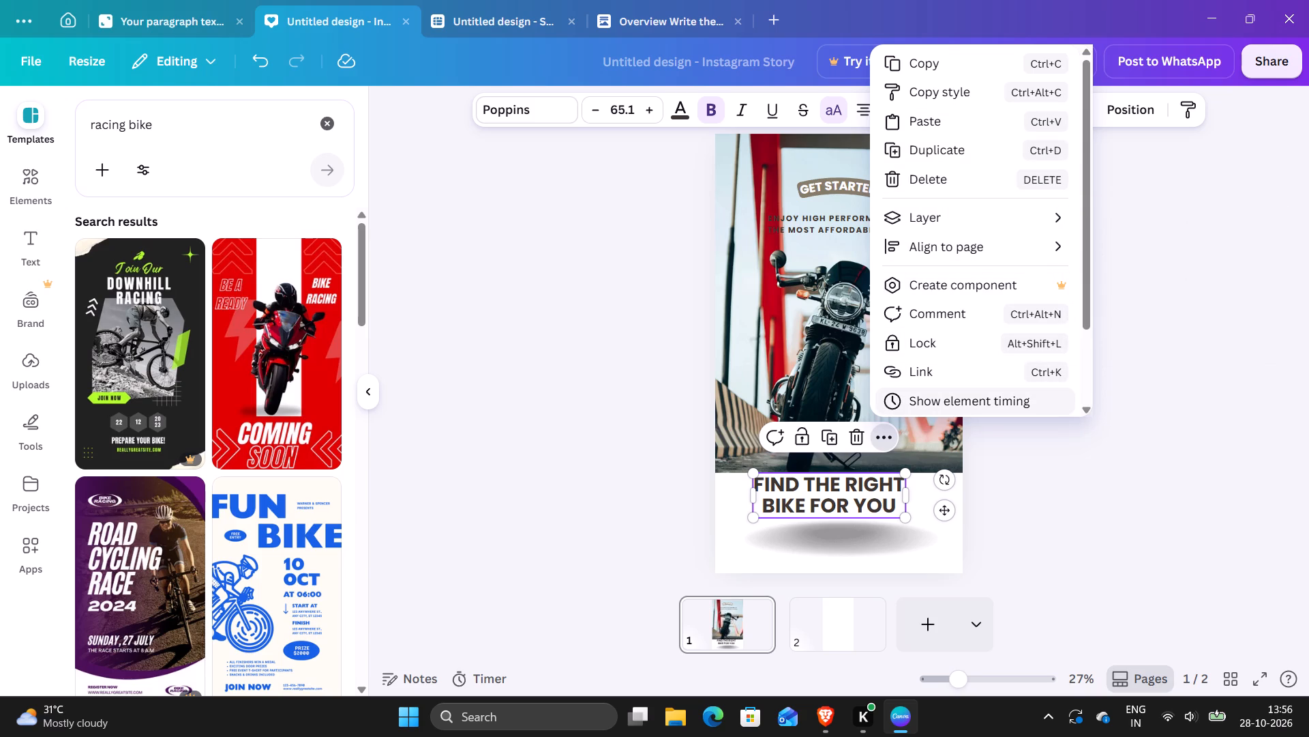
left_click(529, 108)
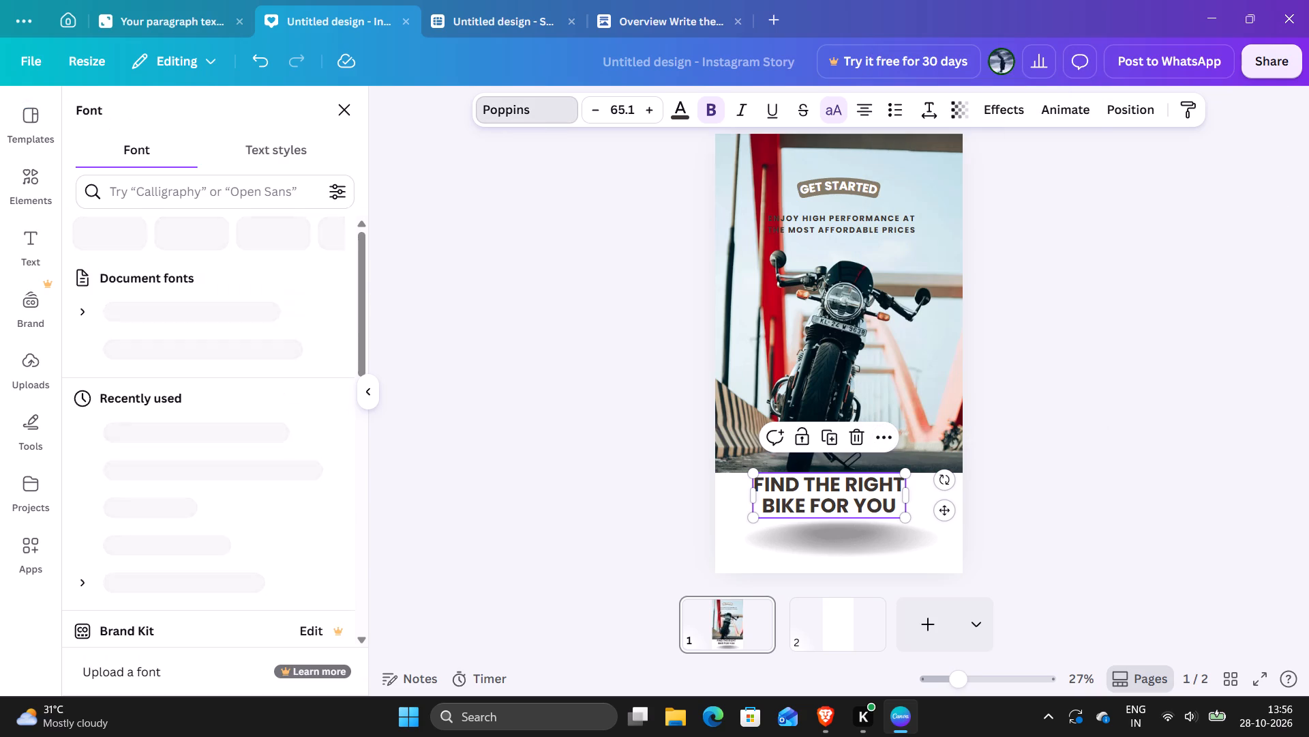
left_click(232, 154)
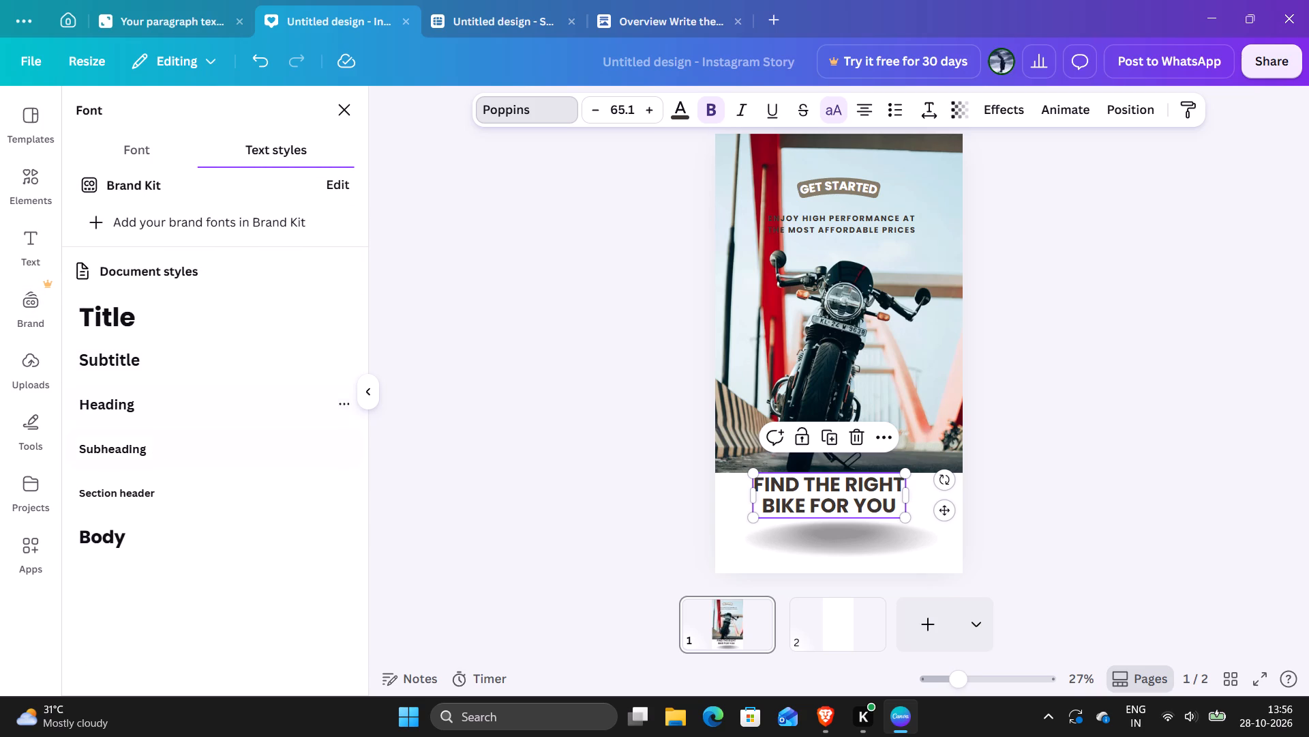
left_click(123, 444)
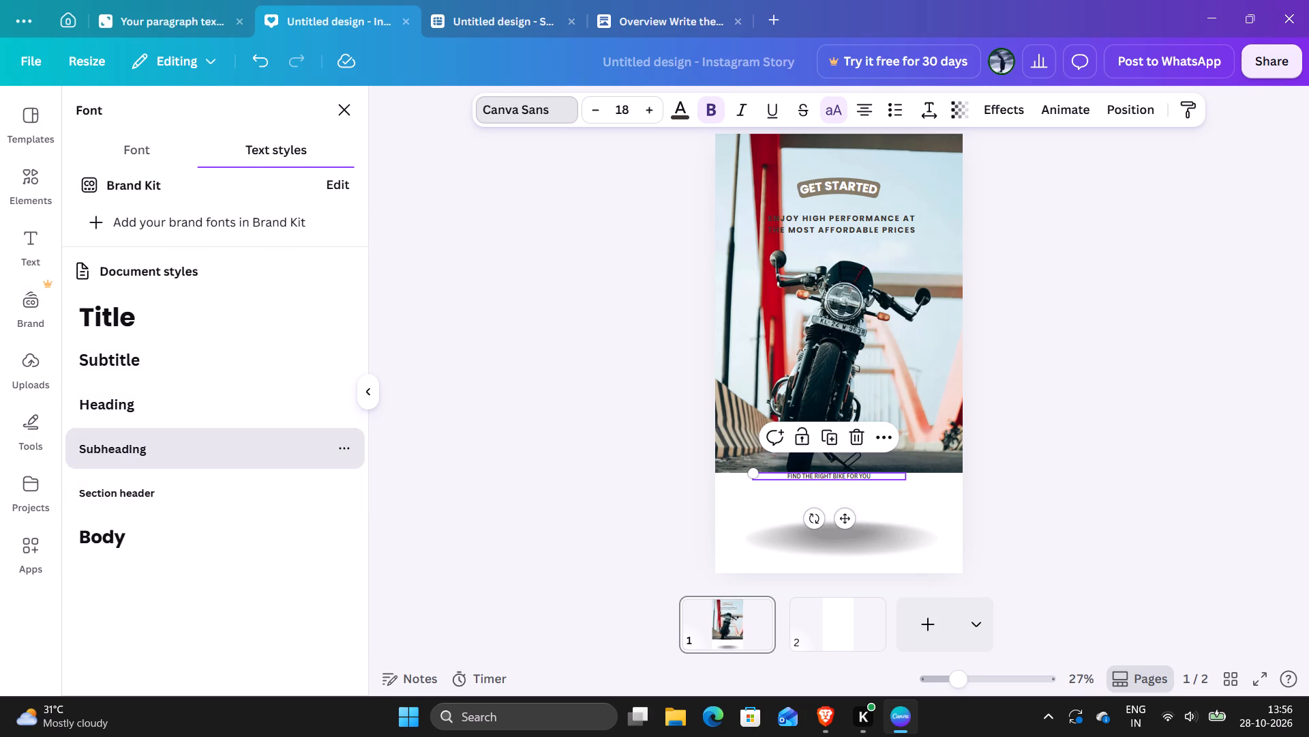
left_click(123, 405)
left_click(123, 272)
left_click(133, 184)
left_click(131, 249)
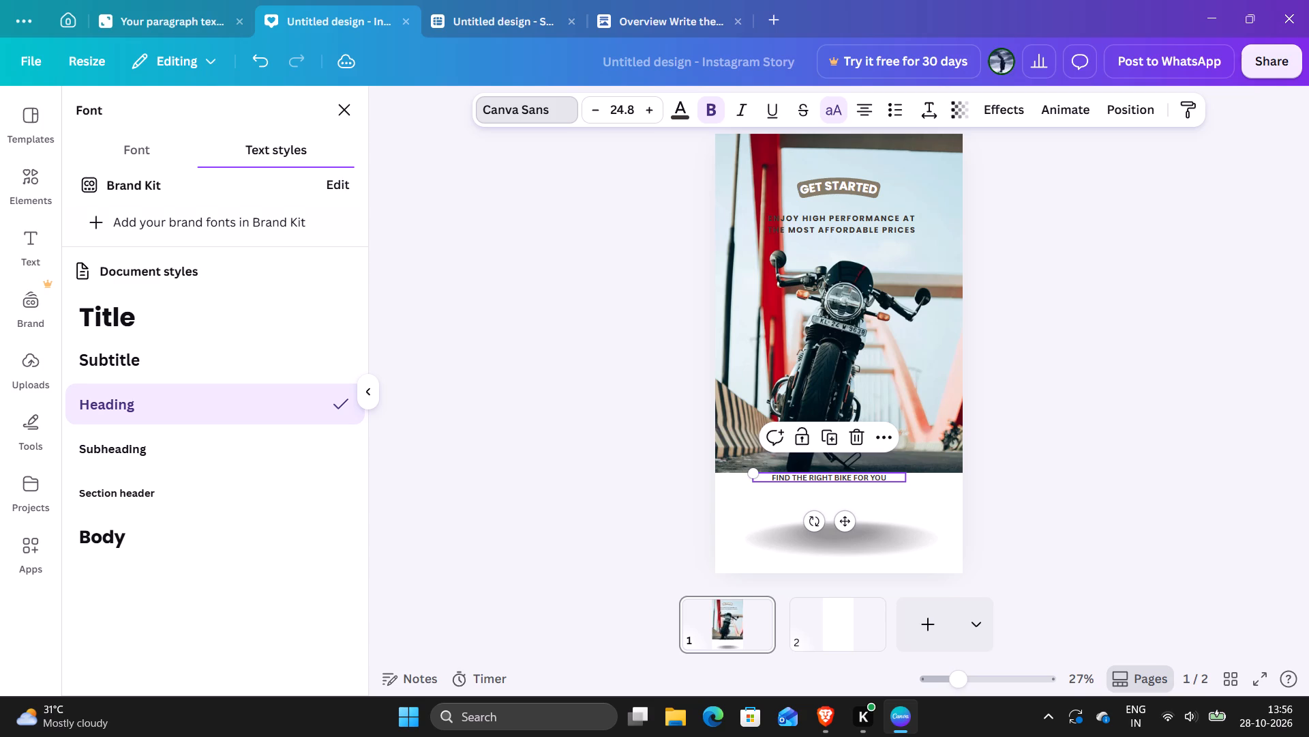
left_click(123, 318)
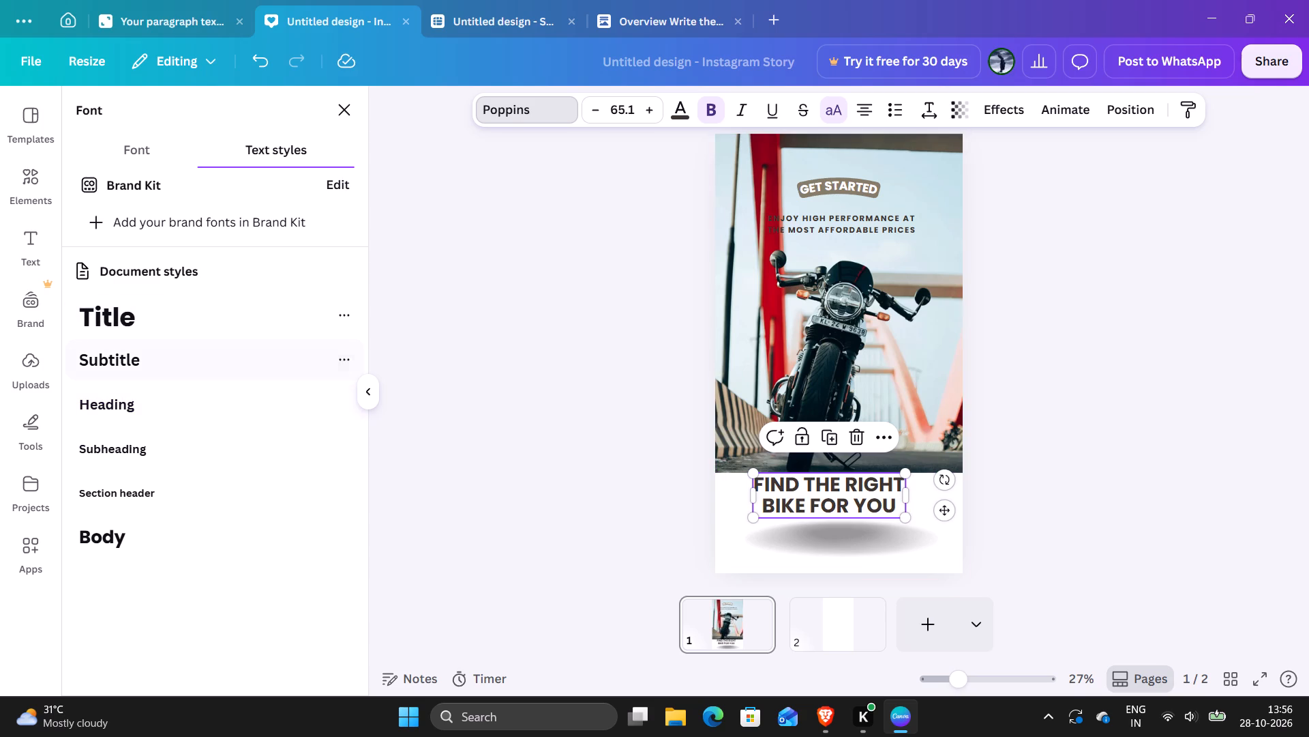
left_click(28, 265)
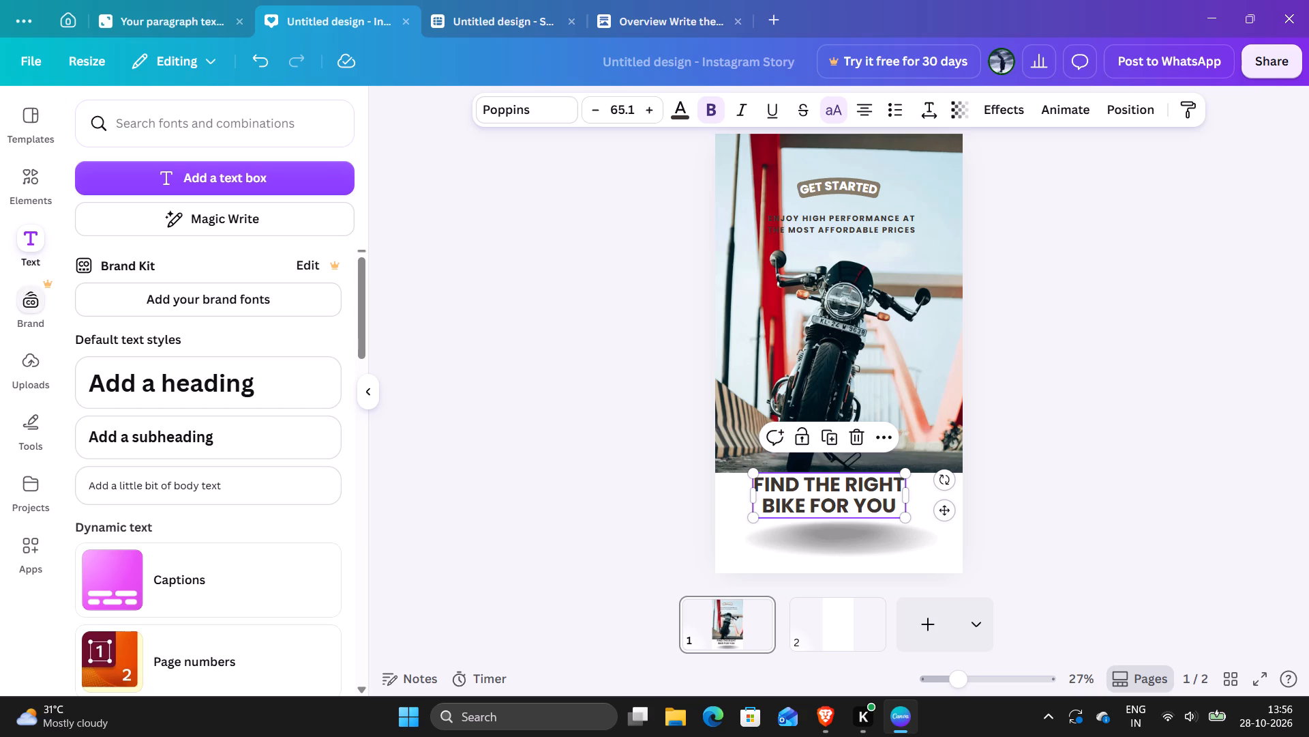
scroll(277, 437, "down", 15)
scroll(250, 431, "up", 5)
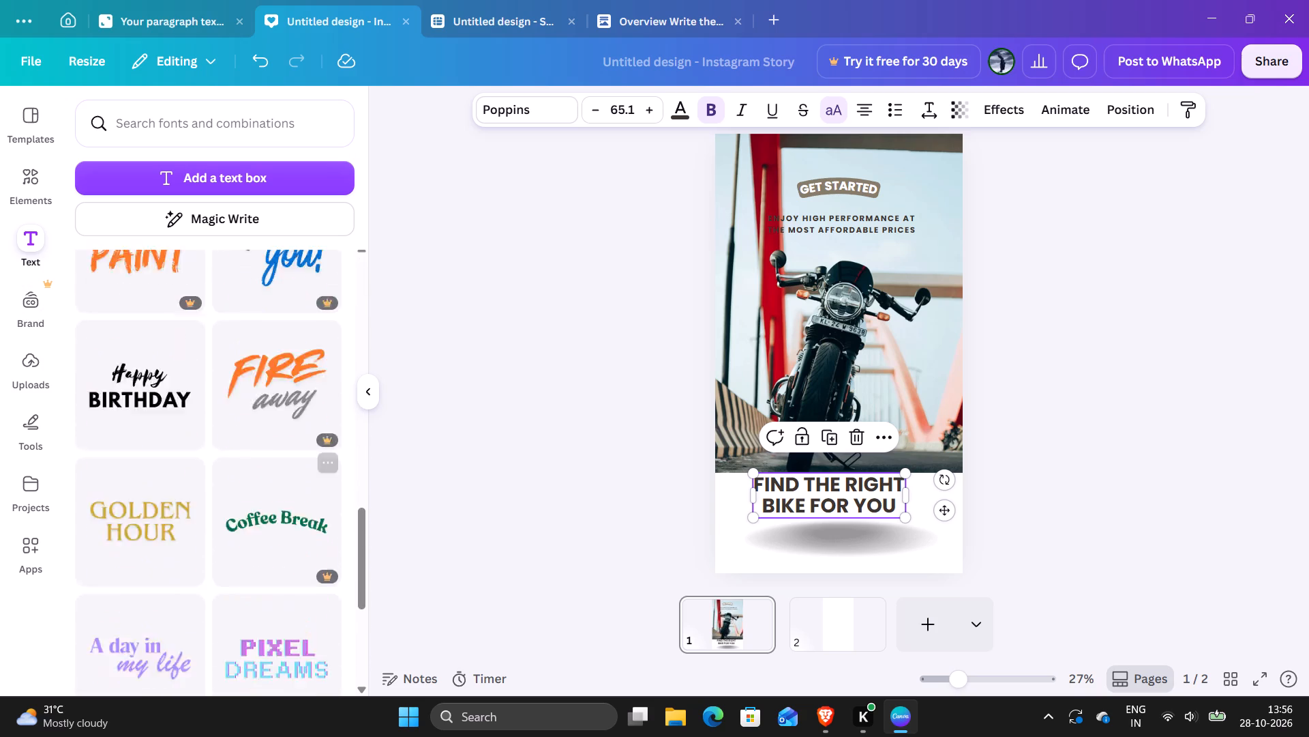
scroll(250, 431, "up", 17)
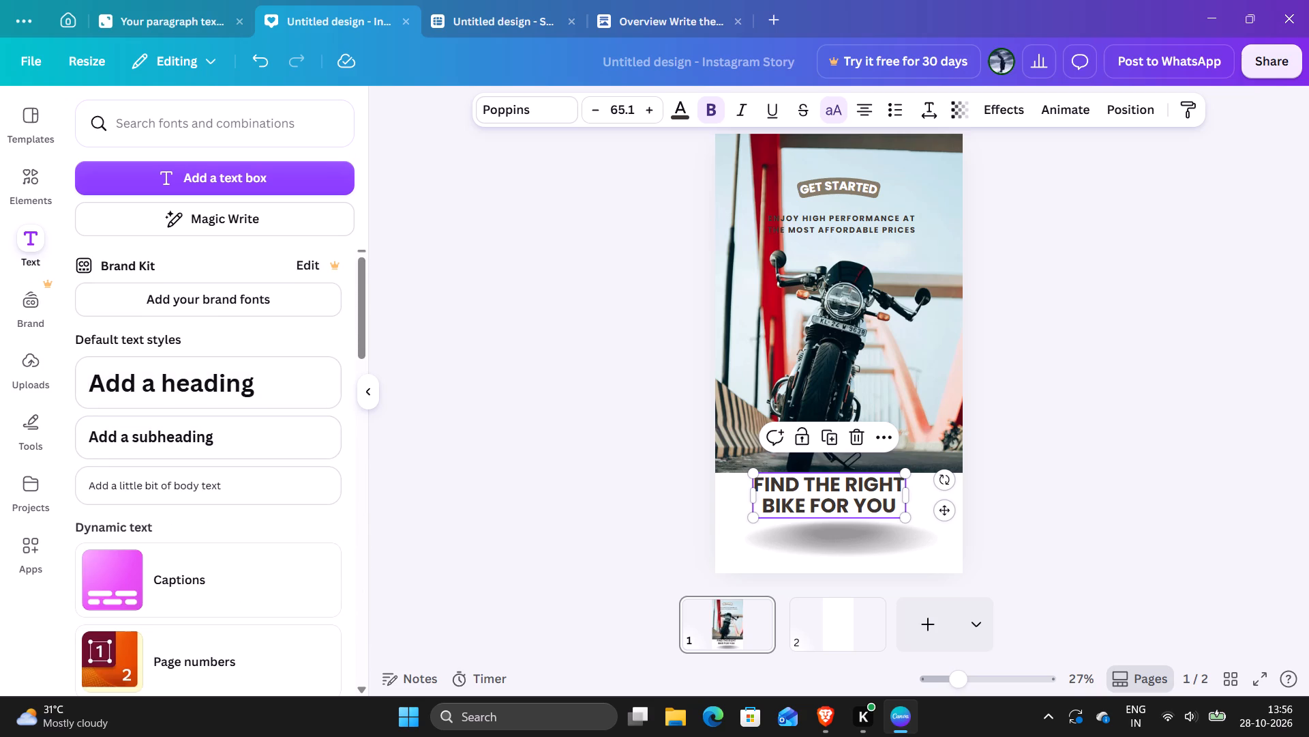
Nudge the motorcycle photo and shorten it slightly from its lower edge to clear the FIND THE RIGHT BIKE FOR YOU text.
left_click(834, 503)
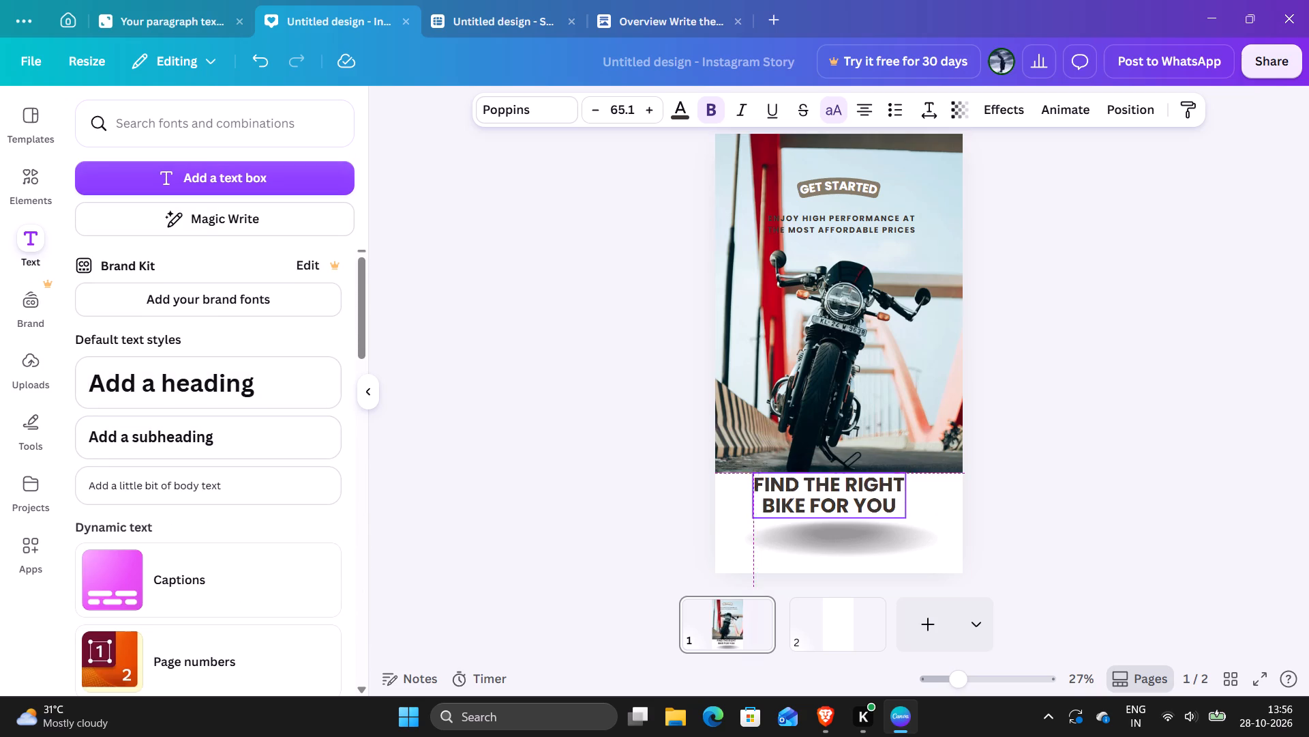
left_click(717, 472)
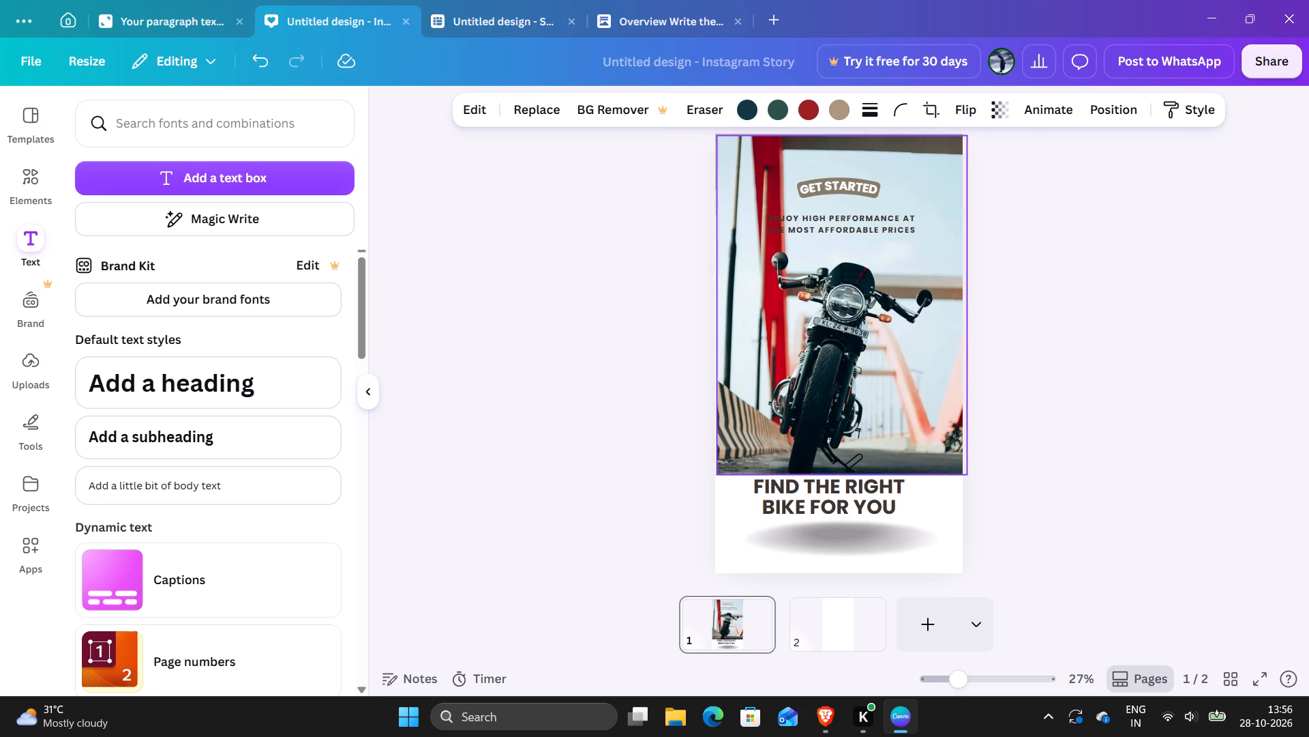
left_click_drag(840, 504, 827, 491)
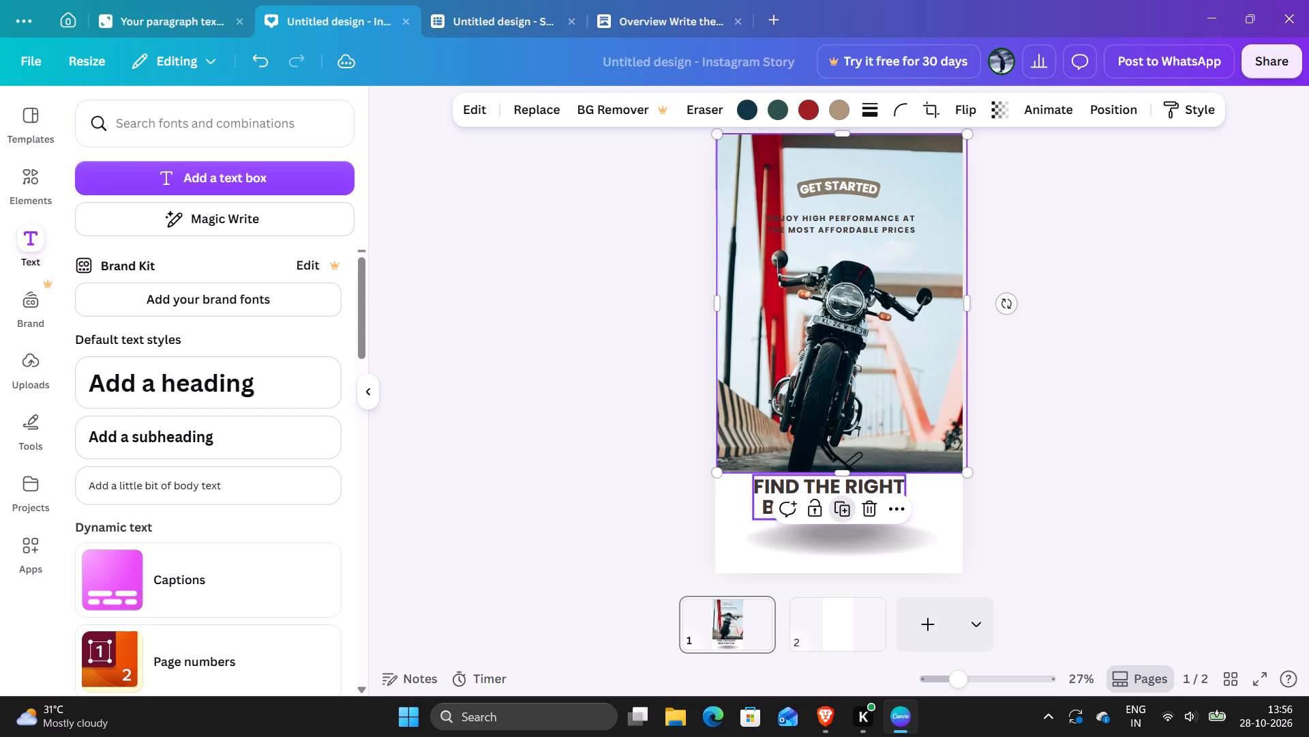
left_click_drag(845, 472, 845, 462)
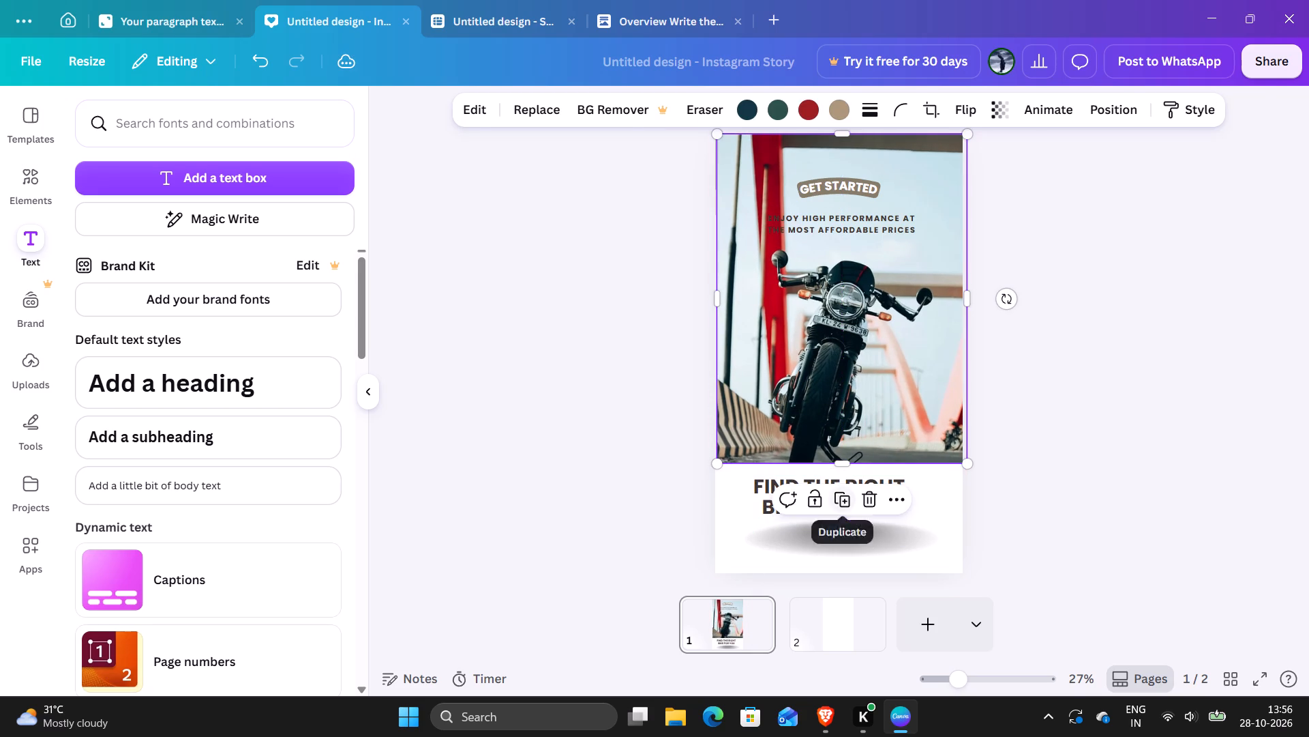
Move the FIND THE RIGHT BIKE FOR YOU text to the top of the page, in the area of the photo's sky.
left_click_drag(830, 477, 824, 139)
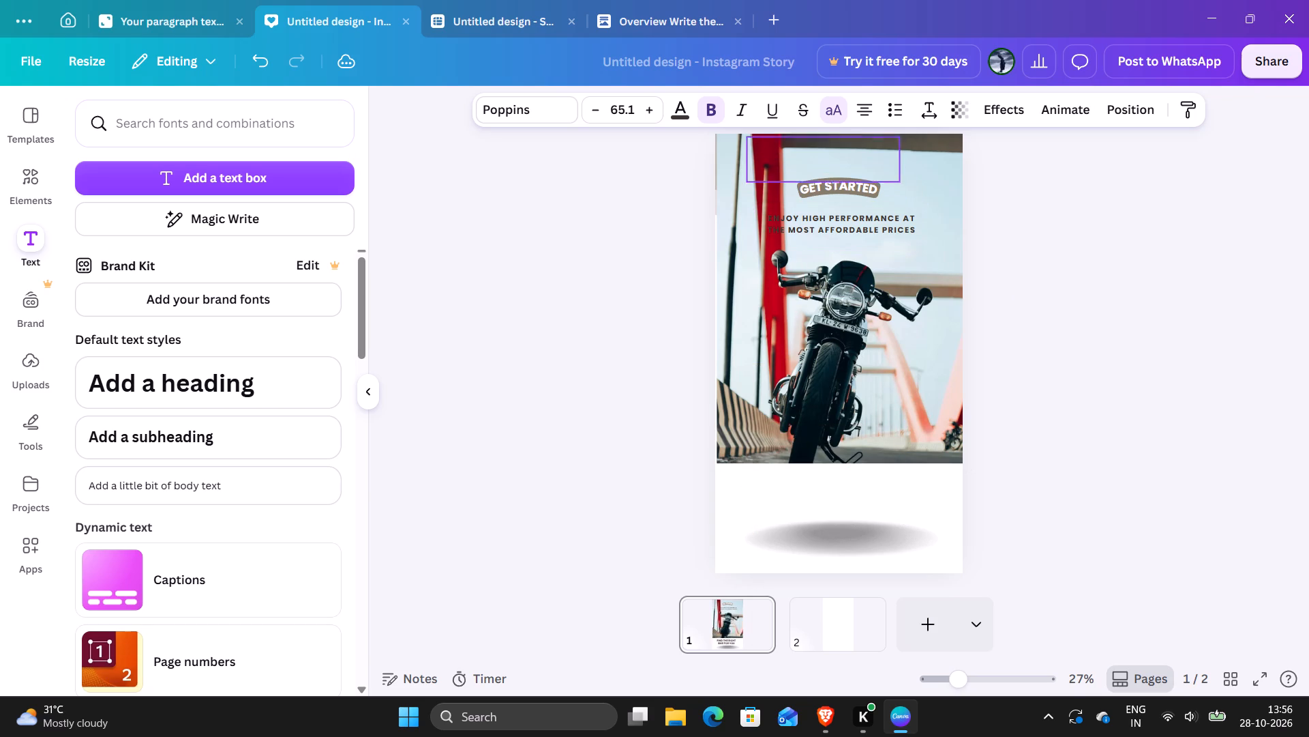
left_click_drag(824, 139, 814, 149)
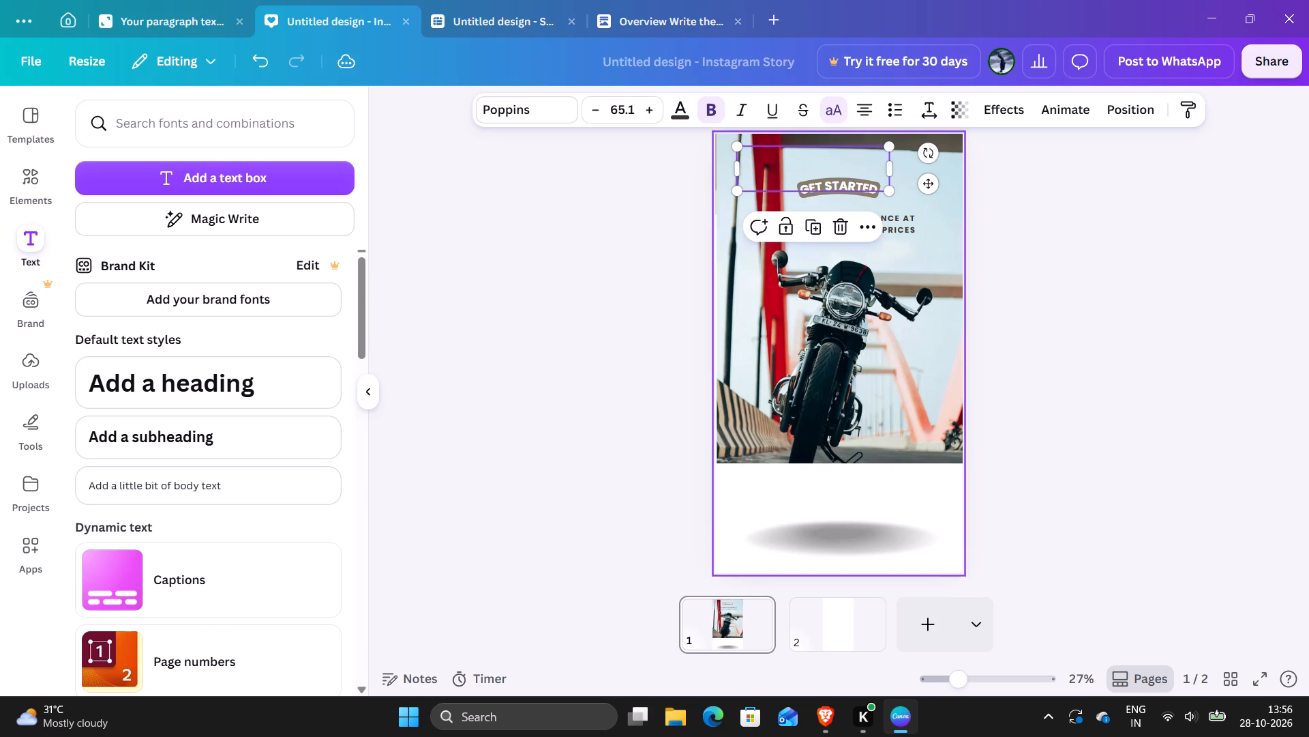
Extend the motorcycle photo downward to about 1,888 px tall and place it at about X -14 px and Y 0 px.
left_click(813, 457)
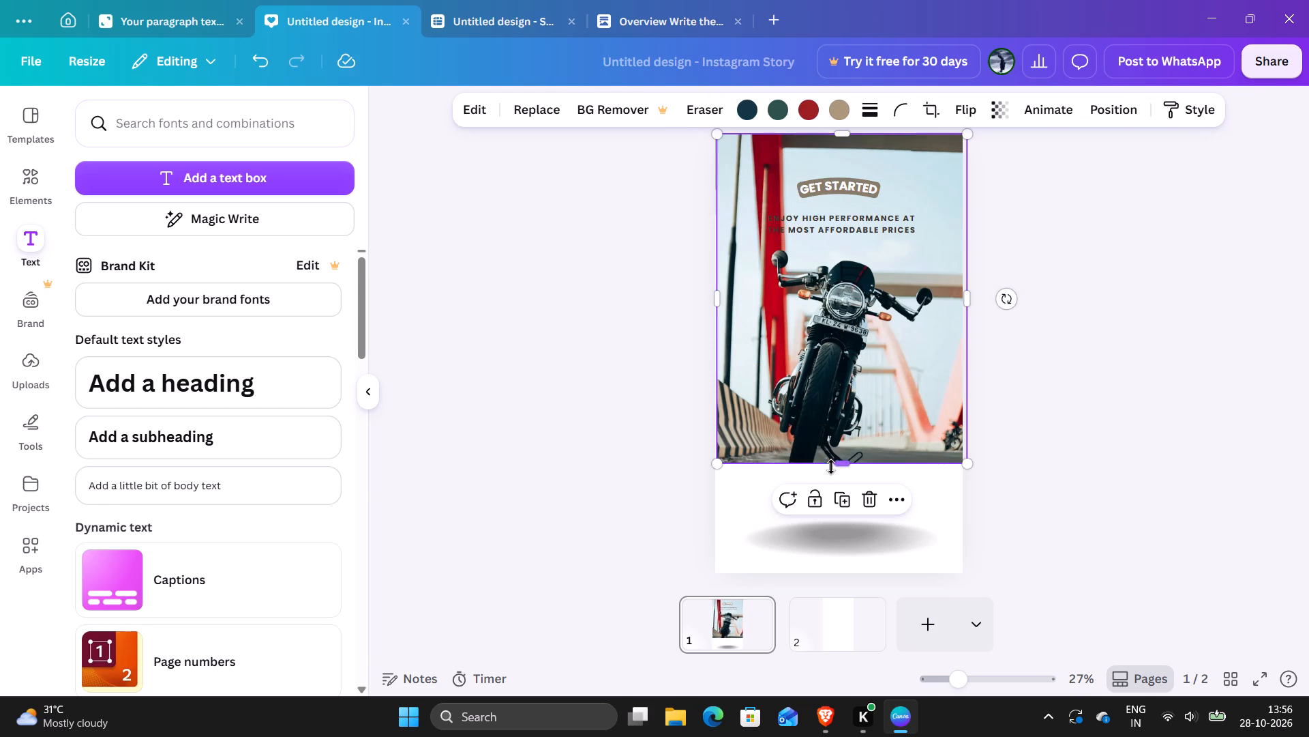
left_click_drag(839, 467, 847, 570)
left_click(765, 190)
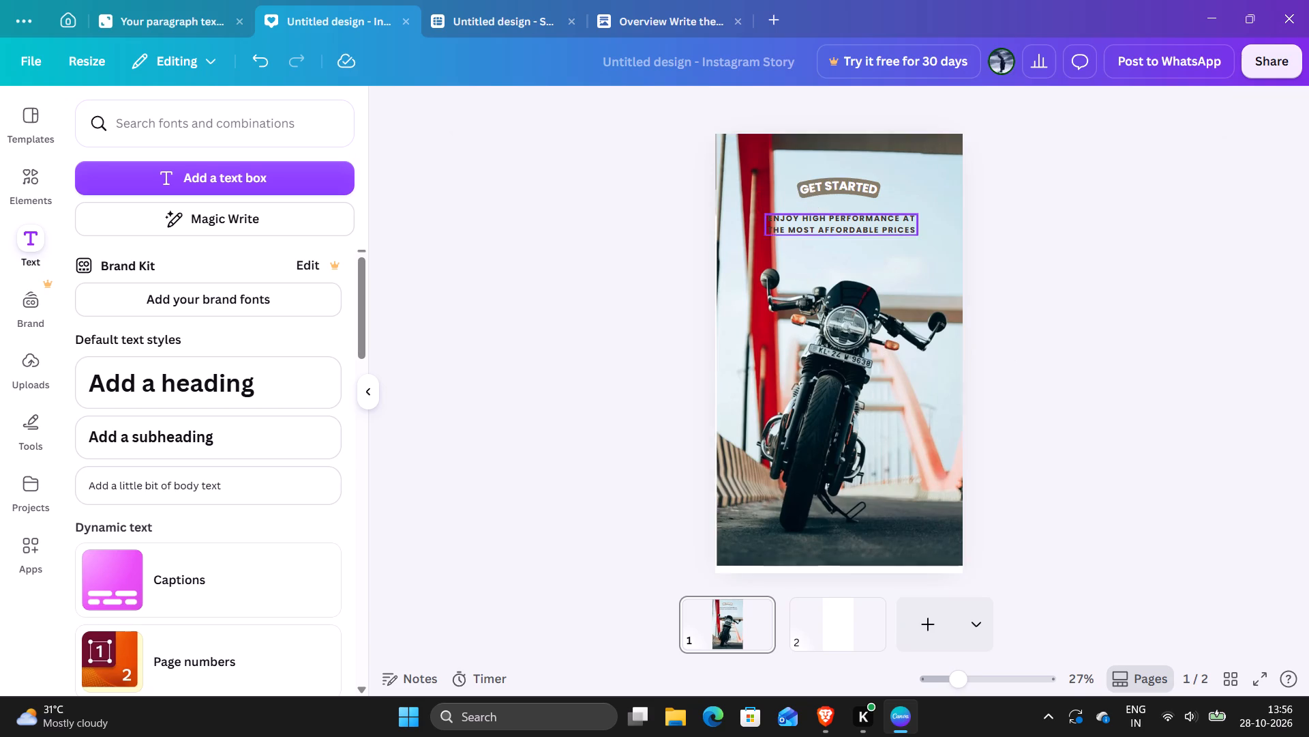
left_click_drag(809, 161, 796, 168)
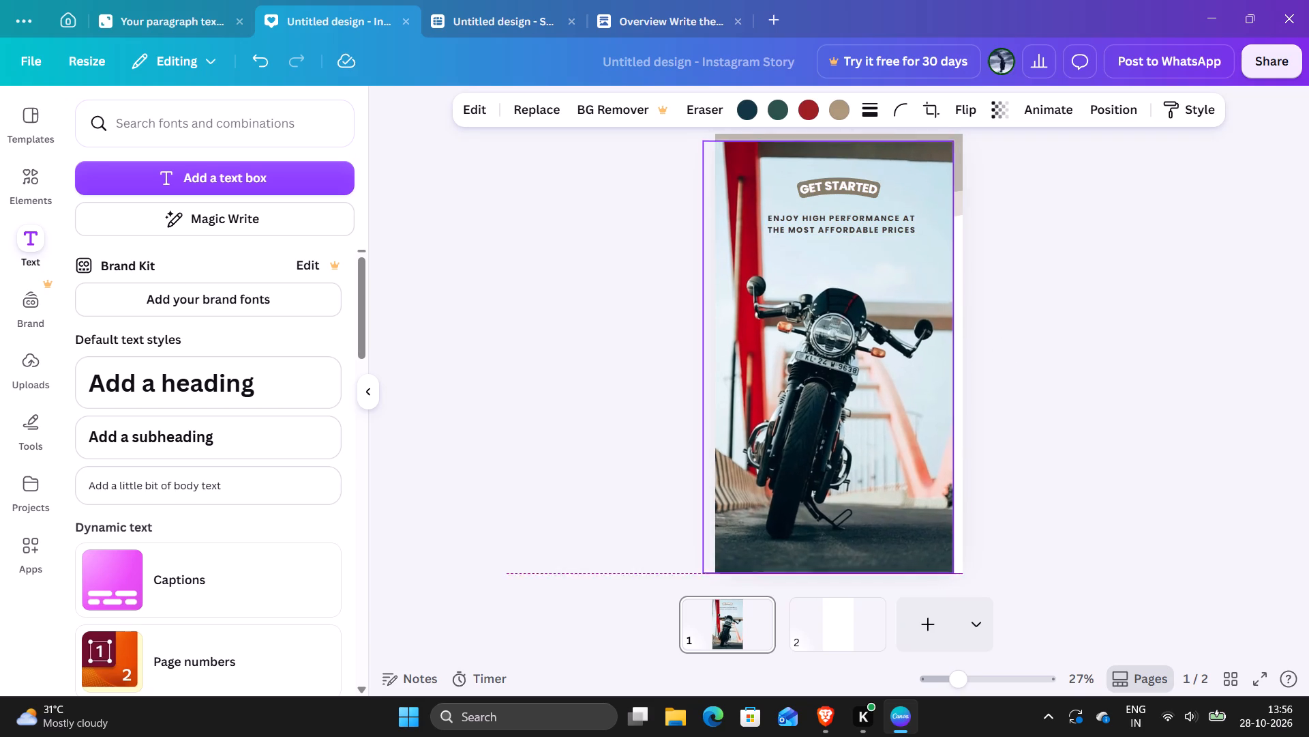
left_click_drag(796, 168, 799, 158)
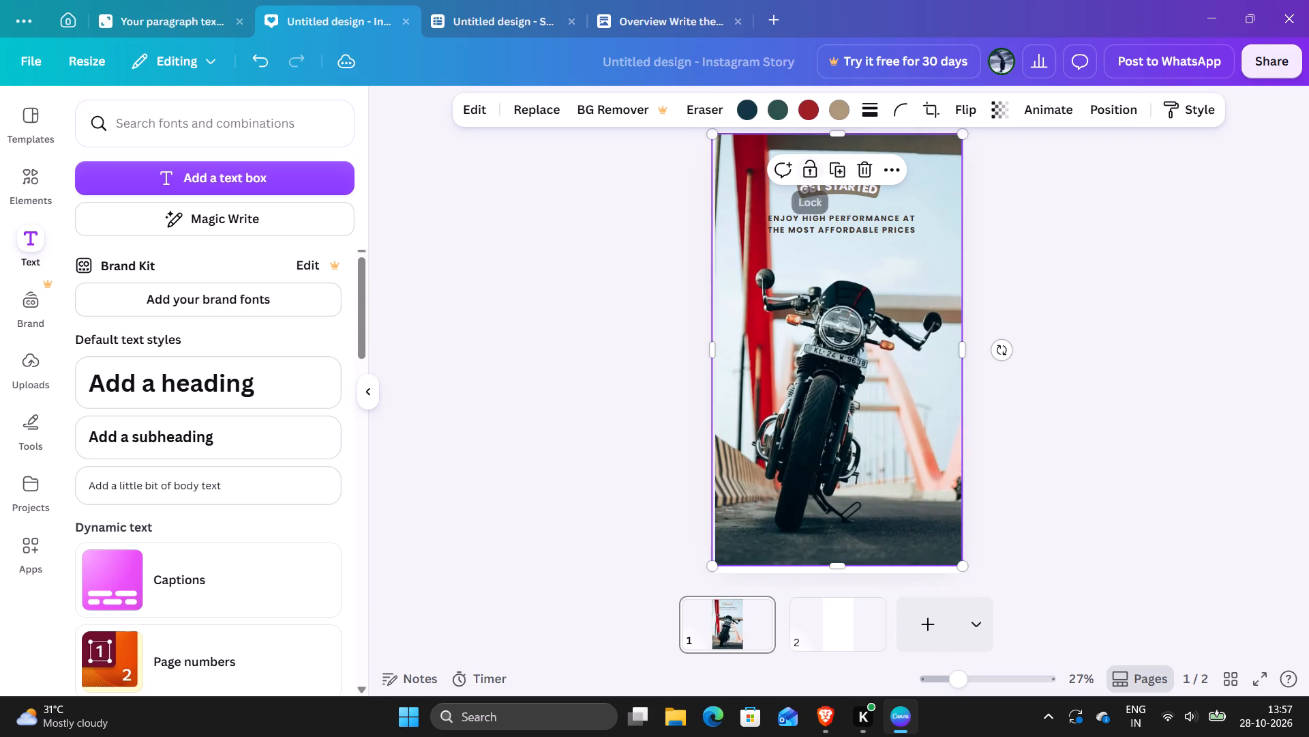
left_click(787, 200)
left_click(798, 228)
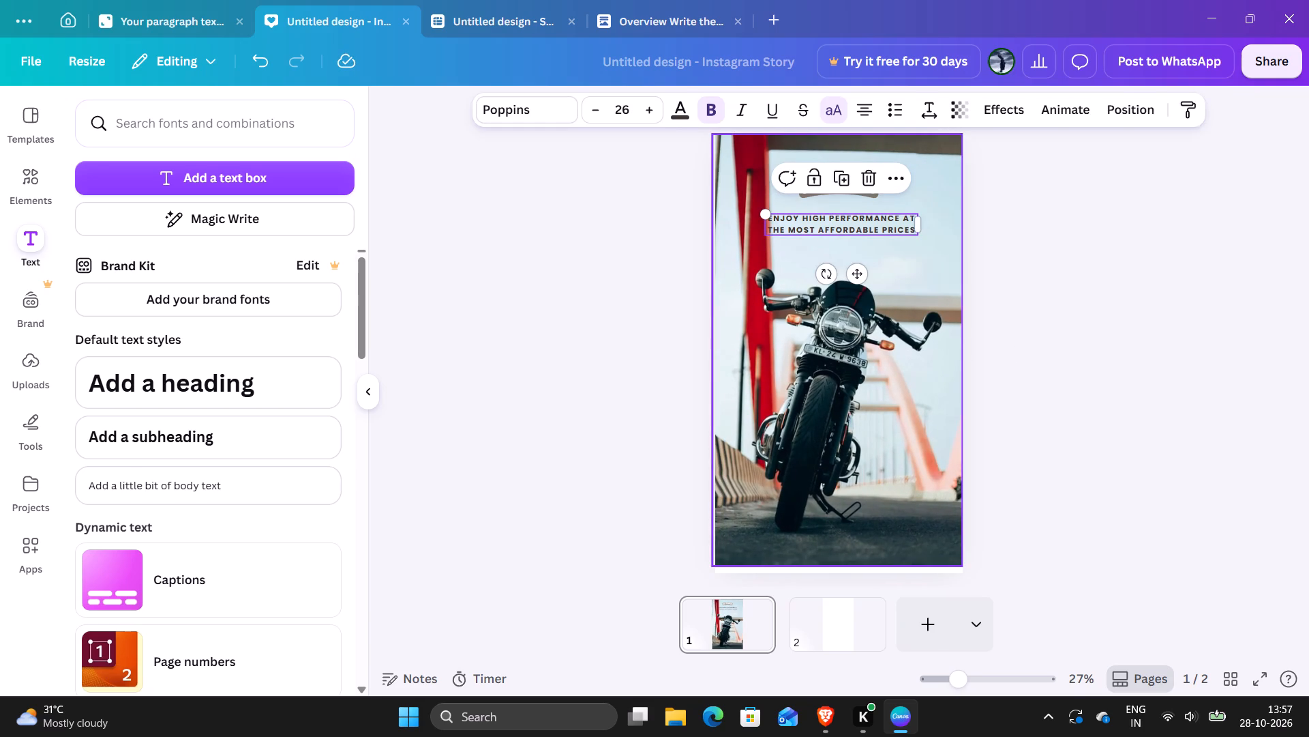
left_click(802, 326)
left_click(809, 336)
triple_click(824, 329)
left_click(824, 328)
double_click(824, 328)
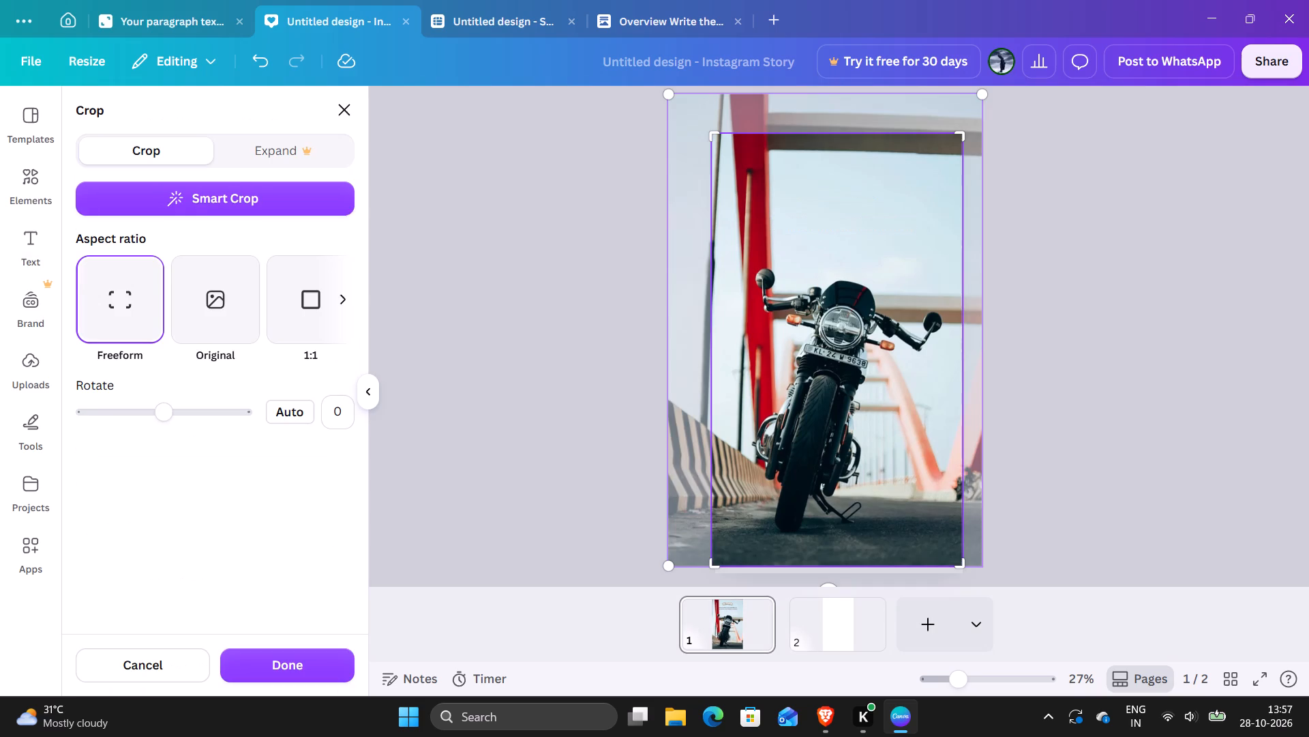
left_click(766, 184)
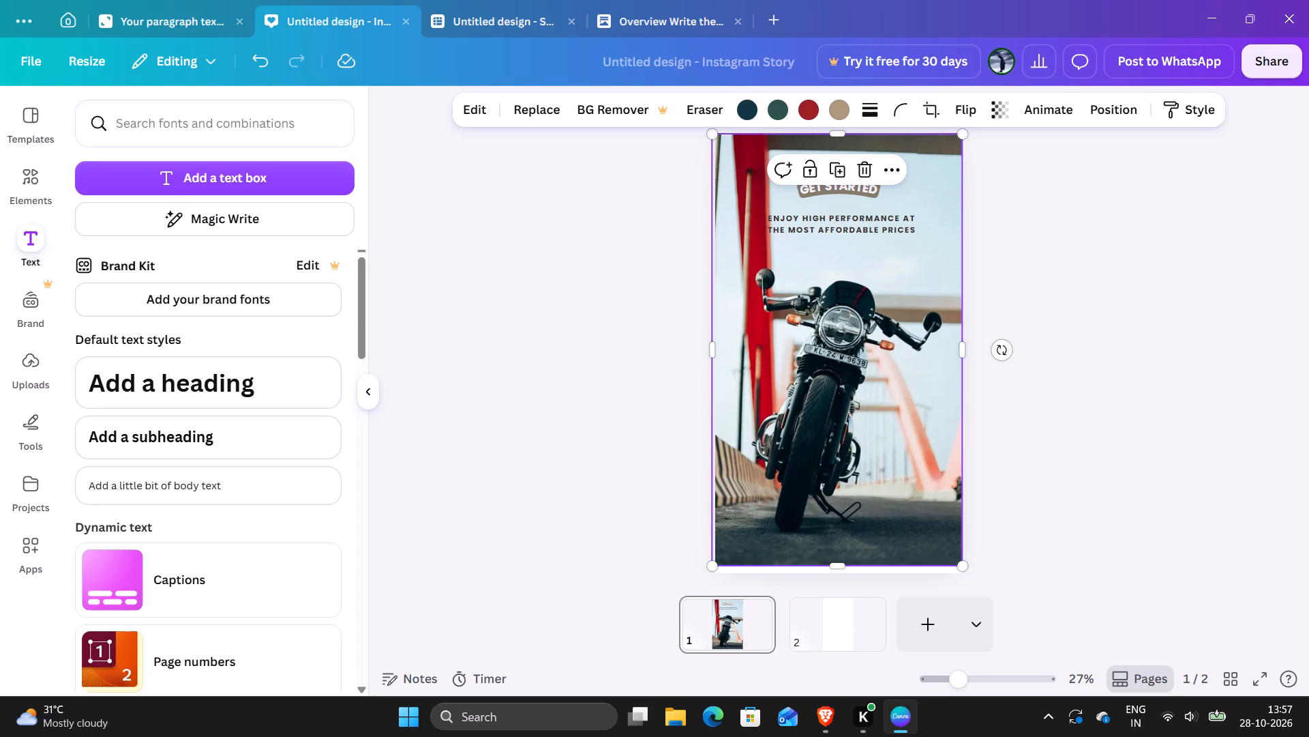
Send the motorcycle photo to the back, behind all the text and the shadow shapes.
left_click(764, 158)
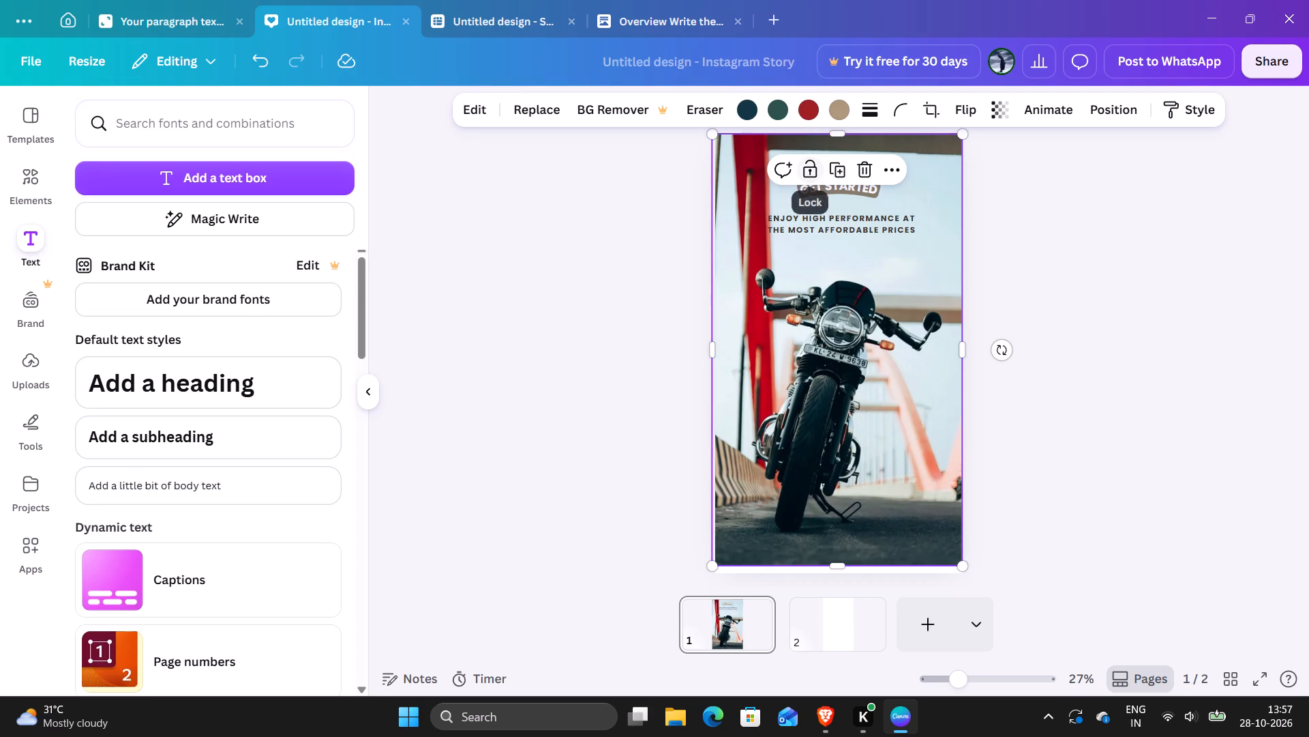
left_click(1103, 115)
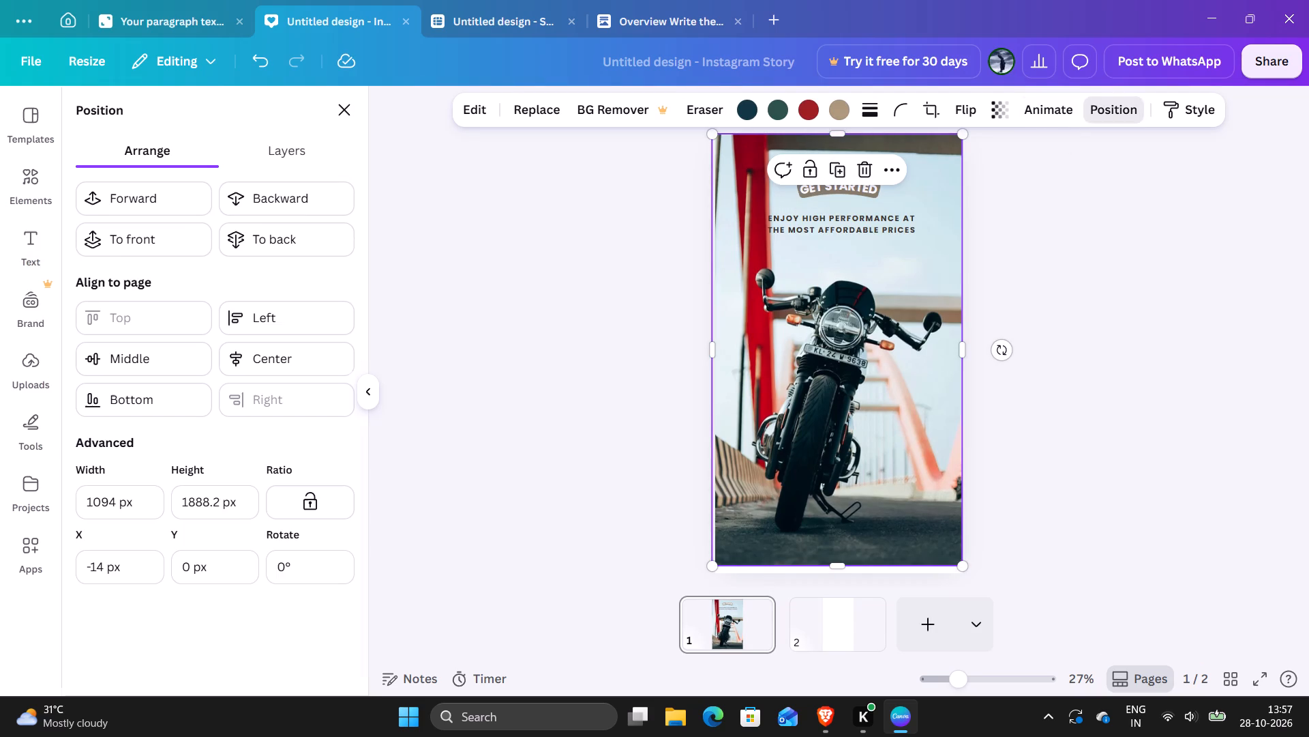
left_click(161, 231)
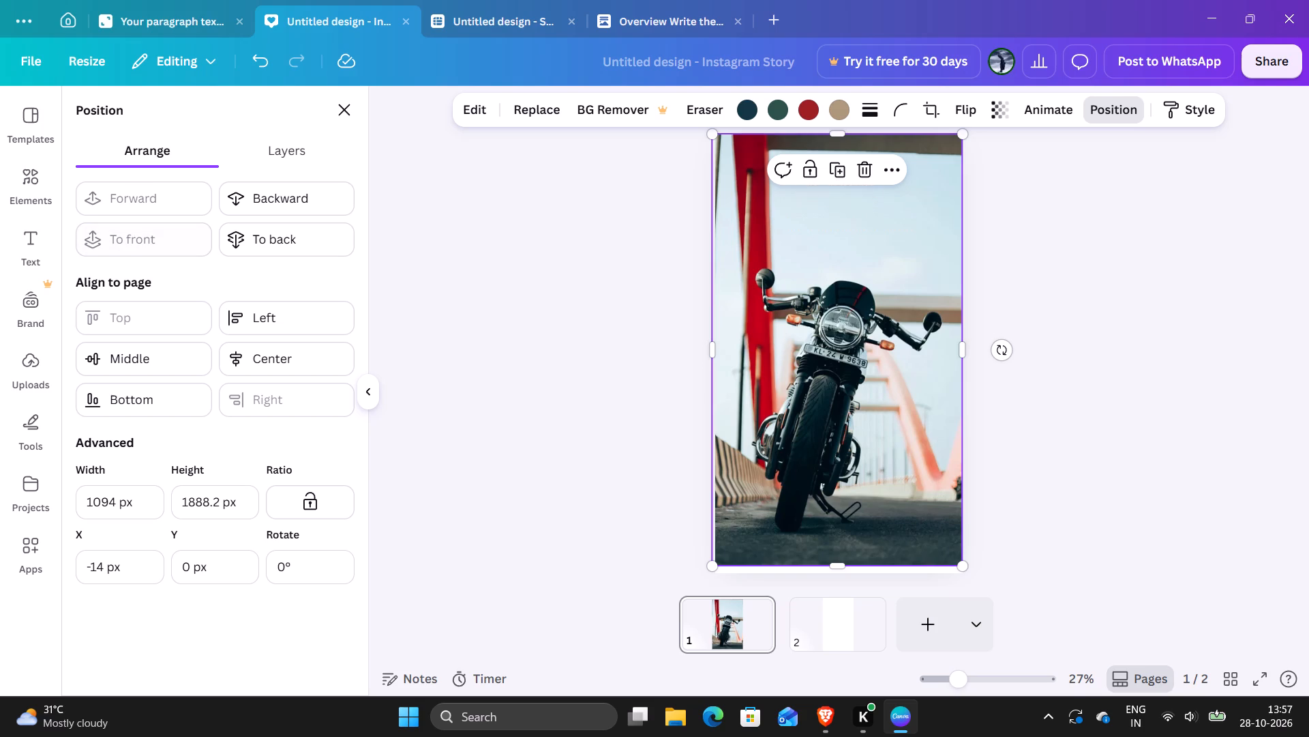
left_click(164, 200)
left_click(250, 195)
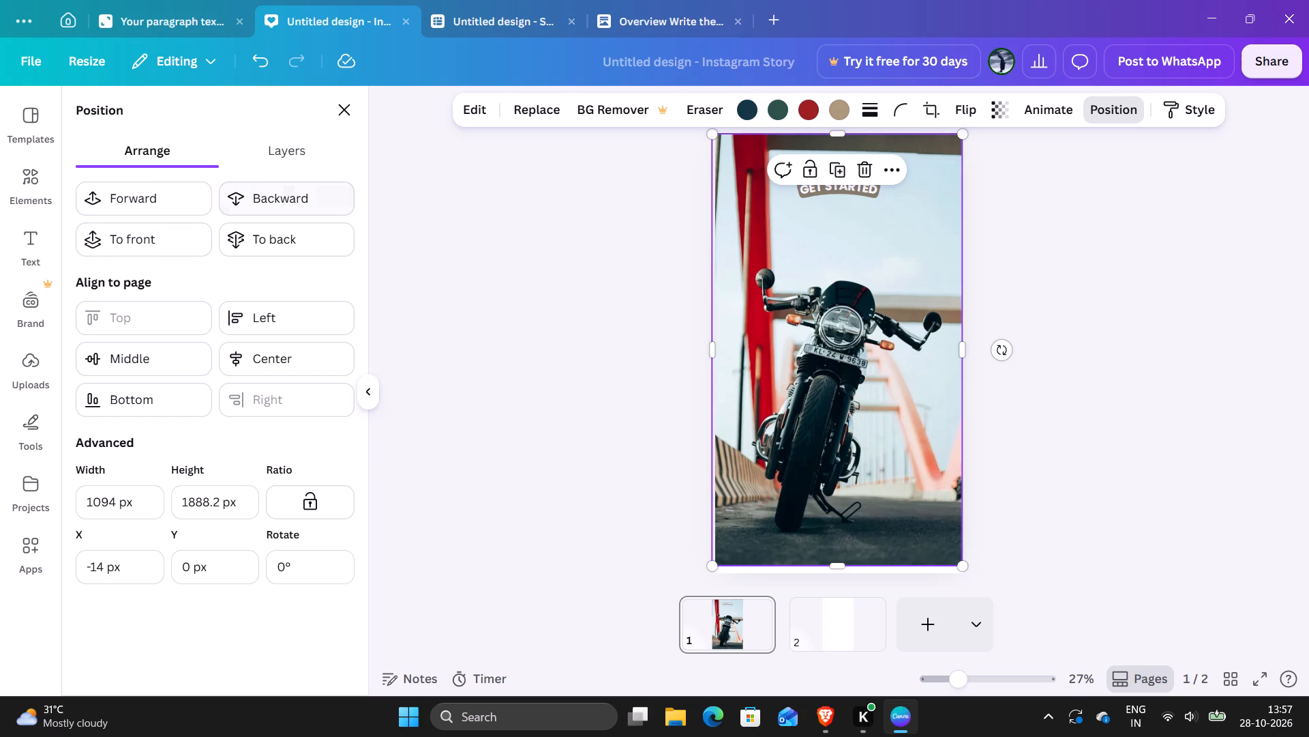
left_click(250, 229)
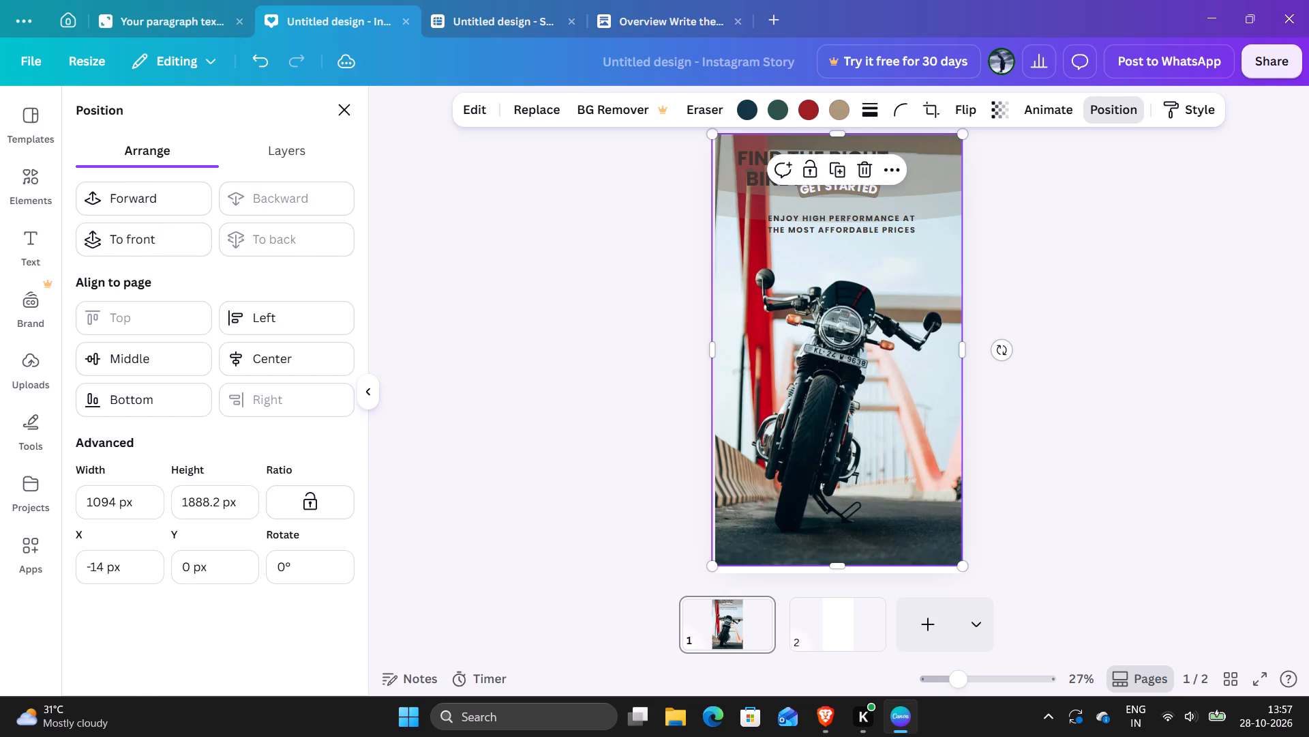
Move the FIND THE RIGHT BIKE FOR YOU text onto the dark road at the photo's base, in white at size about 64.2.
left_click(479, 239)
left_click(742, 162)
left_click_drag(742, 163, 731, 205)
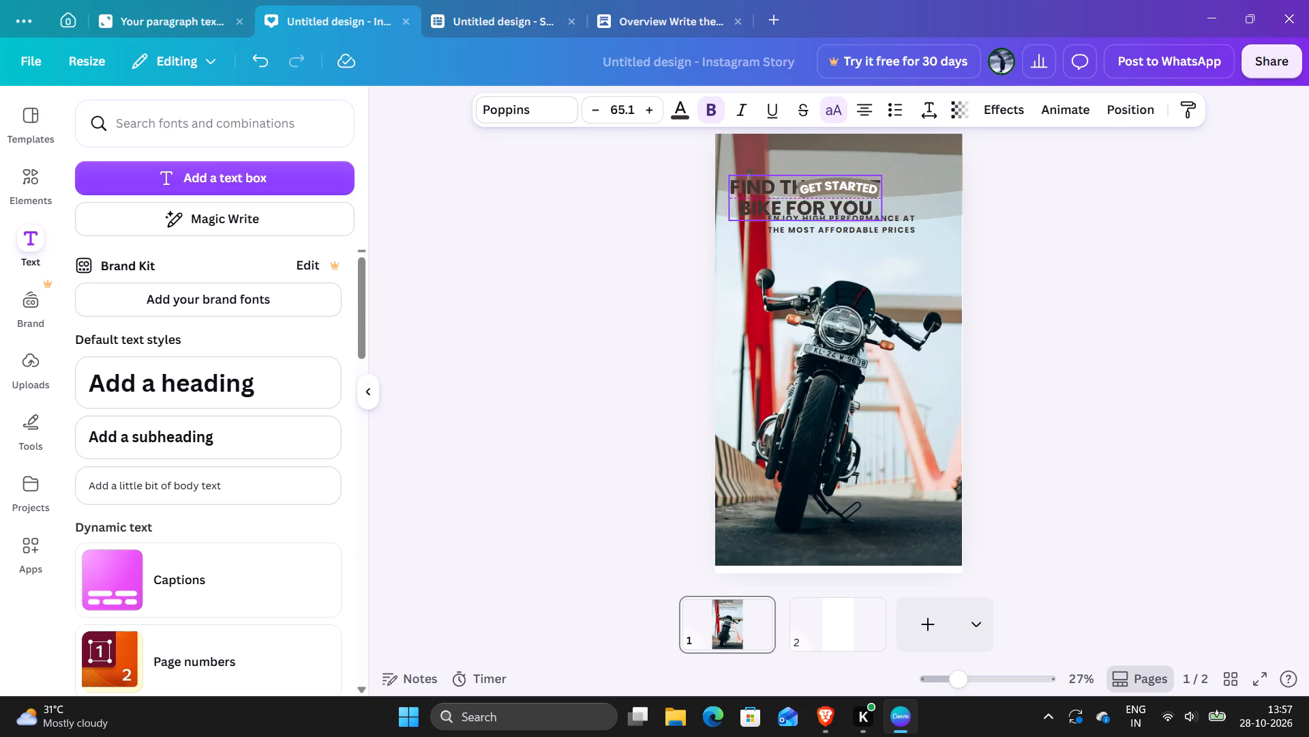
left_click_drag(731, 205, 757, 474)
left_click_drag(903, 507, 898, 517)
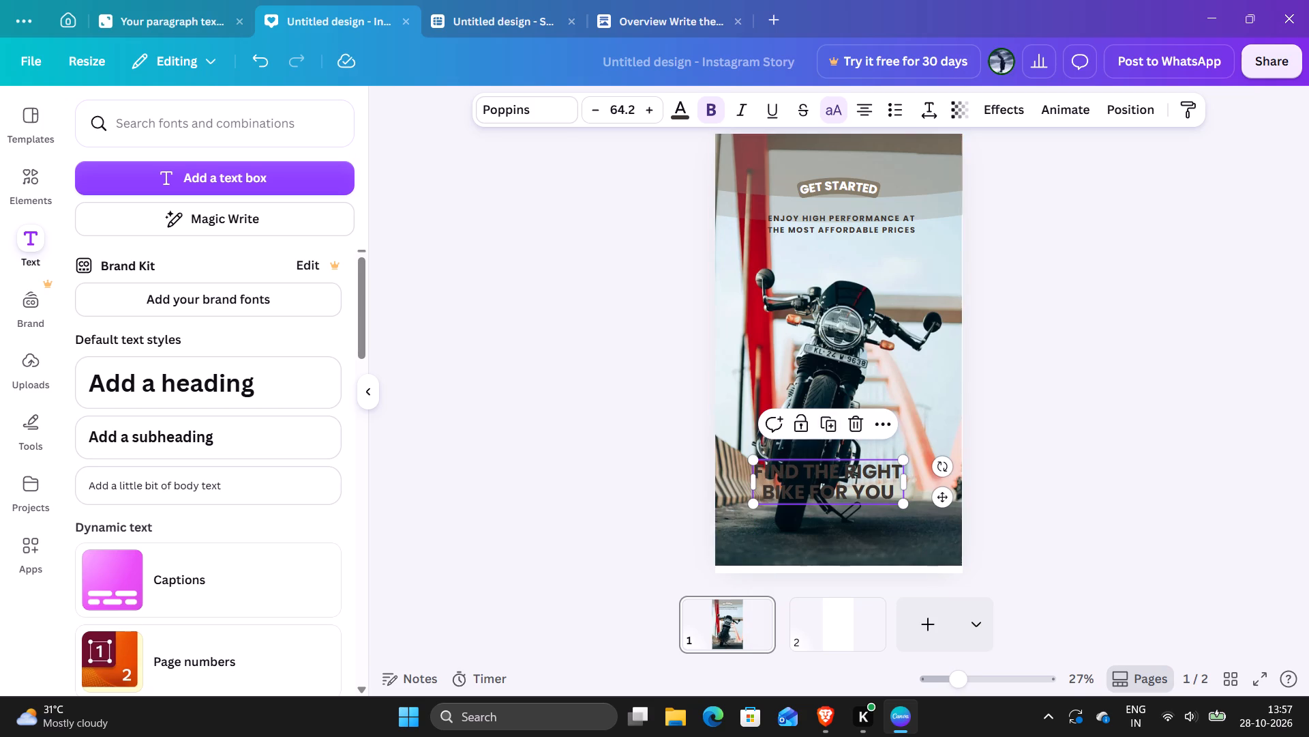
Move the FIND THE RIGHT BIKE FOR YOU text down to the road area near the page's bottom edge.
left_click_drag(860, 476, 862, 531)
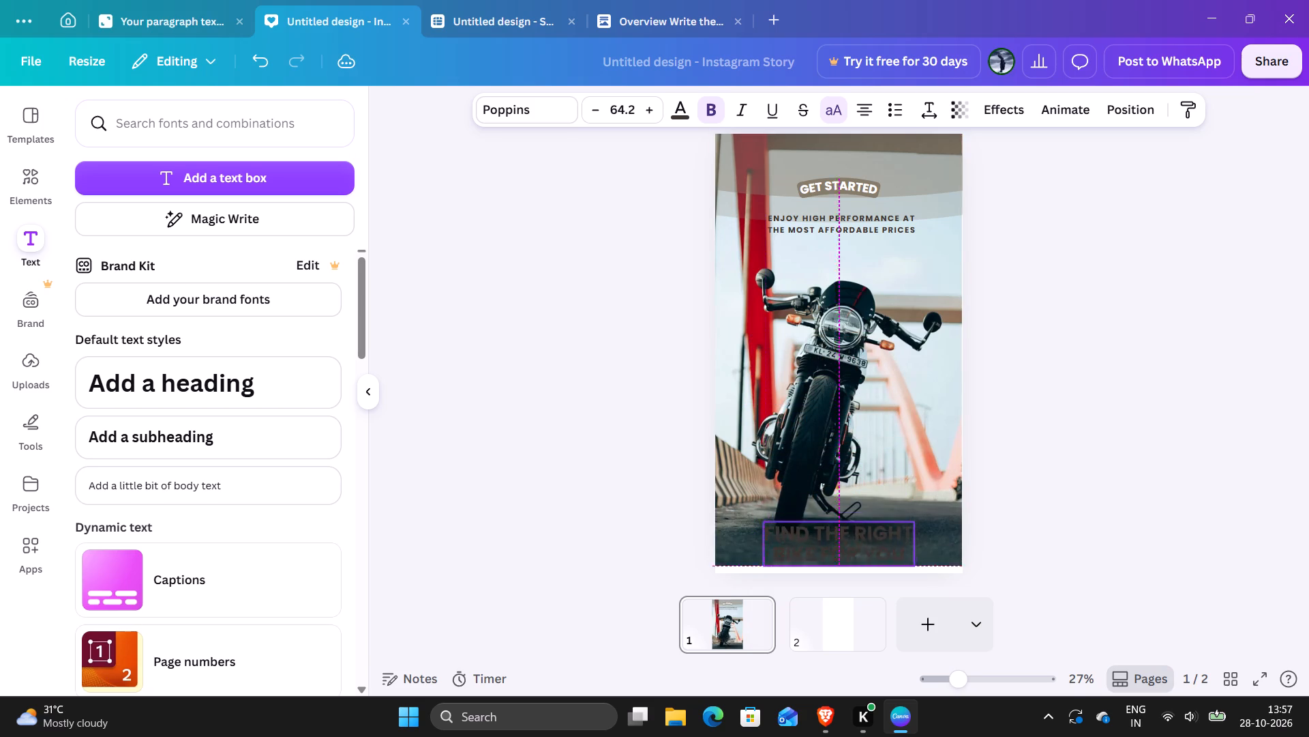
left_click_drag(862, 531, 861, 530)
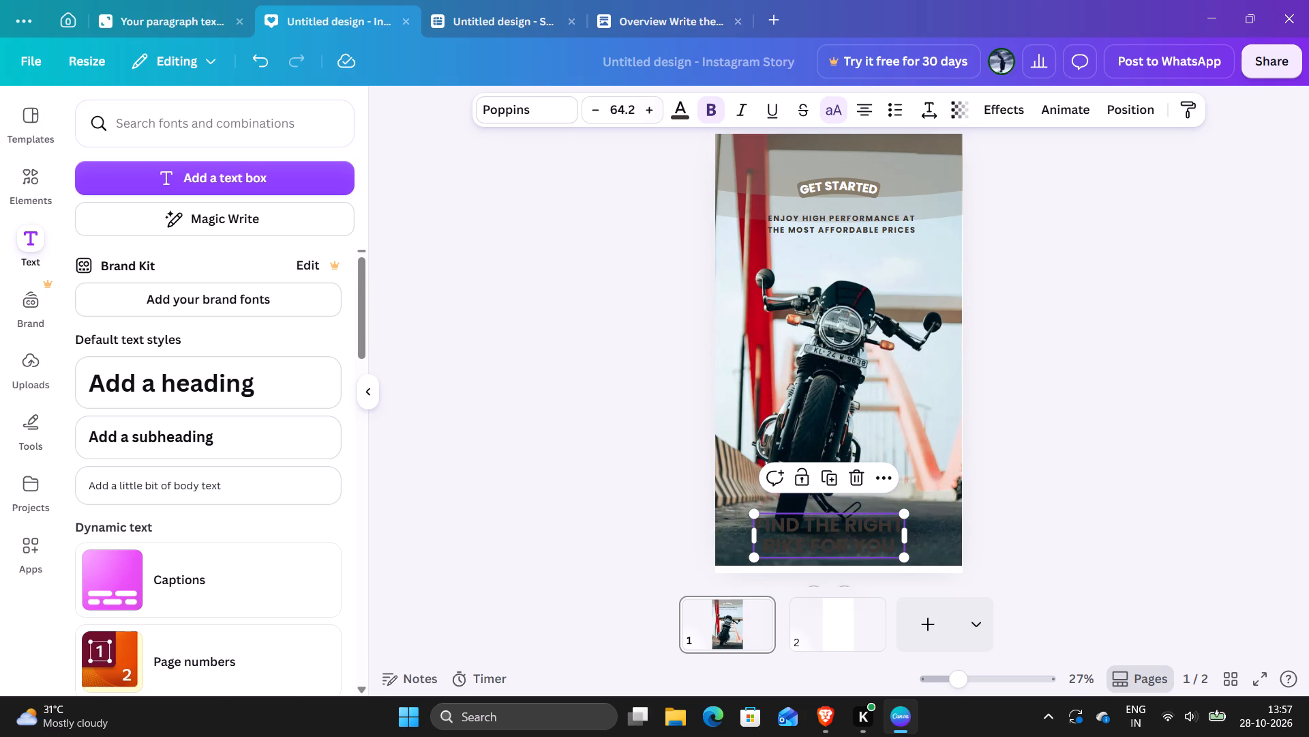
Try red on the FIND THE RIGHT BIKE FOR YOU text, settling on white from the default solid colors.
left_click(673, 114)
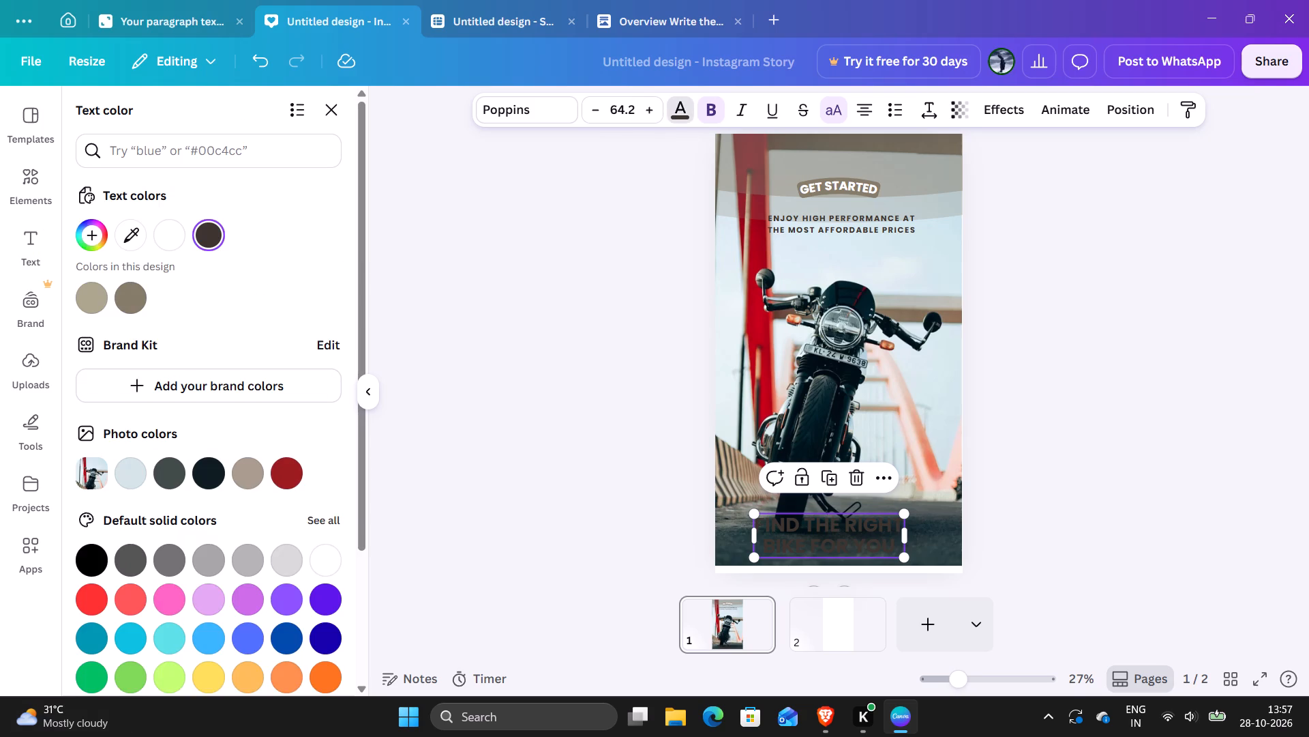
left_click(92, 599)
scroll(161, 567, "down", 1)
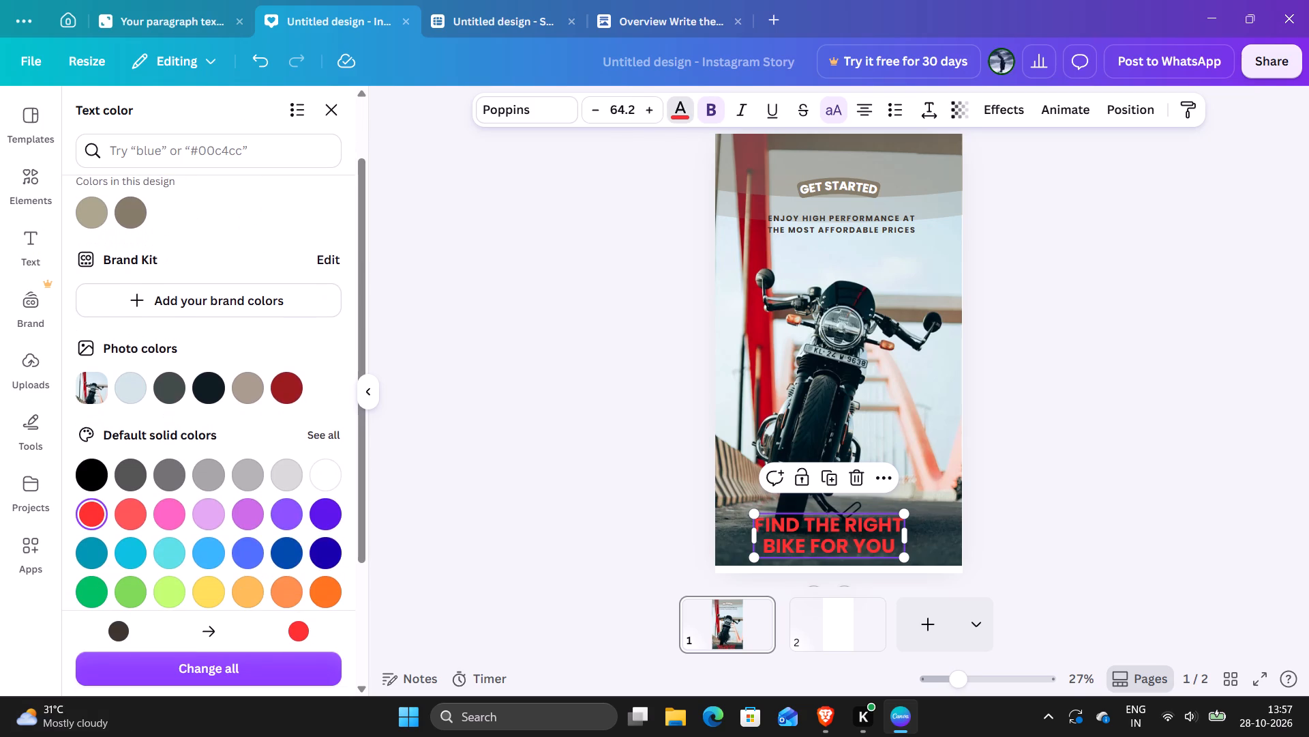
left_click(331, 473)
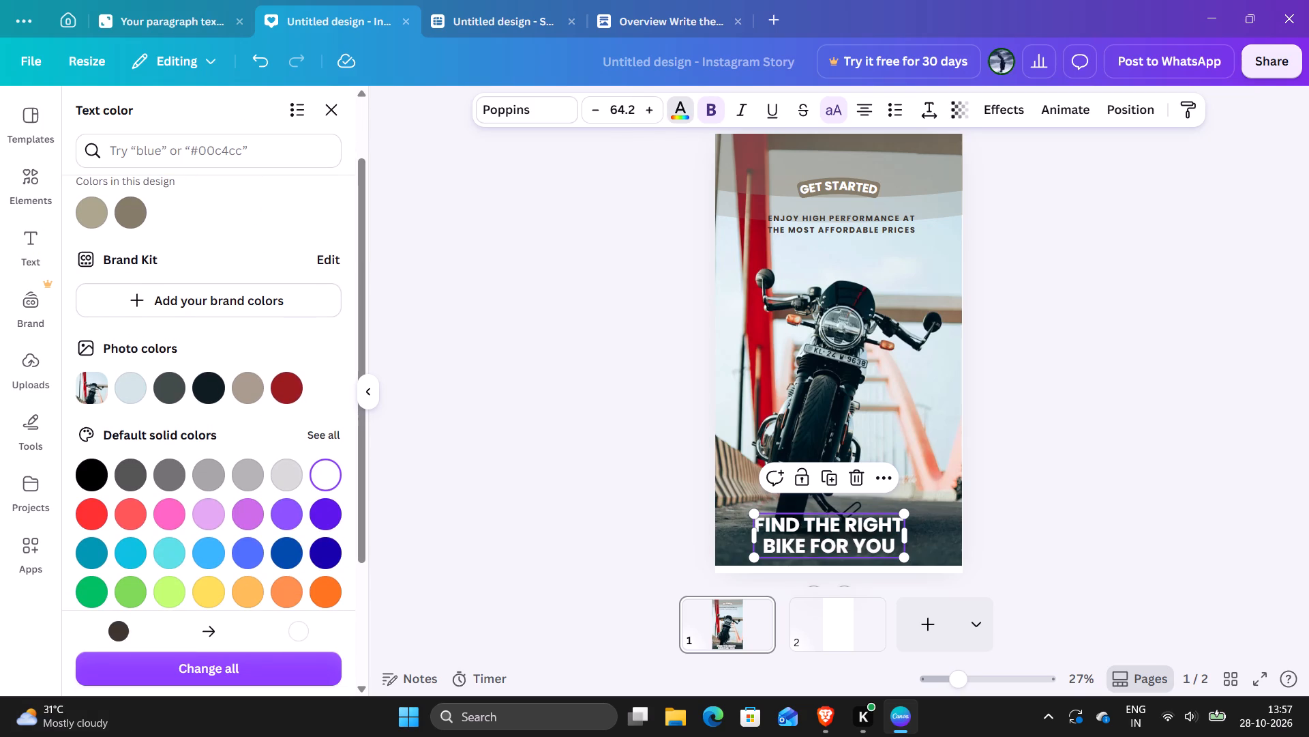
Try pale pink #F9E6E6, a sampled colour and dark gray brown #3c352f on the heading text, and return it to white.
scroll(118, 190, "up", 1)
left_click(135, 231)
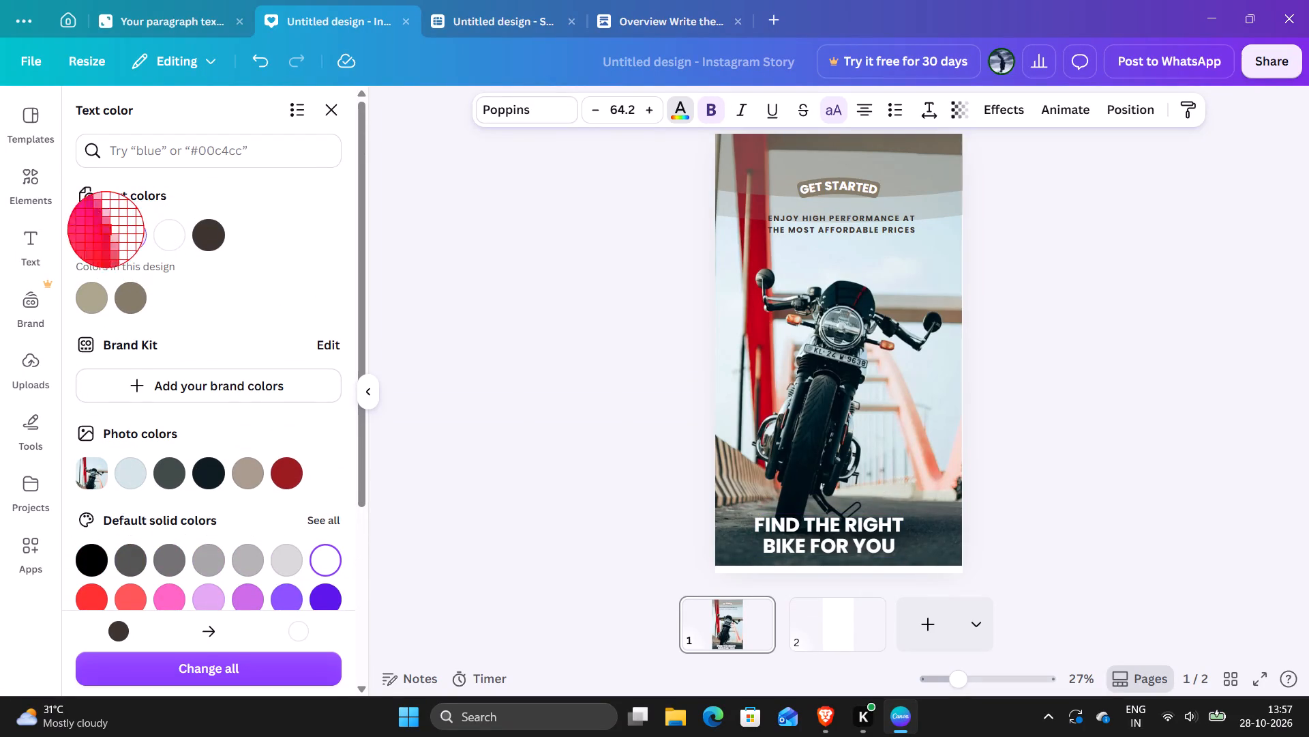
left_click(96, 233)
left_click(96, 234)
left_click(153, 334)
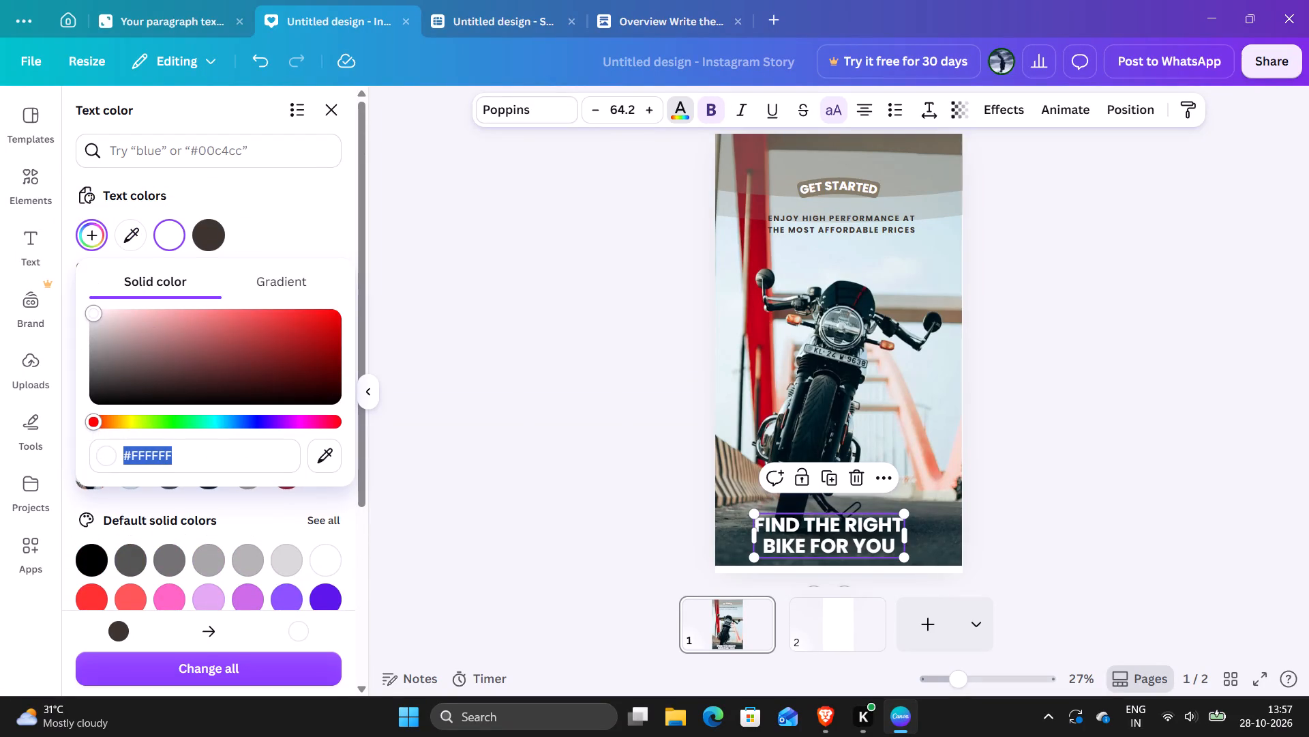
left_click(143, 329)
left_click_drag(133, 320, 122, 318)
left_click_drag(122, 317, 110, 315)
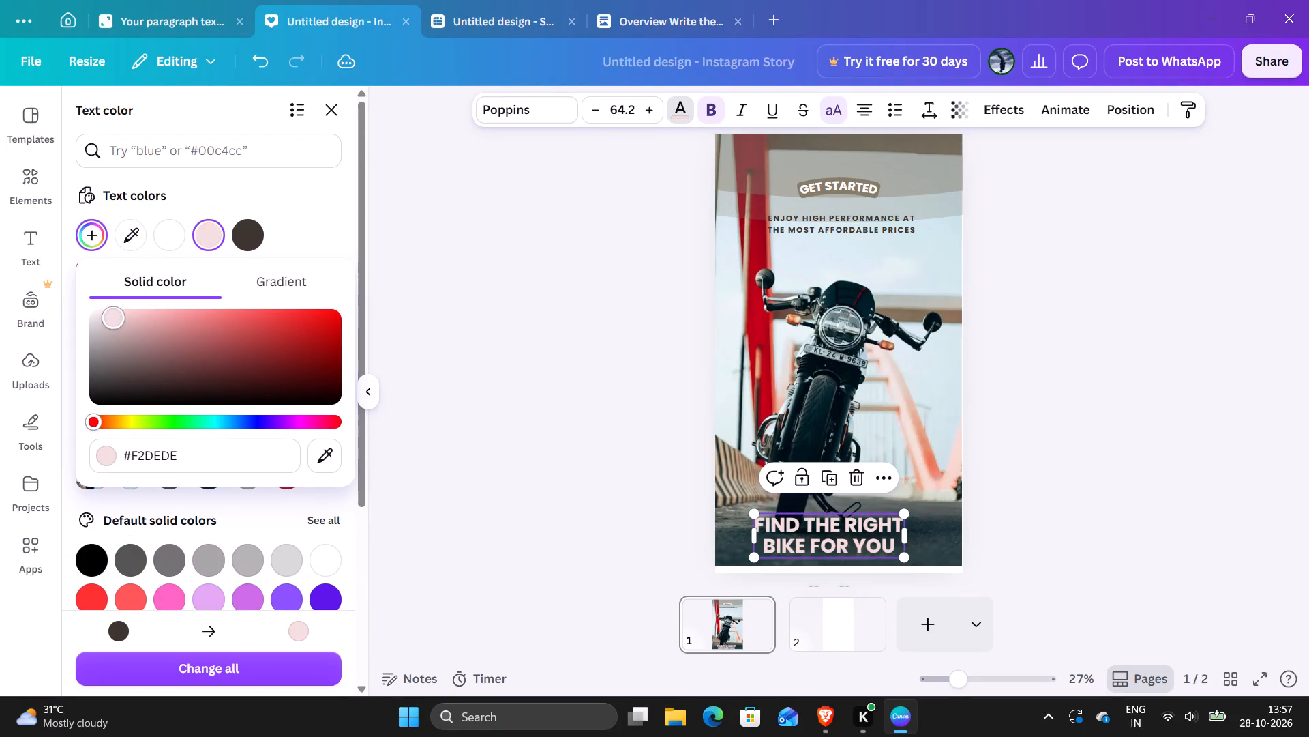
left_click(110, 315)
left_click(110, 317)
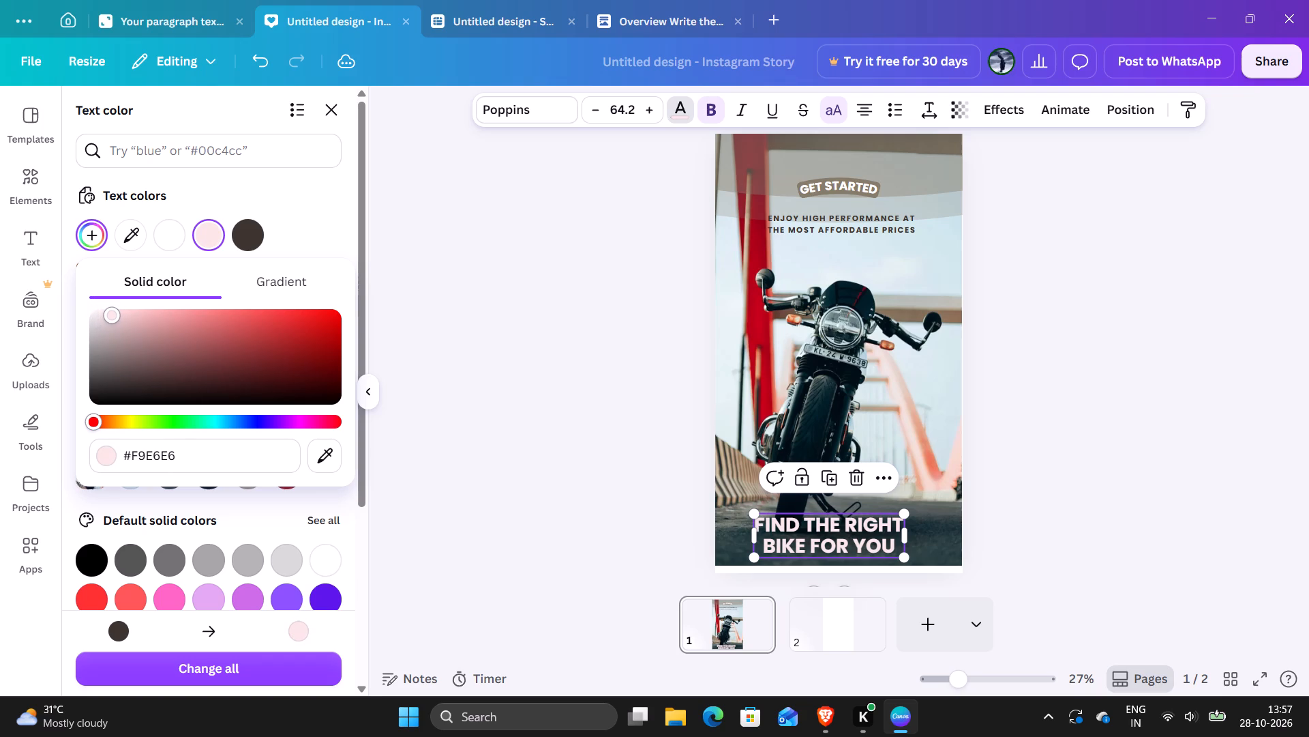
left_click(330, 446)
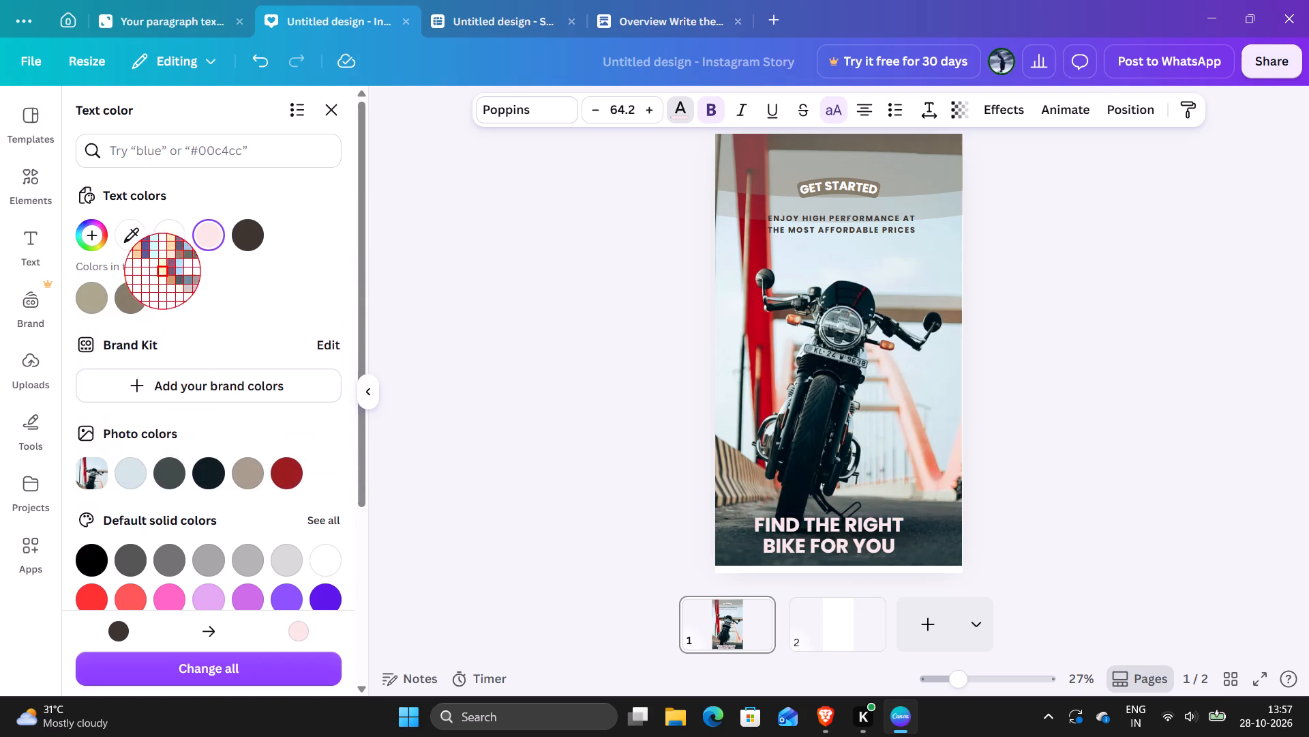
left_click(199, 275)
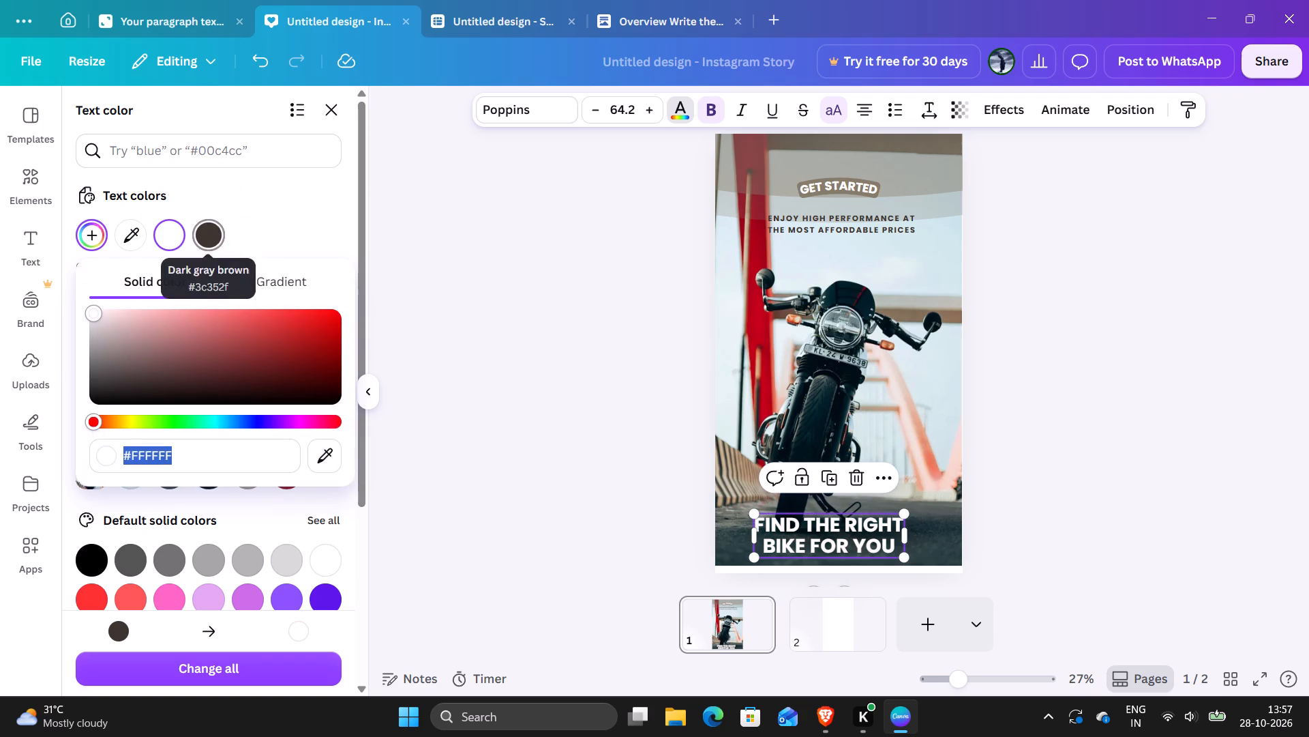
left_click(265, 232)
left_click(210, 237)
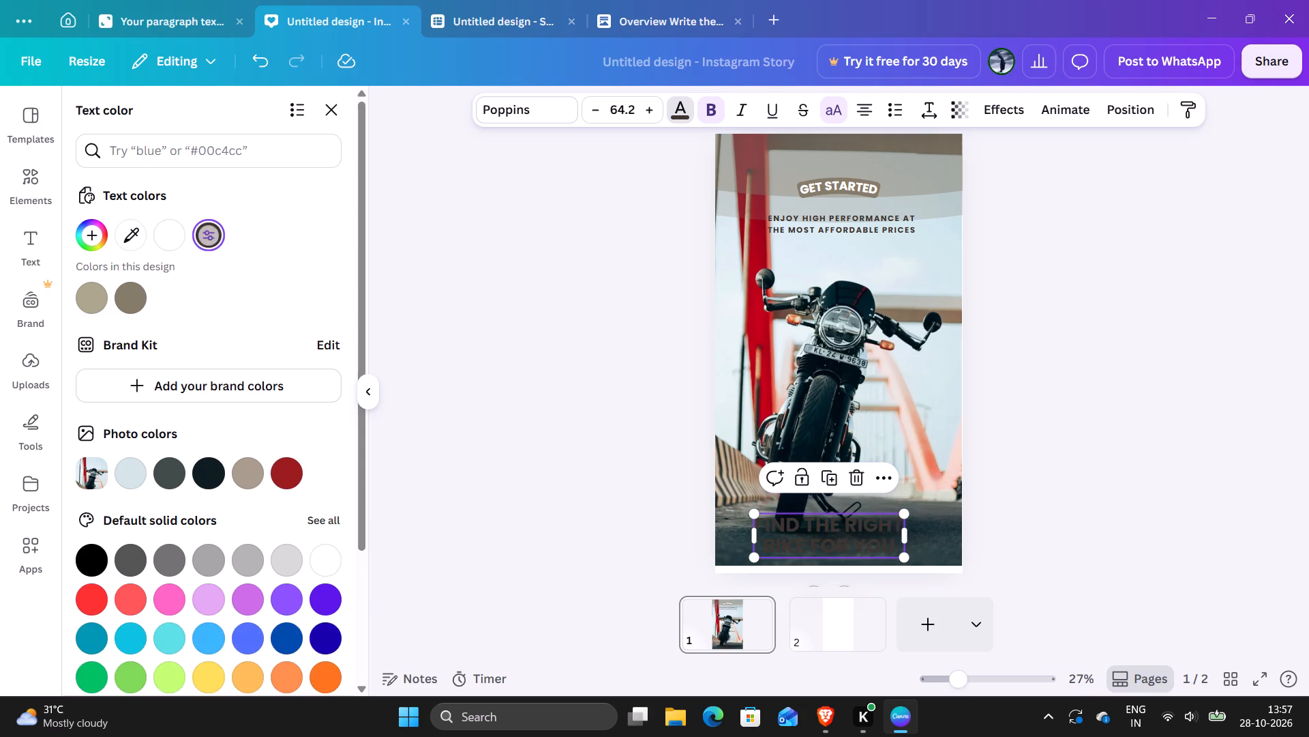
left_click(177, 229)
Shift the FIND THE RIGHT BIKE FOR YOU text slightly up and toward the page's left edge.
left_click_drag(791, 535, 779, 525)
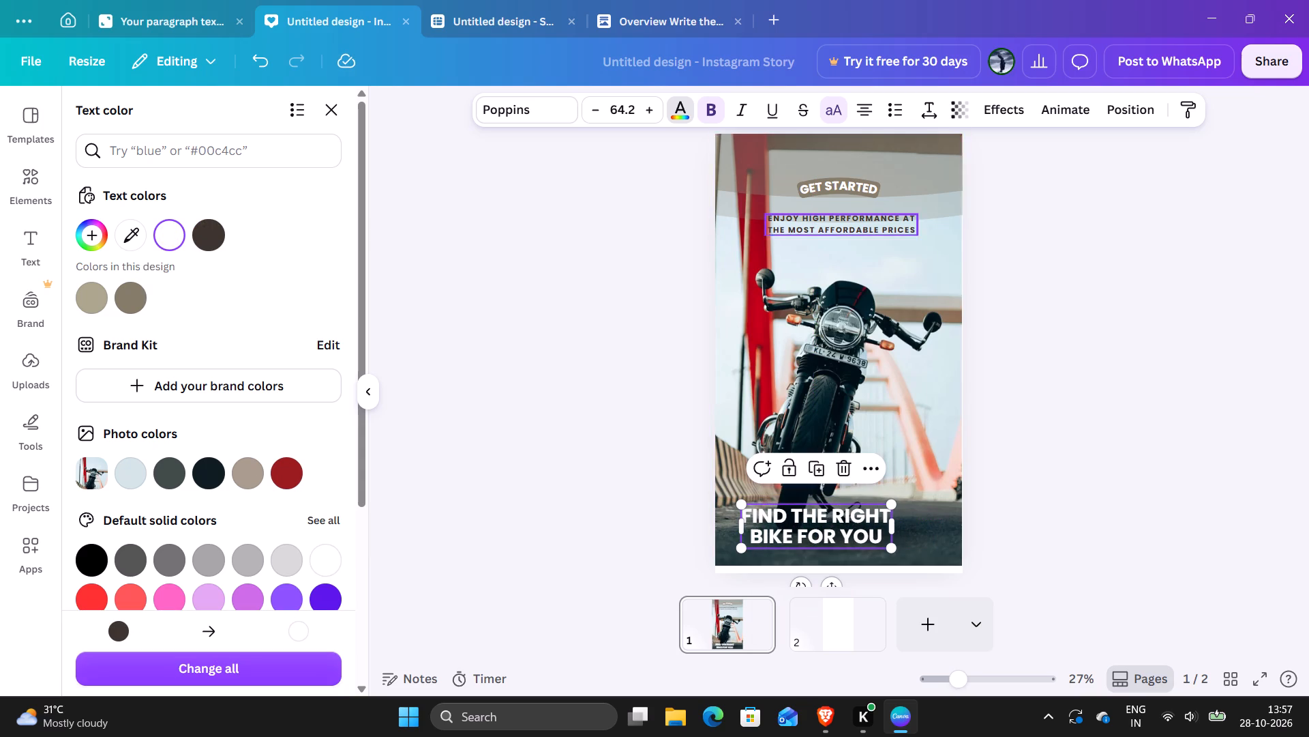
Examine the font, transparency and text effect options for the FIND THE RIGHT BIKE FOR YOU text.
scroll(1172, 310, "up", 1)
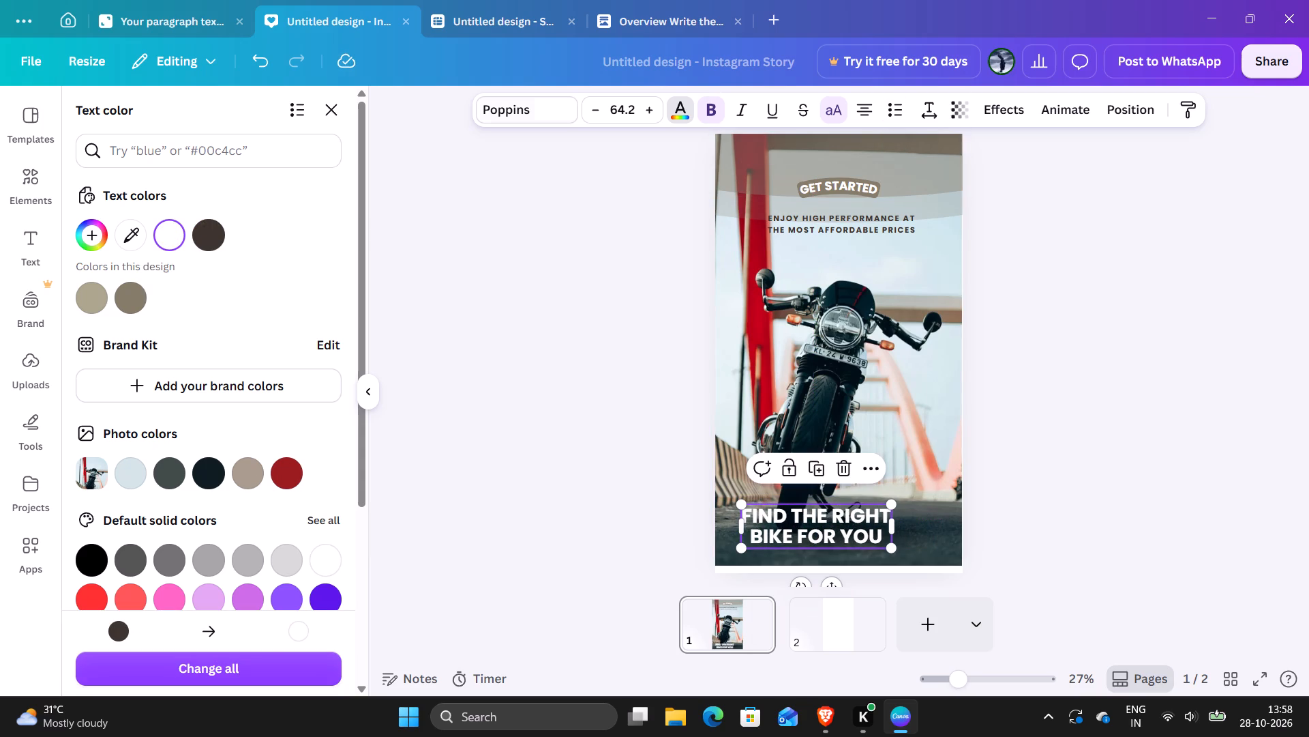
left_click(508, 106)
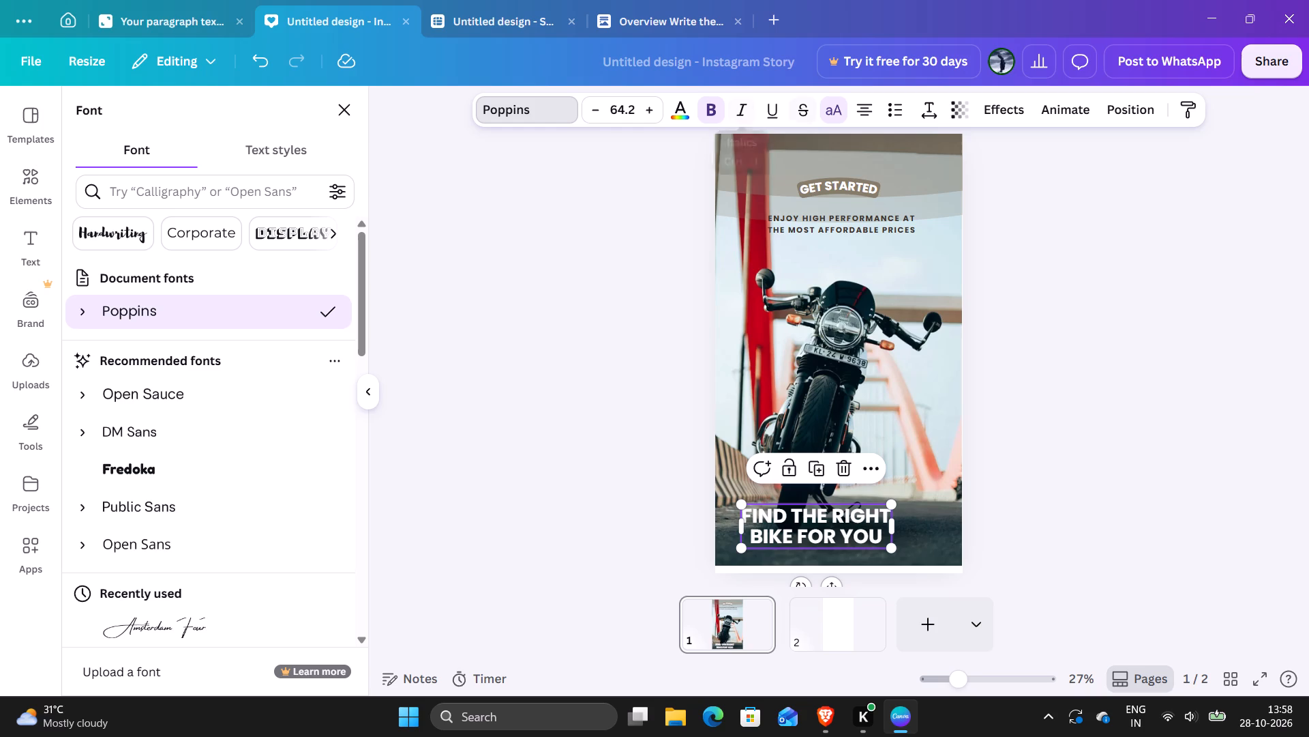
left_click(965, 117)
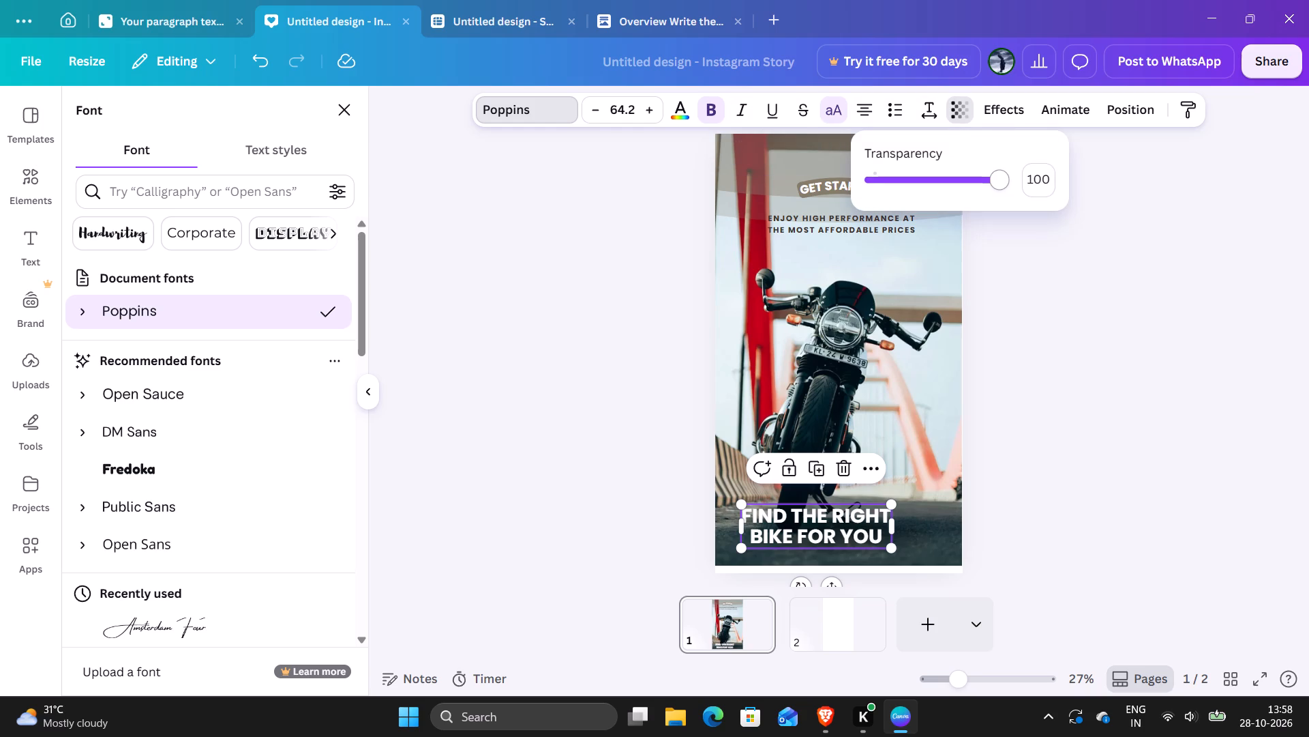
left_click_drag(989, 178, 1052, 201)
left_click(1017, 104)
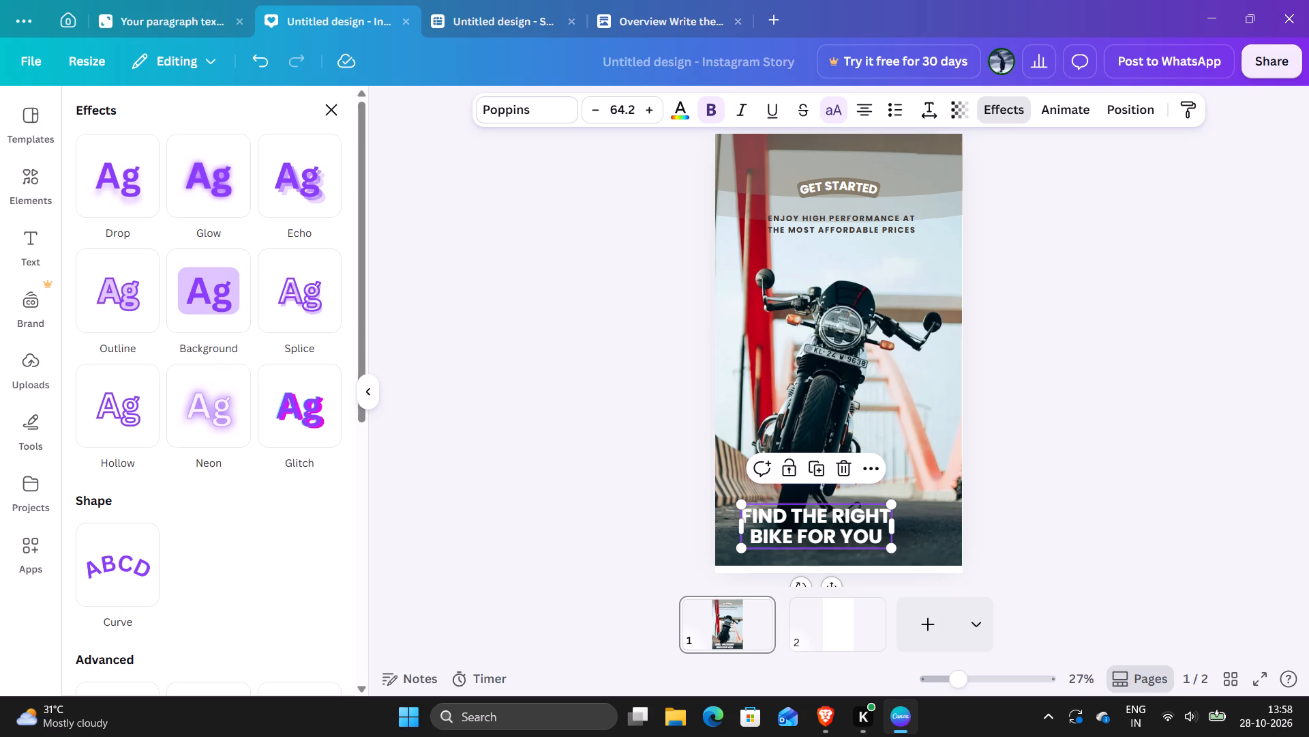
left_click(217, 327)
left_click(217, 326)
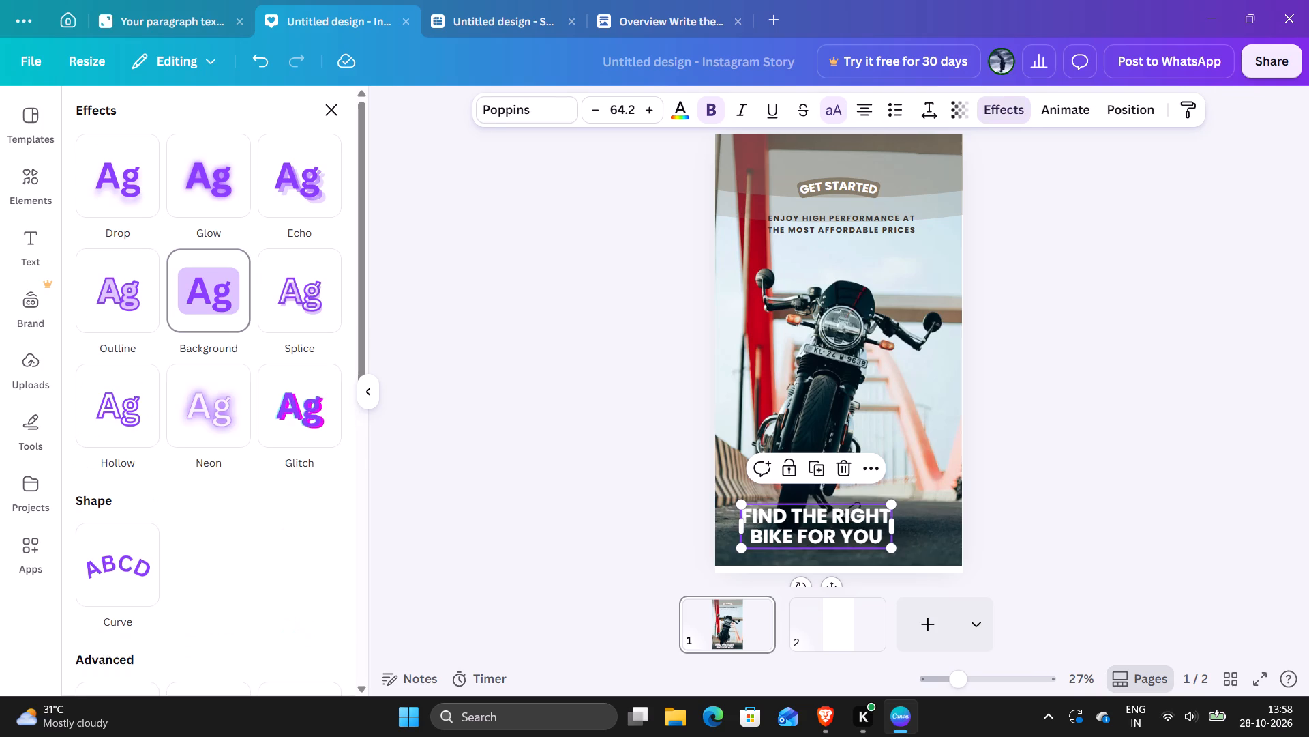
left_click(217, 326)
left_click(217, 326)
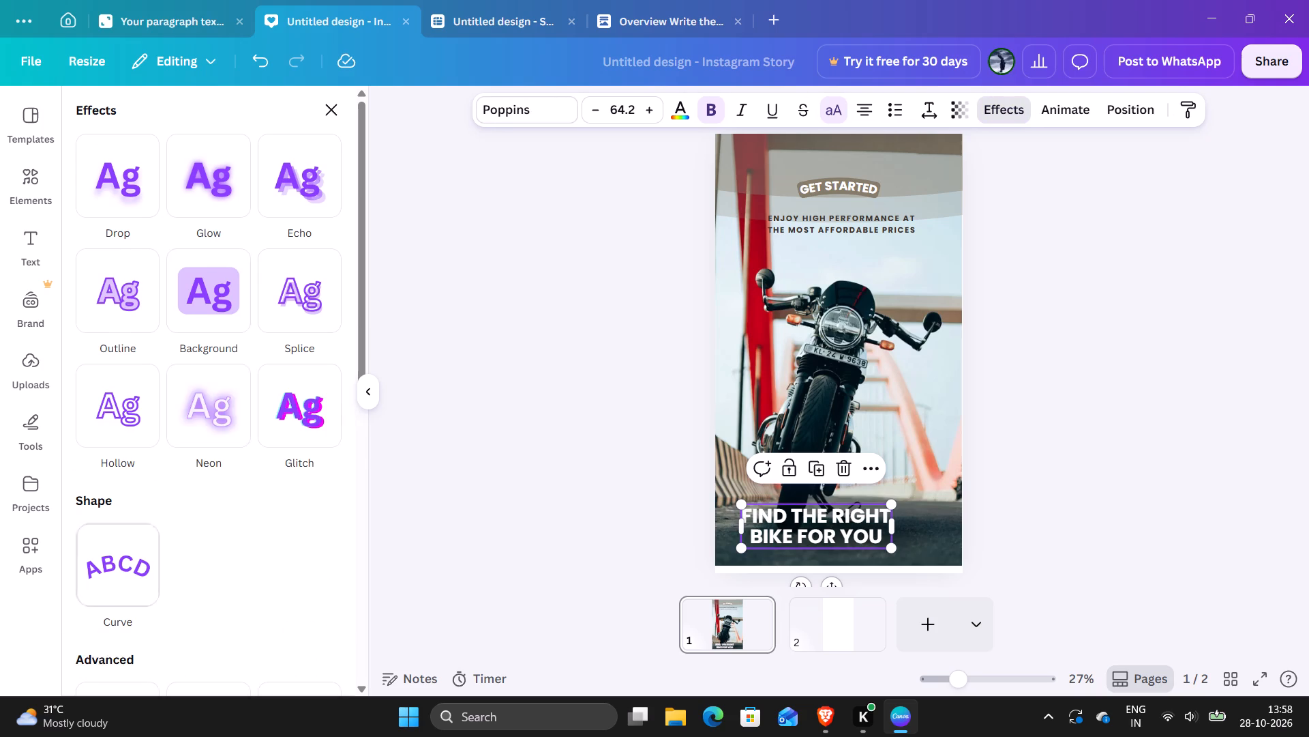
scroll(151, 529, "down", 2)
scroll(130, 432, "down", 14)
scroll(159, 451, "up", 3)
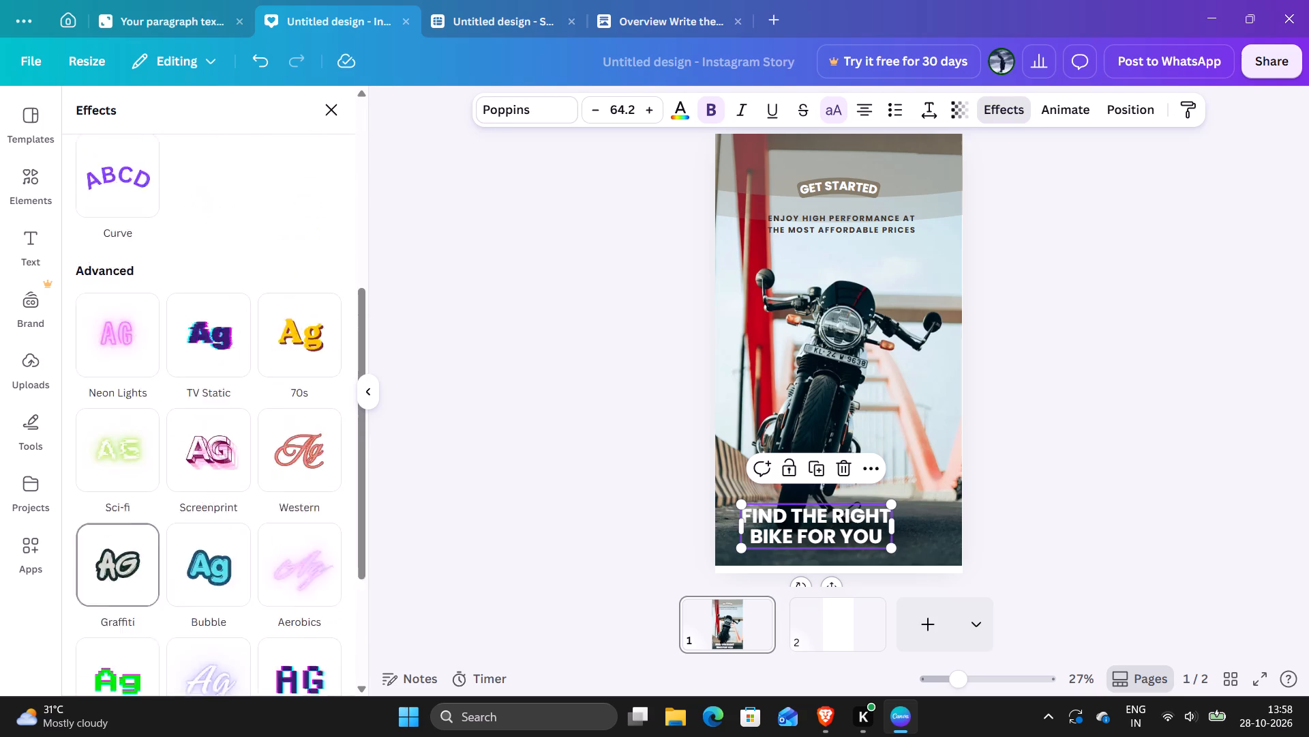
scroll(160, 451, "up", 5)
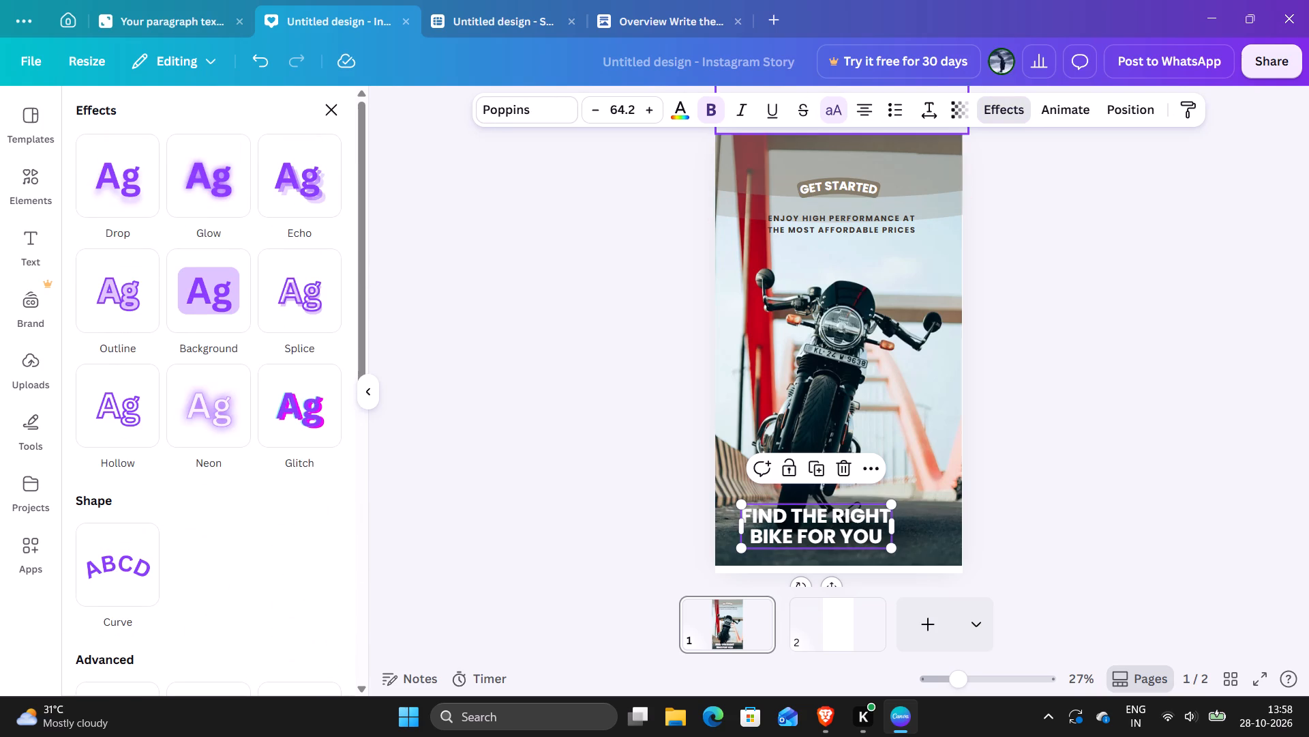
left_click(766, 115)
left_click(770, 113)
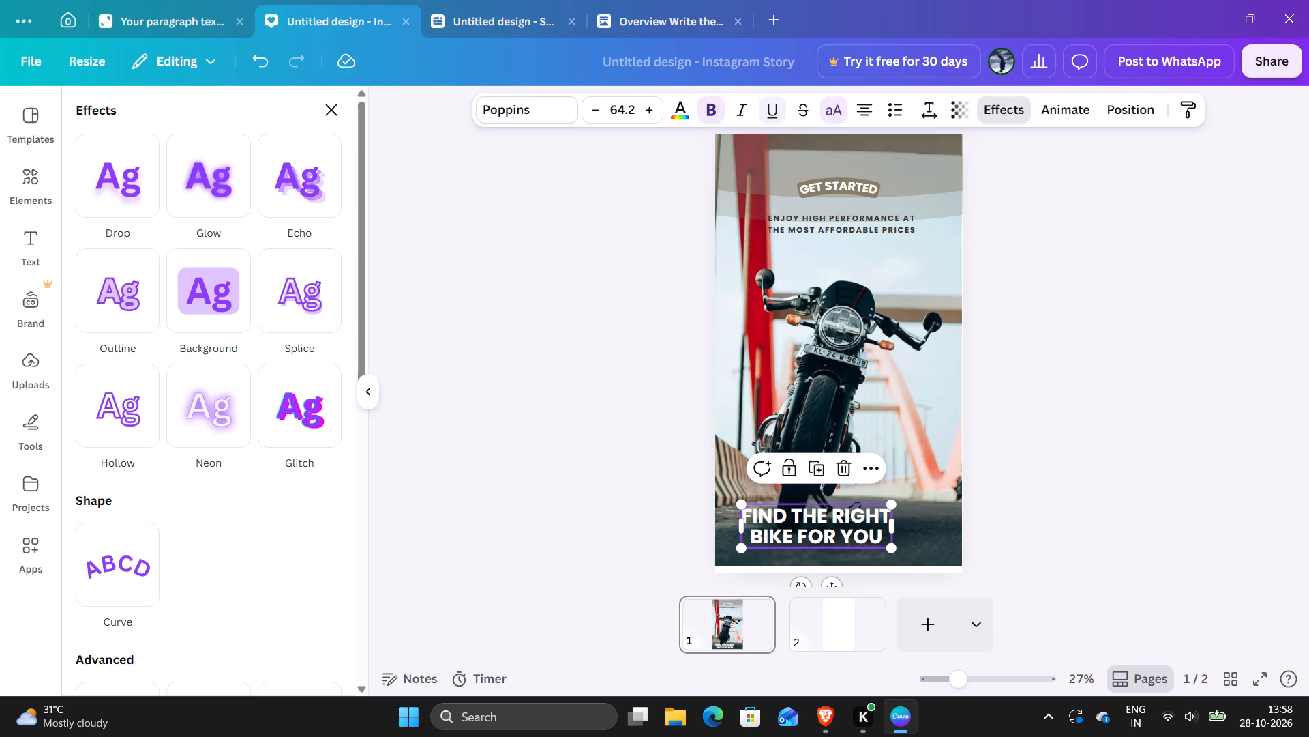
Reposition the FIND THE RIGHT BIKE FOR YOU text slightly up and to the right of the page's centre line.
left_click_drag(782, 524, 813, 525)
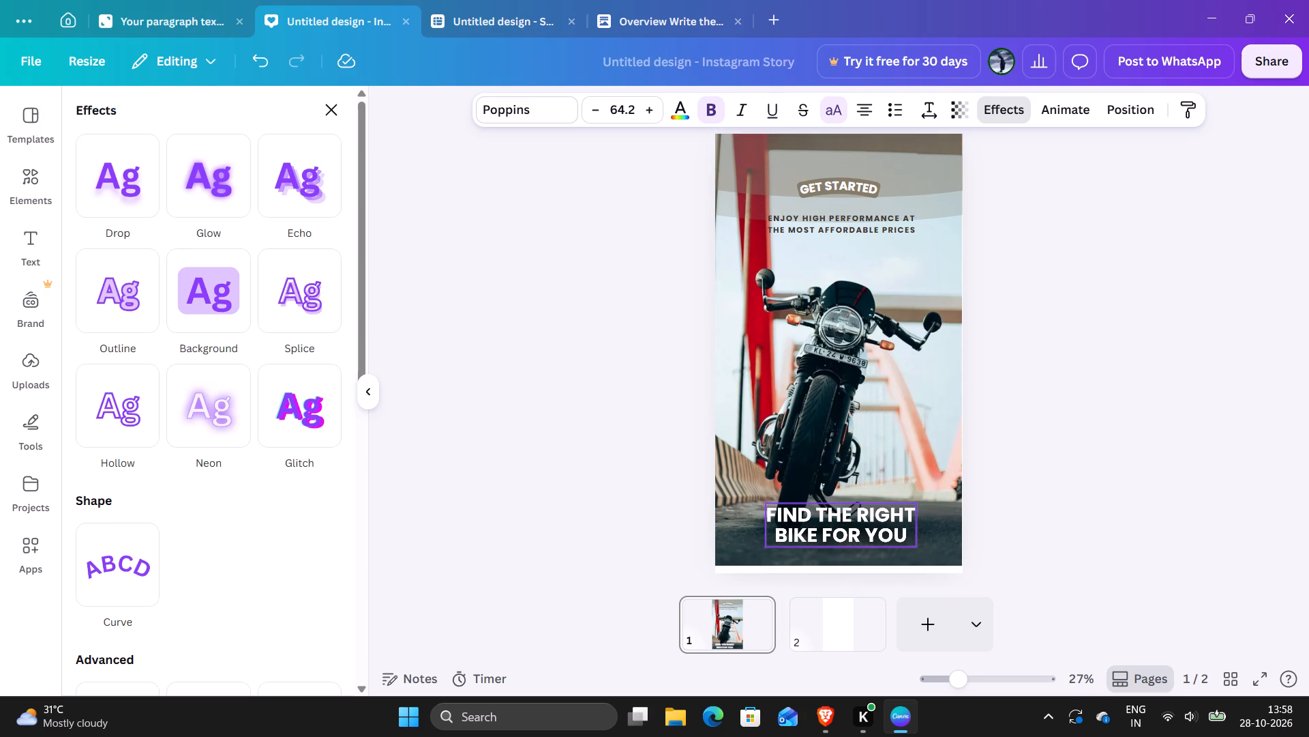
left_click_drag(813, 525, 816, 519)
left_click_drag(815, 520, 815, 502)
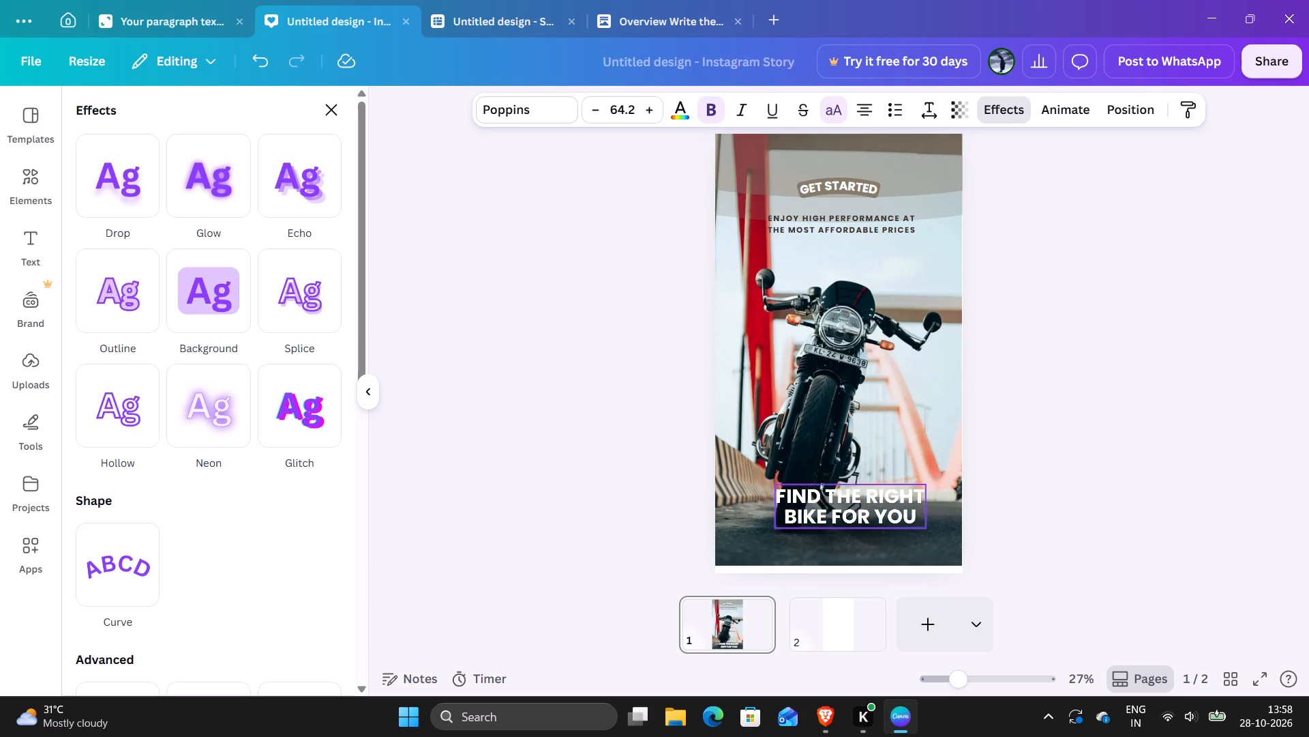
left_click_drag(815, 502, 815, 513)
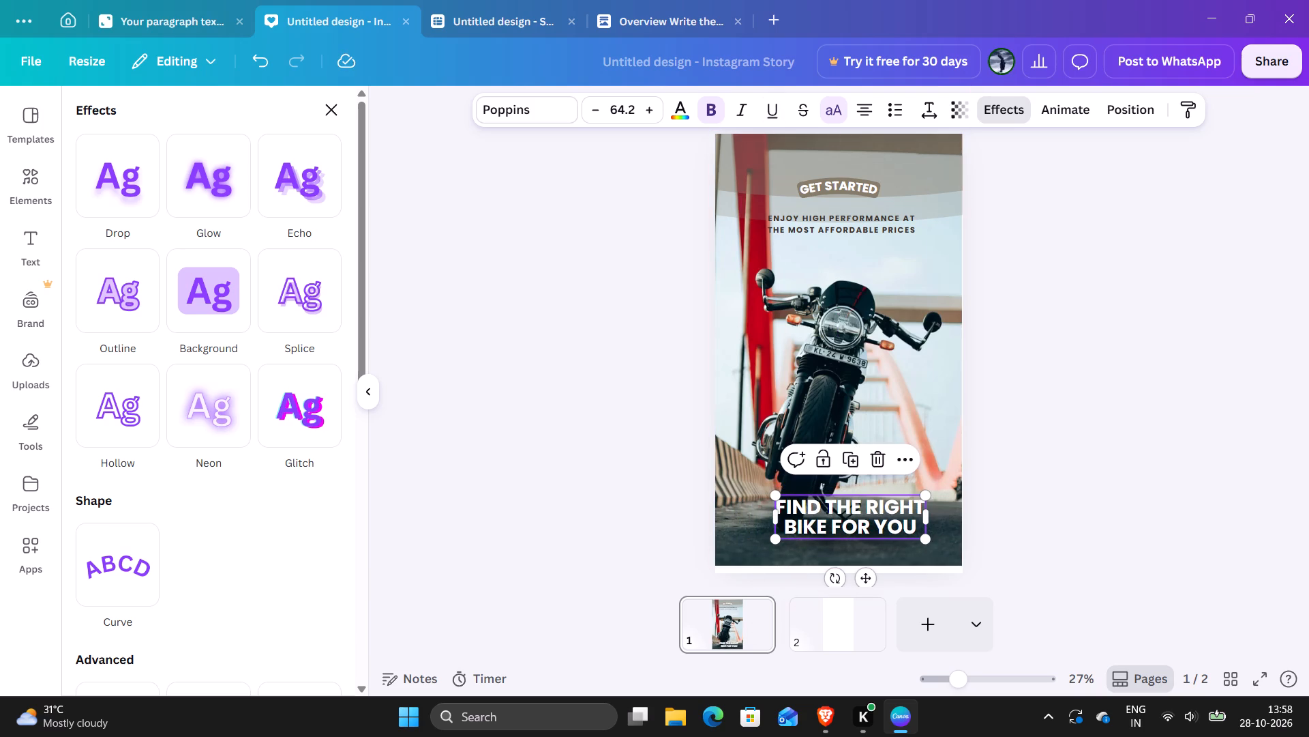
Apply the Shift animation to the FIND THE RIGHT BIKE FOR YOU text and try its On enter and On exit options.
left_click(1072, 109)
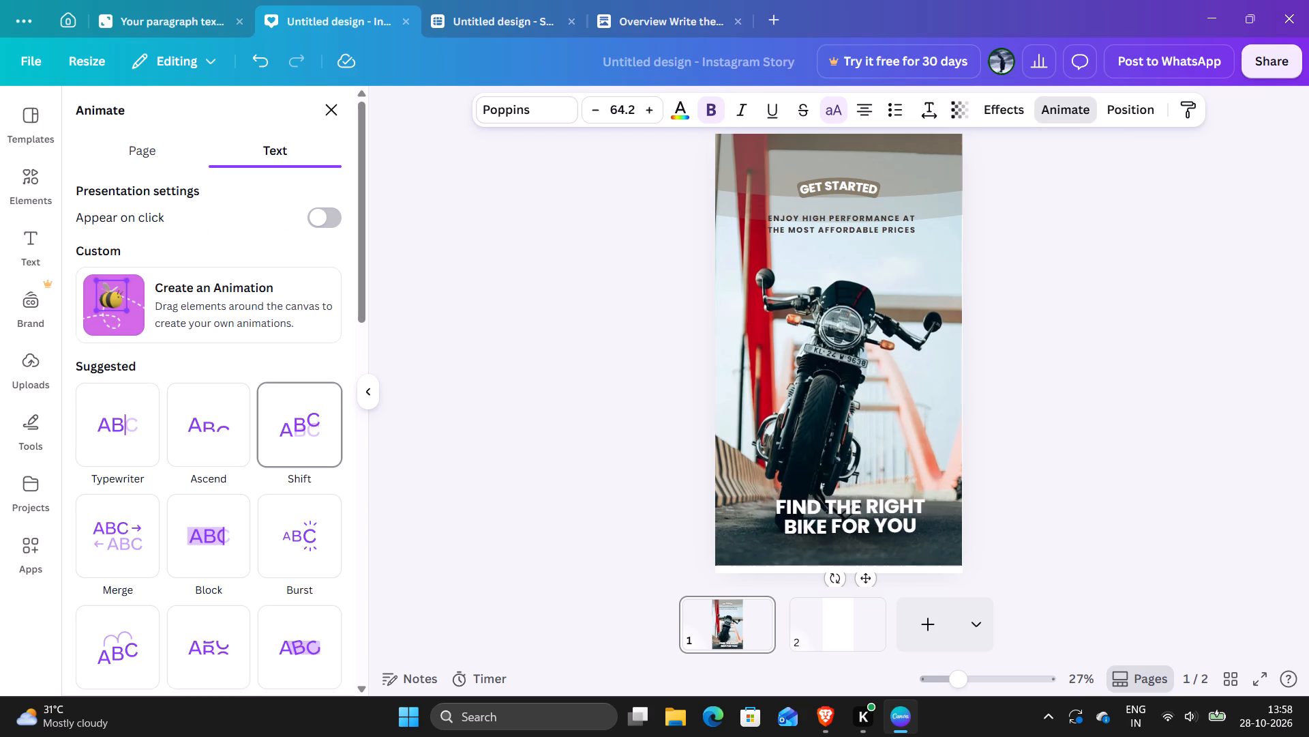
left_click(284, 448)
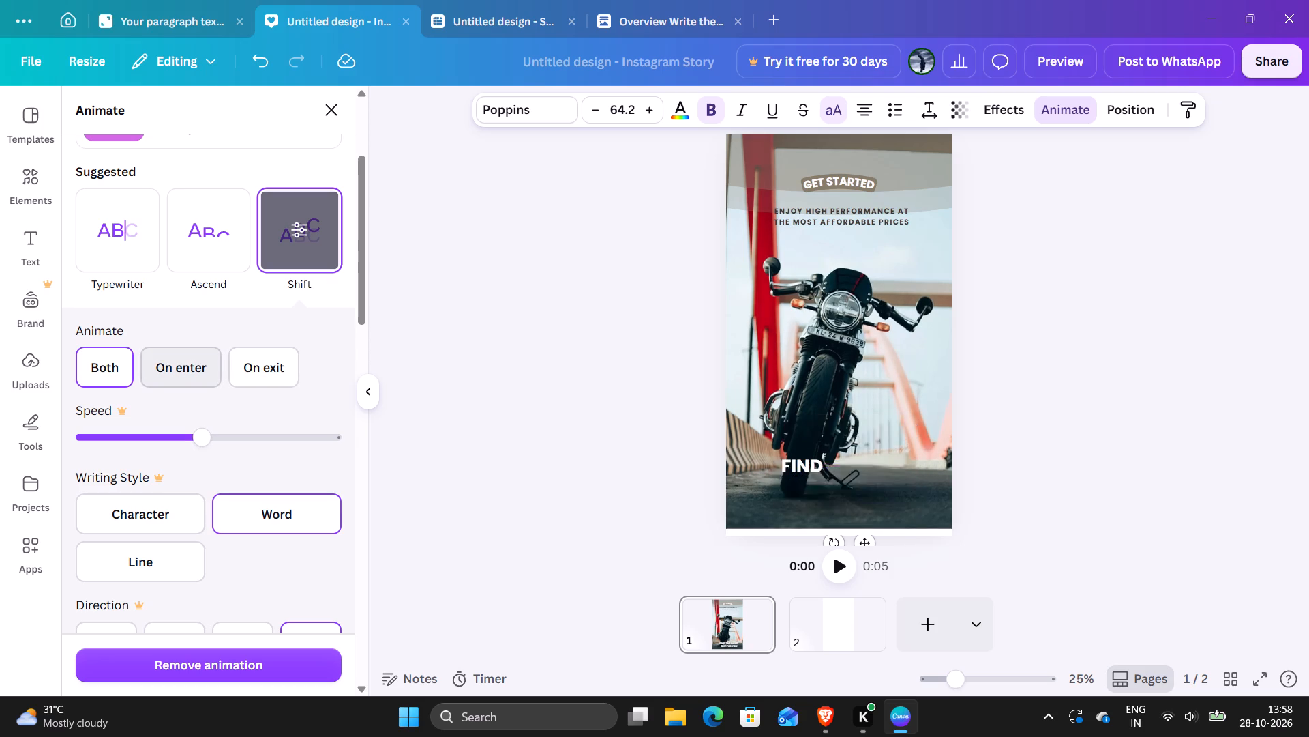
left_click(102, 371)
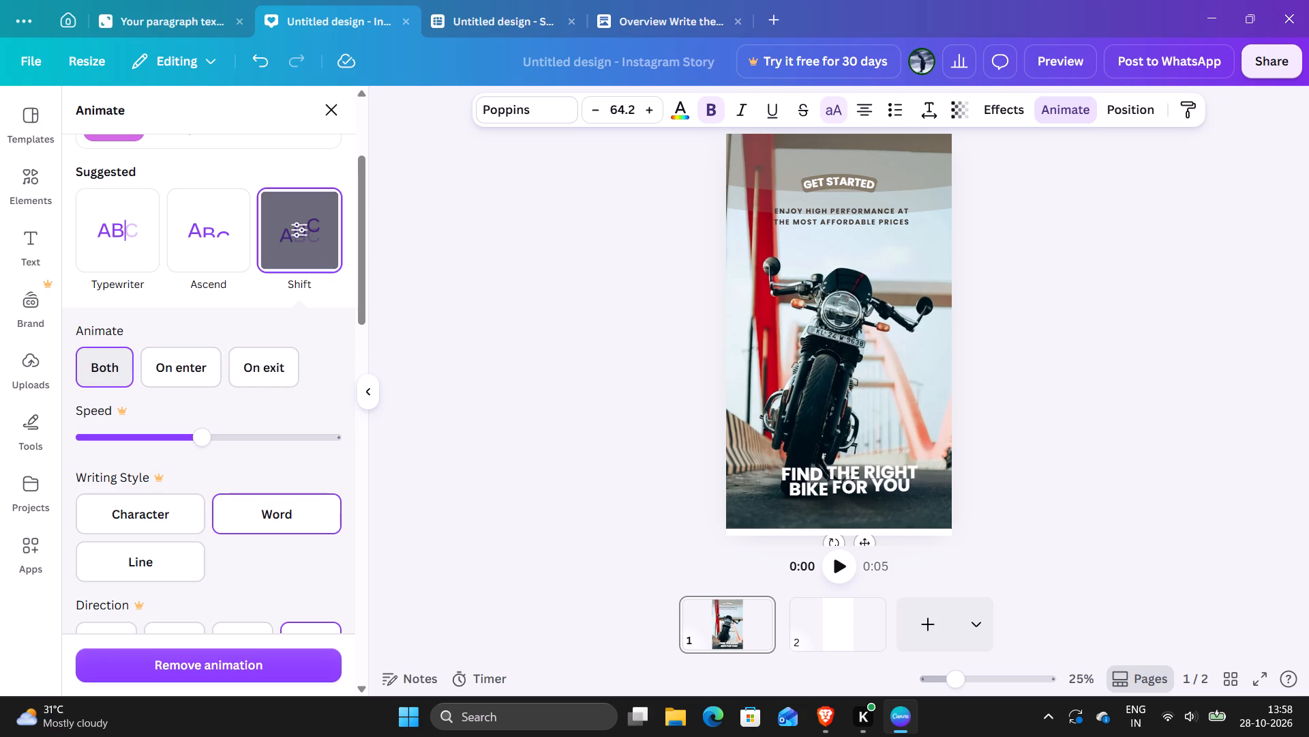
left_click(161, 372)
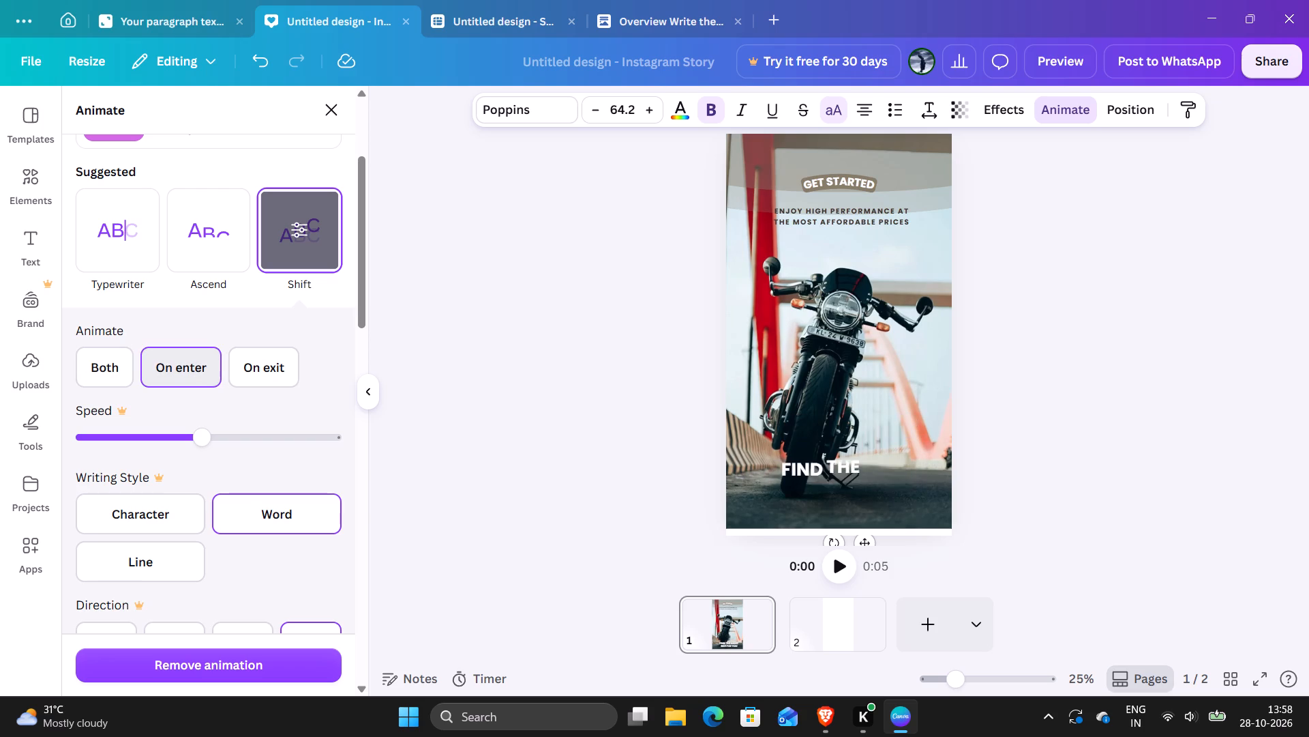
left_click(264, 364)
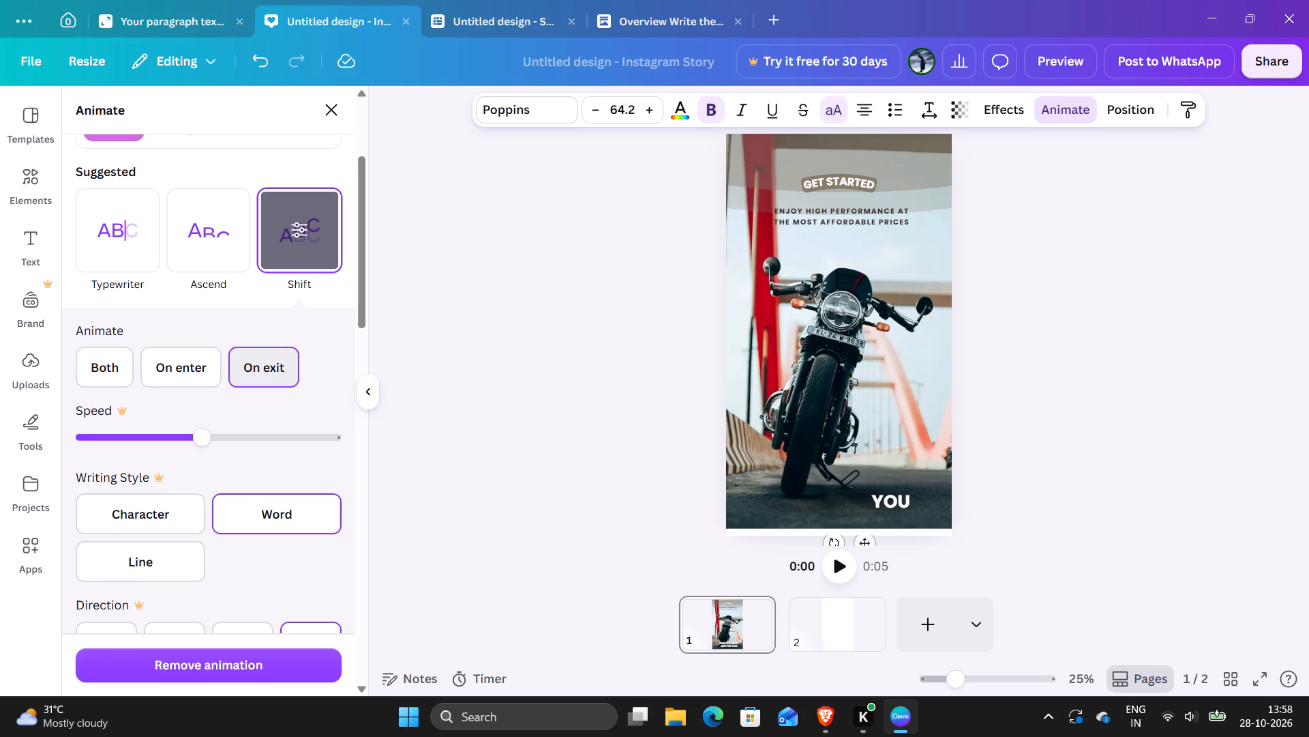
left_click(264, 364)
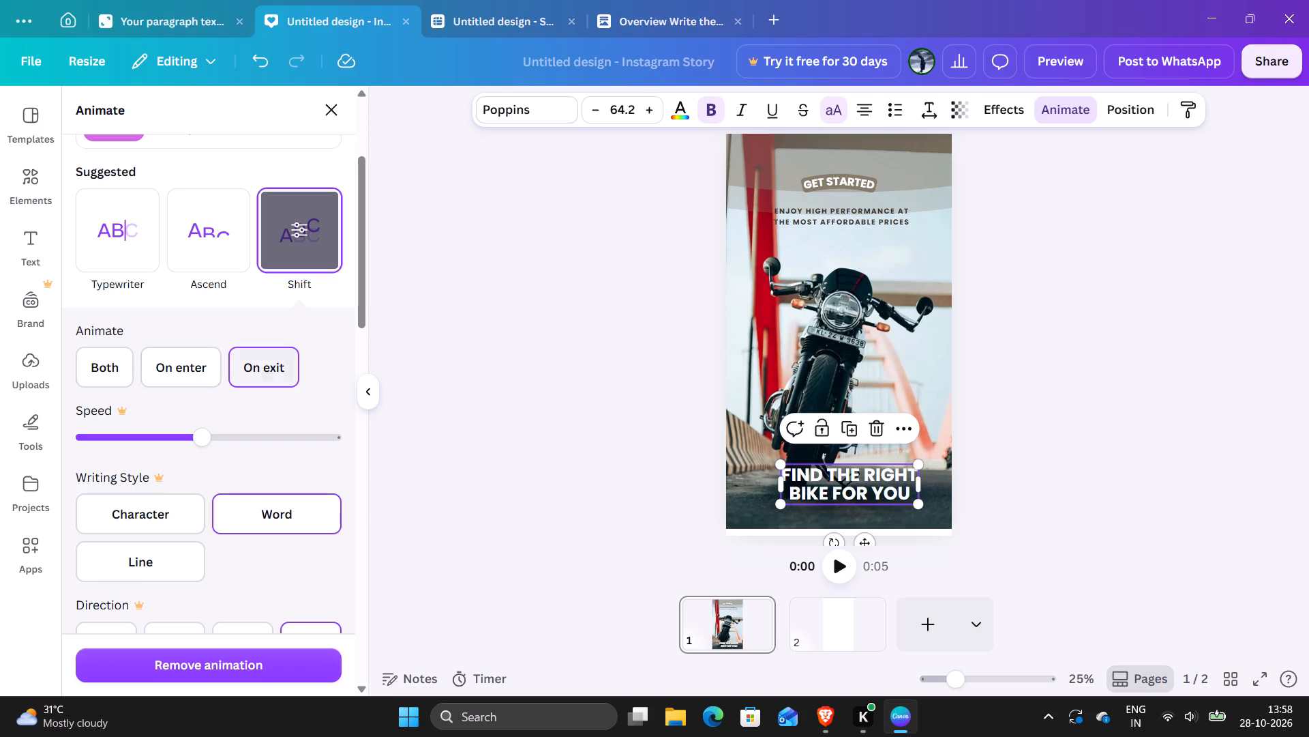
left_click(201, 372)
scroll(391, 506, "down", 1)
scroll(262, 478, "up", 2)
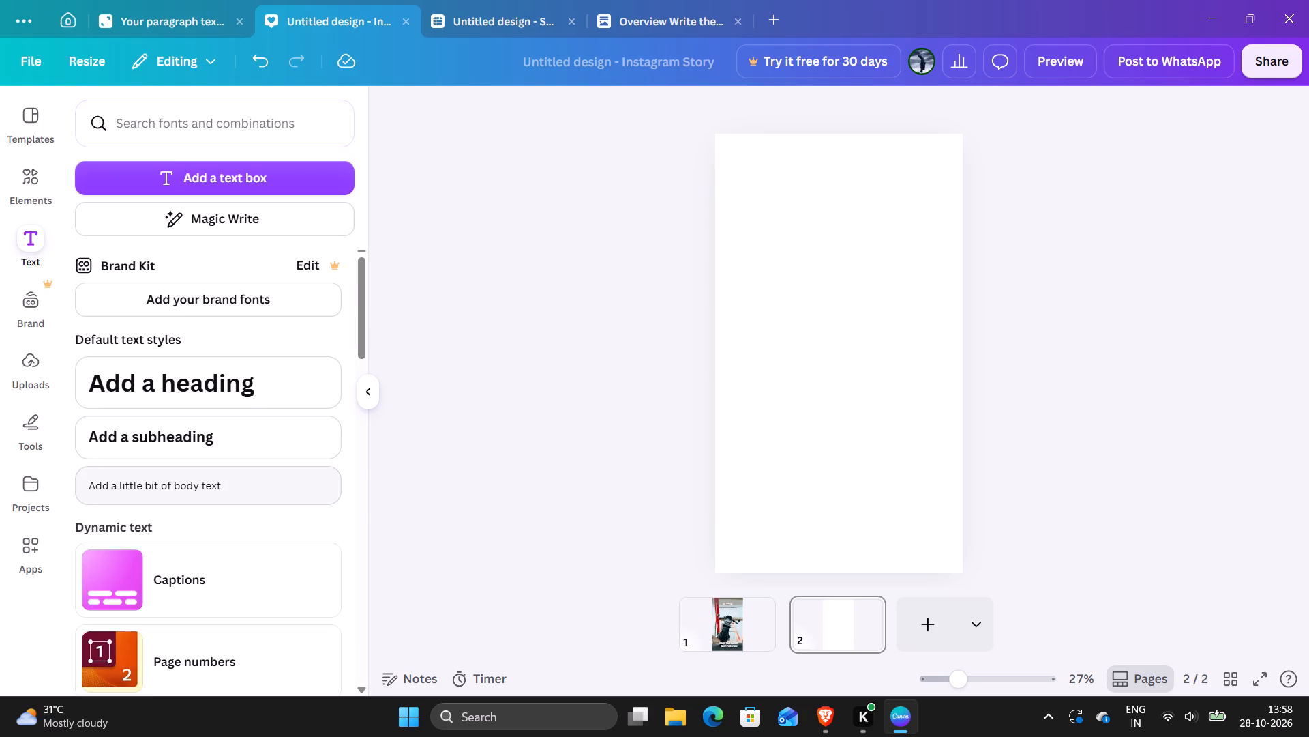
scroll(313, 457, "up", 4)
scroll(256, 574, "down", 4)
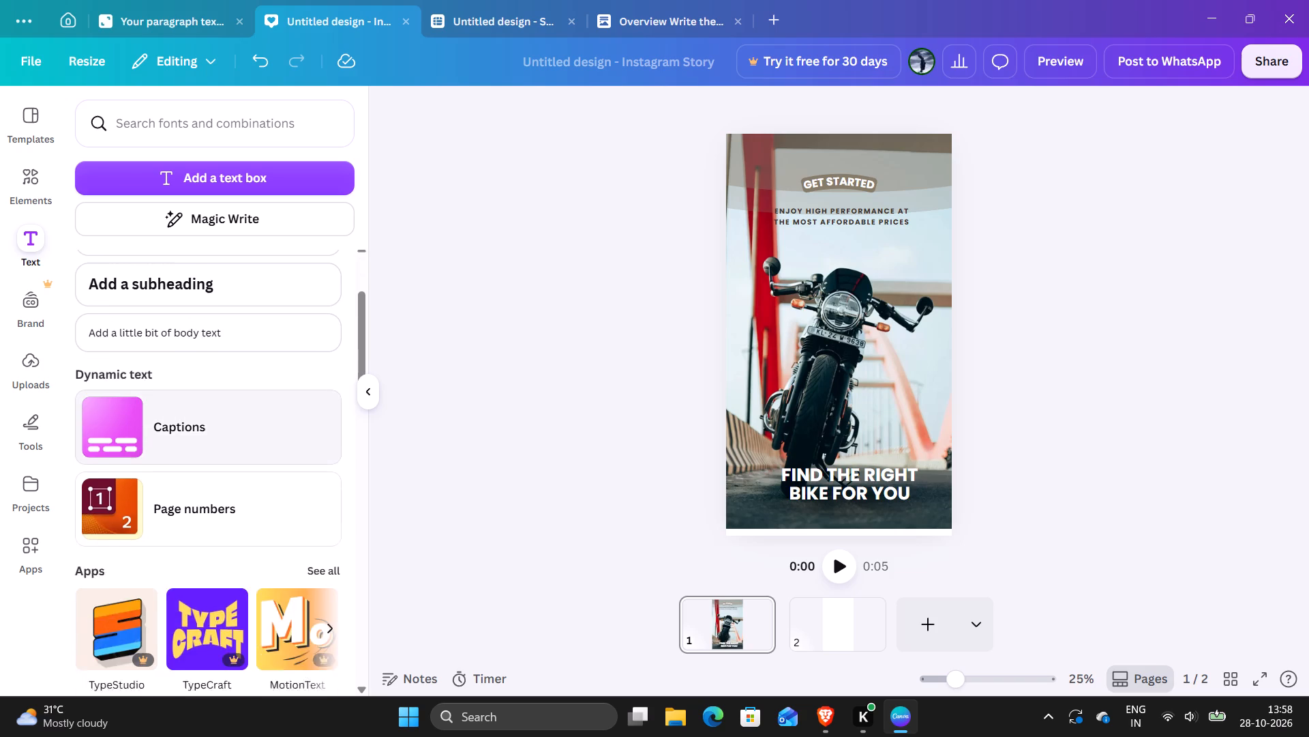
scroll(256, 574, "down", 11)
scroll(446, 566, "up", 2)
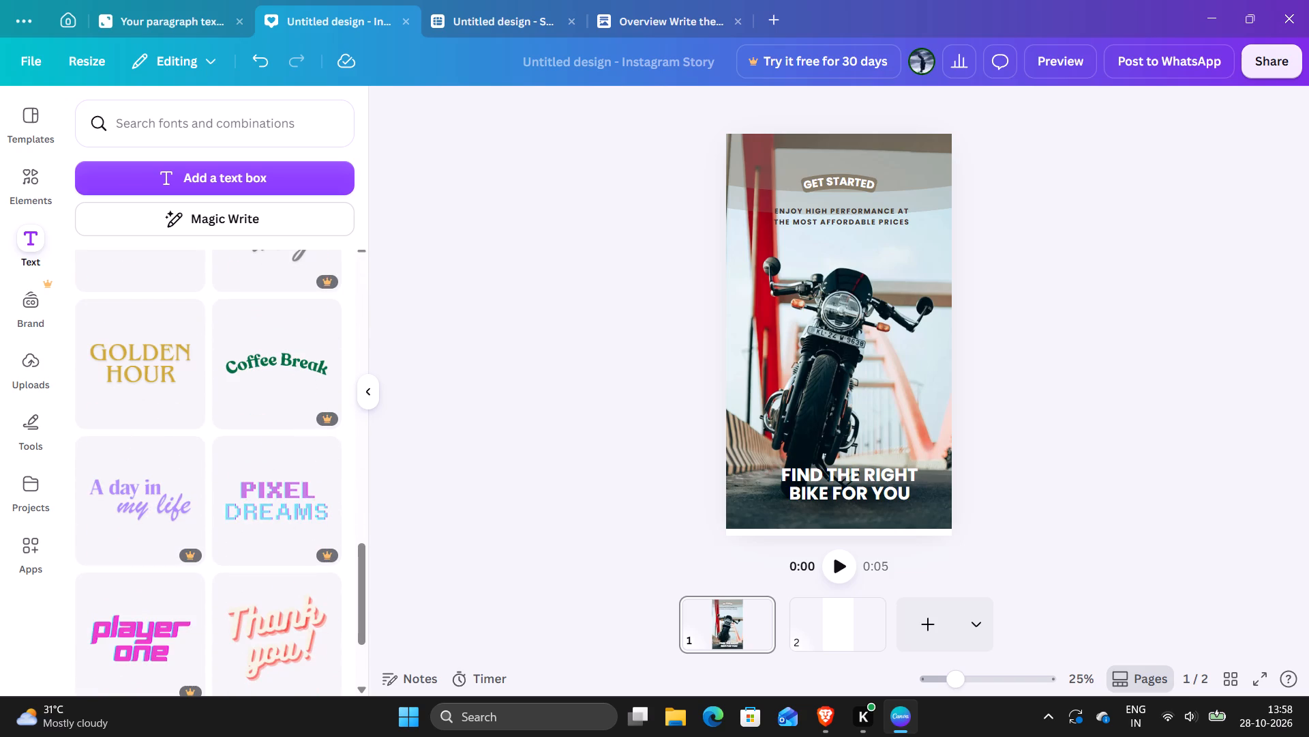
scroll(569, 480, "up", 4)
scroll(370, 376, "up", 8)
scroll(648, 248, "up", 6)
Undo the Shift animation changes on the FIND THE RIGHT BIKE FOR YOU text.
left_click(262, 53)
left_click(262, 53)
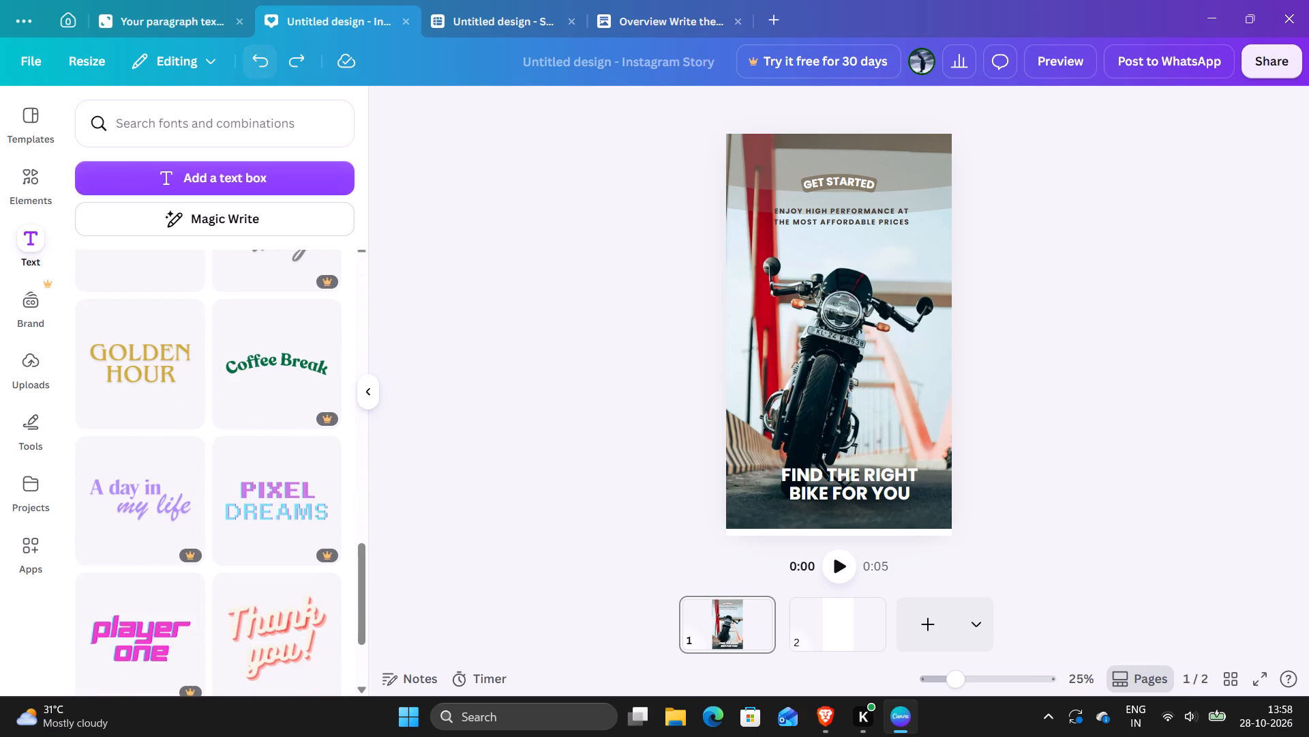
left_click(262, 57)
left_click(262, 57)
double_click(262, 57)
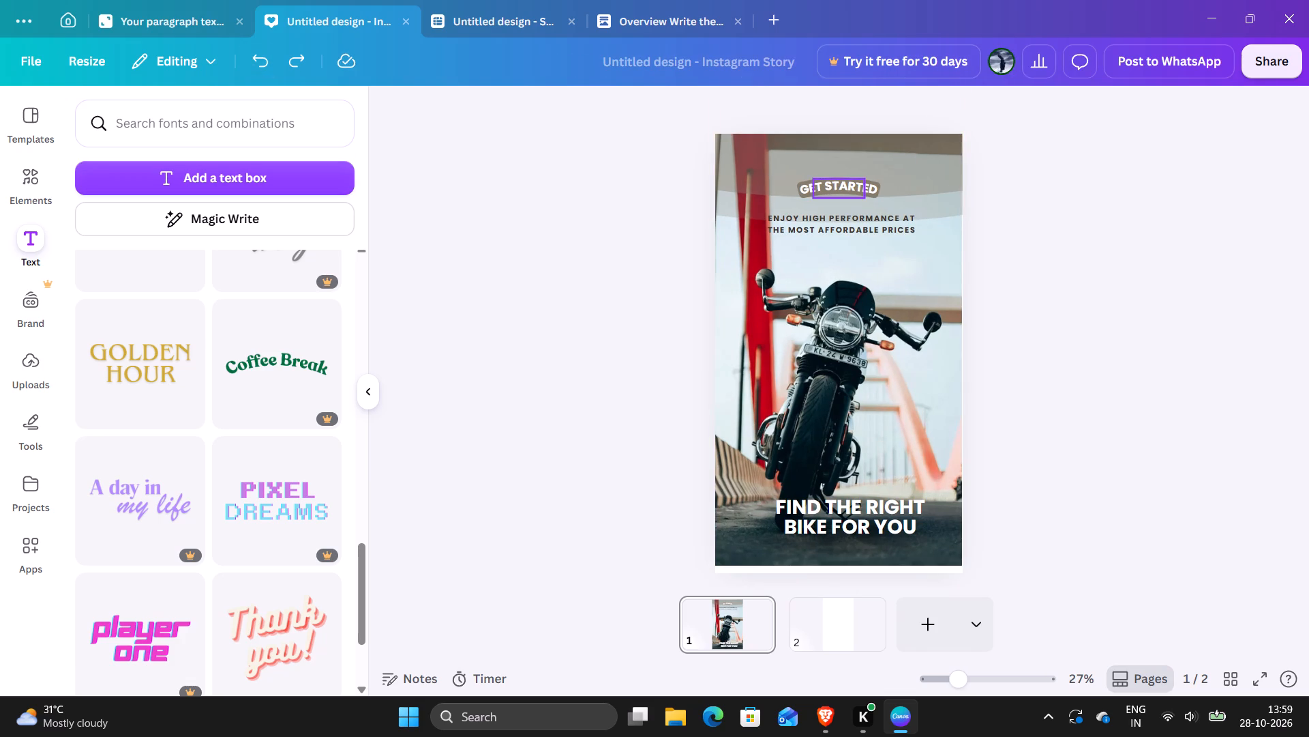
Shift the FIND THE RIGHT BIKE FOR YOU text left, slightly left of the page centre, keeping it over the road.
left_click_drag(831, 523, 810, 517)
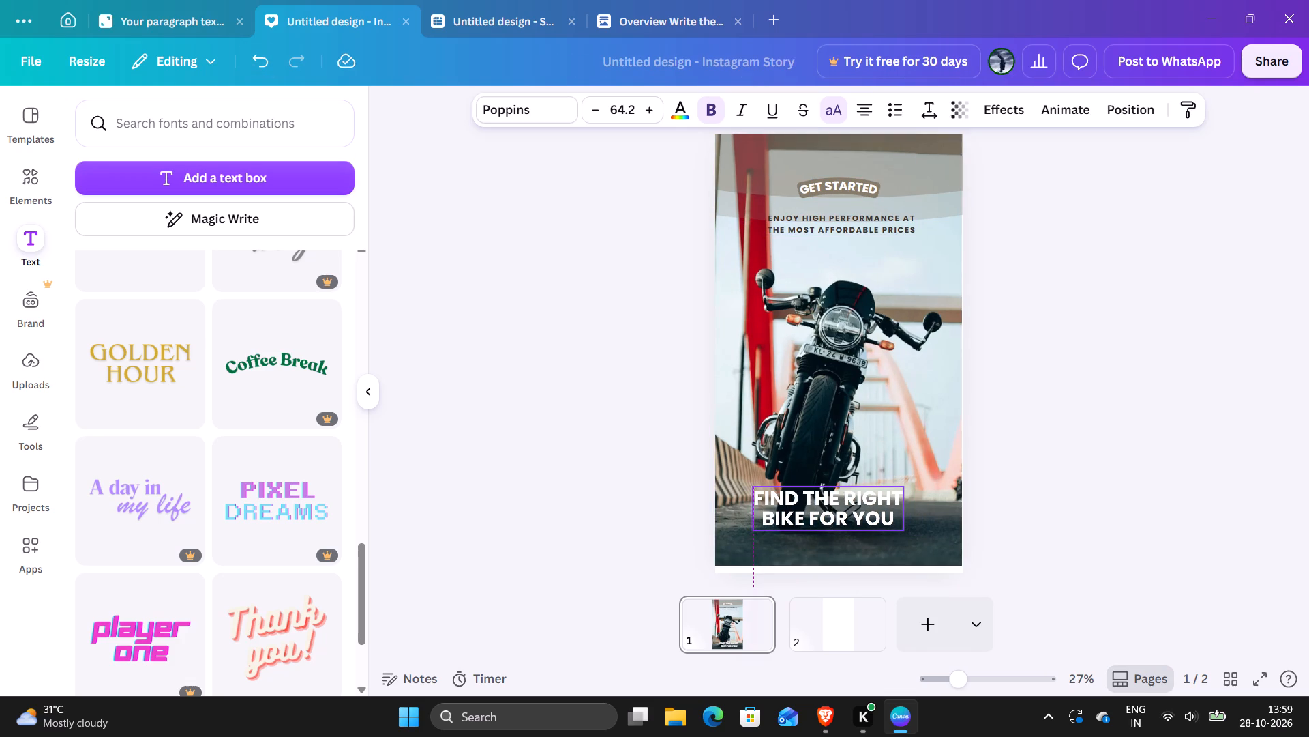
left_click_drag(810, 517, 802, 519)
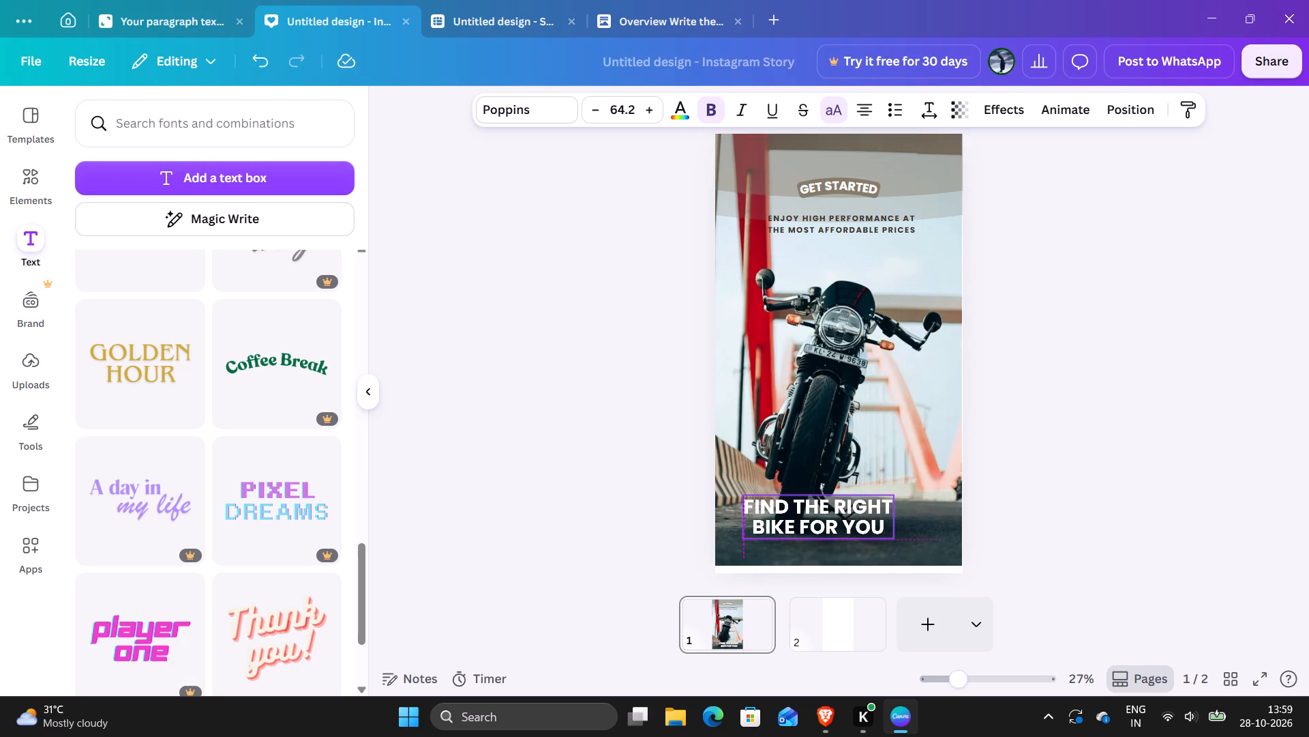
left_click_drag(802, 519, 799, 519)
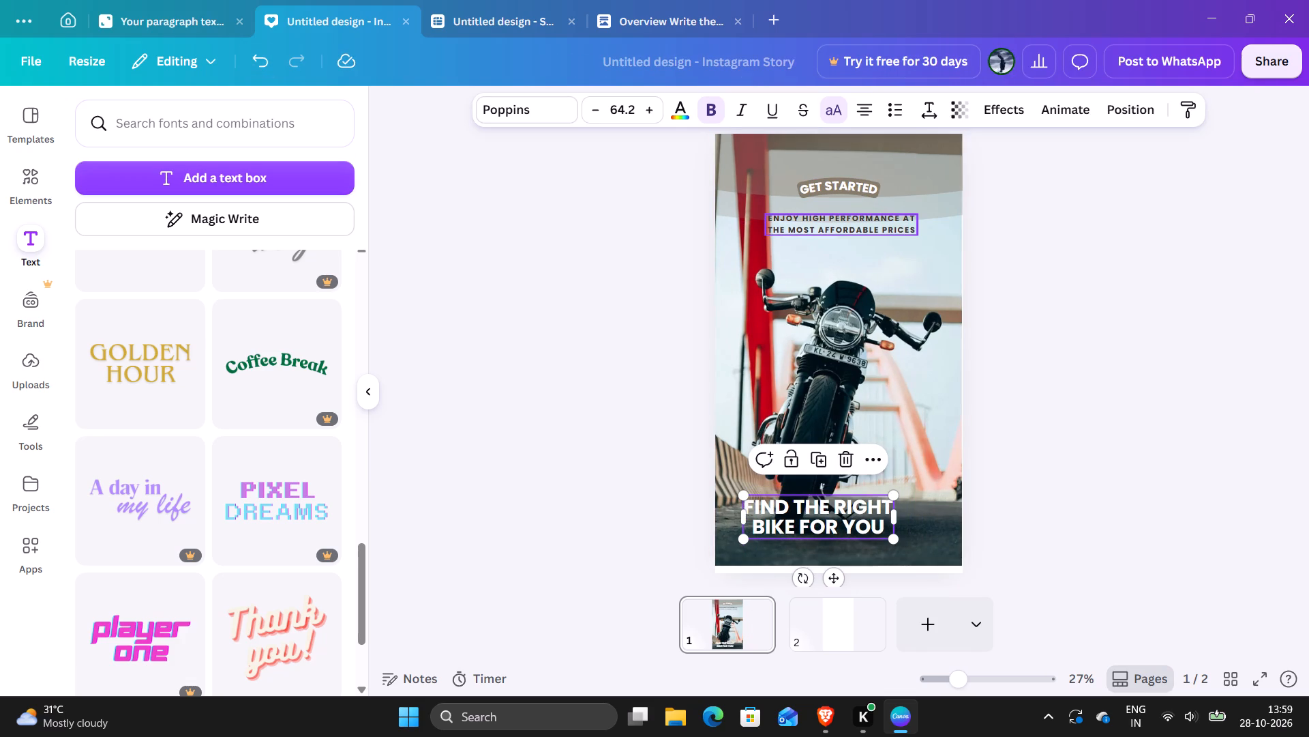
Apply the Noir filter from the Mono group to the motorcycle photo, after trying Classic.
left_click(930, 405)
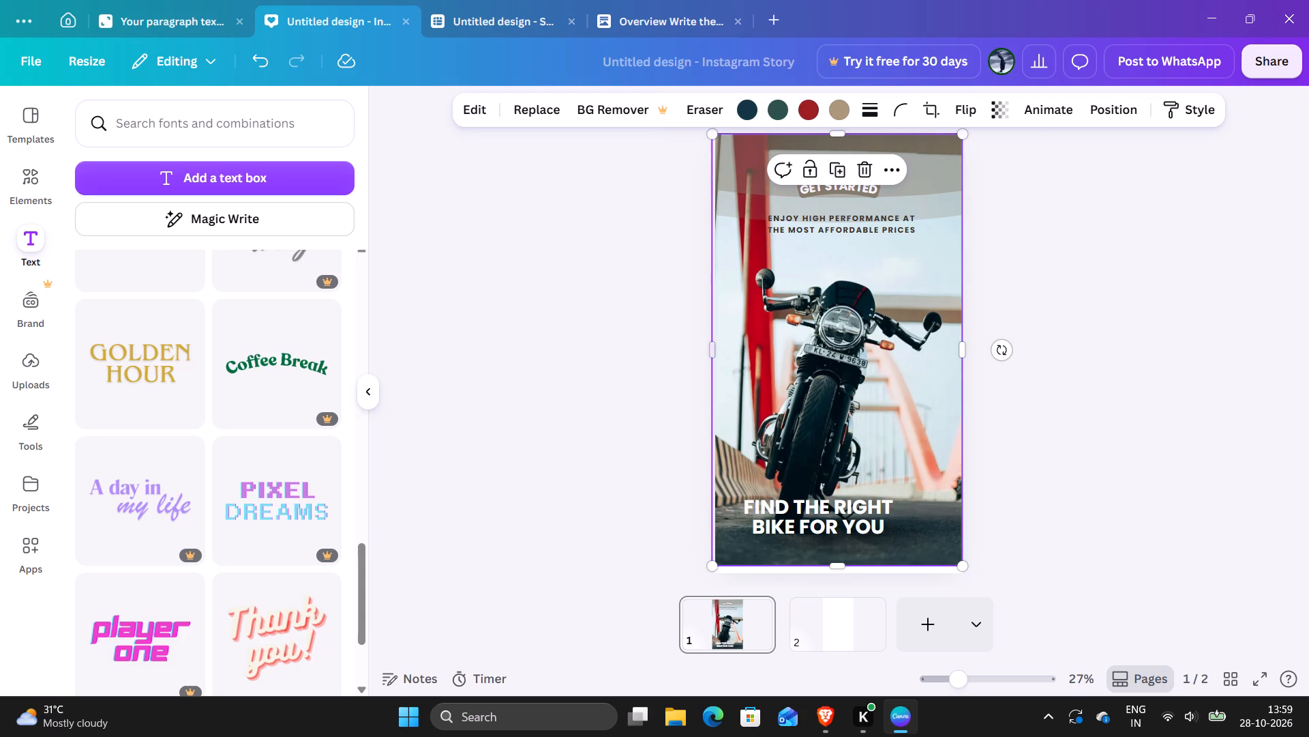
left_click(471, 111)
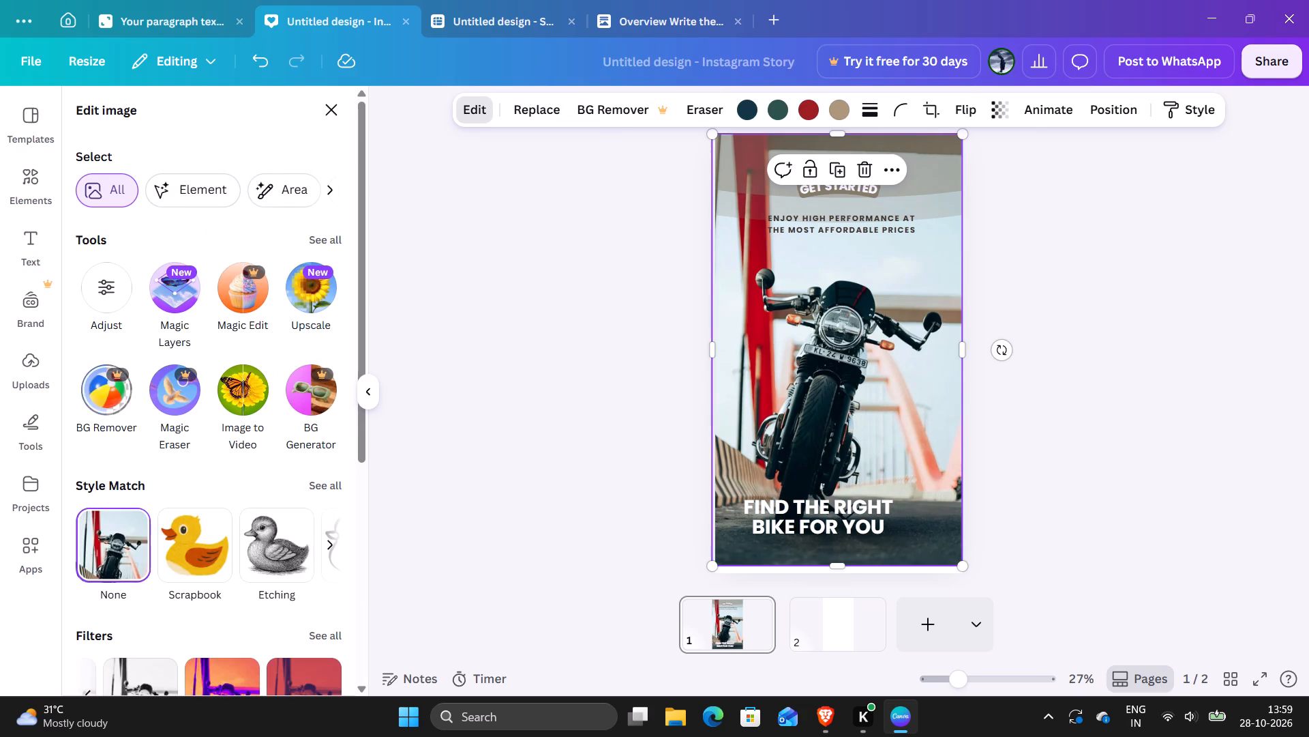
scroll(298, 502, "down", 2)
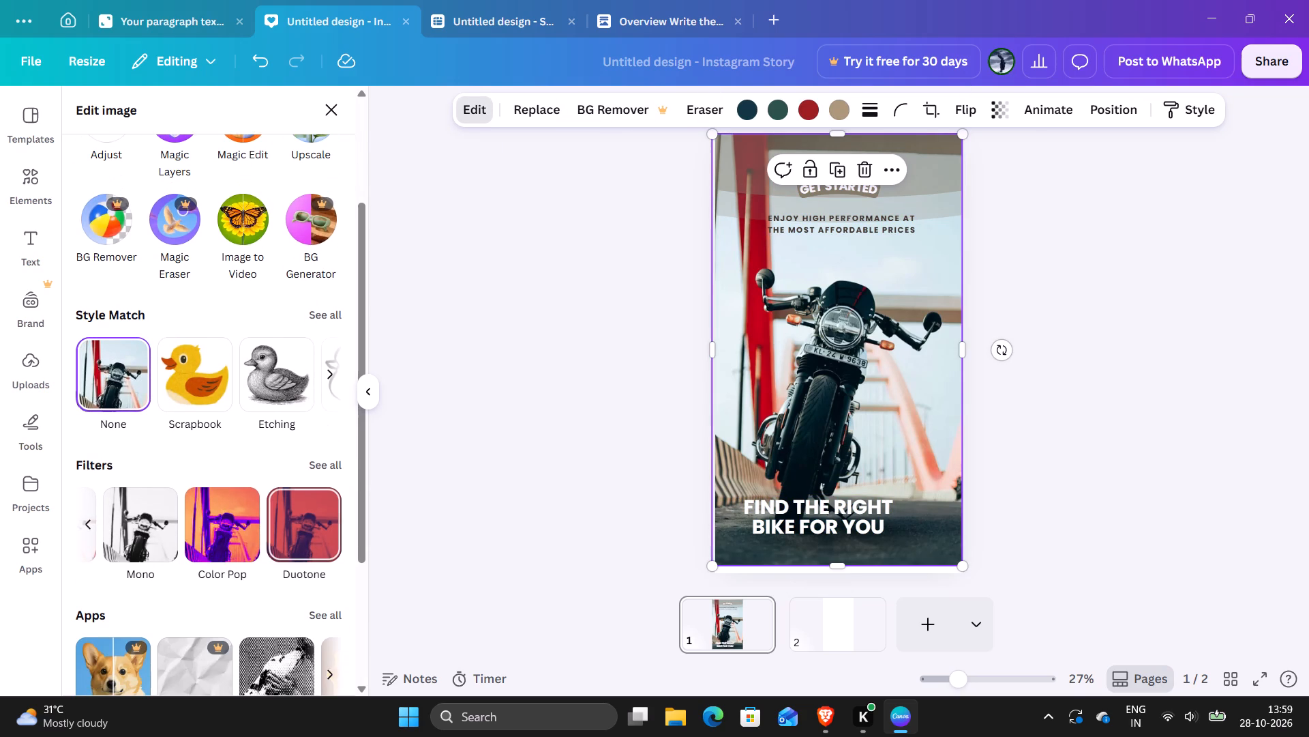
left_click(153, 515)
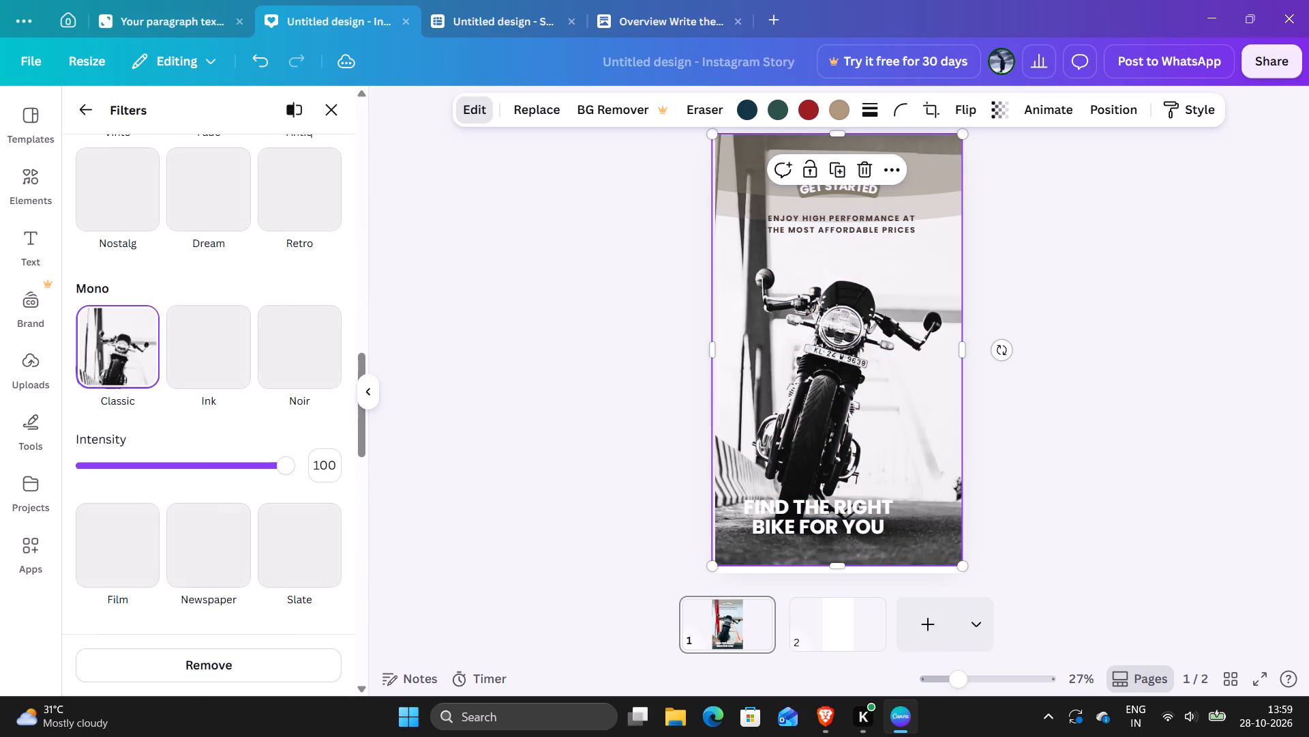
left_click(296, 369)
Move the FIND THE RIGHT BIKE FOR YOU text to the page's horizontal centre and slightly higher over the road.
left_click_drag(801, 521, 813, 515)
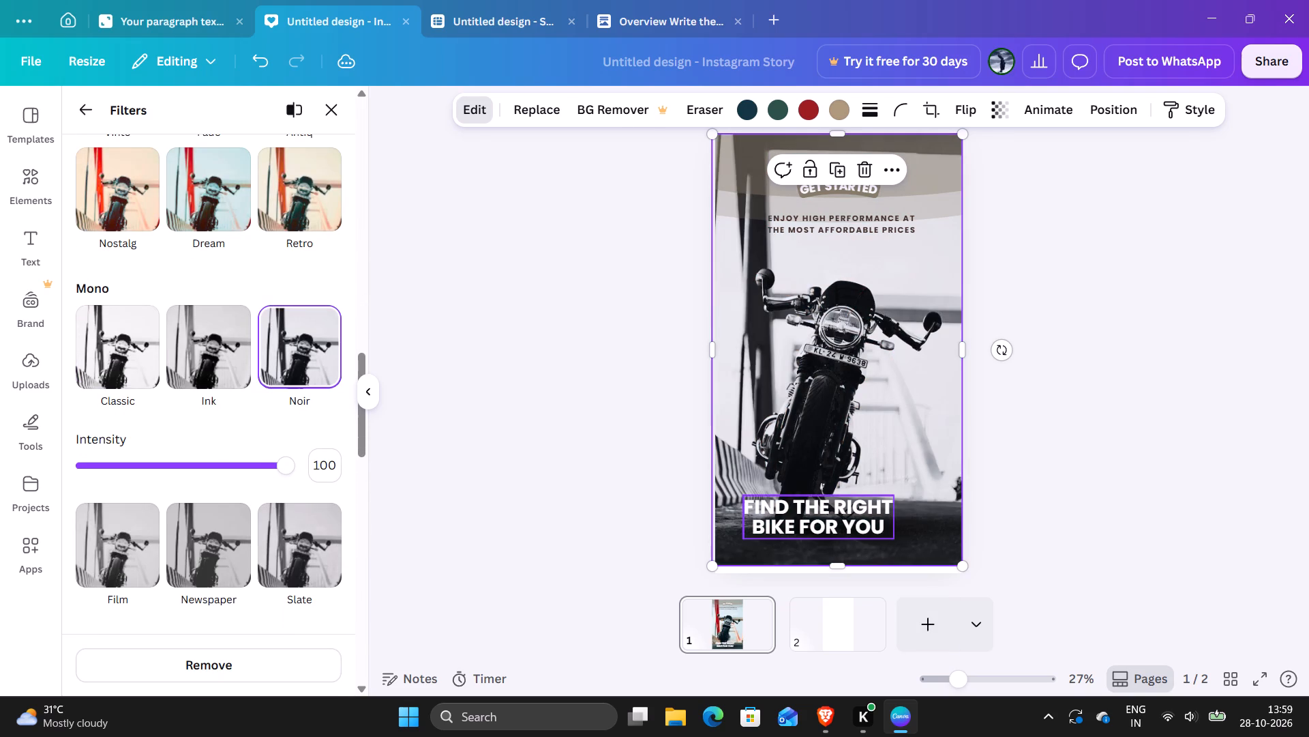
left_click_drag(813, 515, 824, 509)
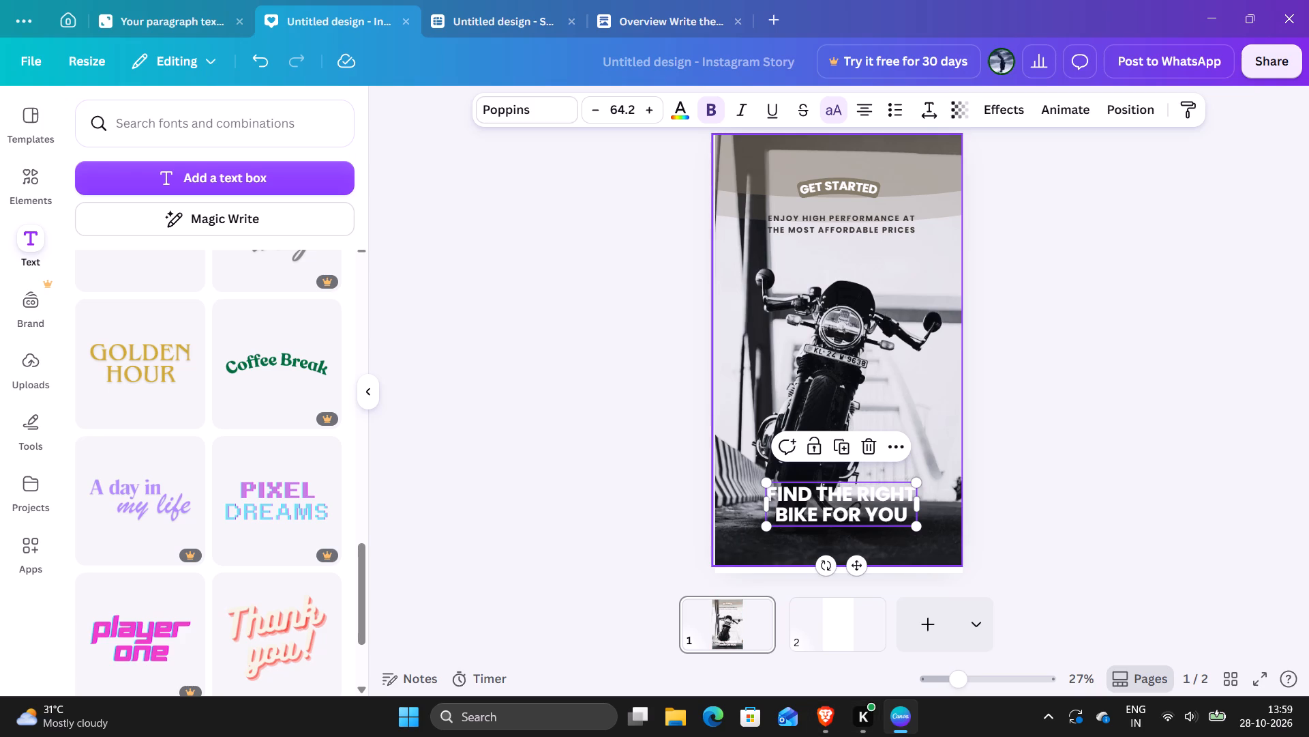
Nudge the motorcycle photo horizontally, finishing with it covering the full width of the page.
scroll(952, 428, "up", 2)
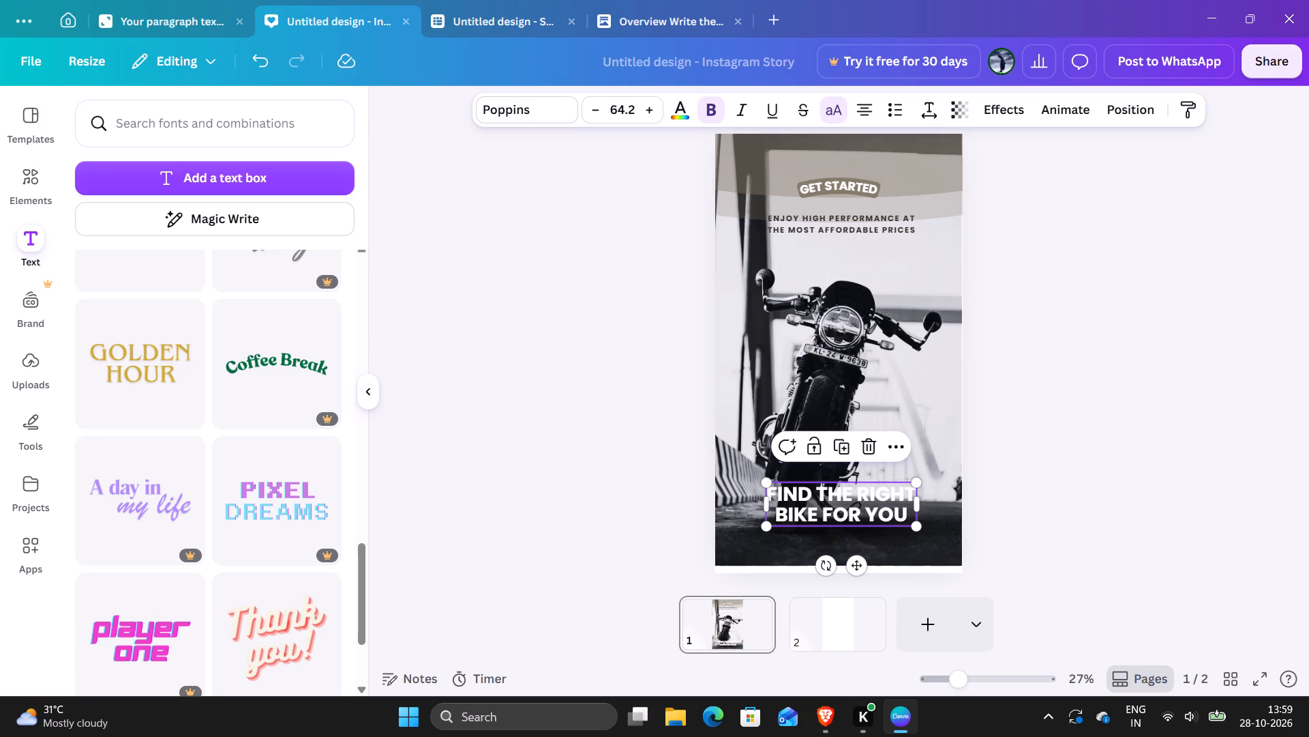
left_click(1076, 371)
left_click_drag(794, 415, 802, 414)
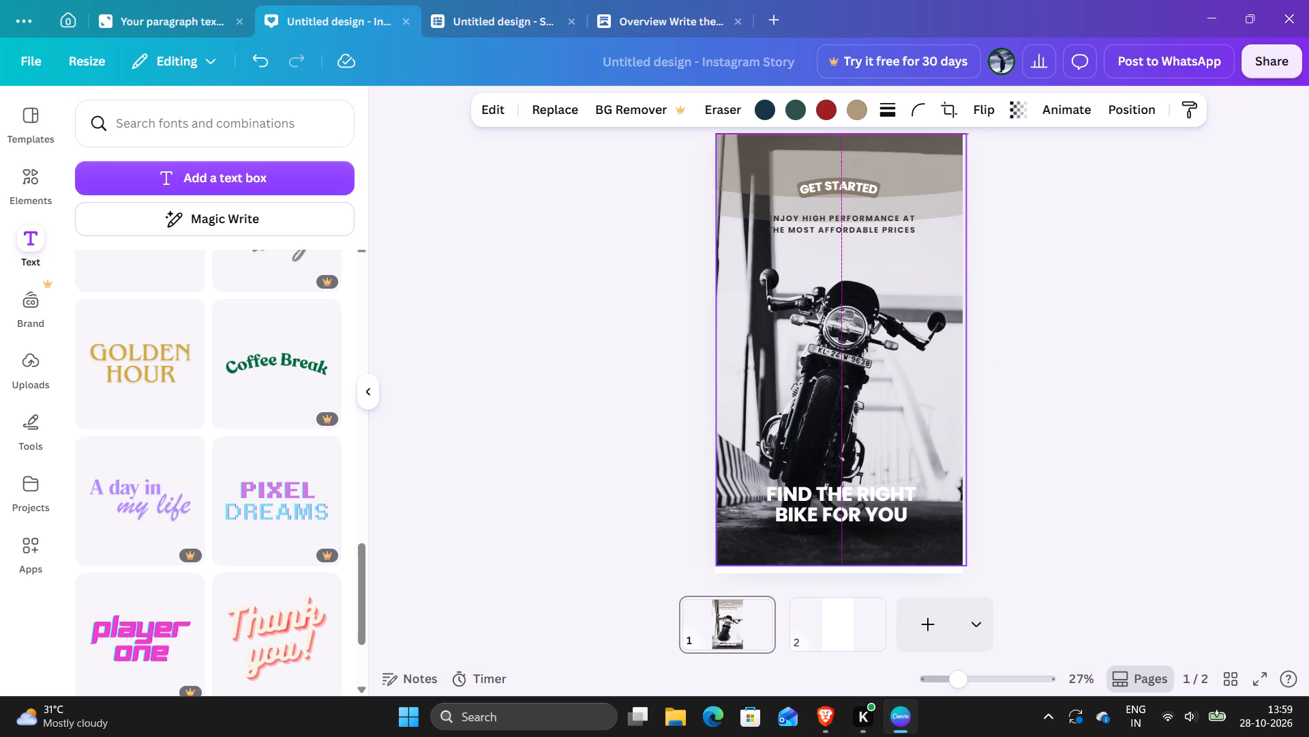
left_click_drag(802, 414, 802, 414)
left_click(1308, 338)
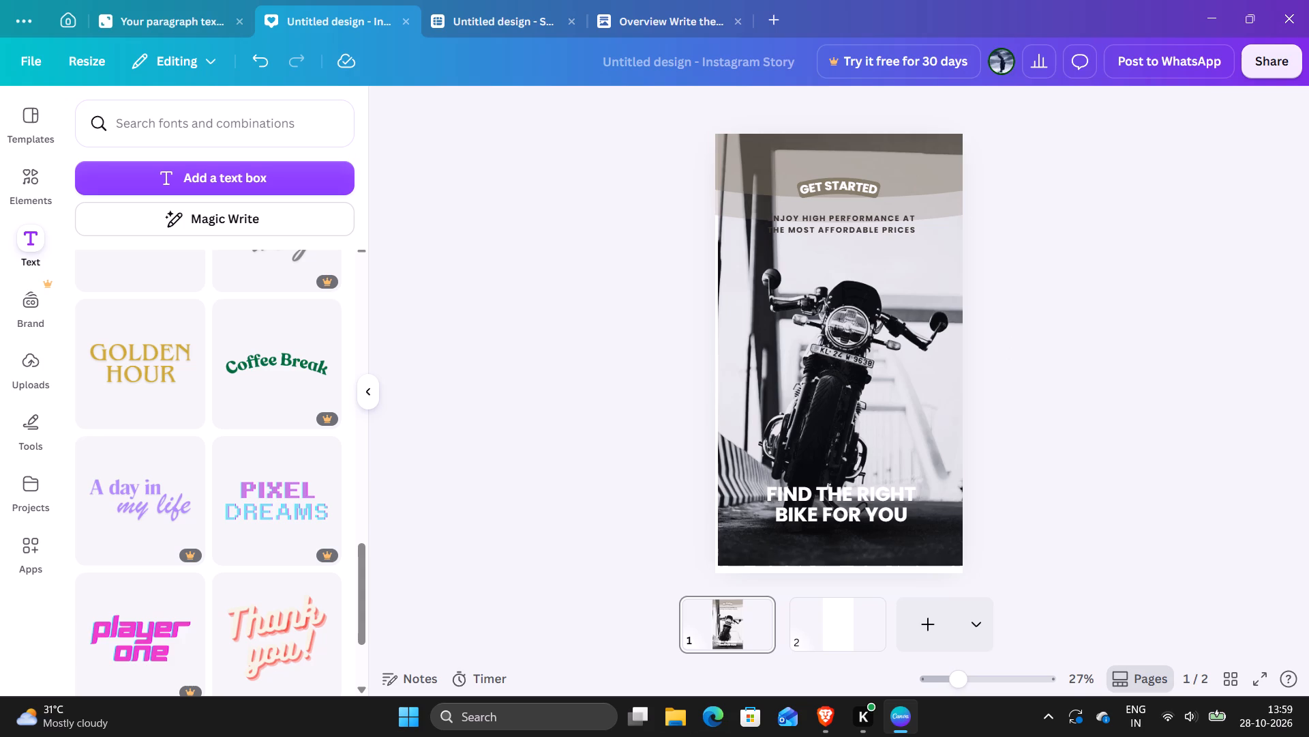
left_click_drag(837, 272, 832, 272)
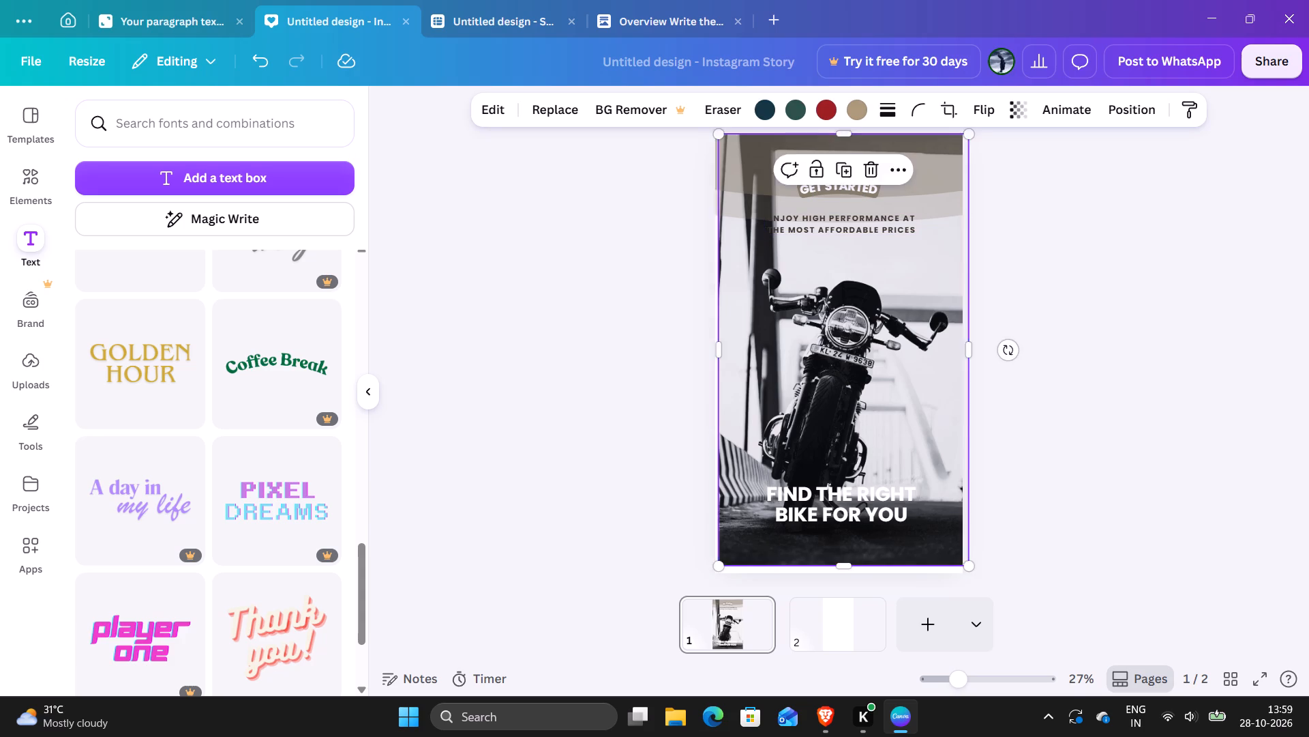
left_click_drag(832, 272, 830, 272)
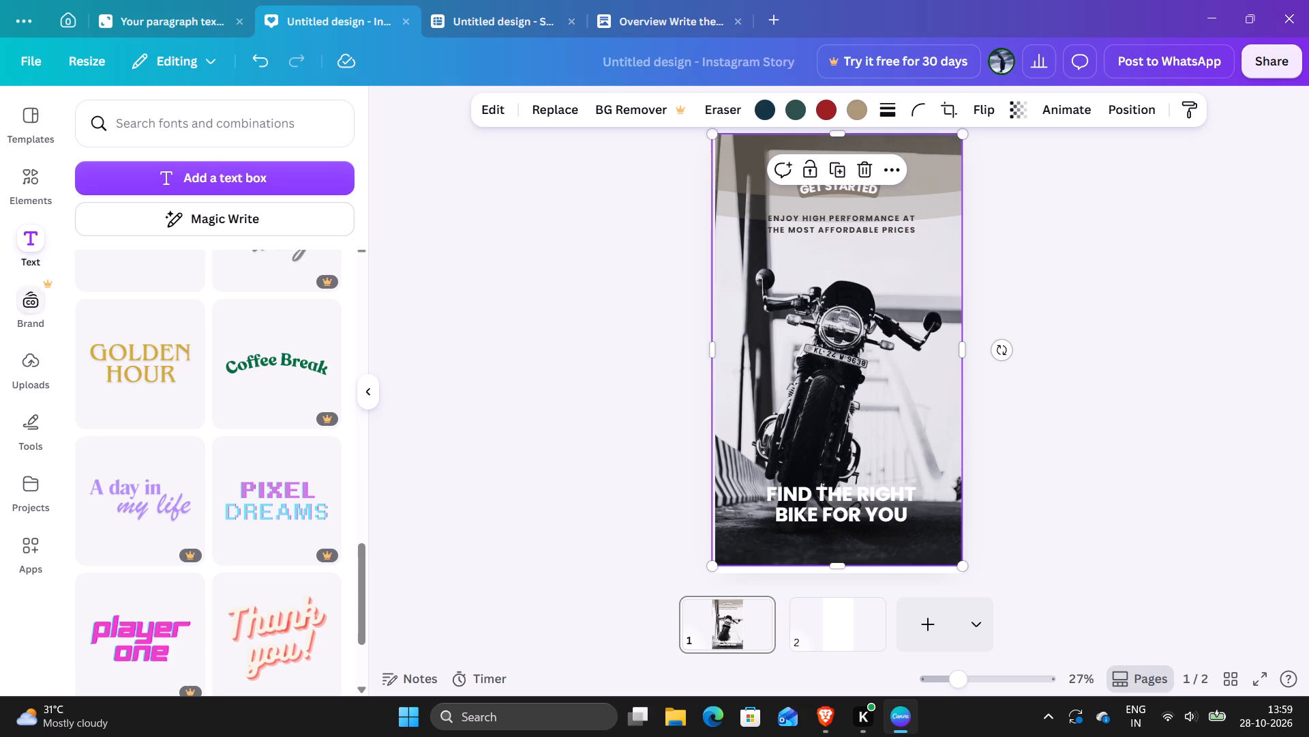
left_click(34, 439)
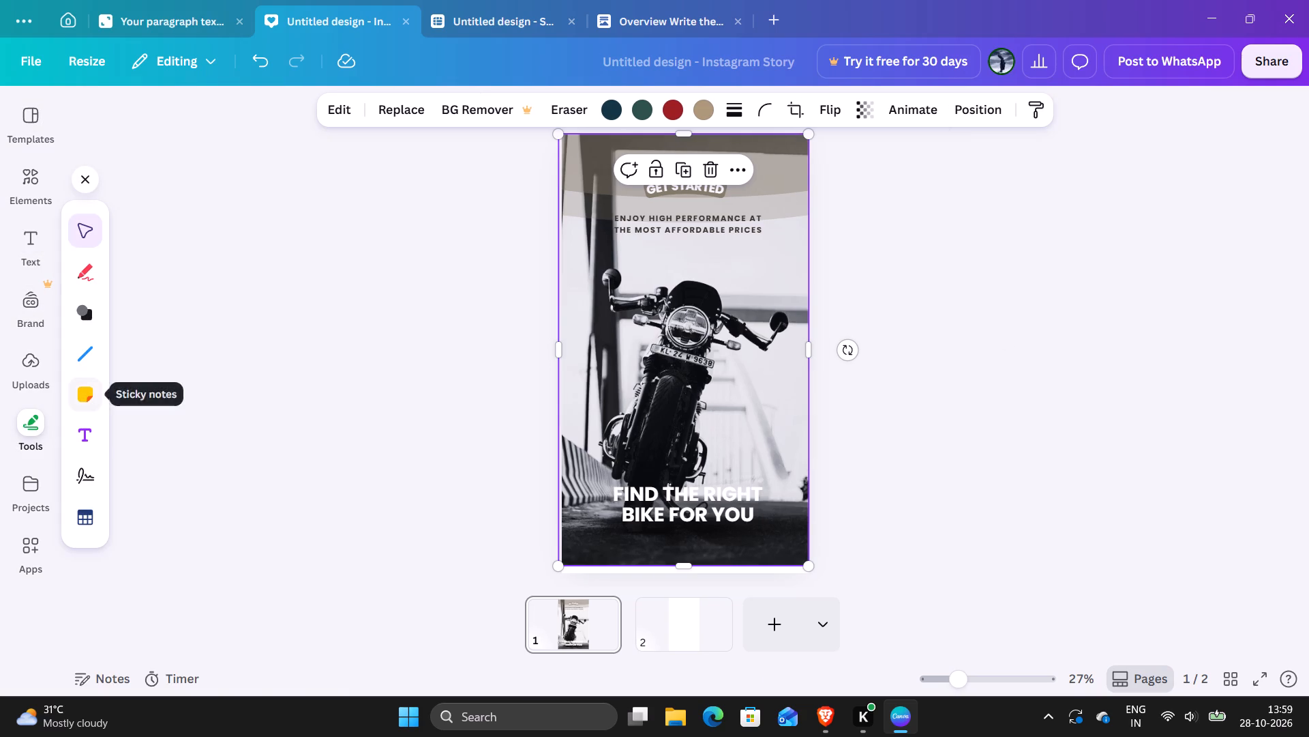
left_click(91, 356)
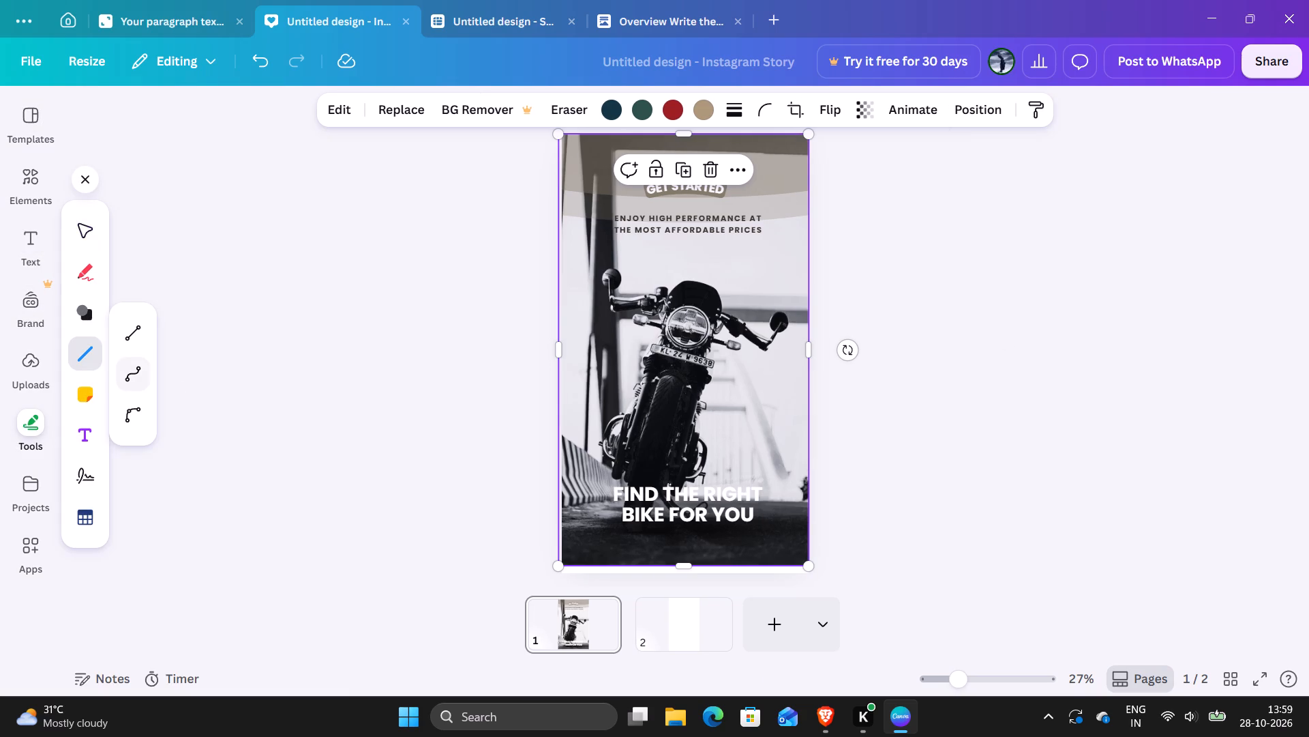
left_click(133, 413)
Enlarge the FIND THE RIGHT BIKE FOR YOU text slightly to font size 64.7.
left_click(631, 502)
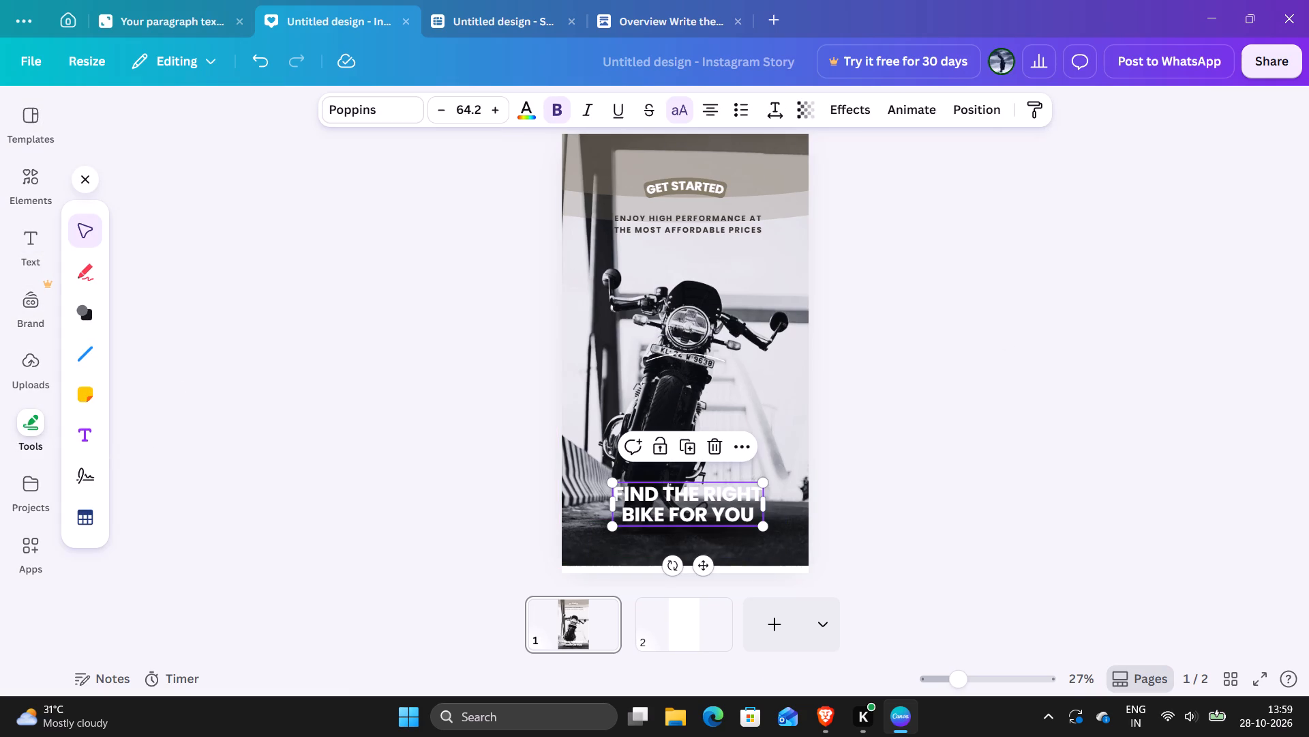
left_click_drag(609, 525, 610, 532)
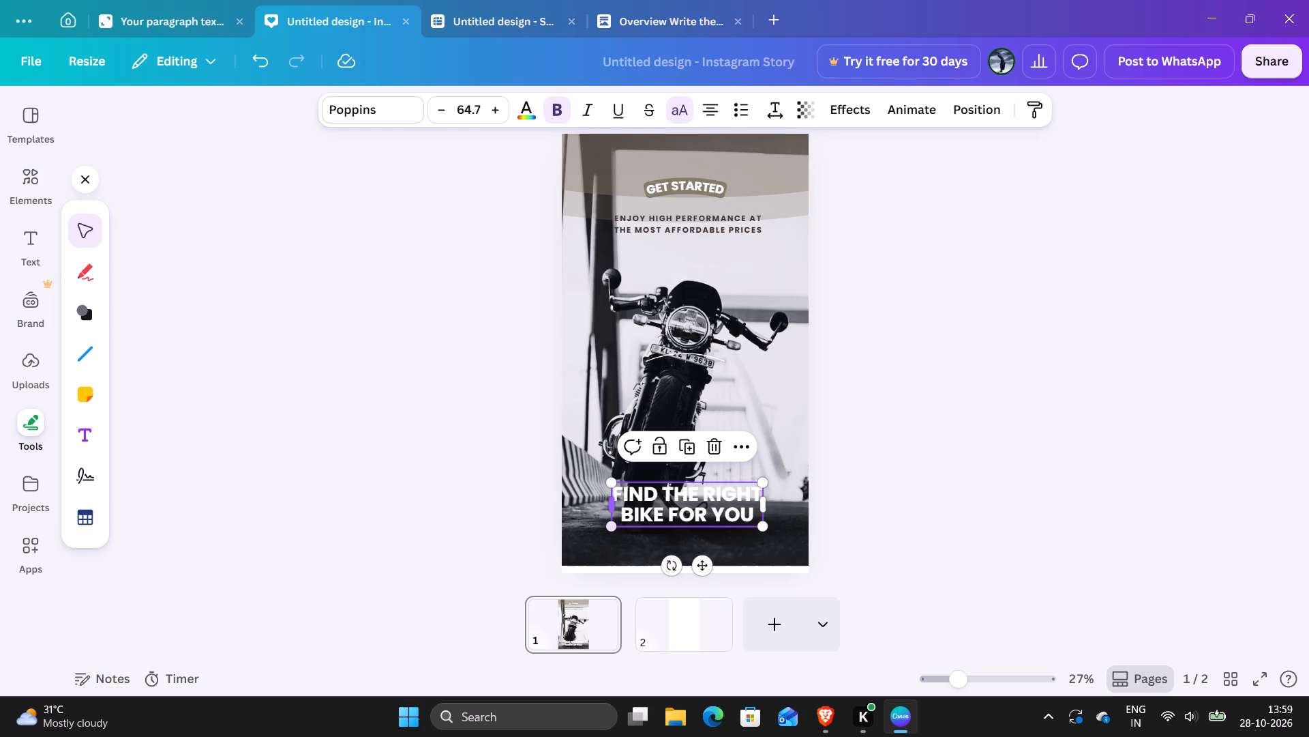
left_click(697, 568)
left_click(701, 573)
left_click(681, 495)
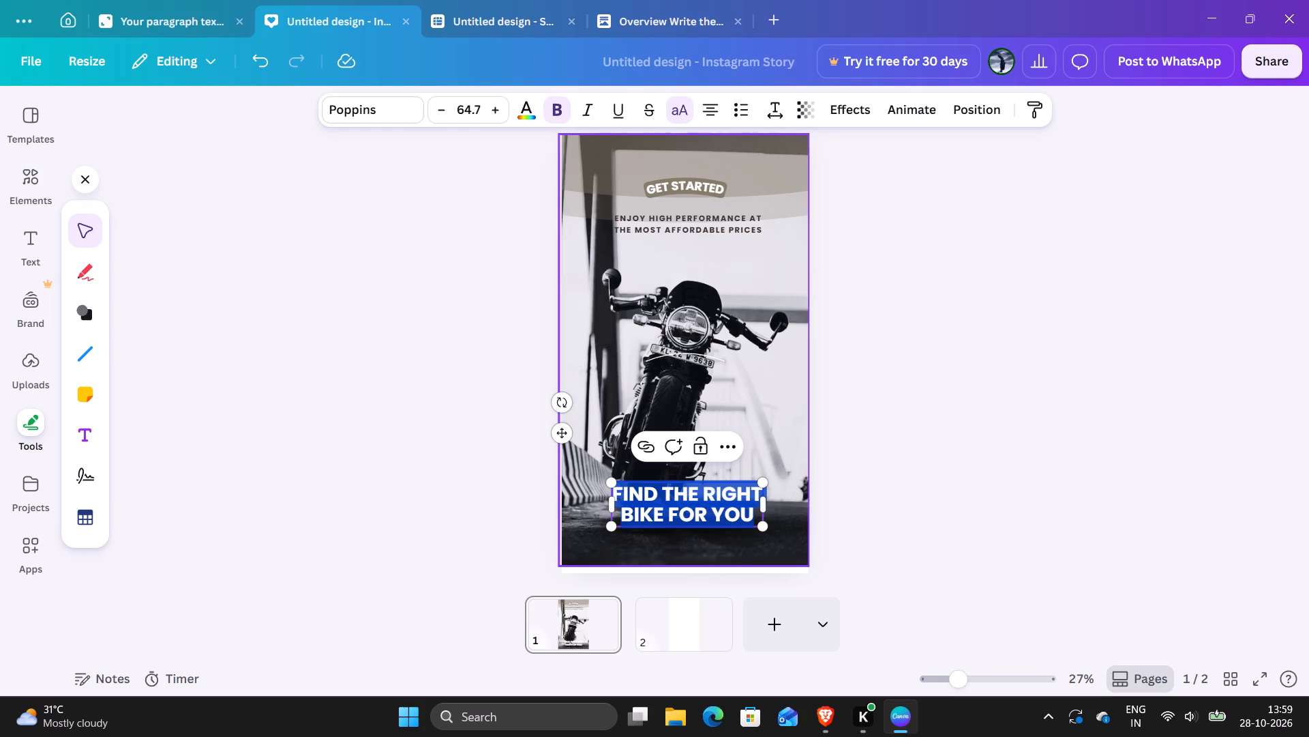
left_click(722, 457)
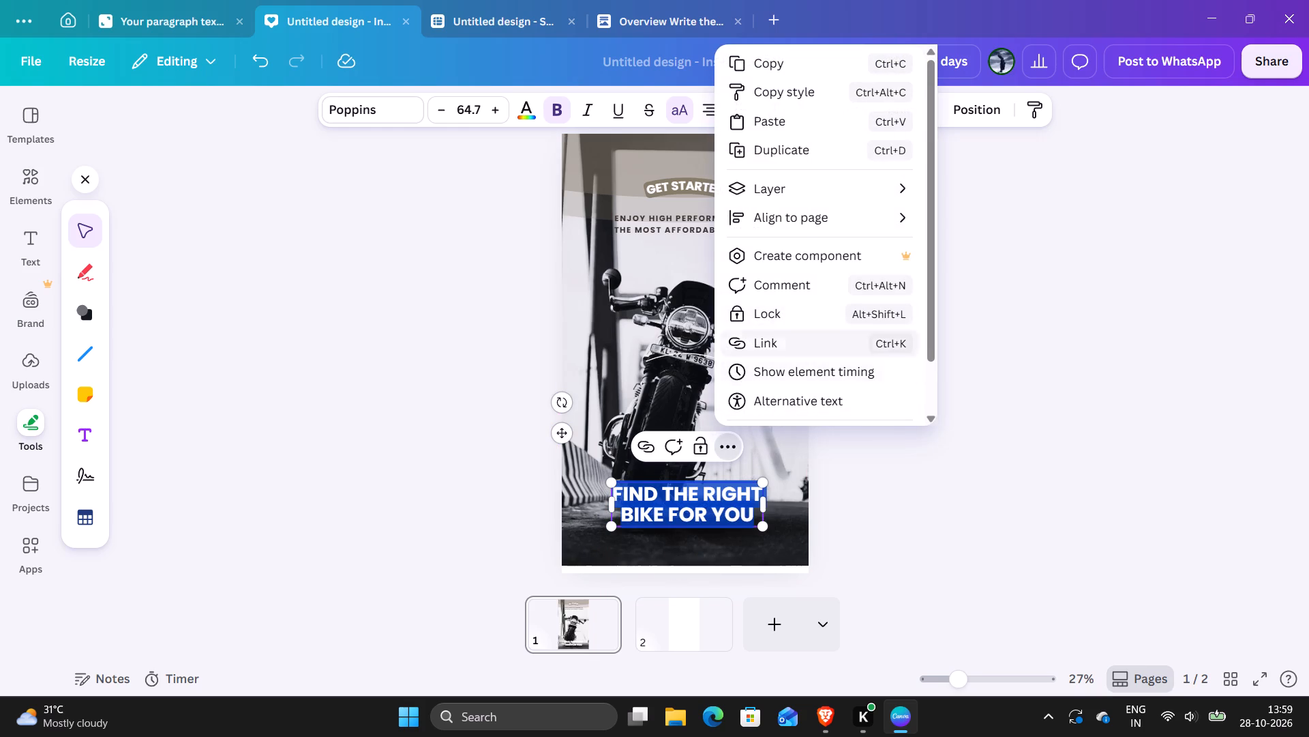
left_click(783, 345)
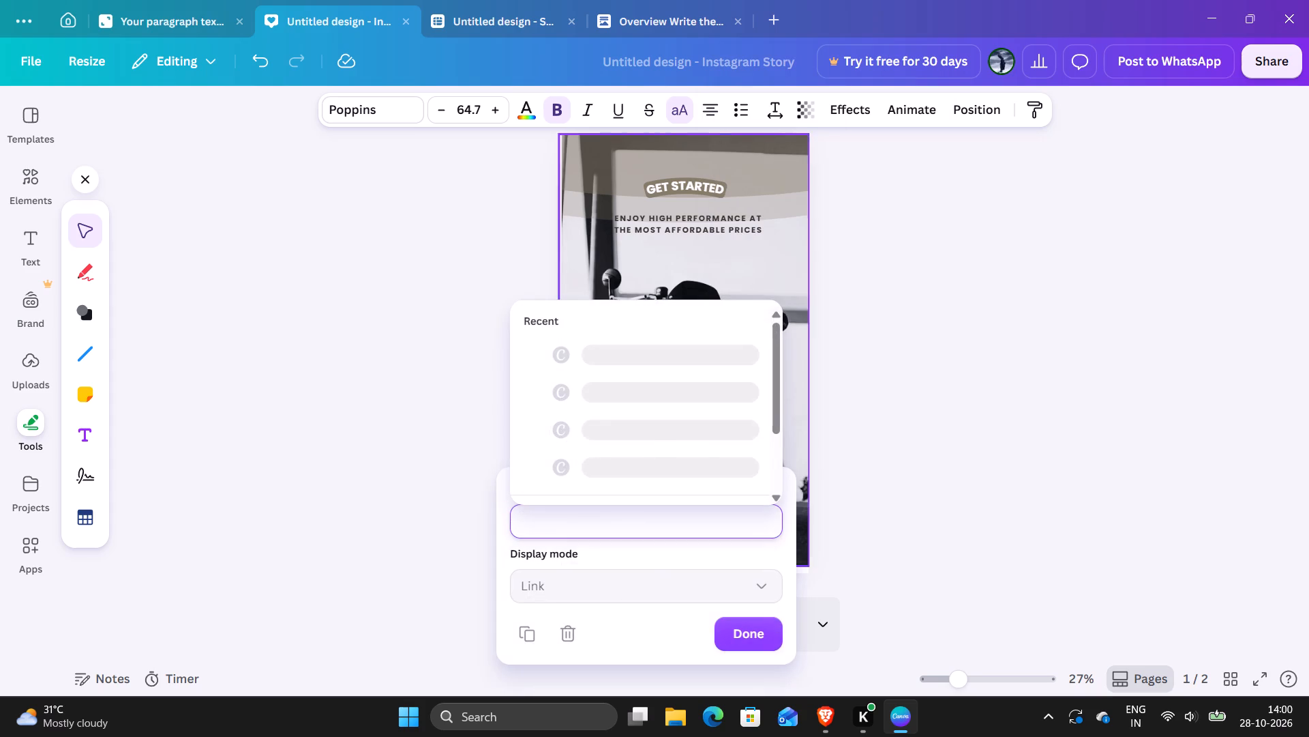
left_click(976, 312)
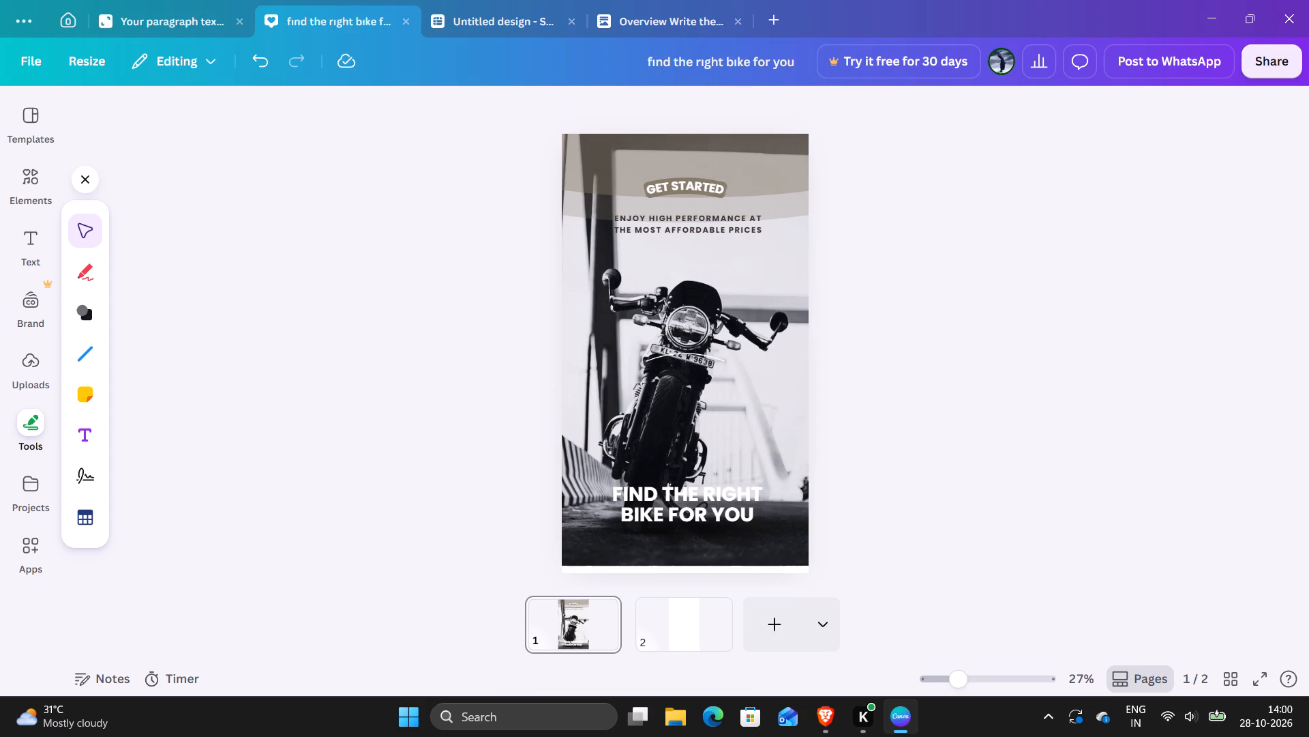
Close the other untitled design and the Strategic Plan document, keeping the motorcycle story open.
left_click(550, 17)
left_click(572, 22)
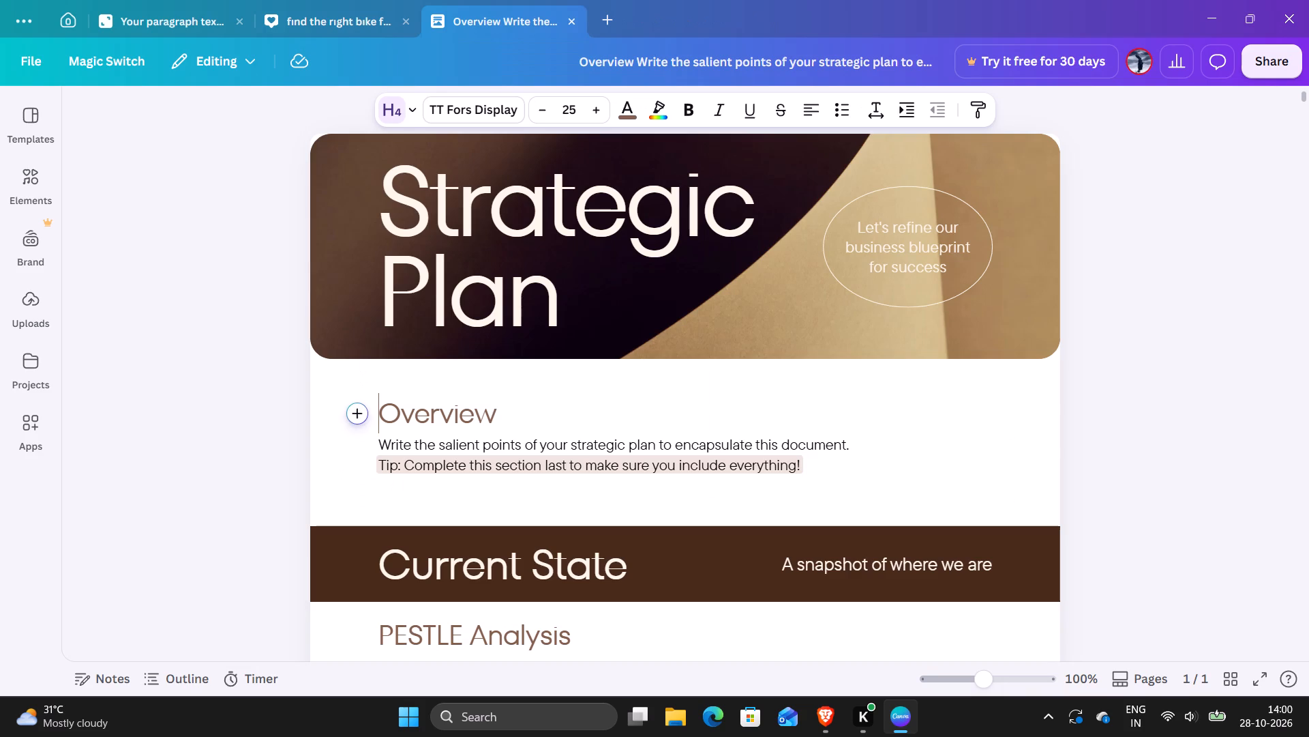
left_click(570, 22)
Create a new blank Instagram Story design.
left_click(450, 18)
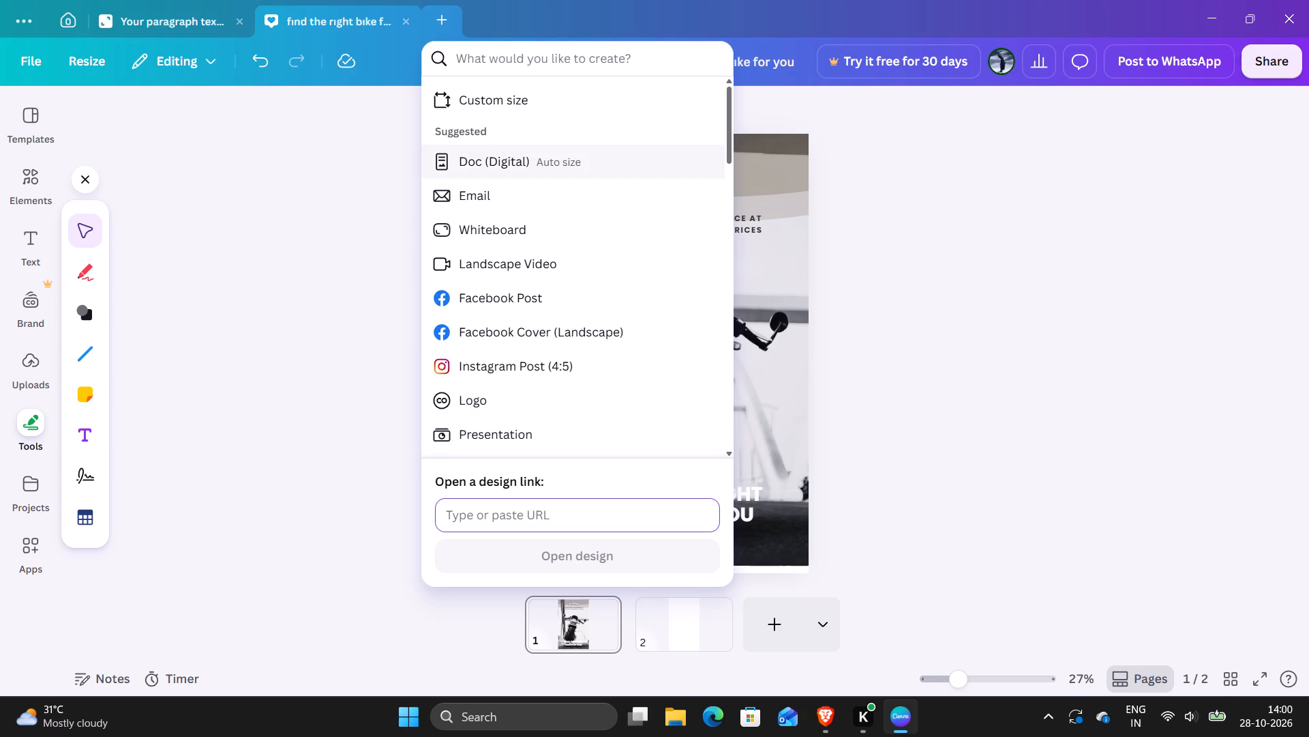
scroll(524, 222, "down", 3)
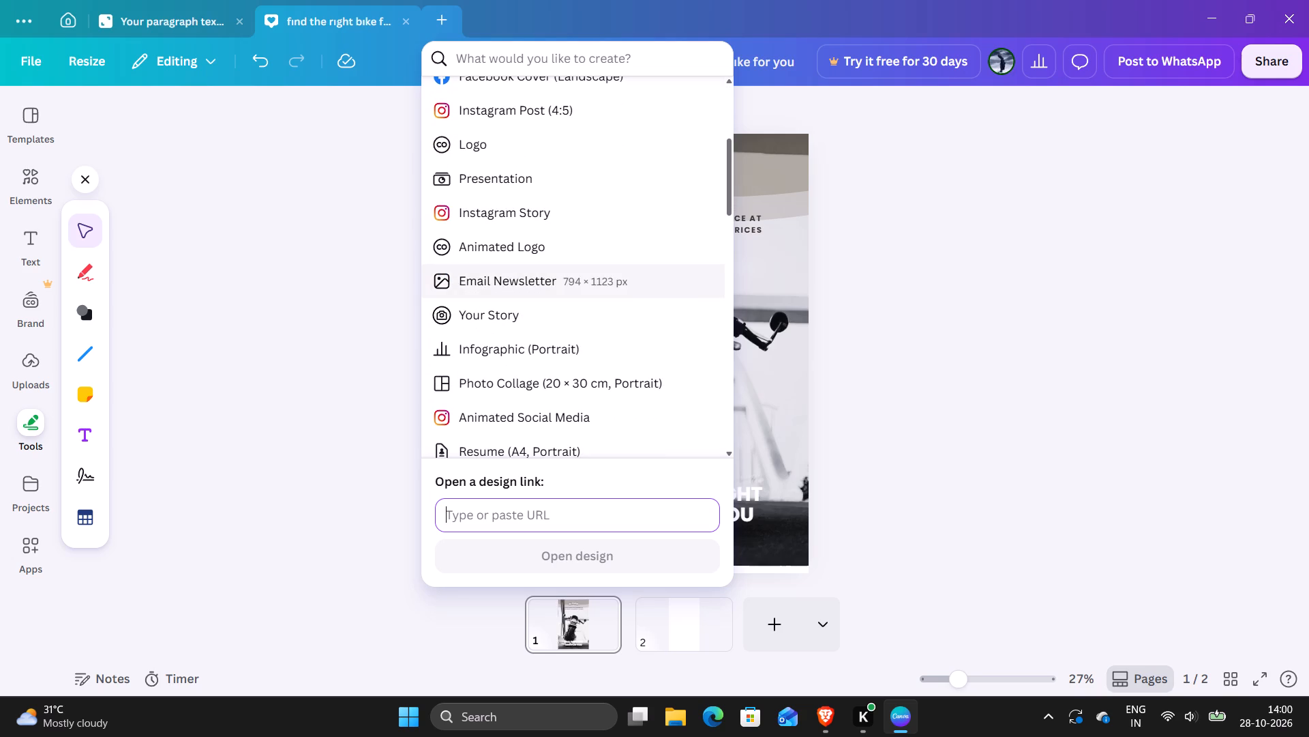
left_click(510, 205)
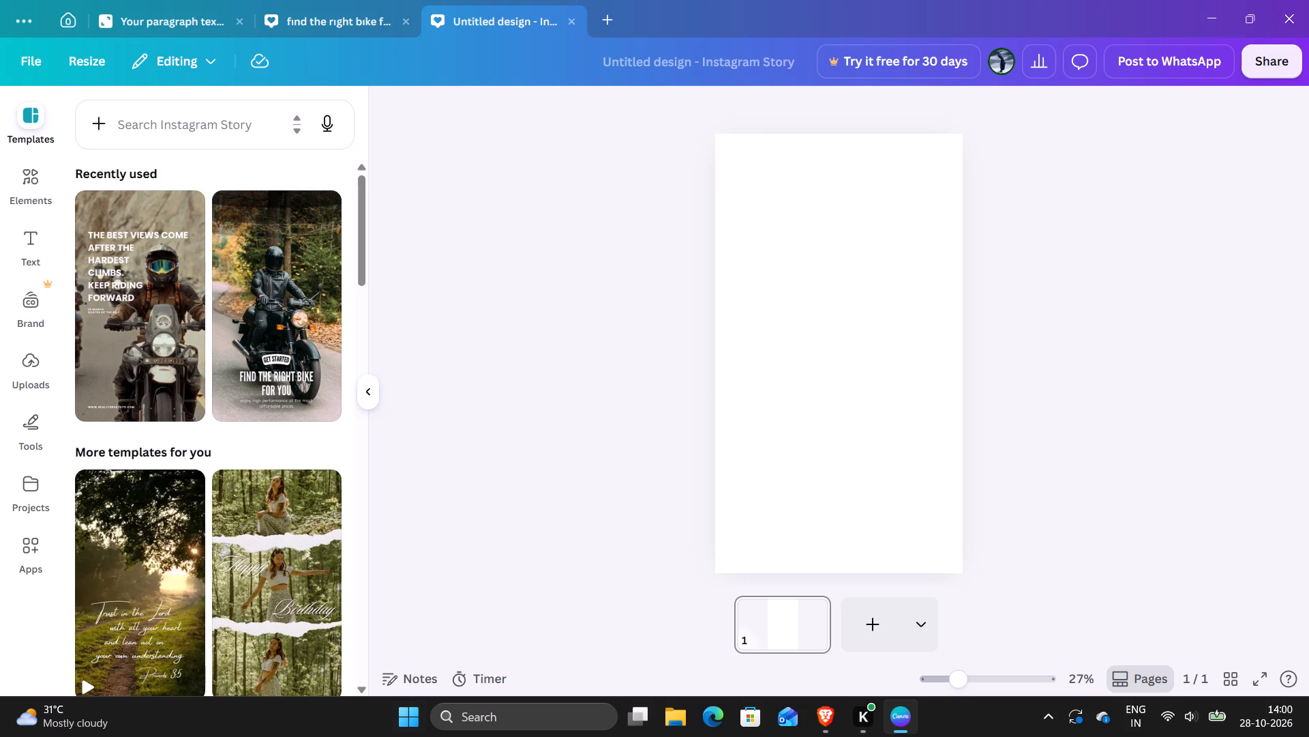
Search the Instagram Story templates for real madrid soccer.
left_click(440, 529)
left_click(35, 112)
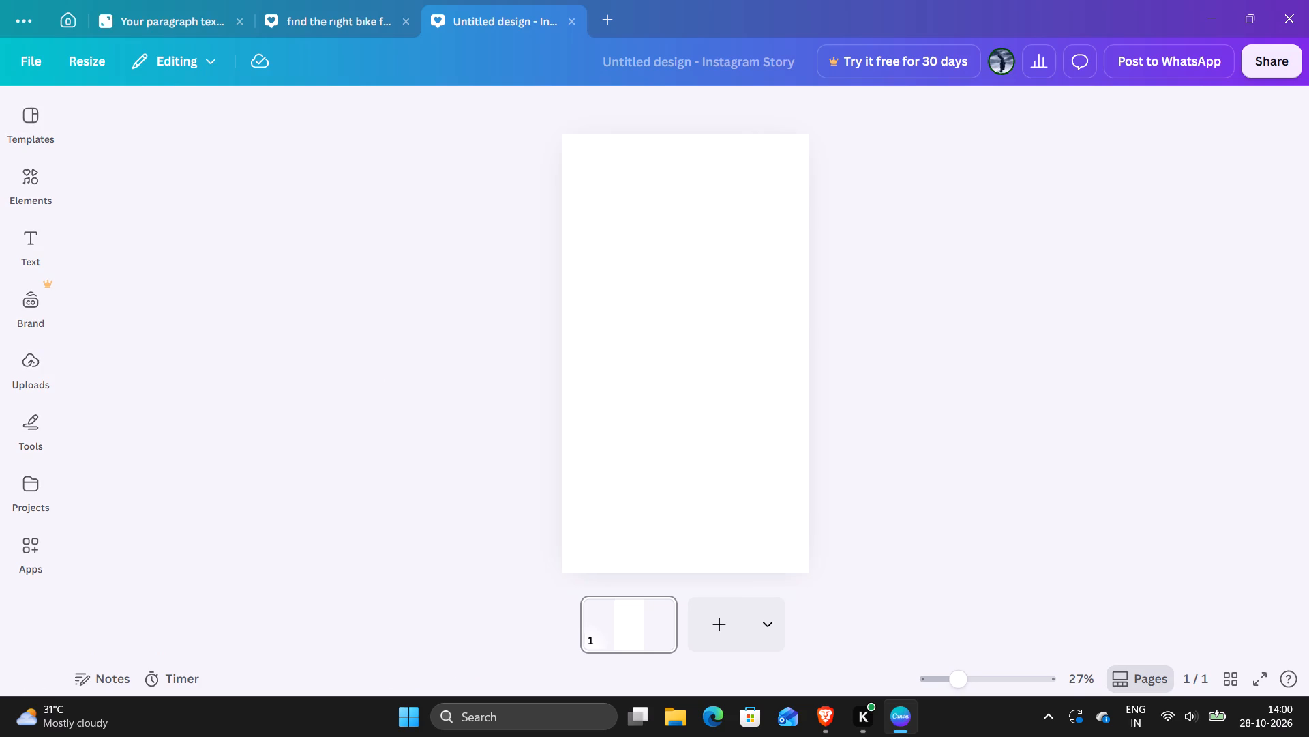
left_click(40, 121)
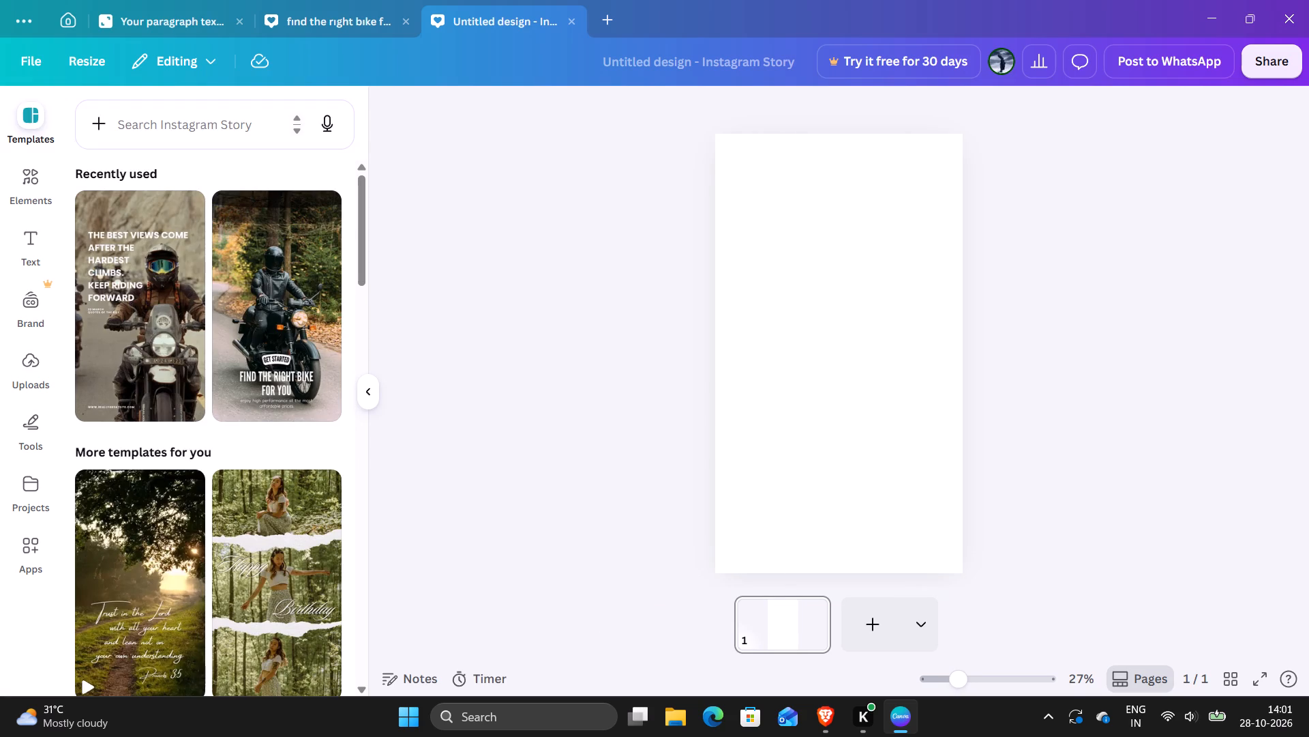
left_click(192, 126)
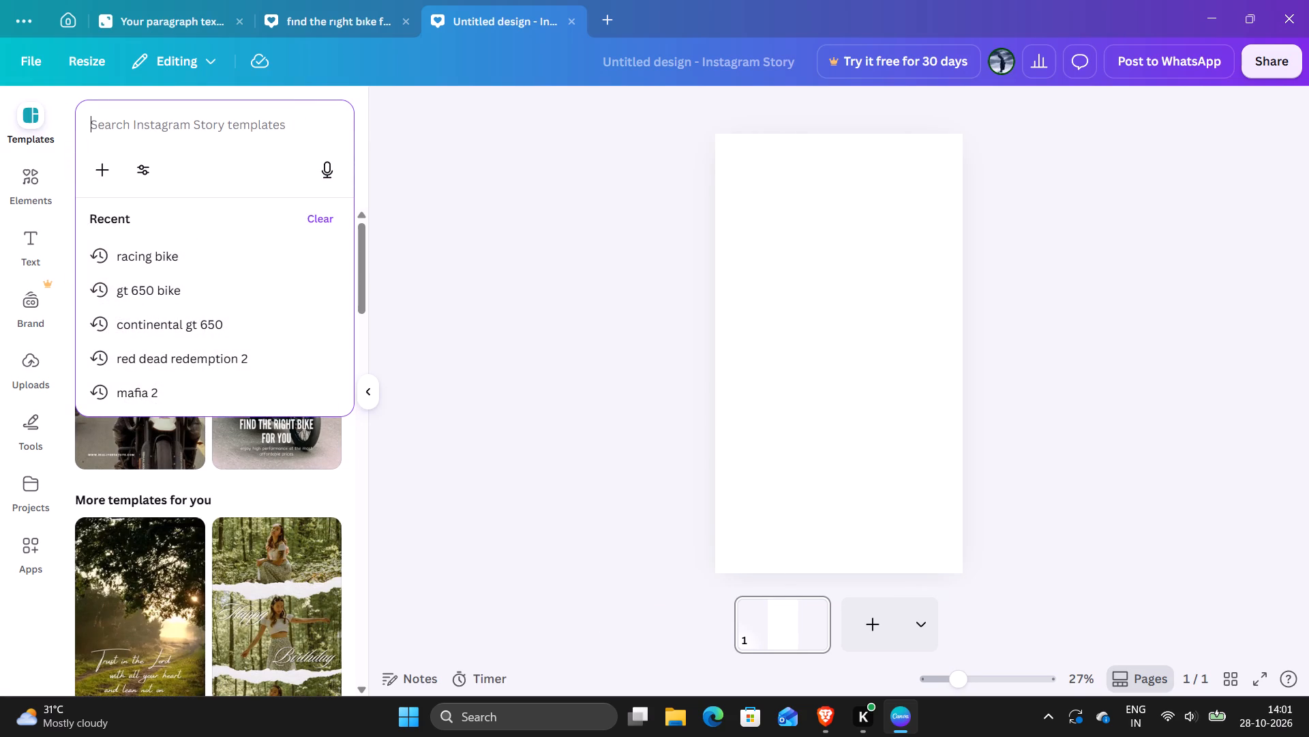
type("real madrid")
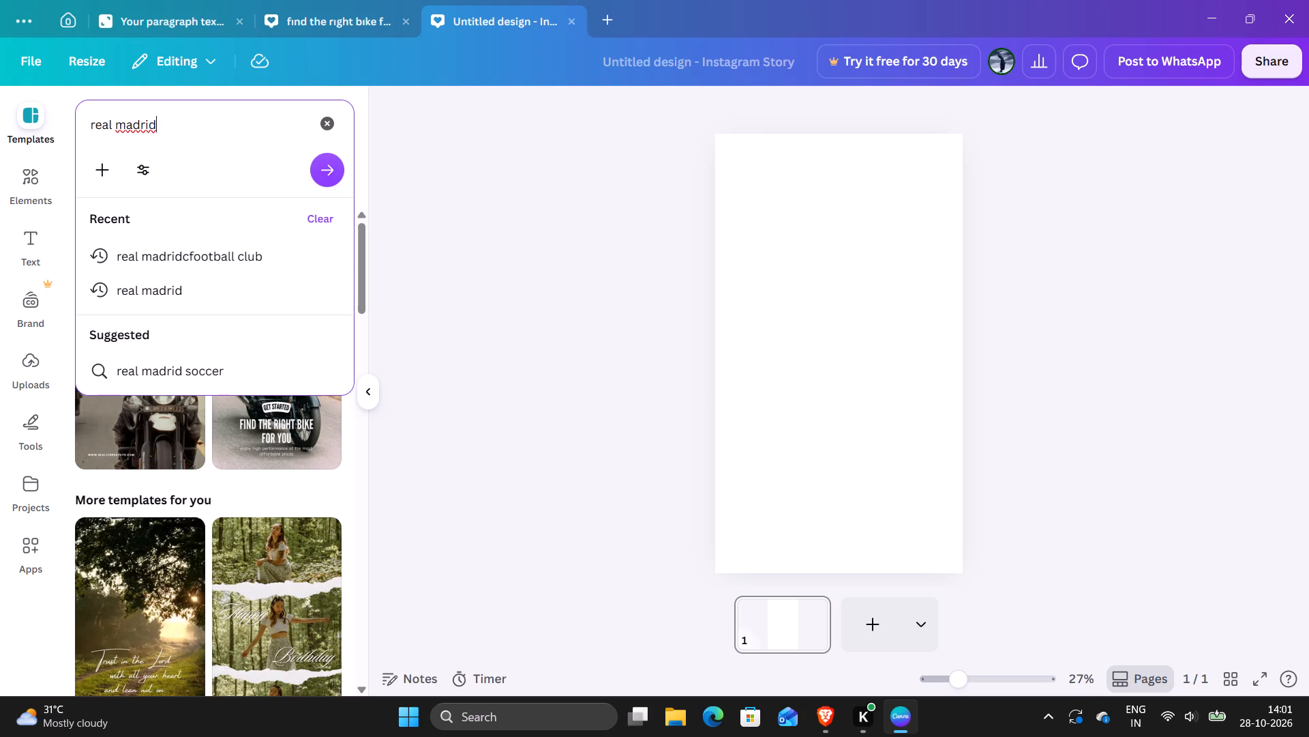
scroll(262, 149, "up", 1)
left_click(265, 366)
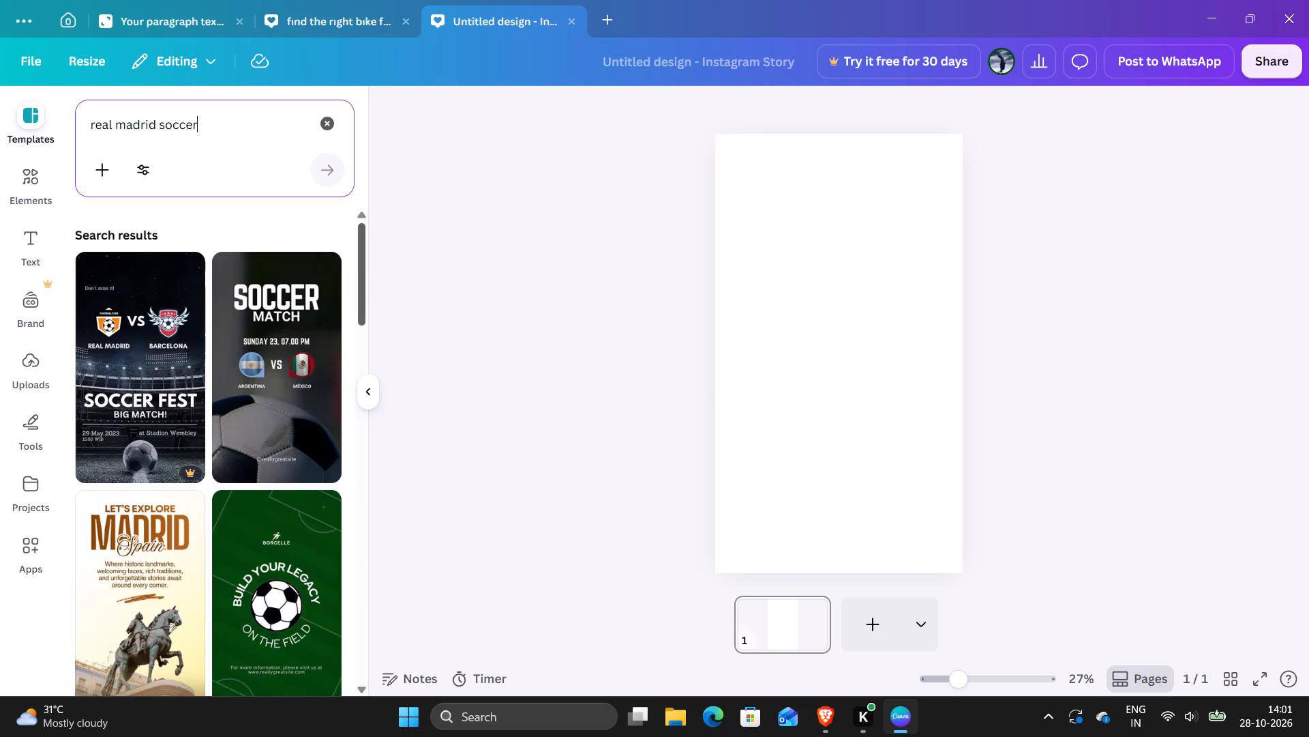
Browse the real madrid soccer template results for a suitable soccer story design.
scroll(210, 448, "down", 5)
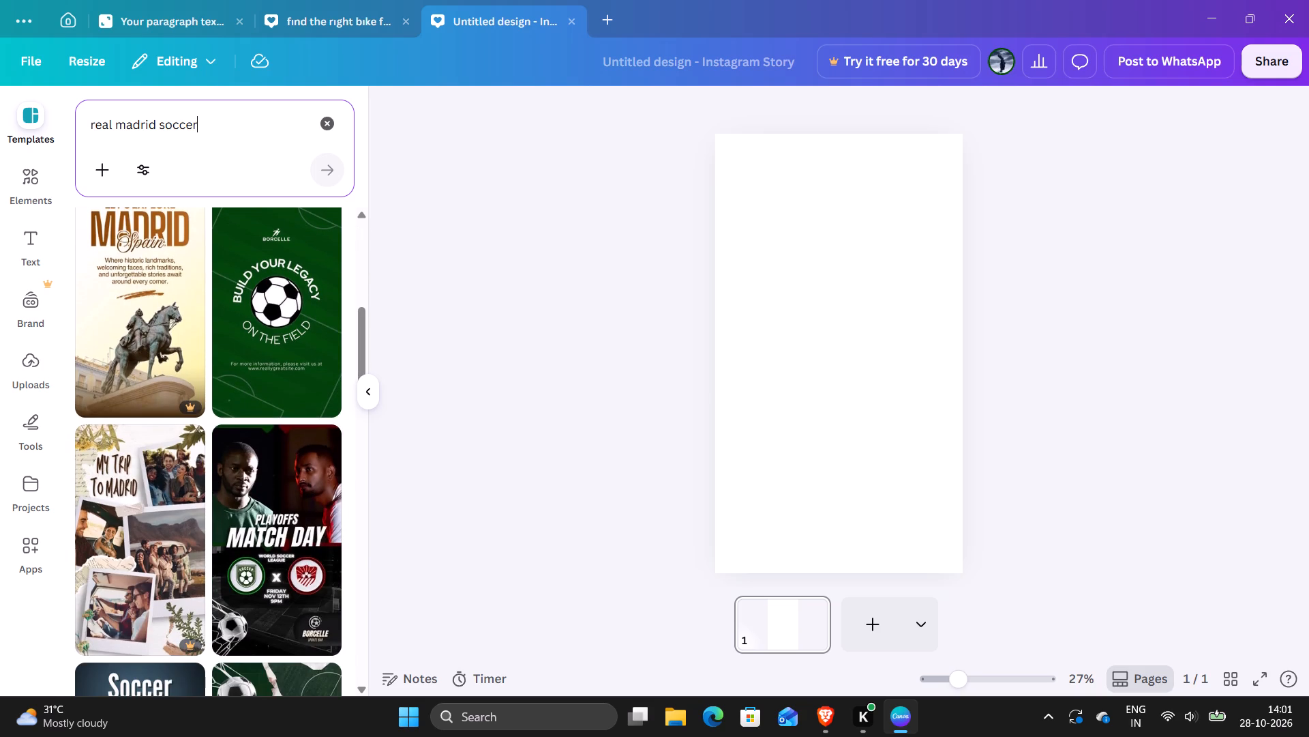
scroll(207, 454, "down", 12)
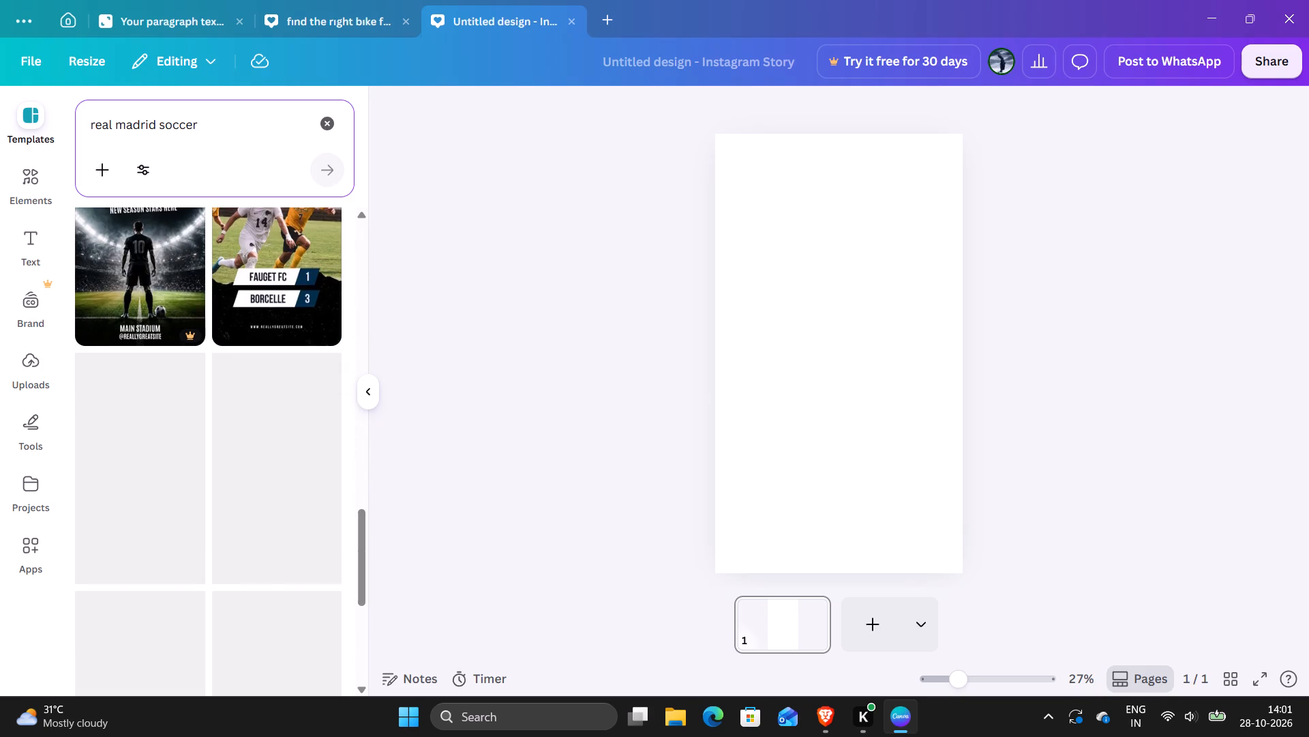
scroll(204, 461, "up", 2)
scroll(204, 461, "down", 5)
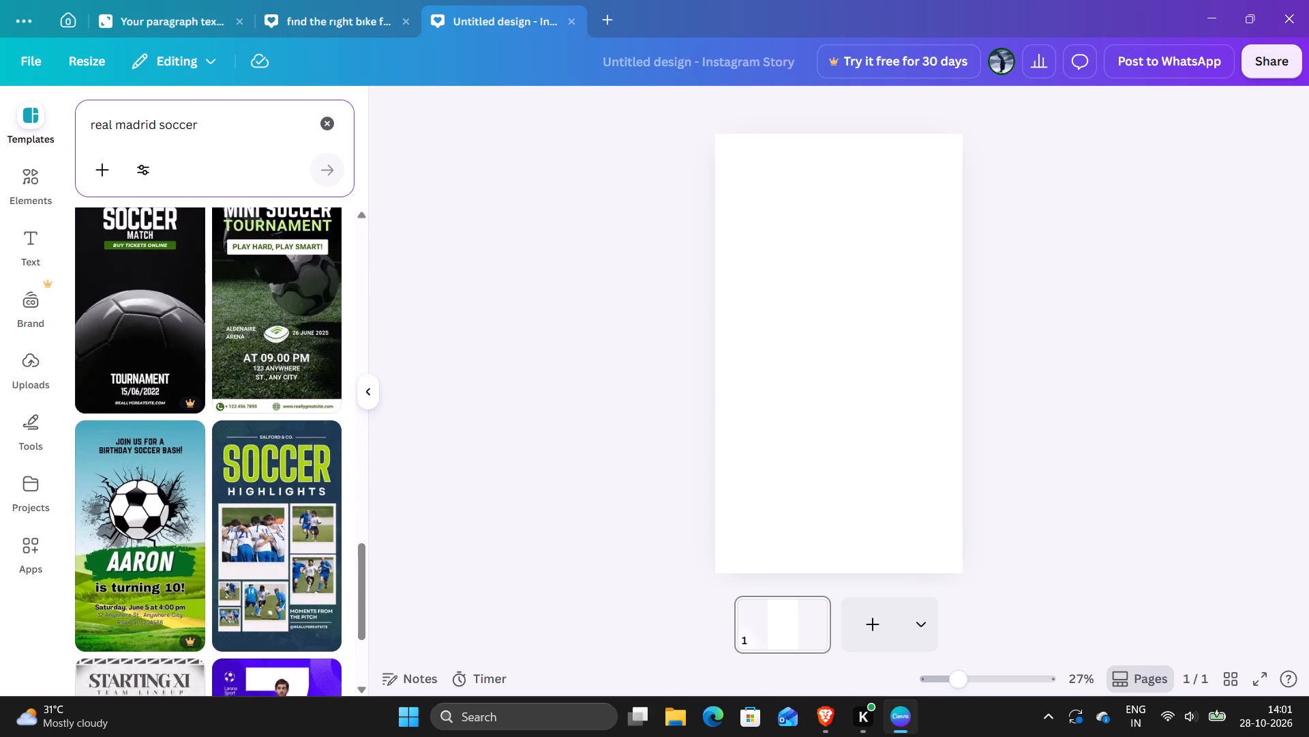
scroll(204, 461, "down", 11)
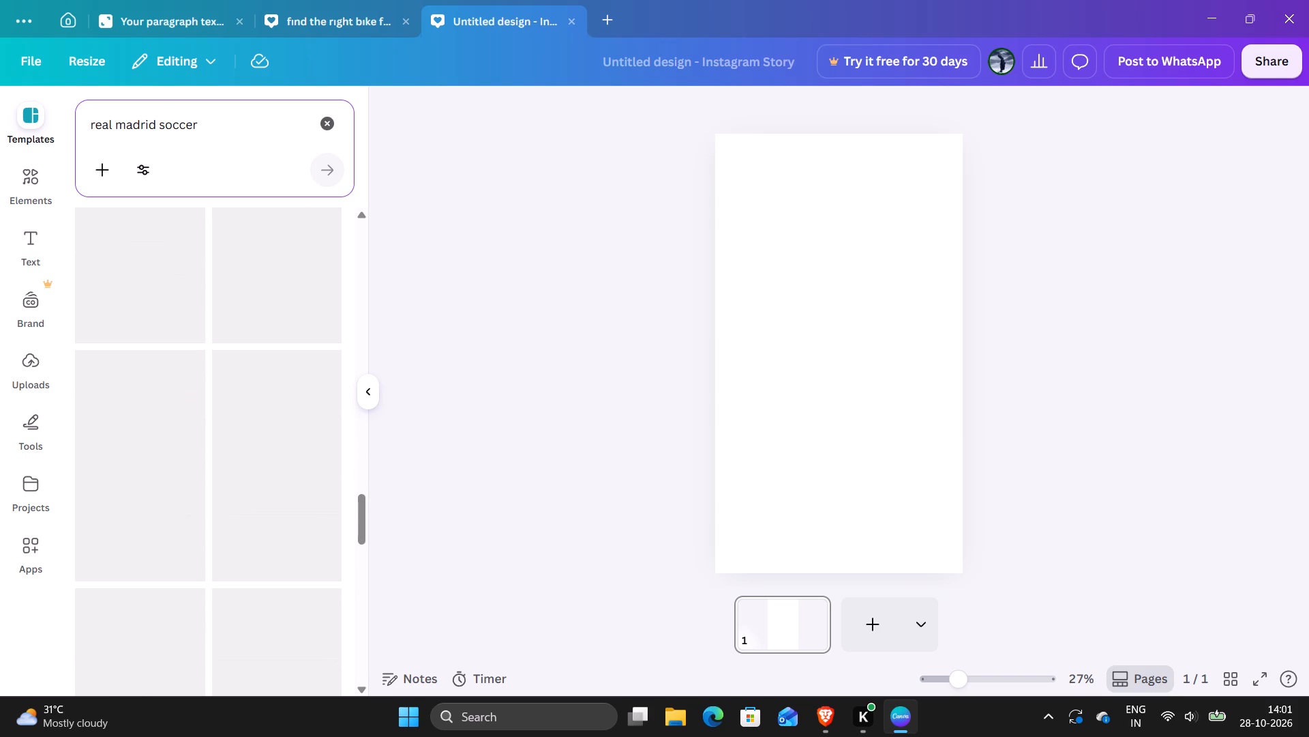
scroll(204, 461, "down", 13)
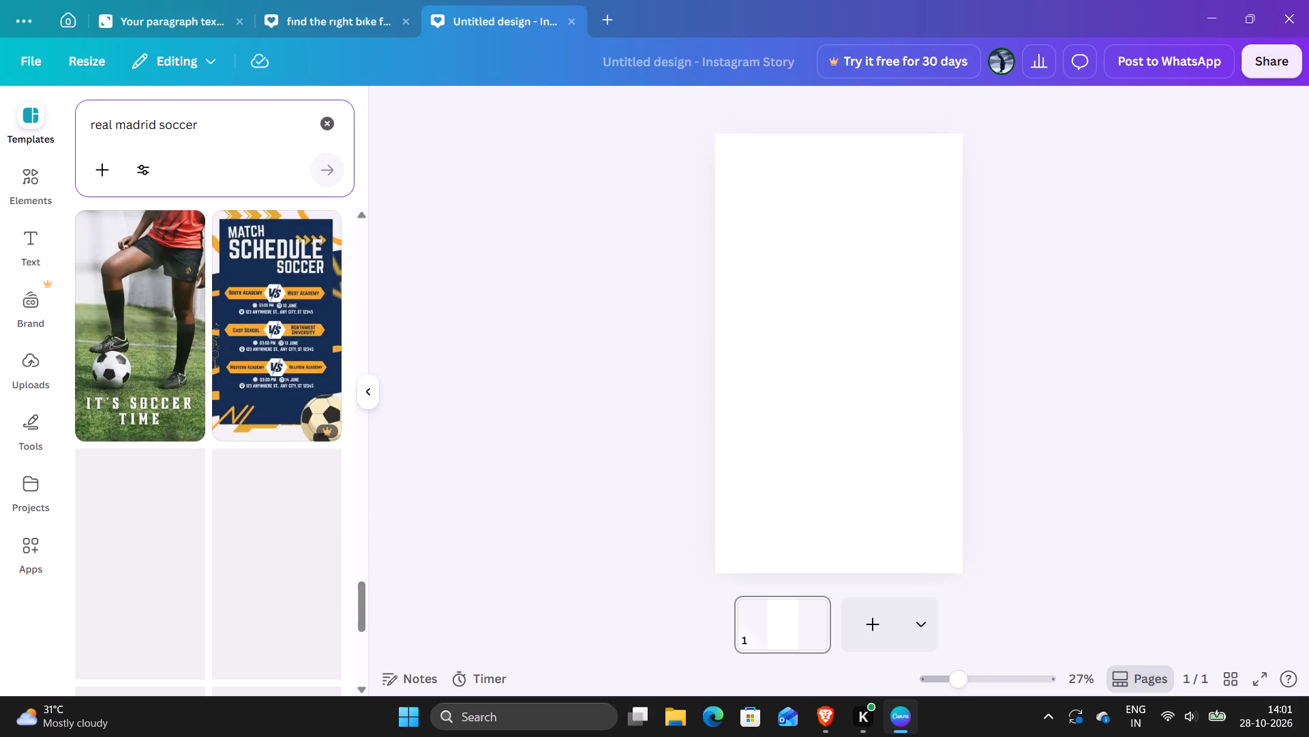
scroll(204, 461, "down", 1)
scroll(204, 461, "up", 11)
scroll(204, 461, "down", 8)
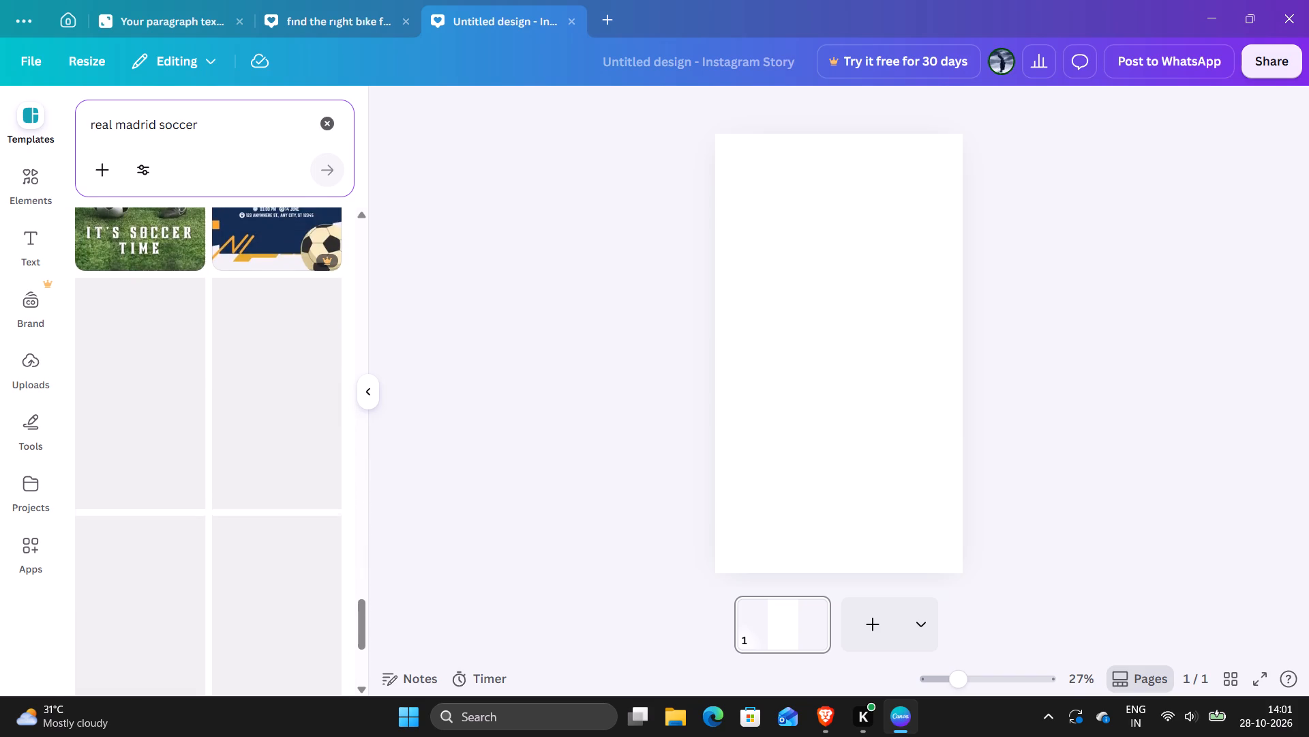
scroll(205, 461, "down", 6)
scroll(205, 461, "up", 20)
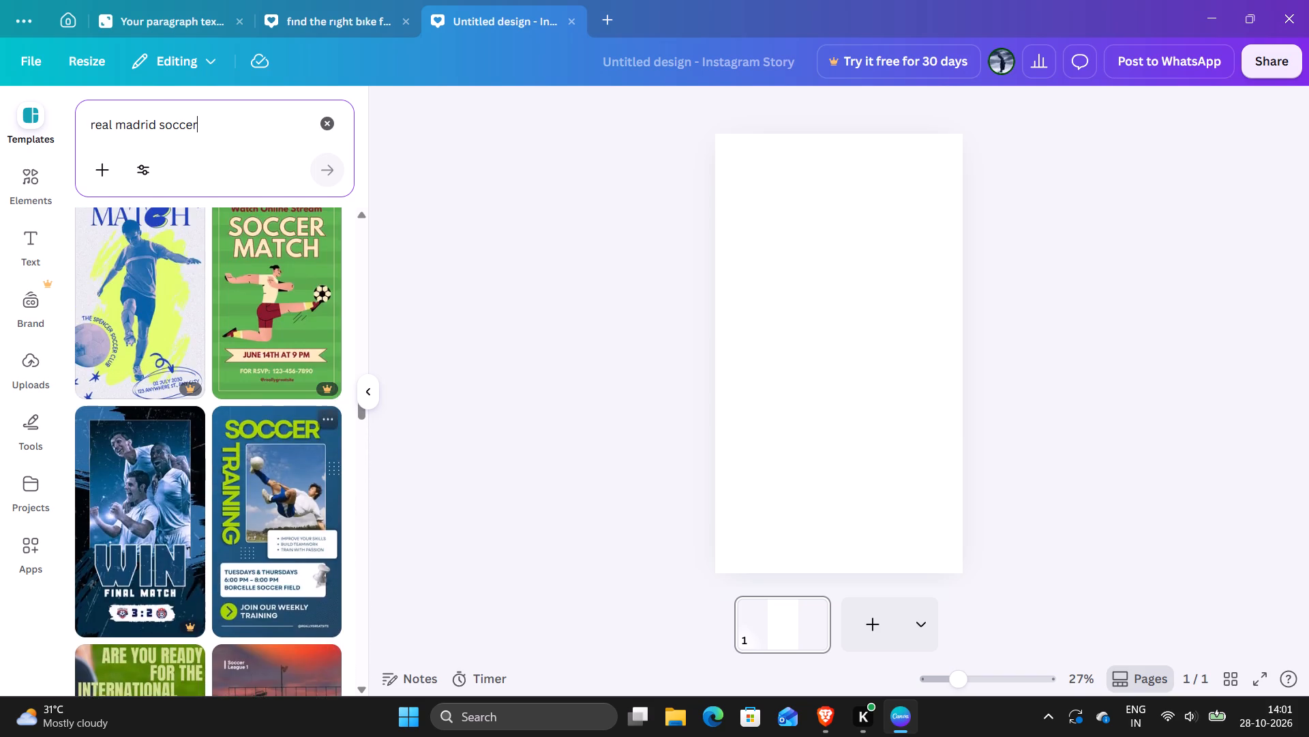
scroll(215, 425, "up", 15)
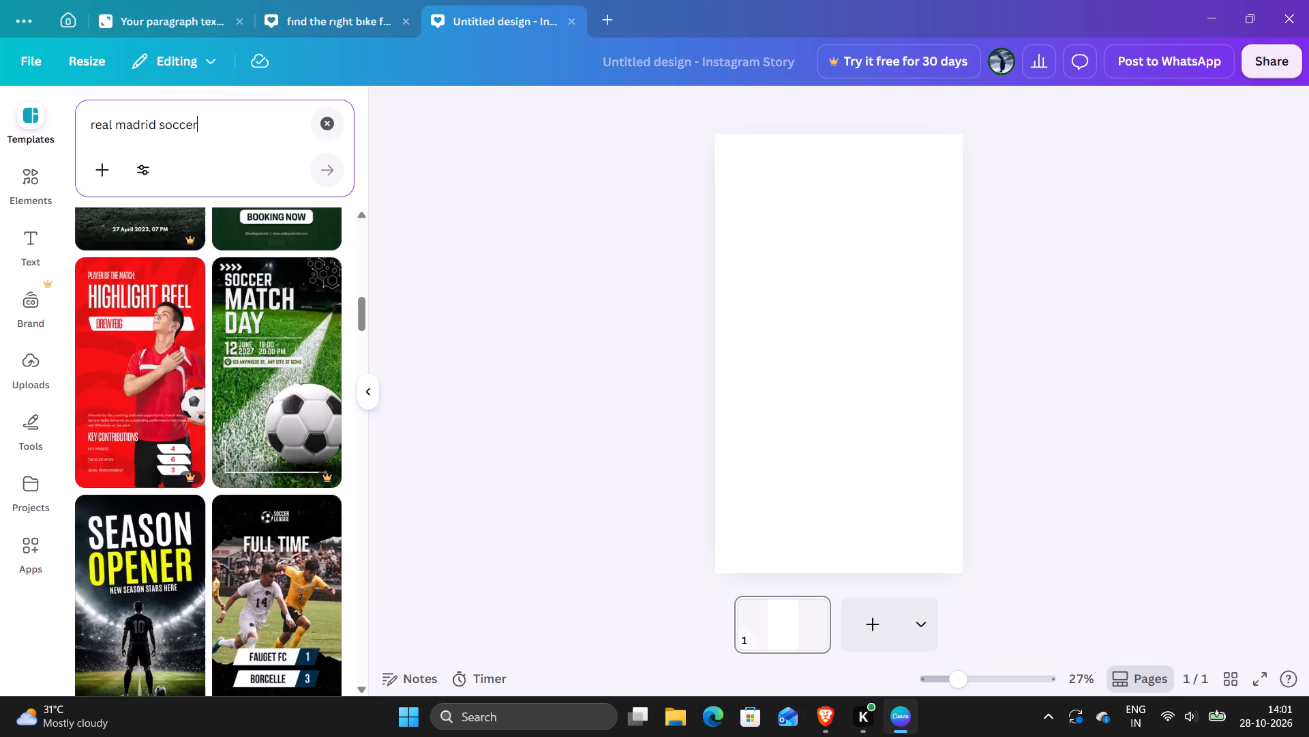
Replace the template search with a search for soccer.
left_click(320, 124)
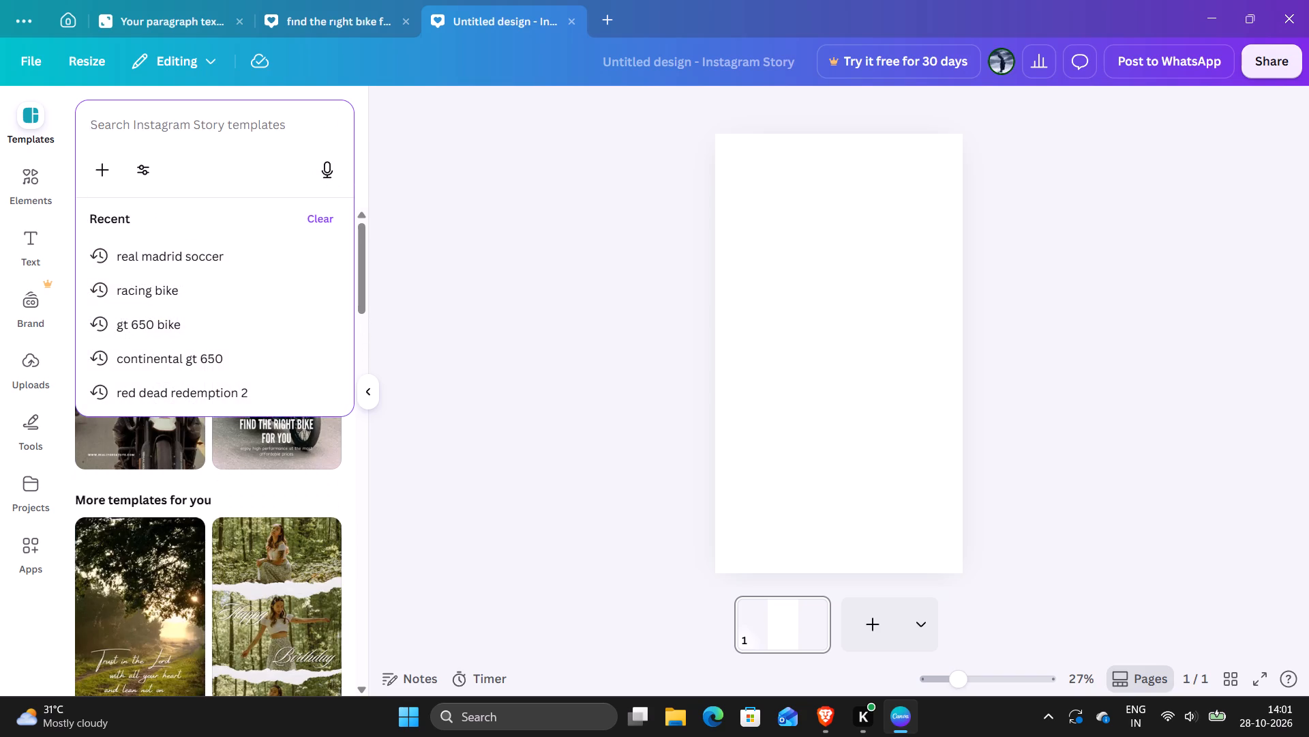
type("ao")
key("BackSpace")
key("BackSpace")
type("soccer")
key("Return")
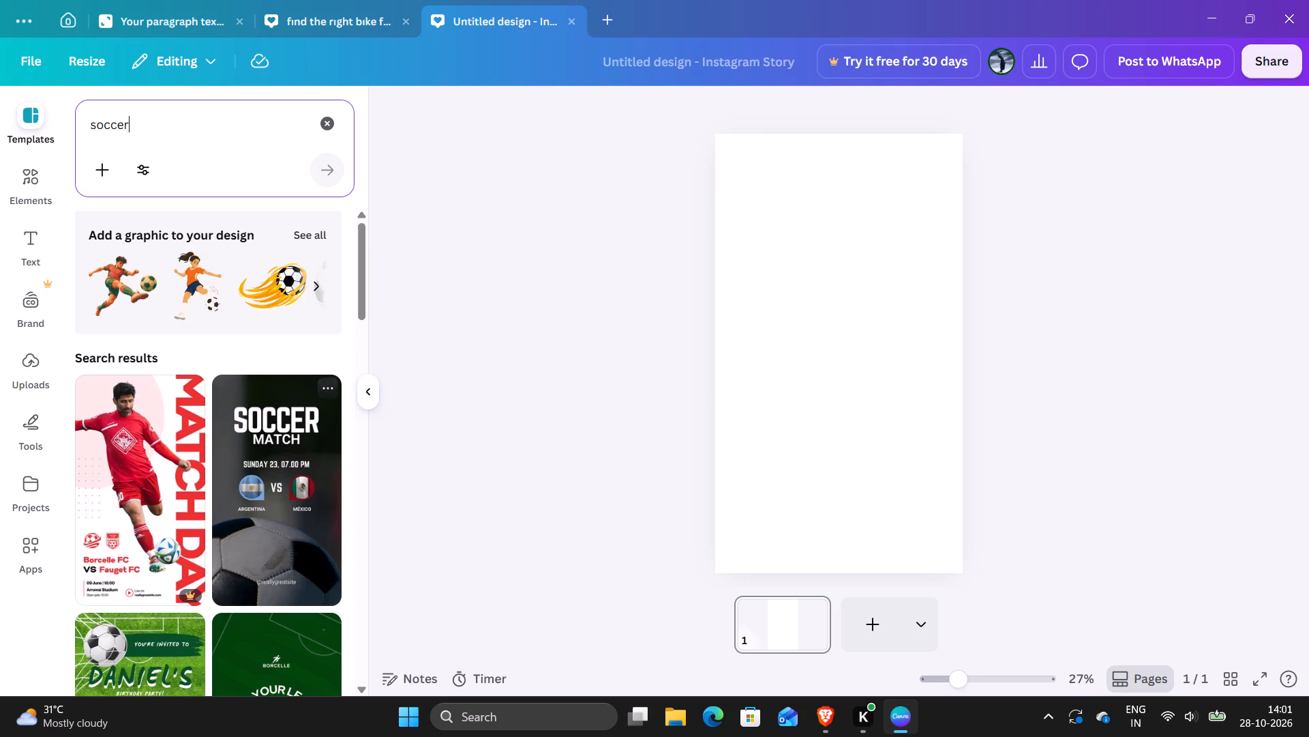
Browse the soccer template results for a suitable Instagram Story design.
scroll(211, 472, "down", 7)
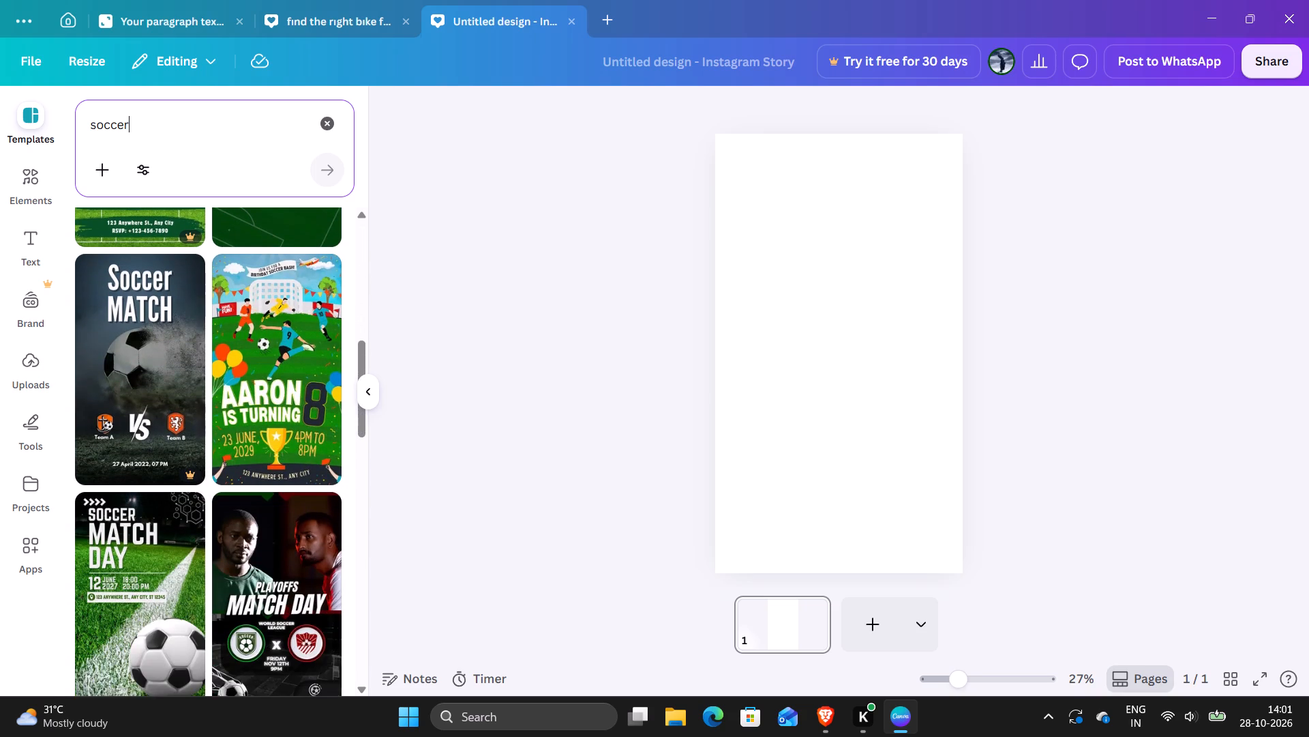
scroll(214, 467, "down", 2)
scroll(217, 461, "up", 2)
scroll(217, 463, "down", 6)
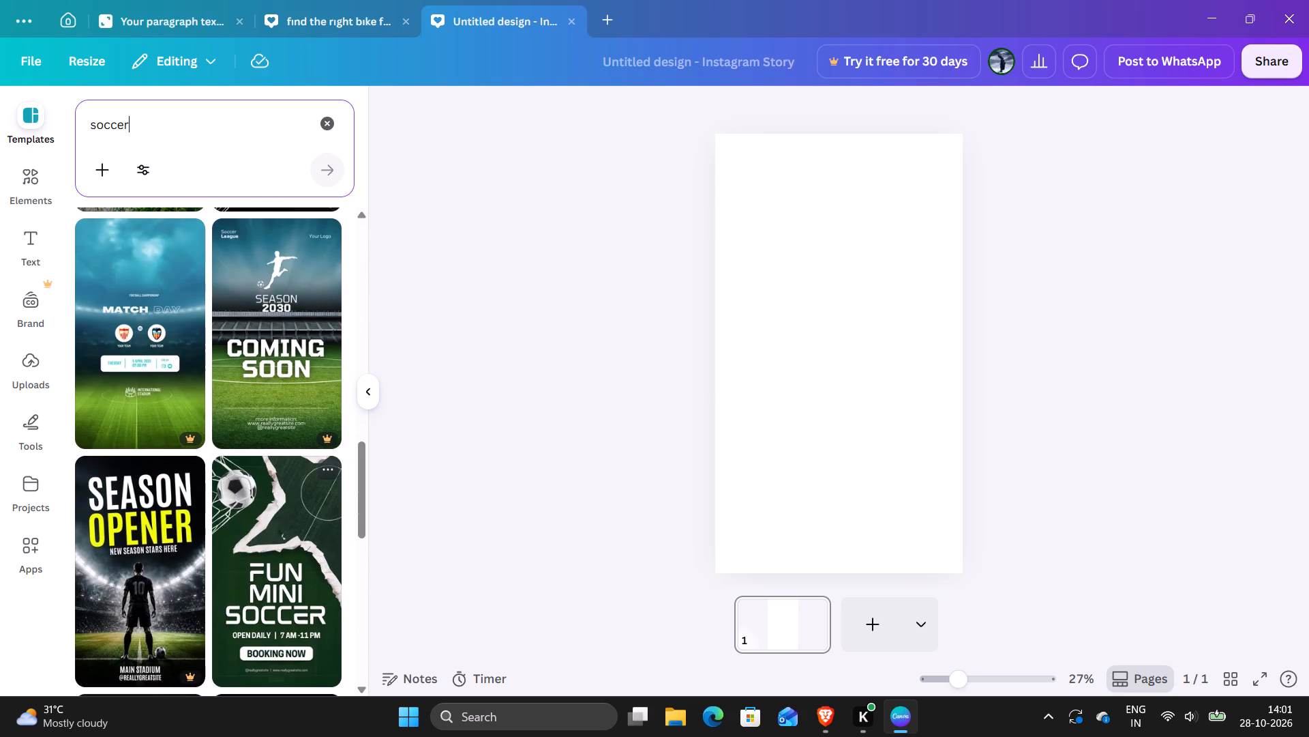
scroll(217, 463, "down", 1)
scroll(217, 463, "up", 1)
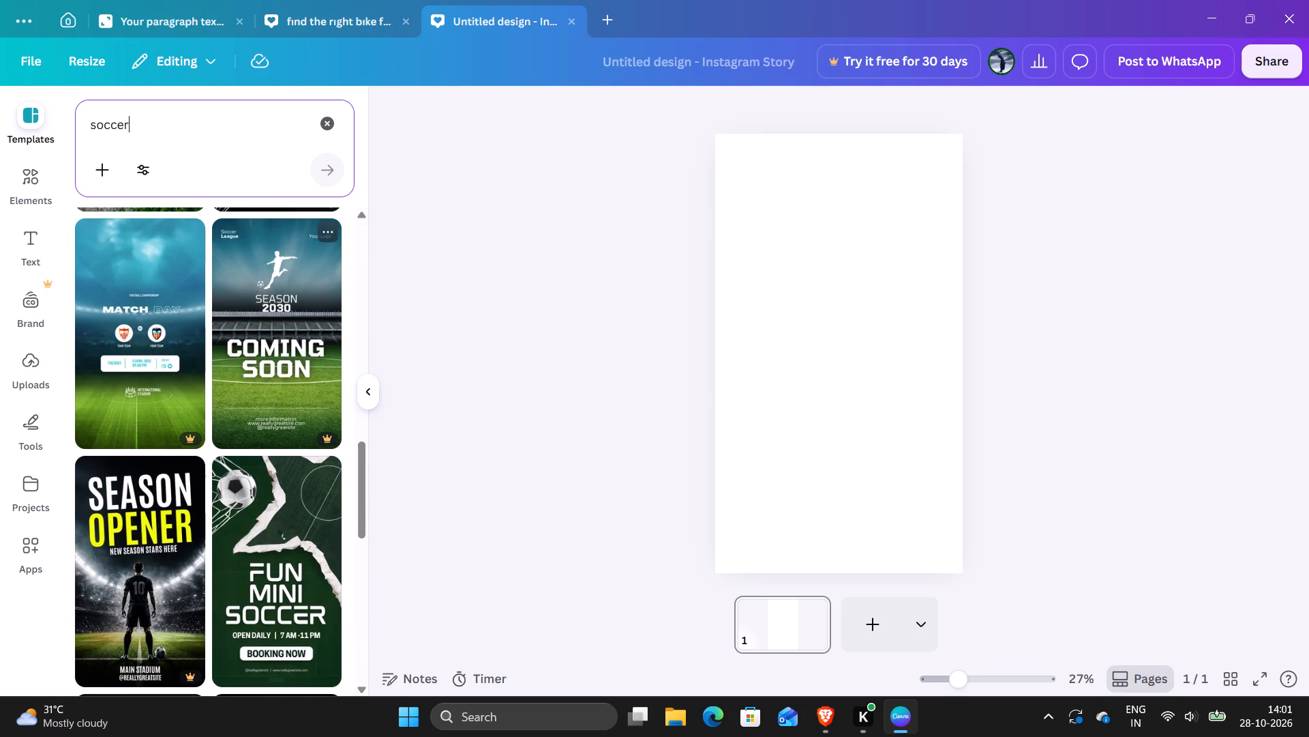
scroll(252, 382, "down", 6)
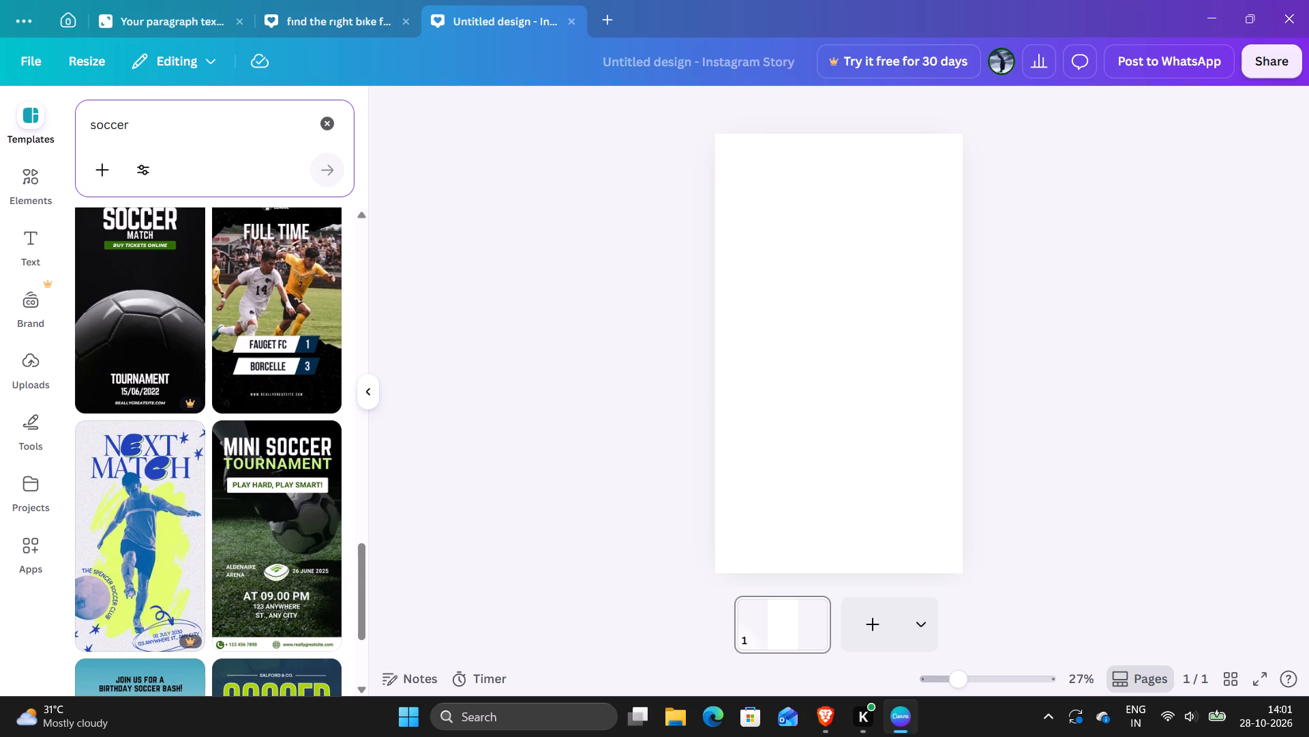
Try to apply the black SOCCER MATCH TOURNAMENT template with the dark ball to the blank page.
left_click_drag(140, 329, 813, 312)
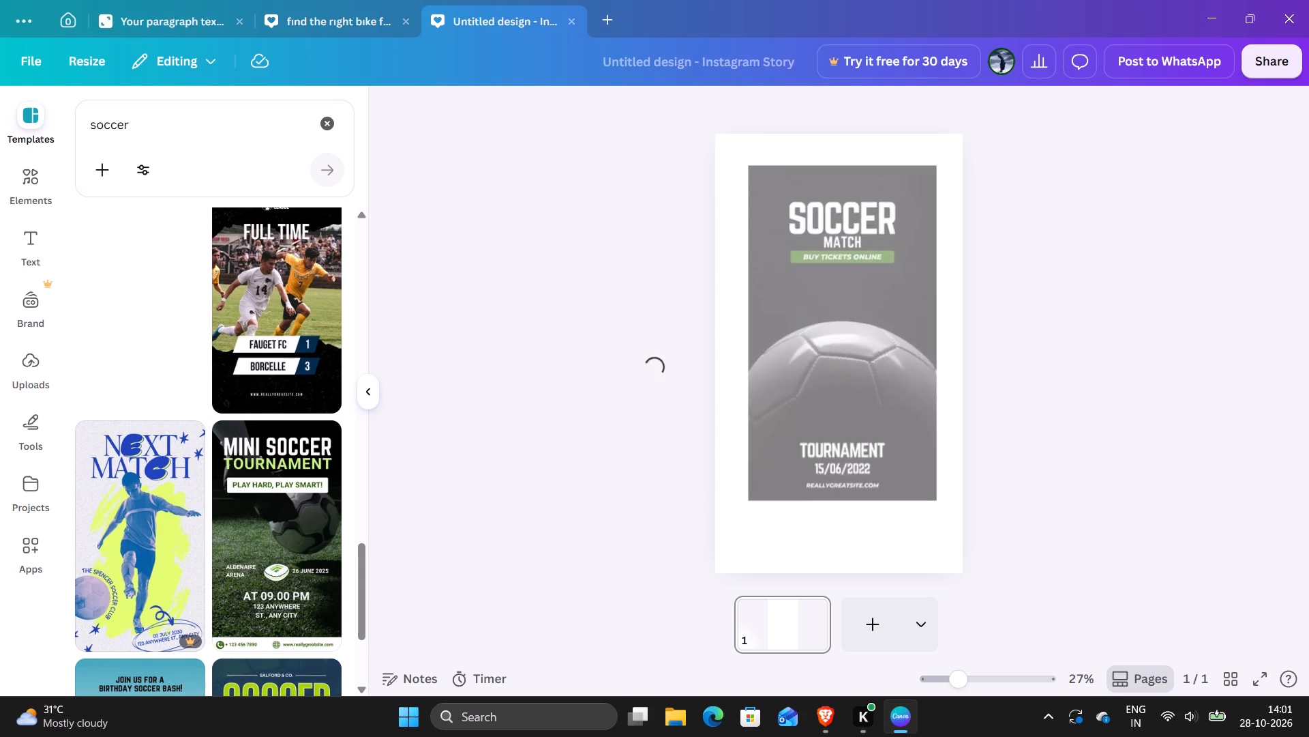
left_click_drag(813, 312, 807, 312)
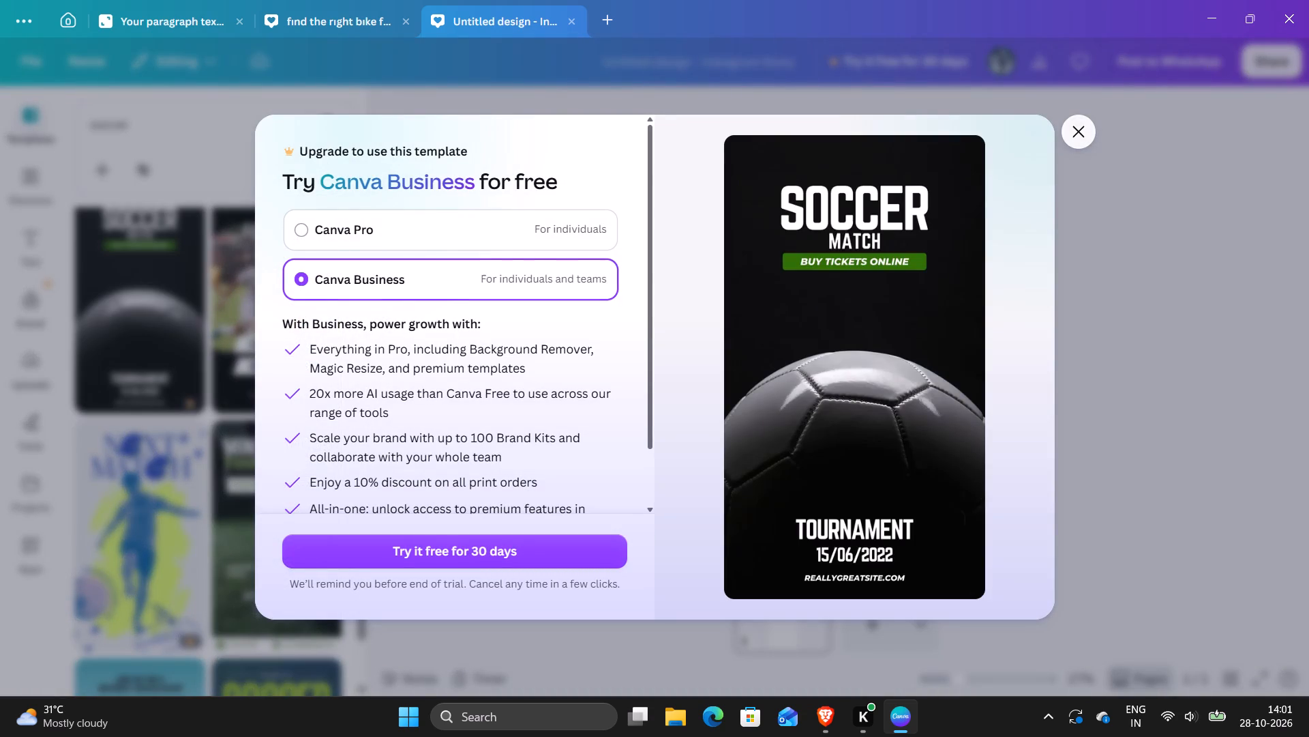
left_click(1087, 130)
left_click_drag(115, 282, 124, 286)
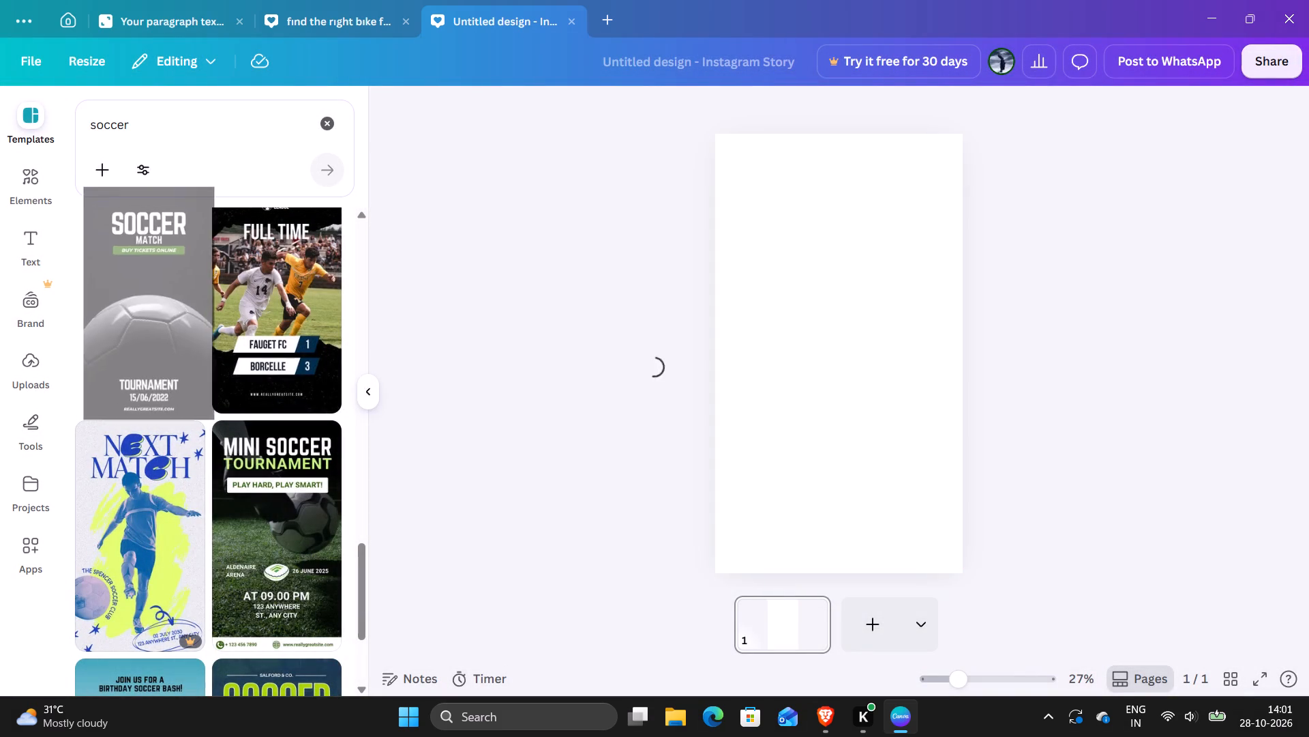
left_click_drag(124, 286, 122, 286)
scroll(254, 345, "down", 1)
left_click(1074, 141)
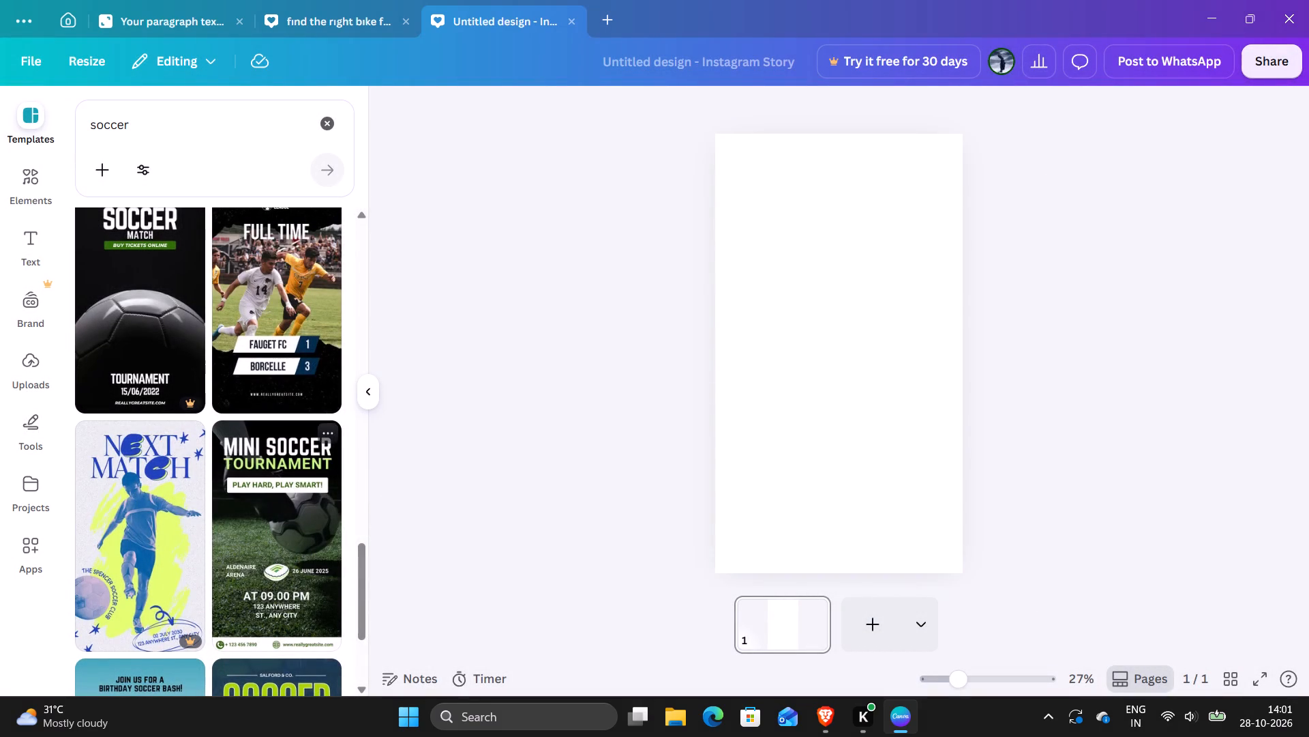
Apply the green and white MINI SOCCER TOURNAMENT template to the blank story page.
scroll(242, 501, "down", 2)
scroll(242, 500, "up", 1)
left_click_drag(261, 467, 805, 363)
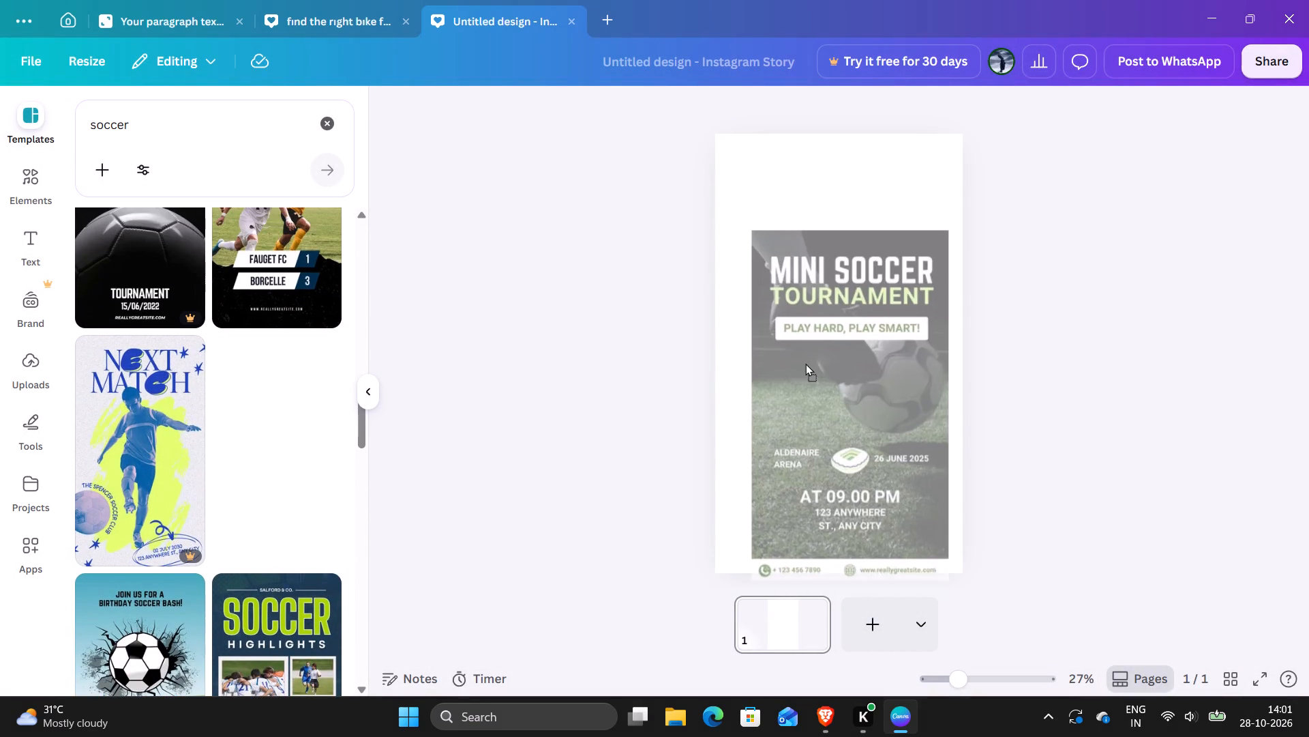
left_click_drag(805, 363, 800, 327)
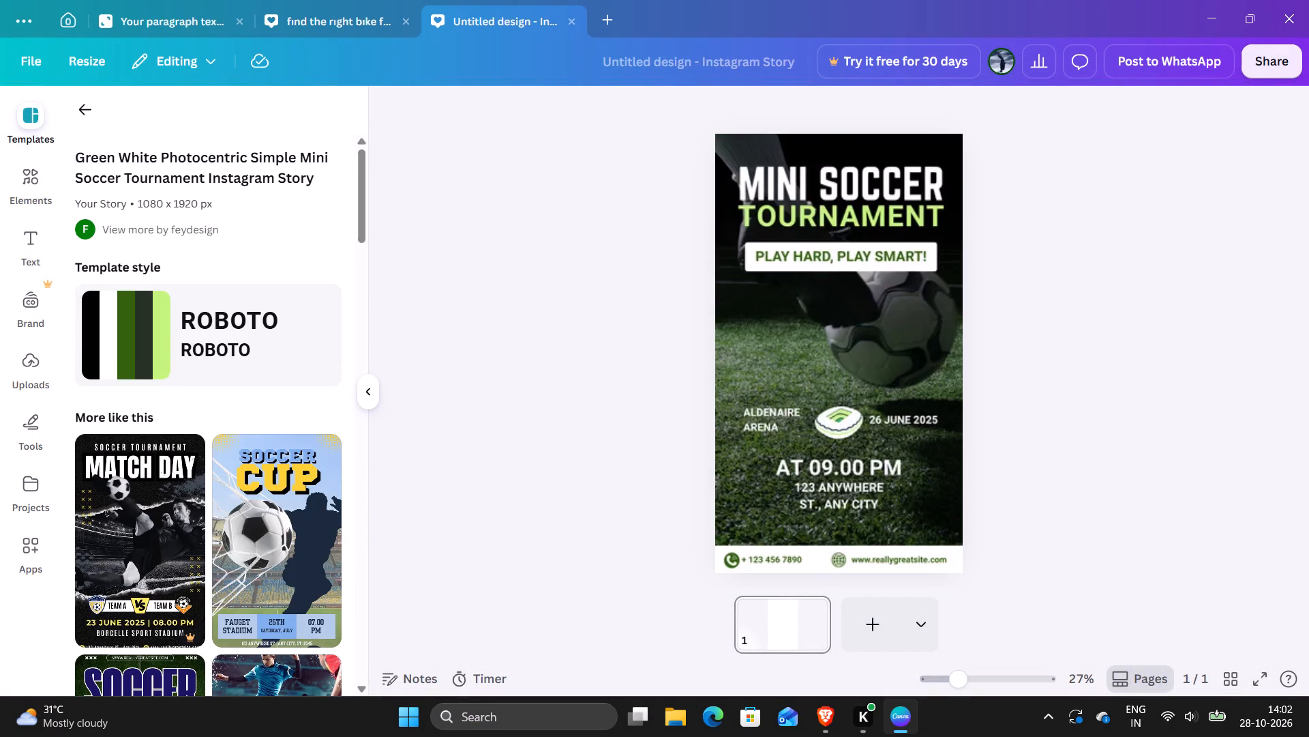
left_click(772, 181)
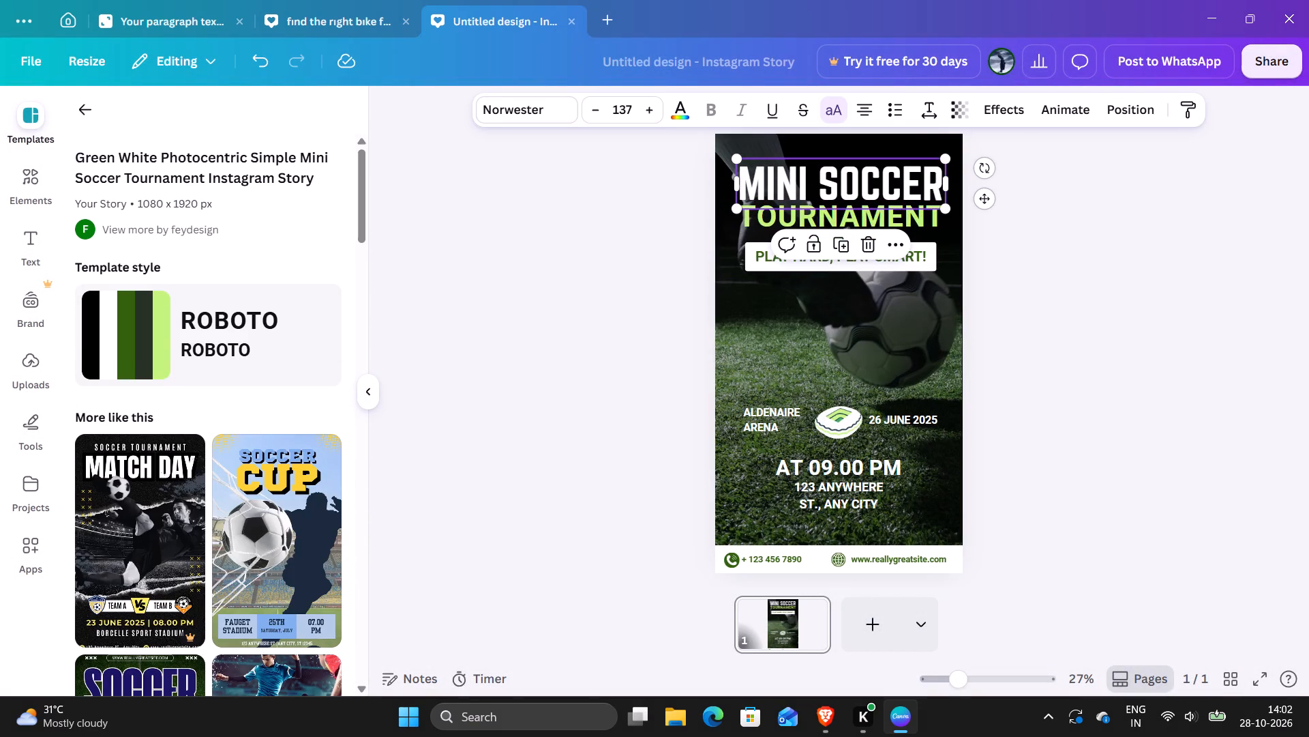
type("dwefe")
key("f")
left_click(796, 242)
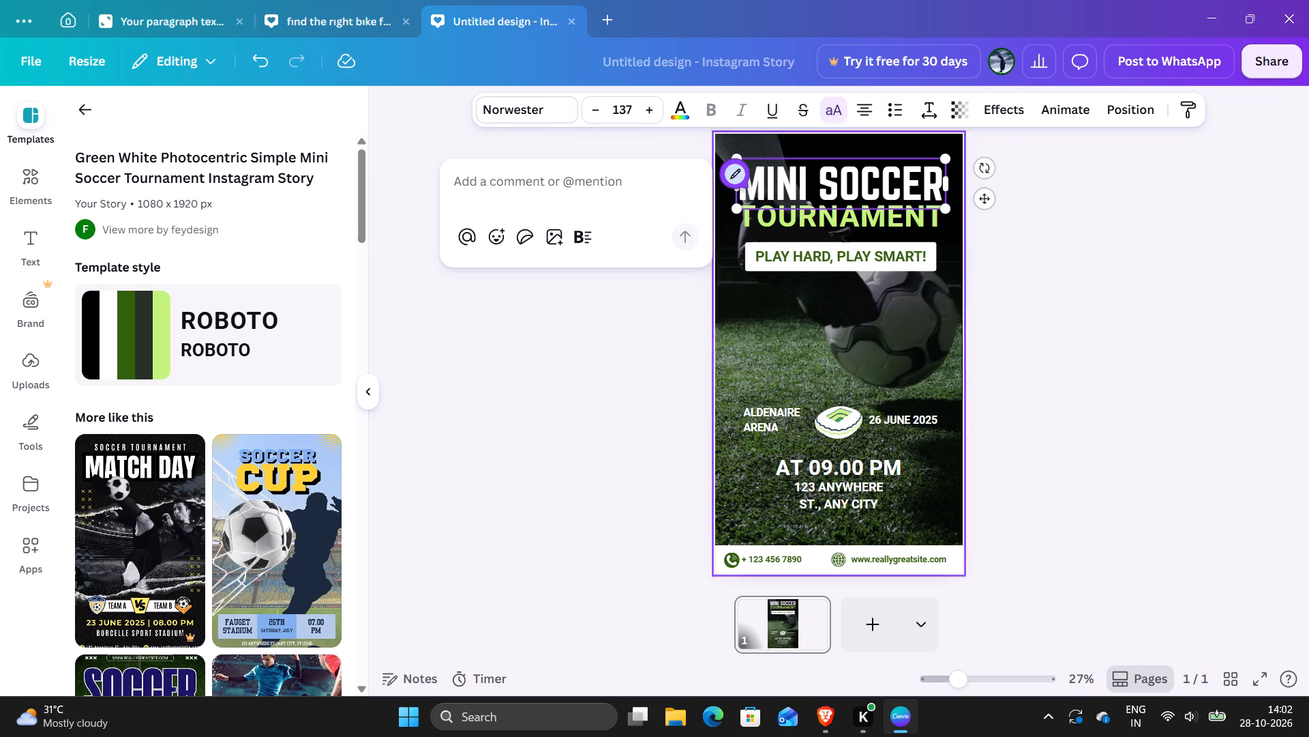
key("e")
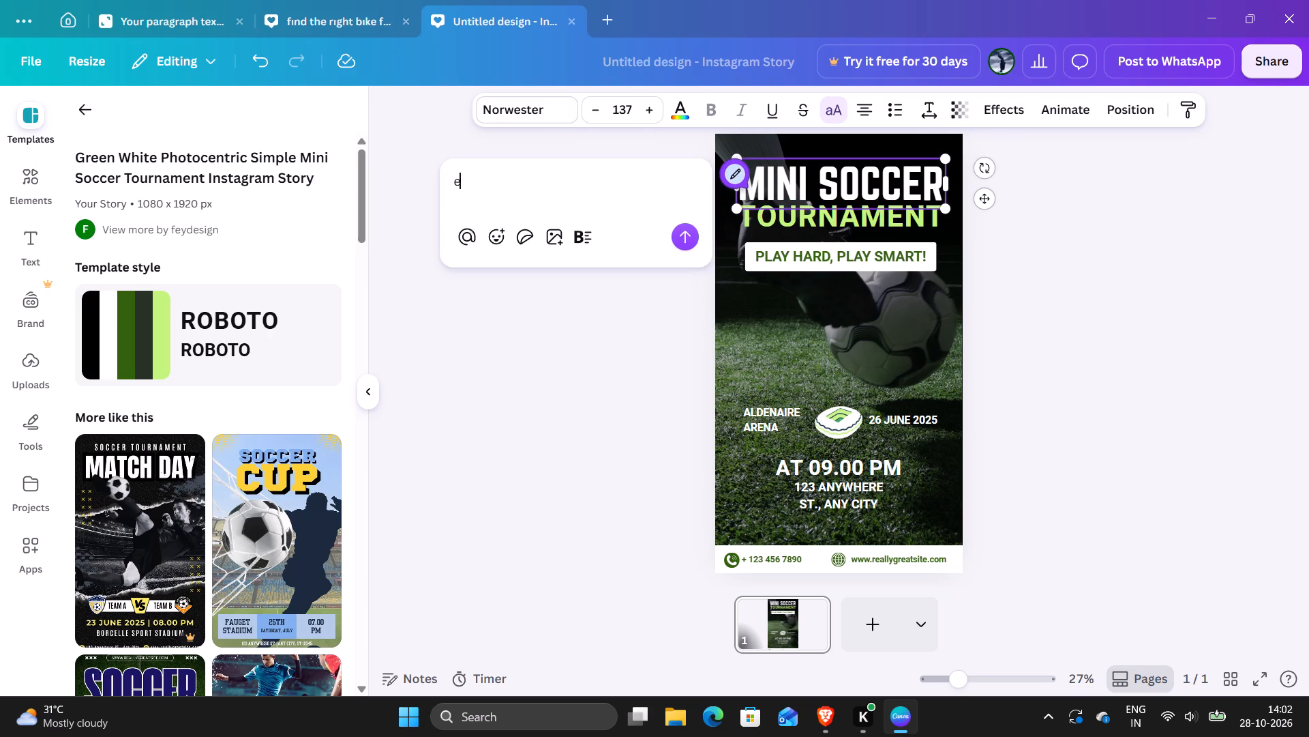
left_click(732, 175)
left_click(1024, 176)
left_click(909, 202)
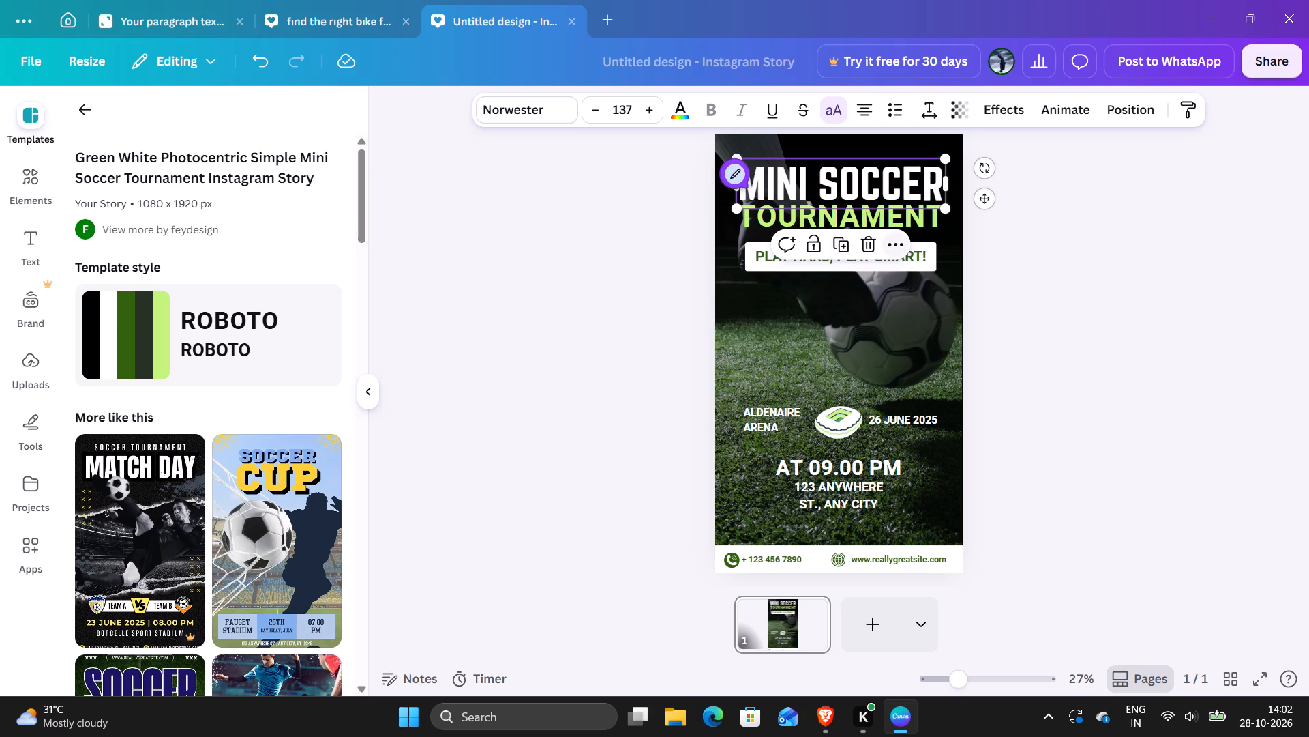
Delete the MINI SOCCER headline above TOURNAMENT.
left_click(869, 251)
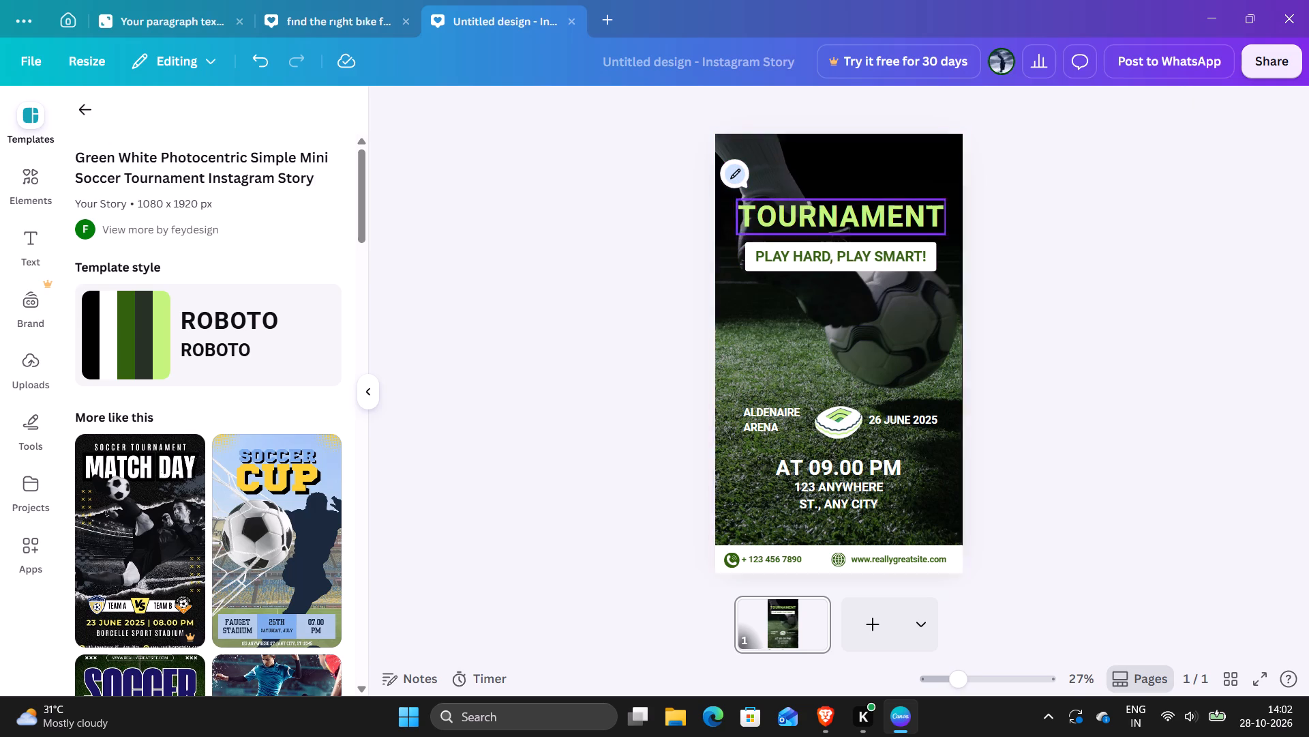
left_click(815, 180)
left_click(742, 179)
left_click(792, 197)
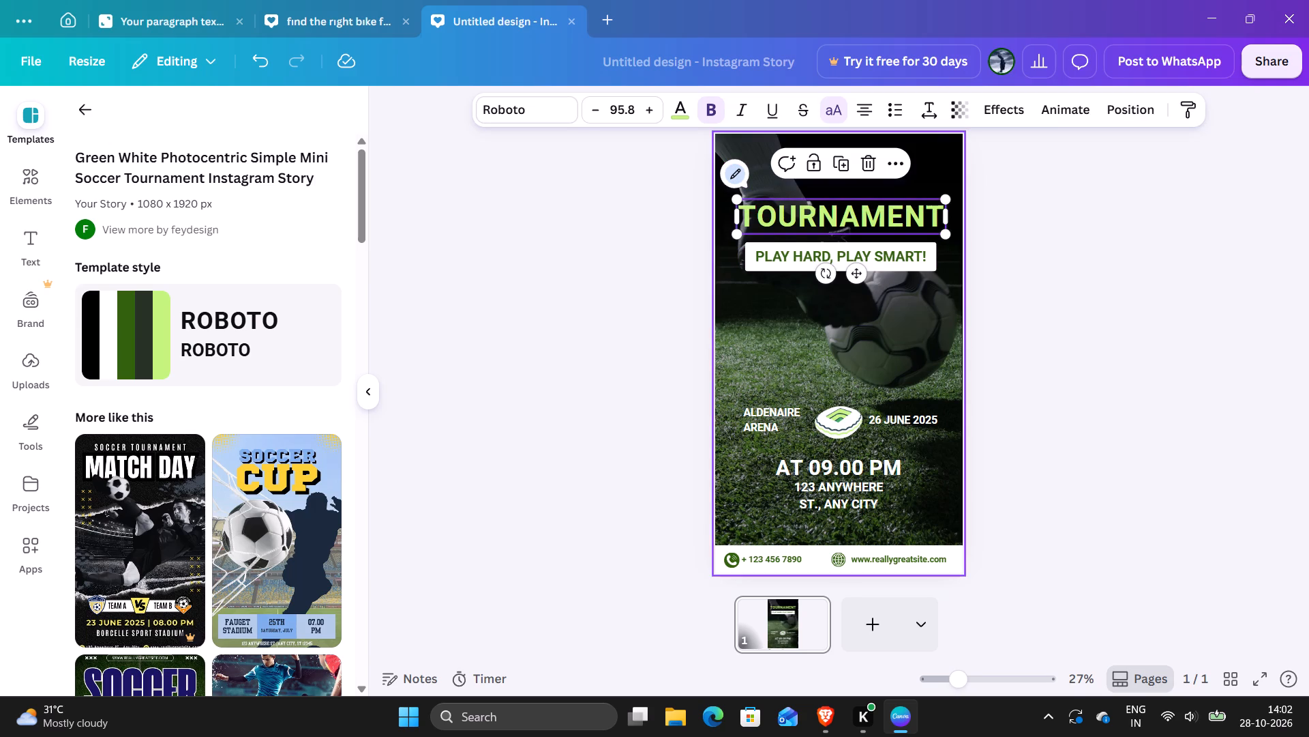
left_click(613, 226)
Crop the background soccer photo, rotating it to 38.9 degrees and shifting it so the whole ball sits within the page frame.
triple_click(798, 172)
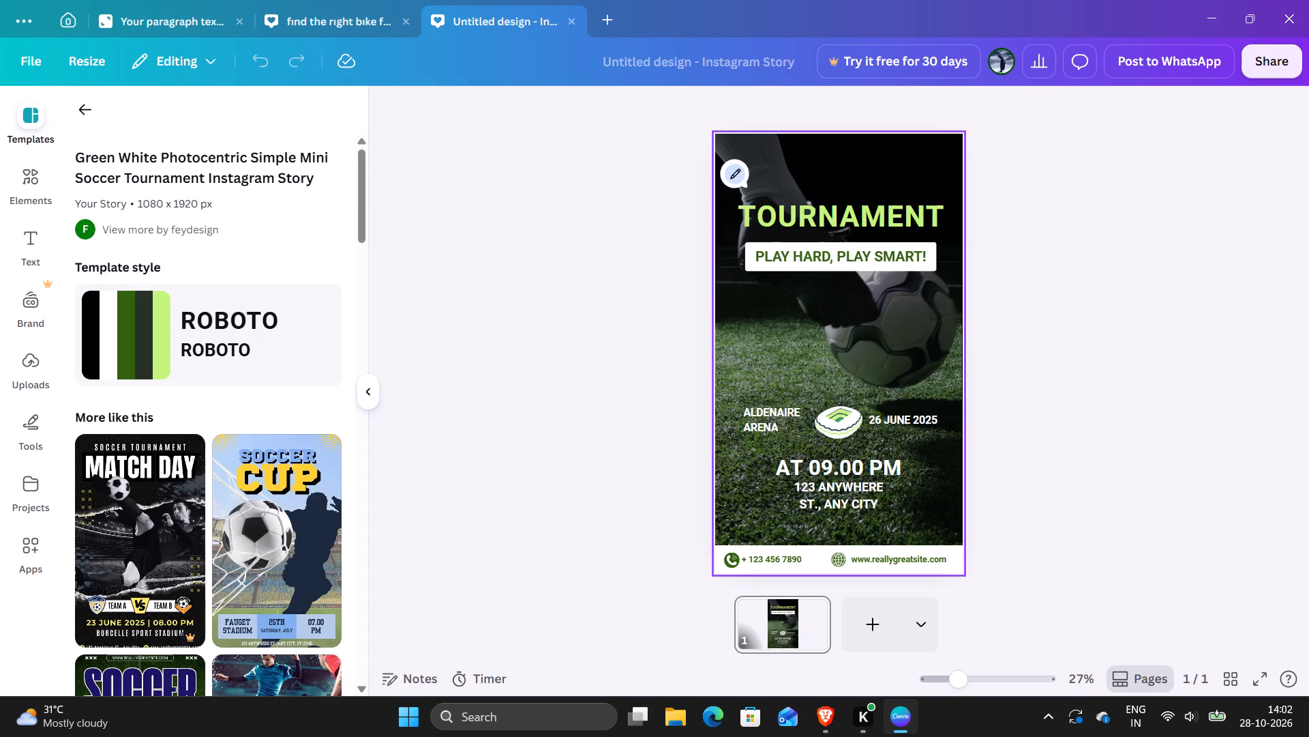
double_click(798, 171)
left_click(785, 192)
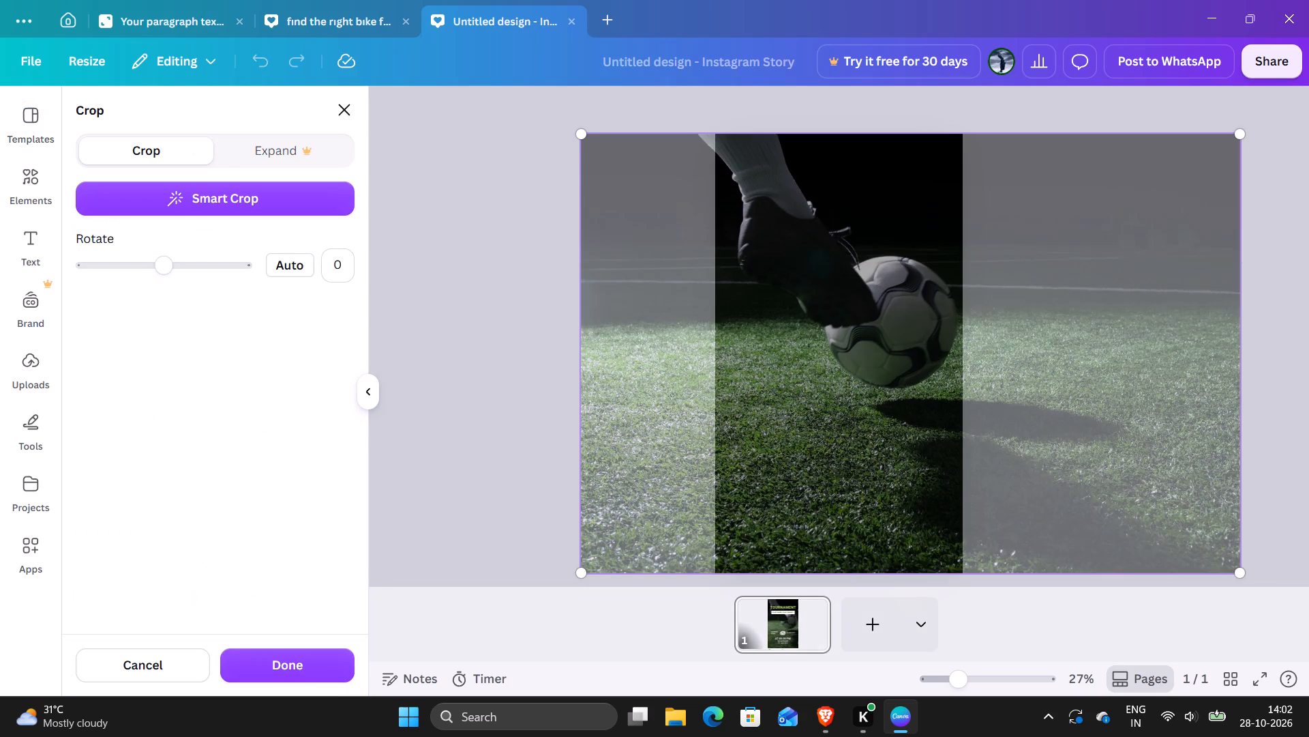
left_click_drag(164, 270, 151, 277)
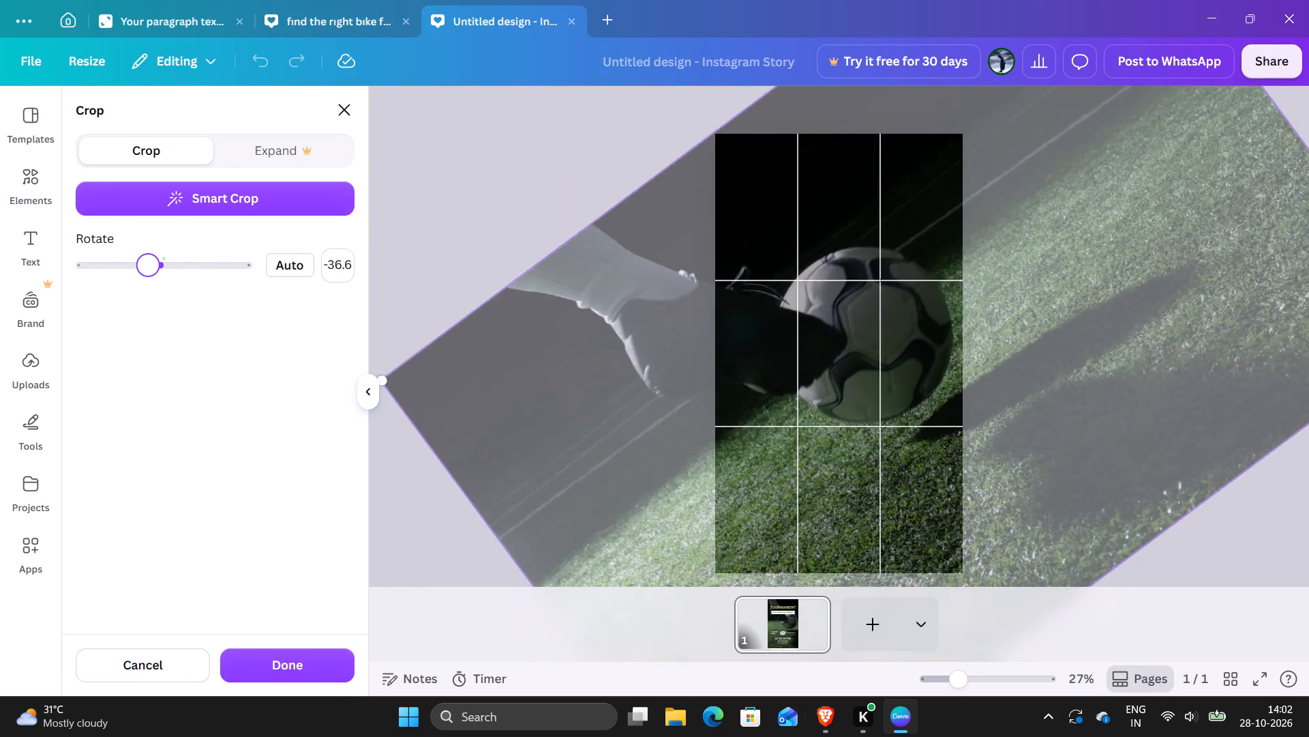
left_click_drag(151, 277, 181, 283)
left_click_drag(880, 365, 843, 422)
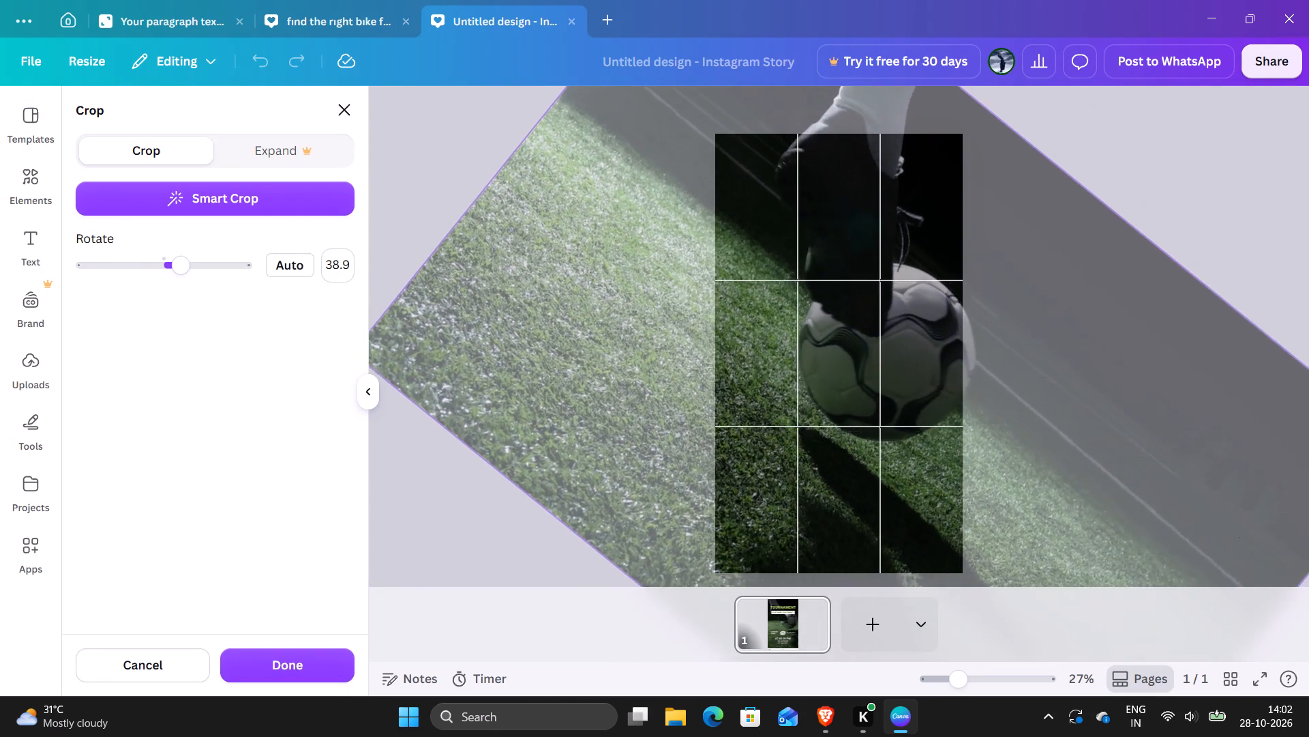
left_click_drag(843, 422, 785, 530)
left_click_drag(886, 360, 818, 455)
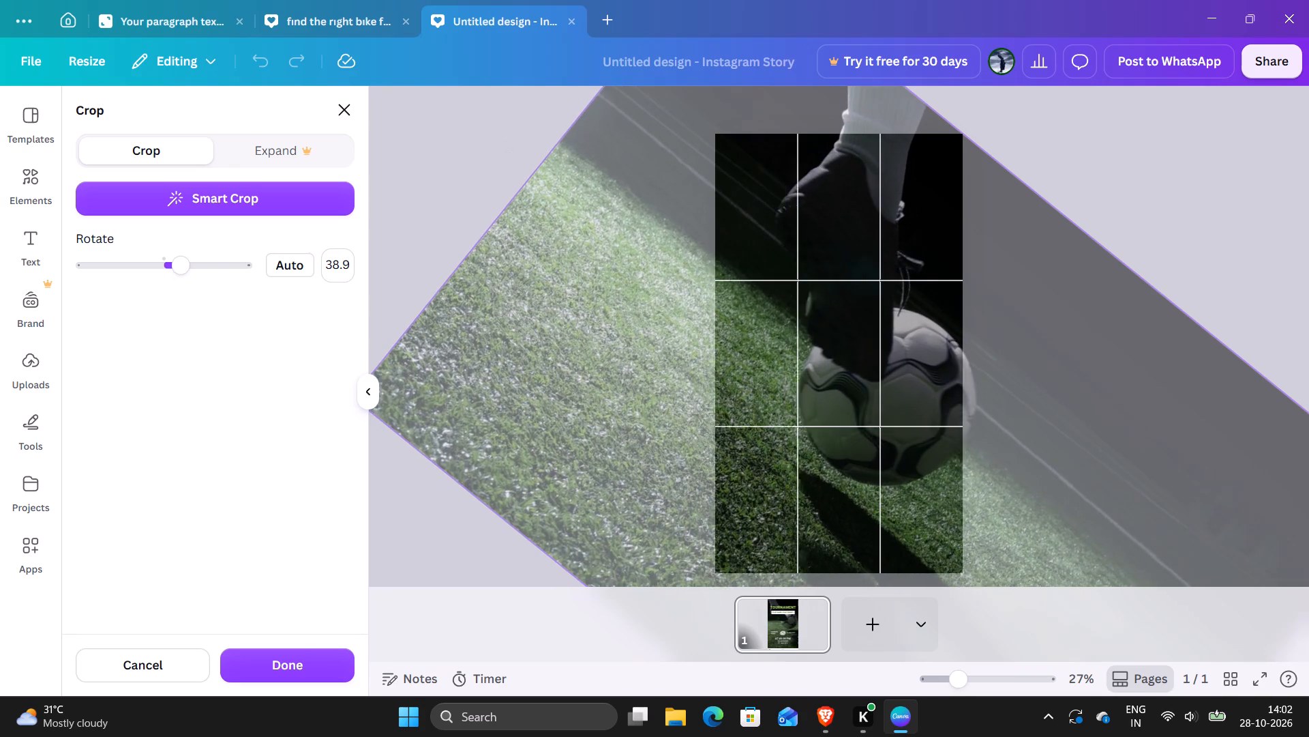
left_click_drag(818, 455, 783, 448)
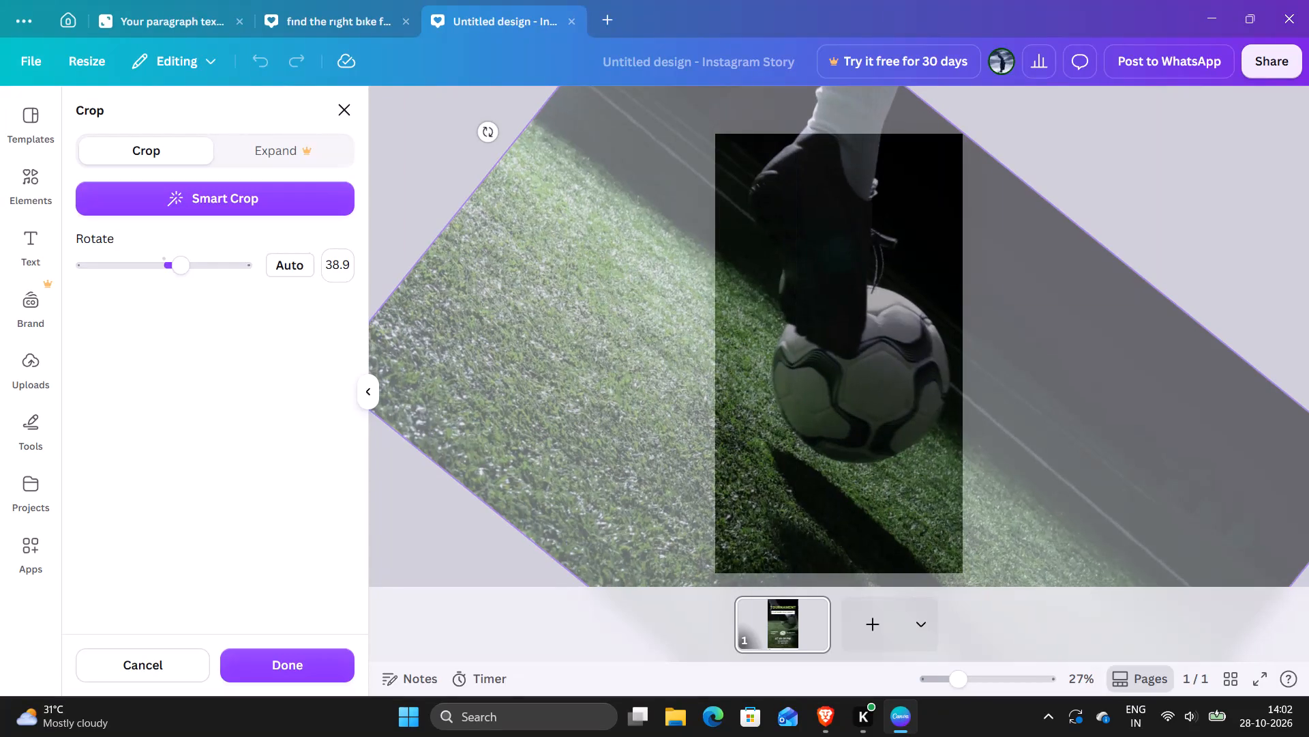
Set the photo's crop rotation to 23.8 degrees, reposition it with the ball partly past the frame's right edge, and apply the crop.
left_click_drag(182, 269, 170, 276)
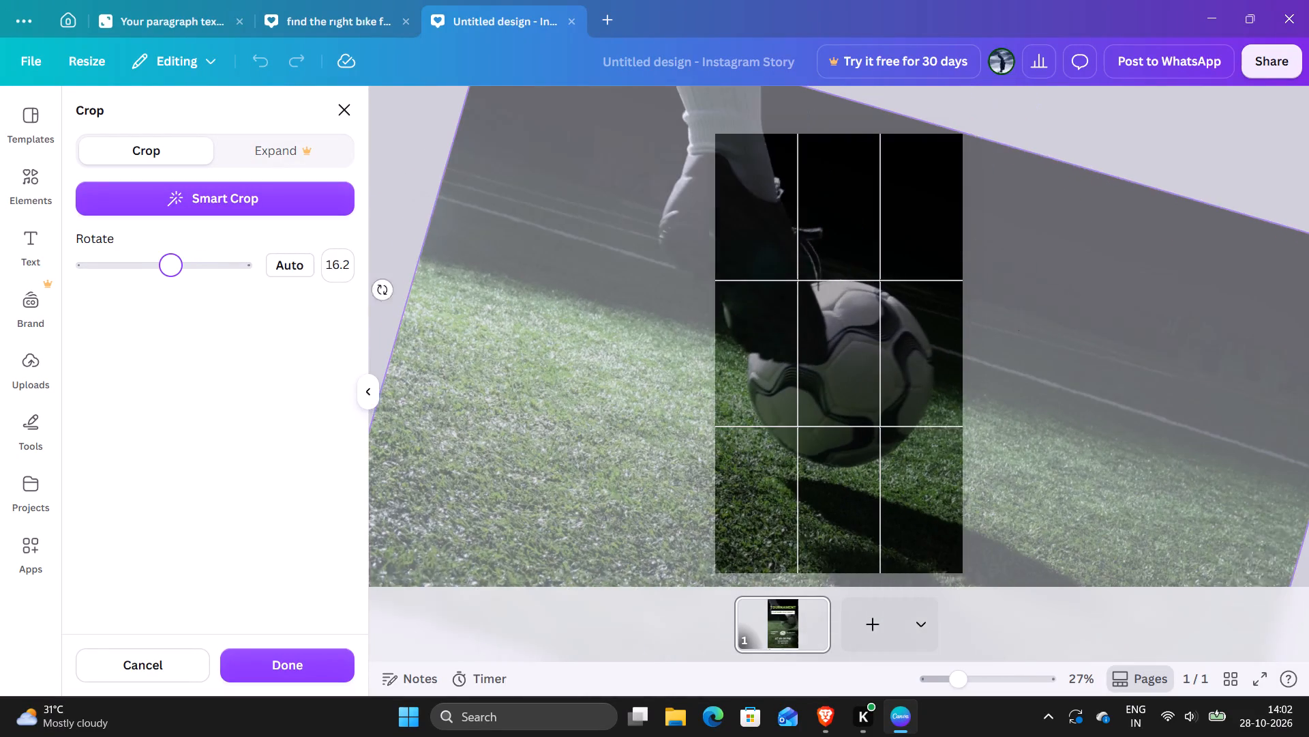
left_click_drag(170, 276, 175, 276)
left_click_drag(793, 381, 767, 415)
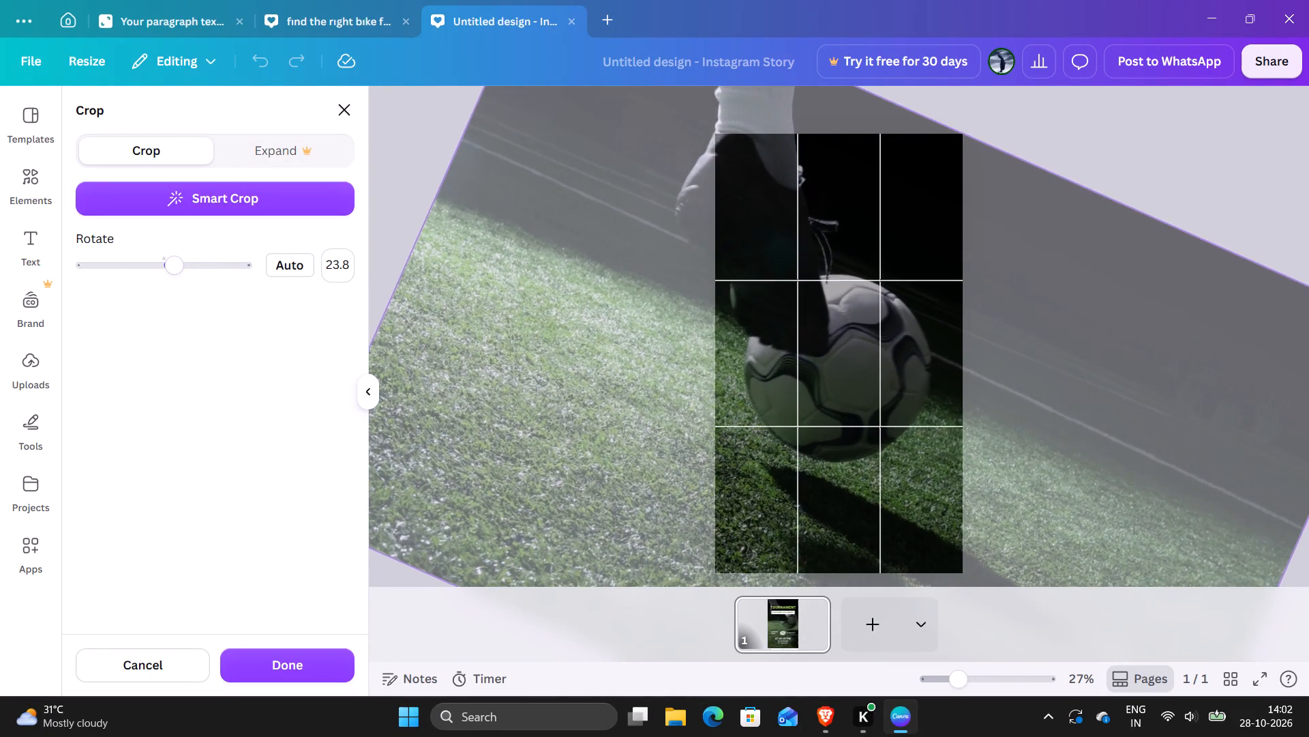
left_click_drag(767, 415, 804, 439)
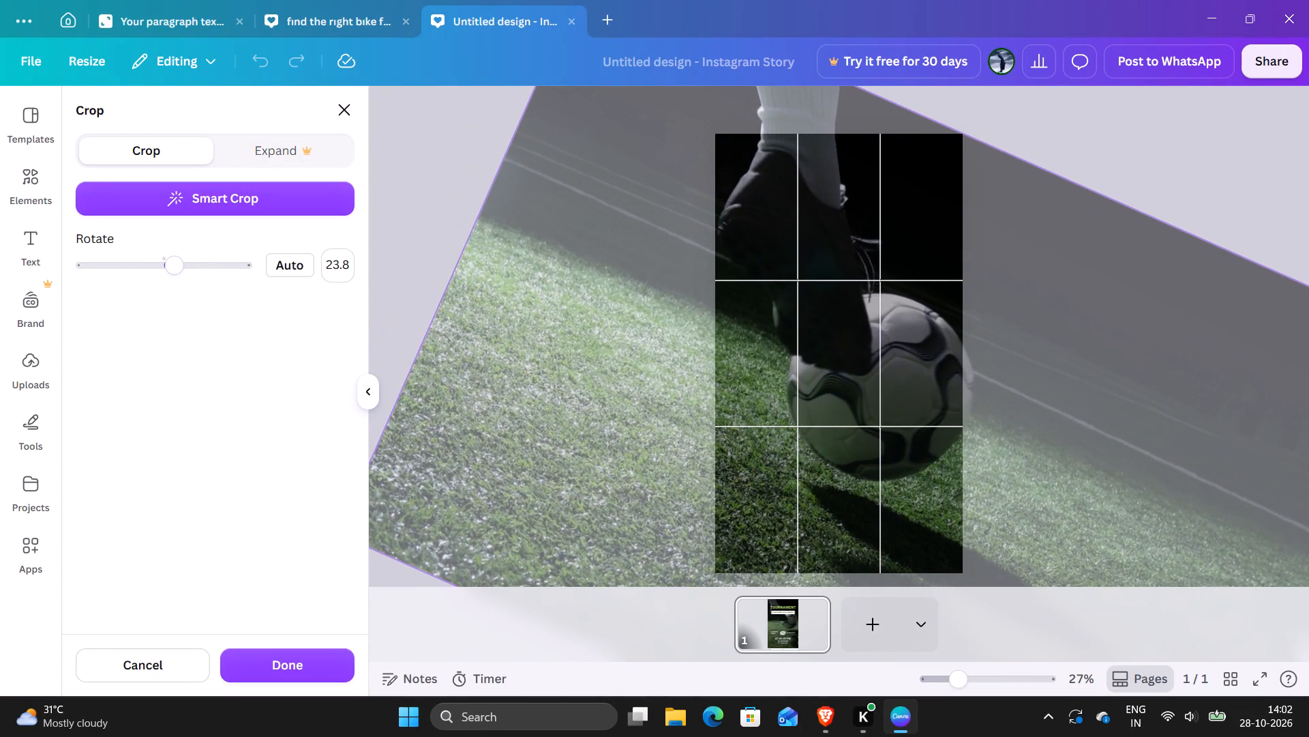
left_click_drag(804, 439, 813, 444)
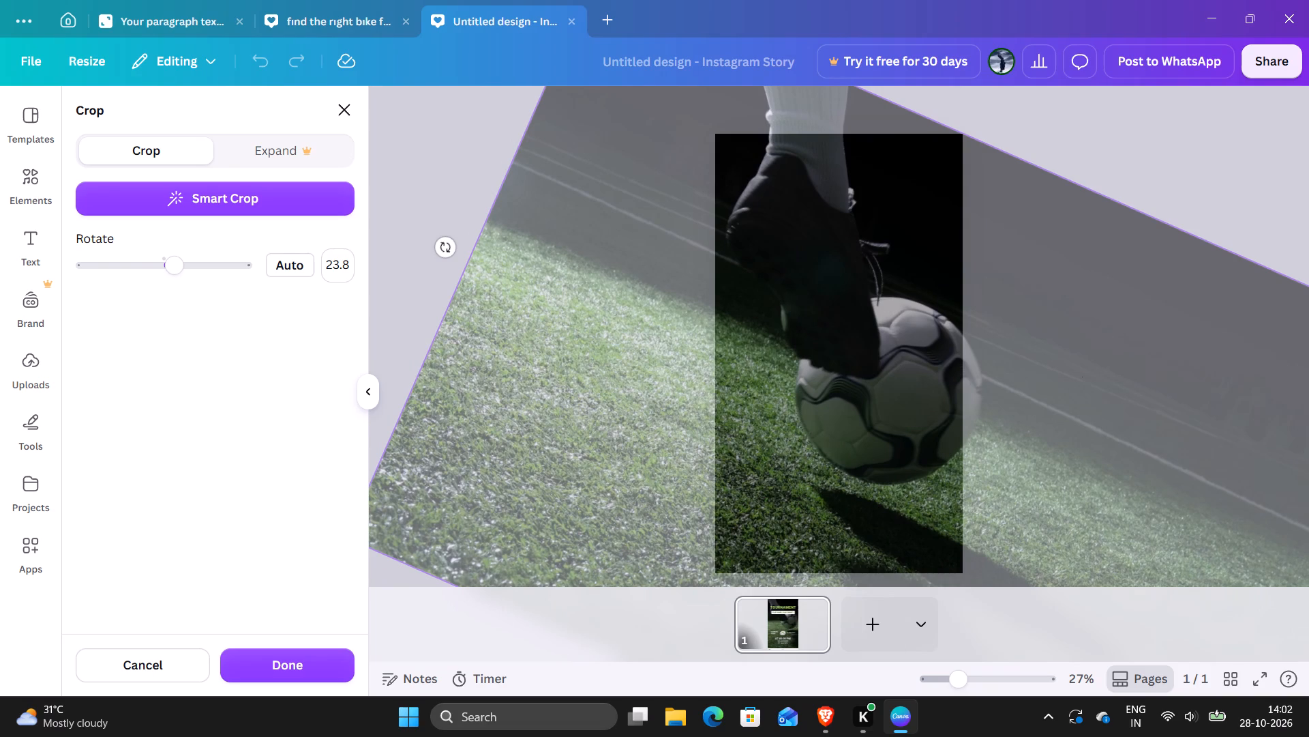
left_click(277, 653)
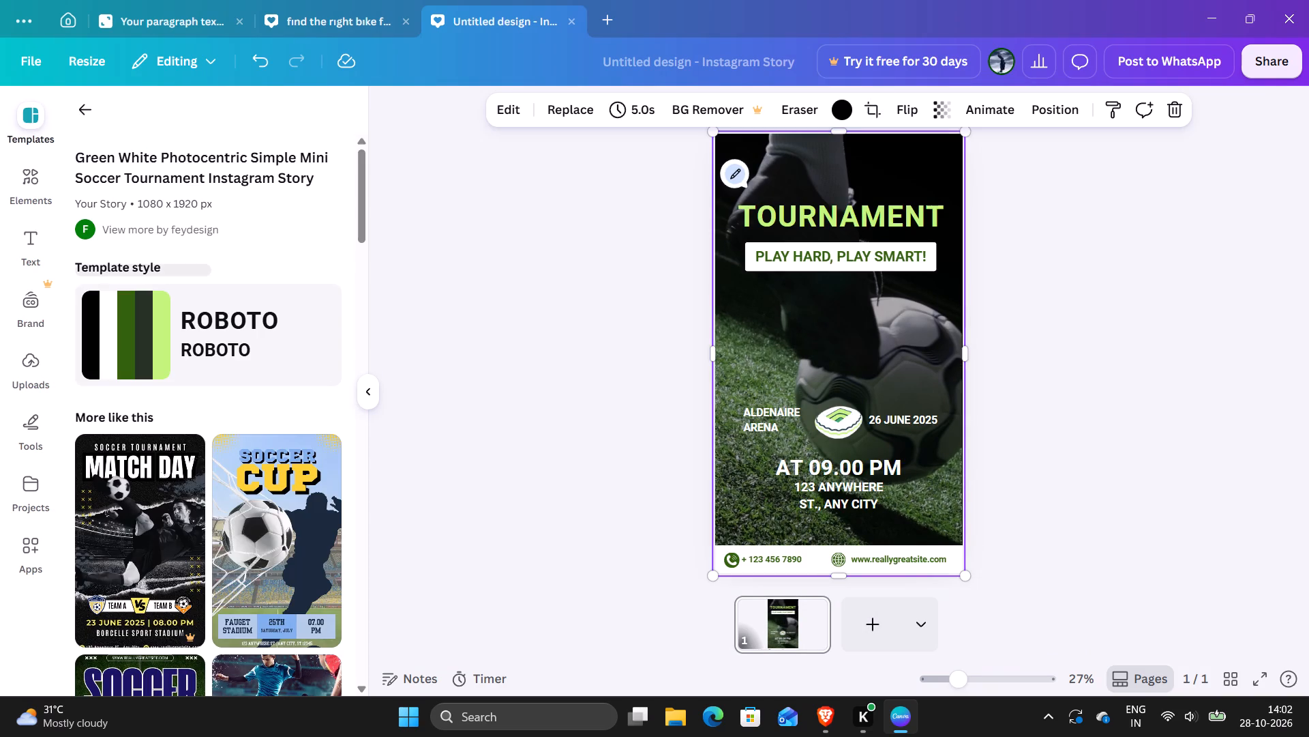
left_click(1115, 377)
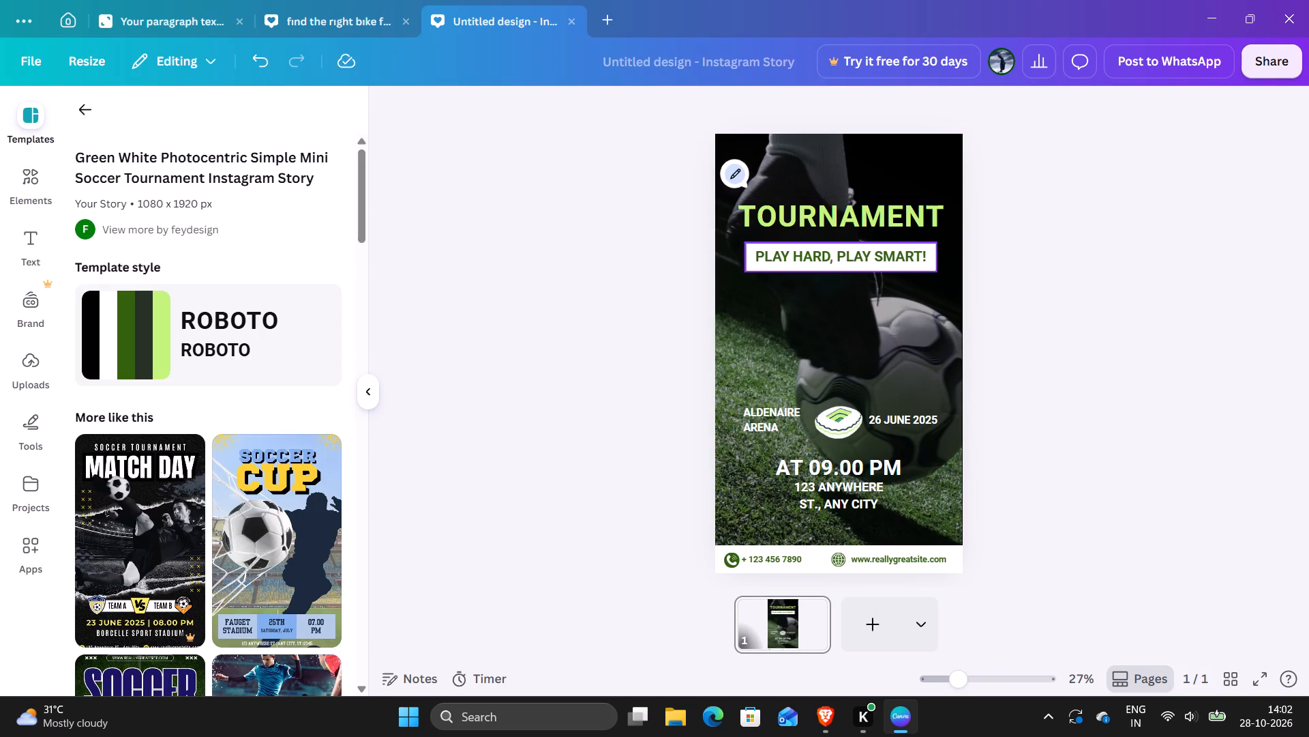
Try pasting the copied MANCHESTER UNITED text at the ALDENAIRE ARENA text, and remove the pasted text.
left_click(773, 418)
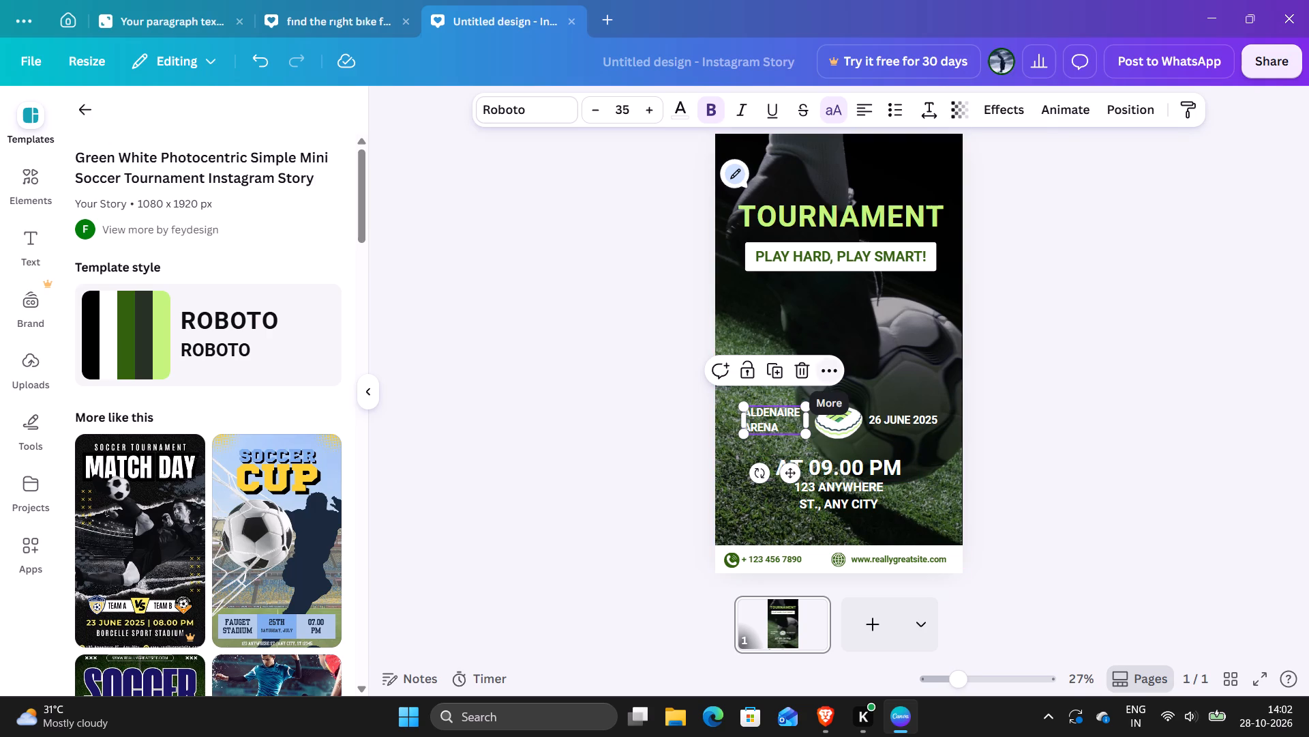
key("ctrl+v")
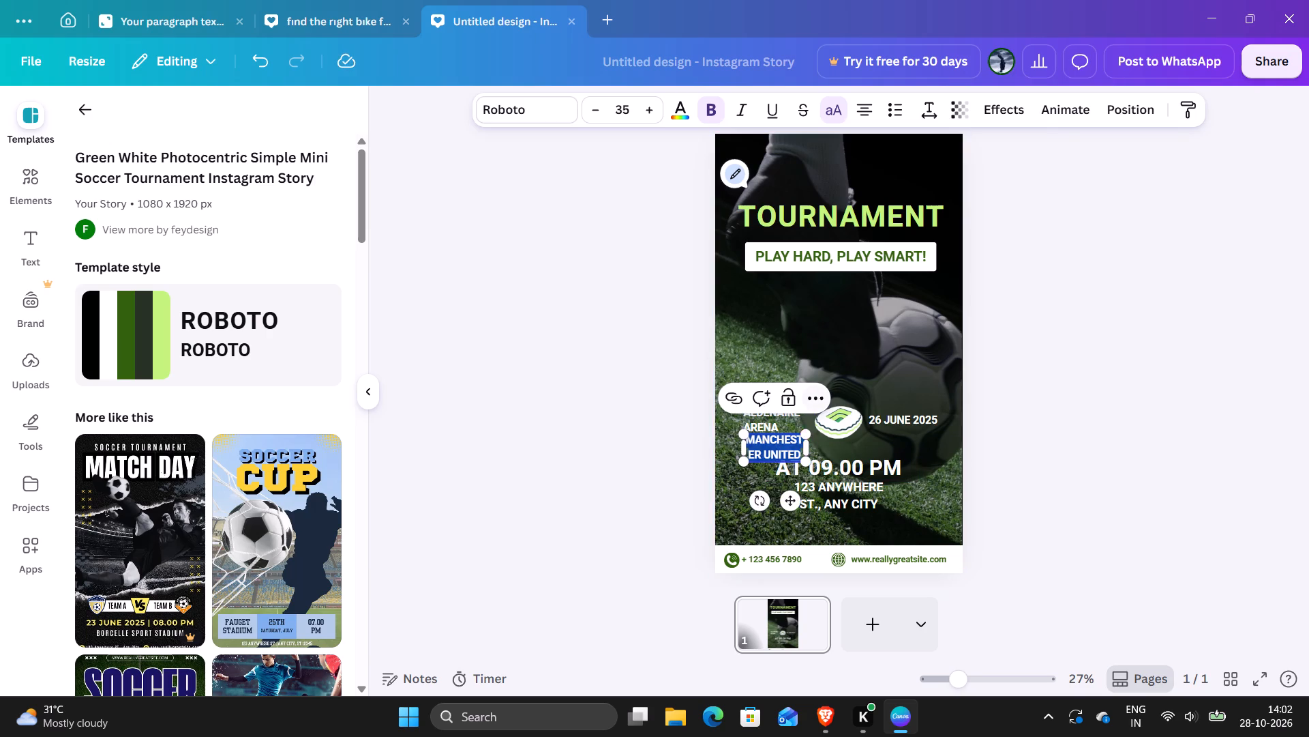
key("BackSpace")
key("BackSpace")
Delete the ALDENAIRE ARENA text beside the green stadium graphic.
left_click(771, 425)
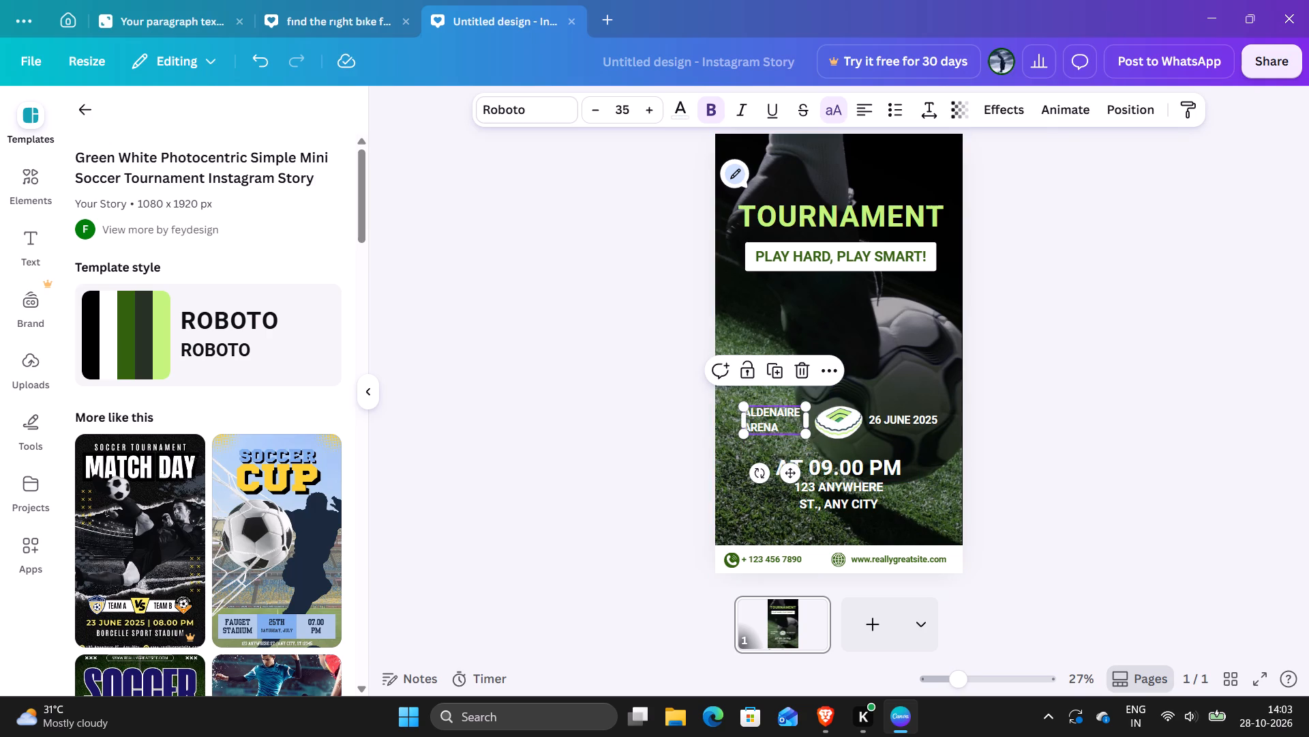
key("BackSpace")
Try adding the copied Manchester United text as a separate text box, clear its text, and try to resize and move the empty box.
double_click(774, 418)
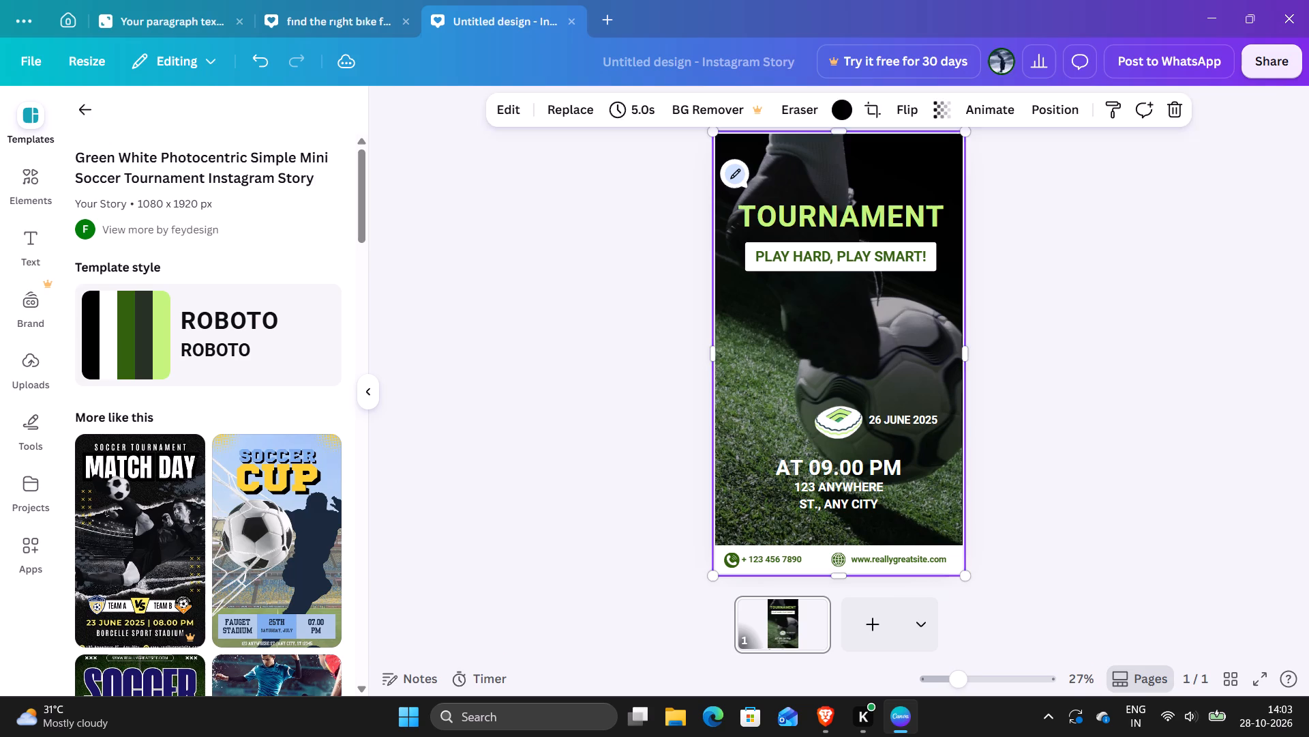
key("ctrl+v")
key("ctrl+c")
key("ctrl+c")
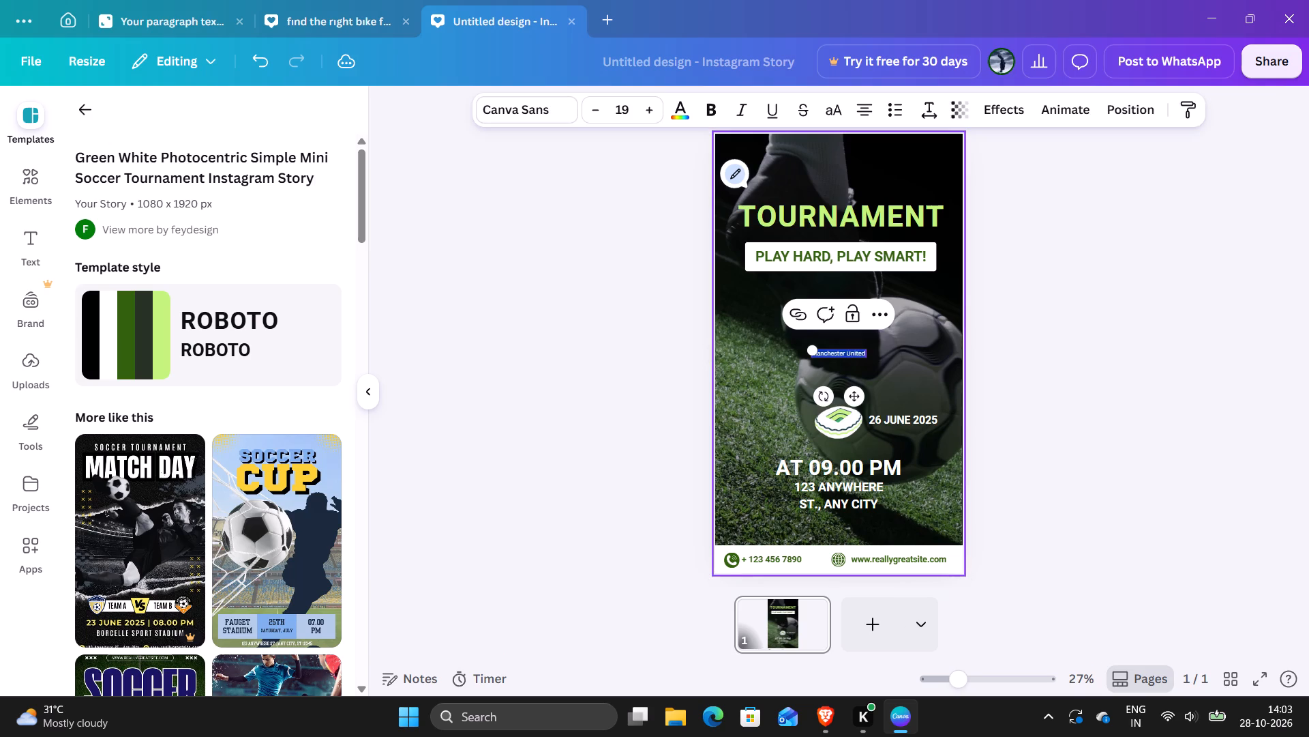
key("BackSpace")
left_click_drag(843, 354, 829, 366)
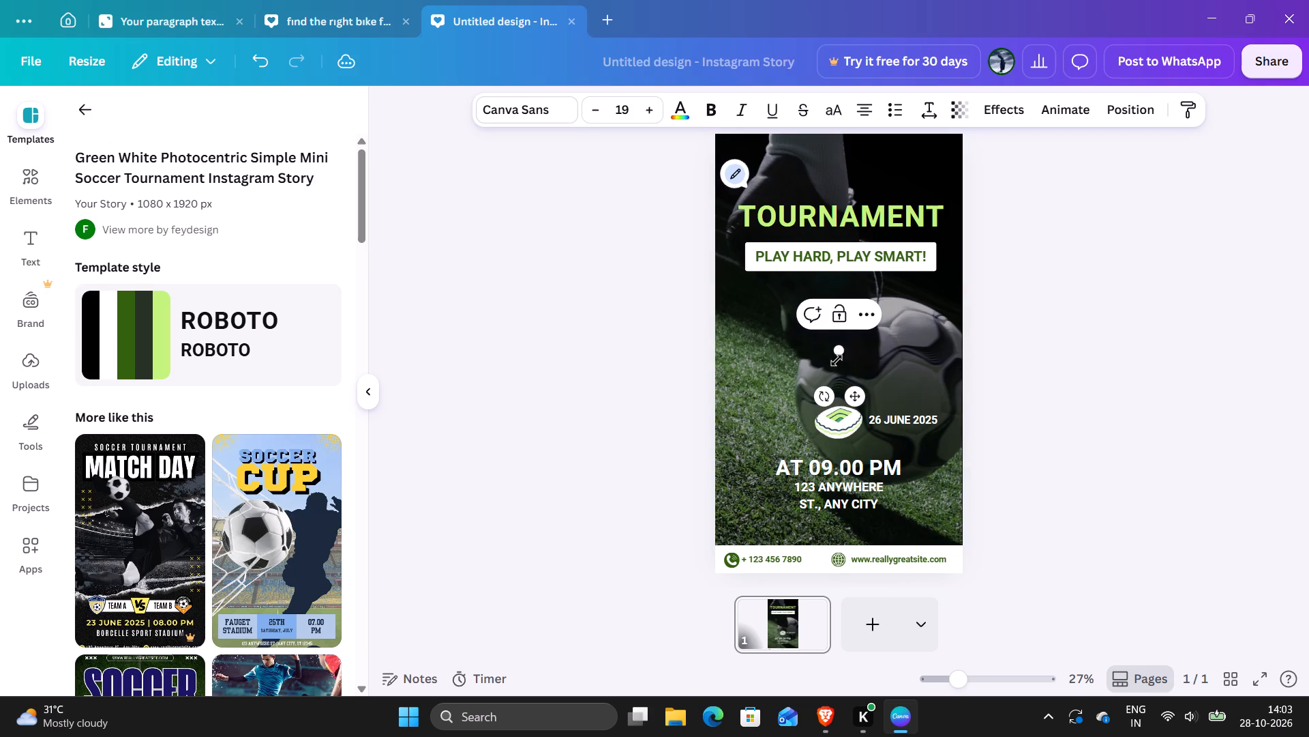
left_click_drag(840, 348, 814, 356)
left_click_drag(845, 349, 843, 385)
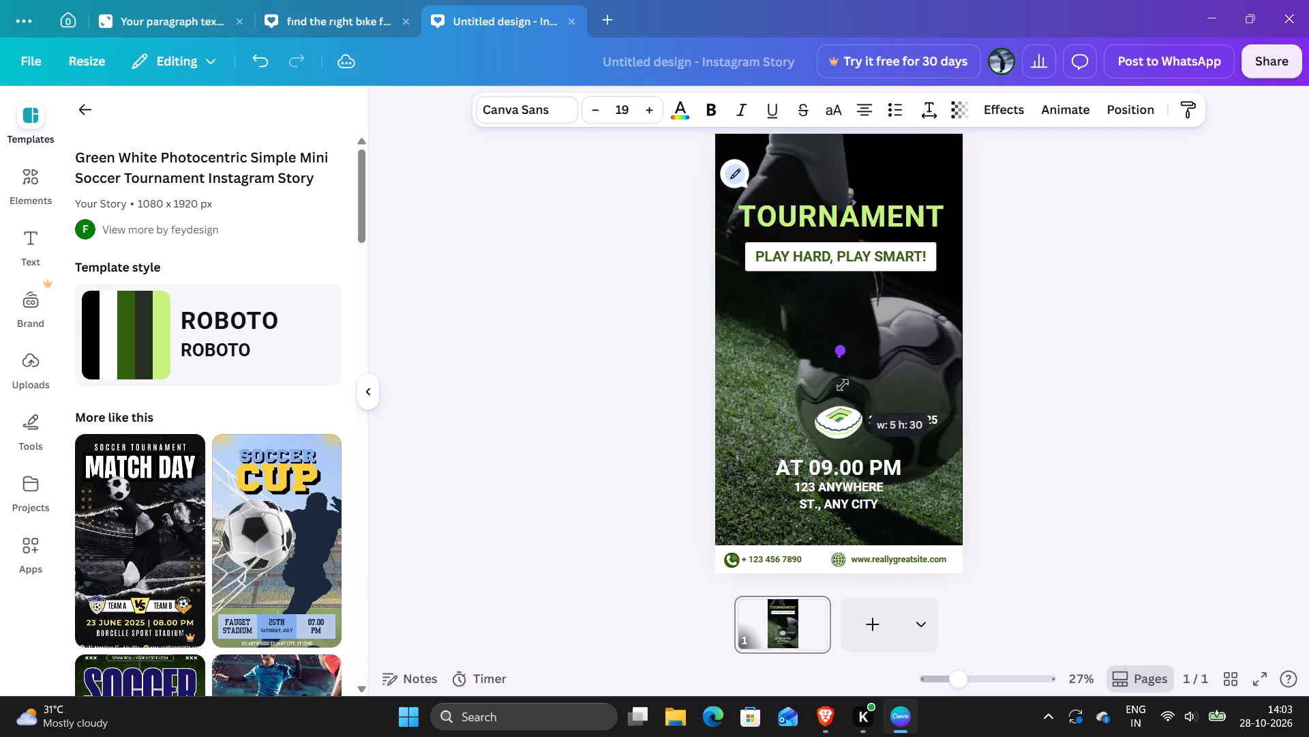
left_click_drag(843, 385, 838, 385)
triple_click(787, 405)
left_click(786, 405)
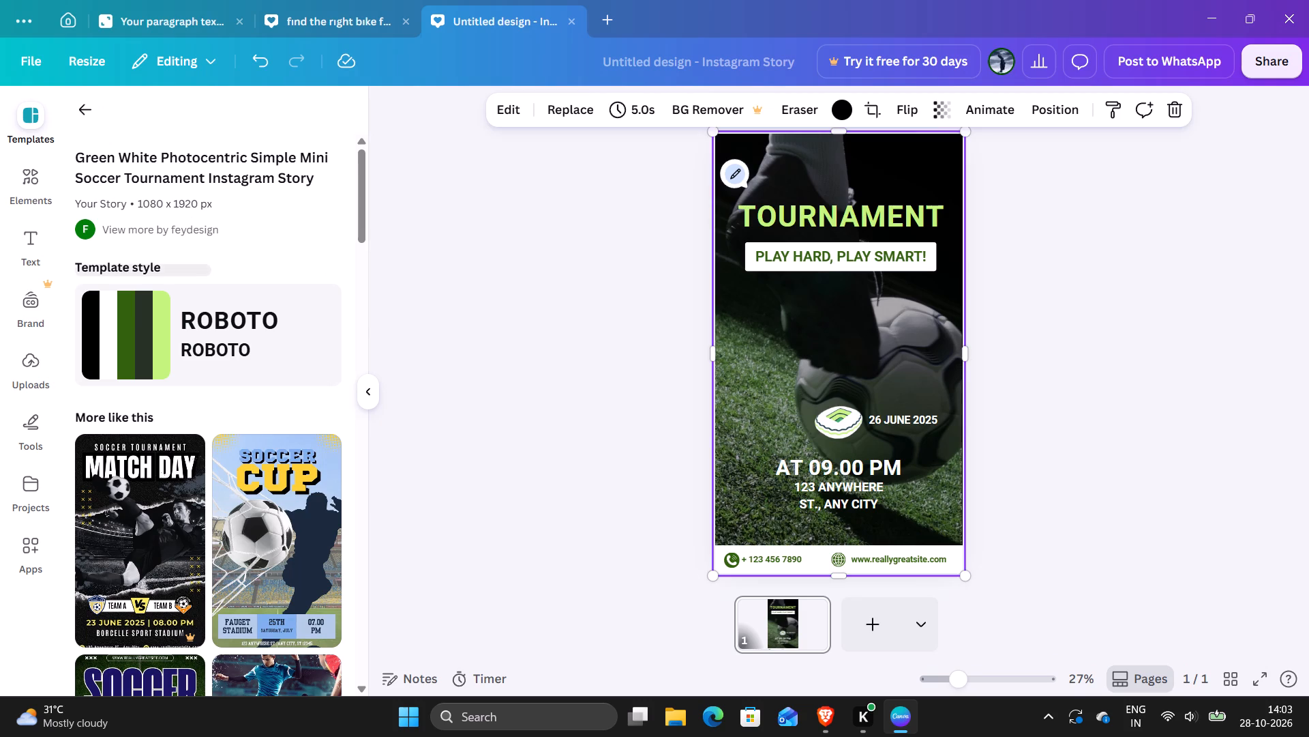
Replace the placeholder phone number in the footer with a new number.
left_click(752, 557)
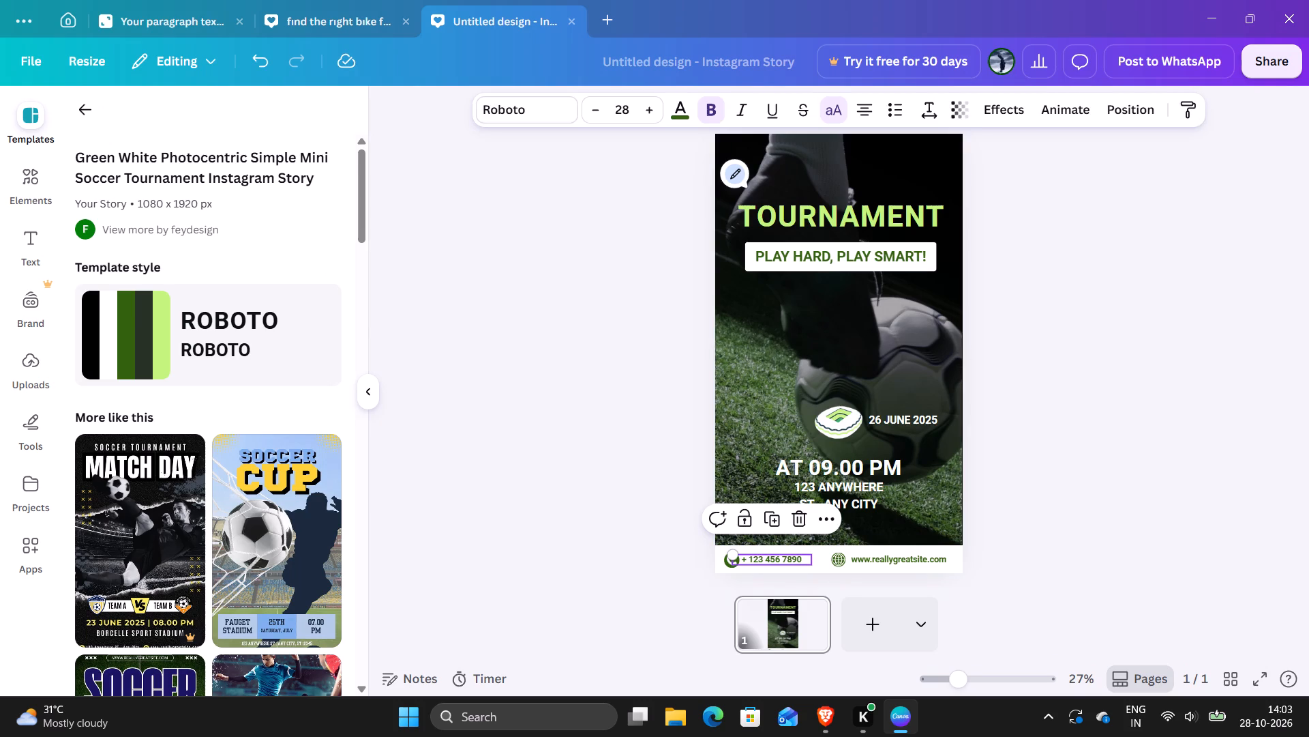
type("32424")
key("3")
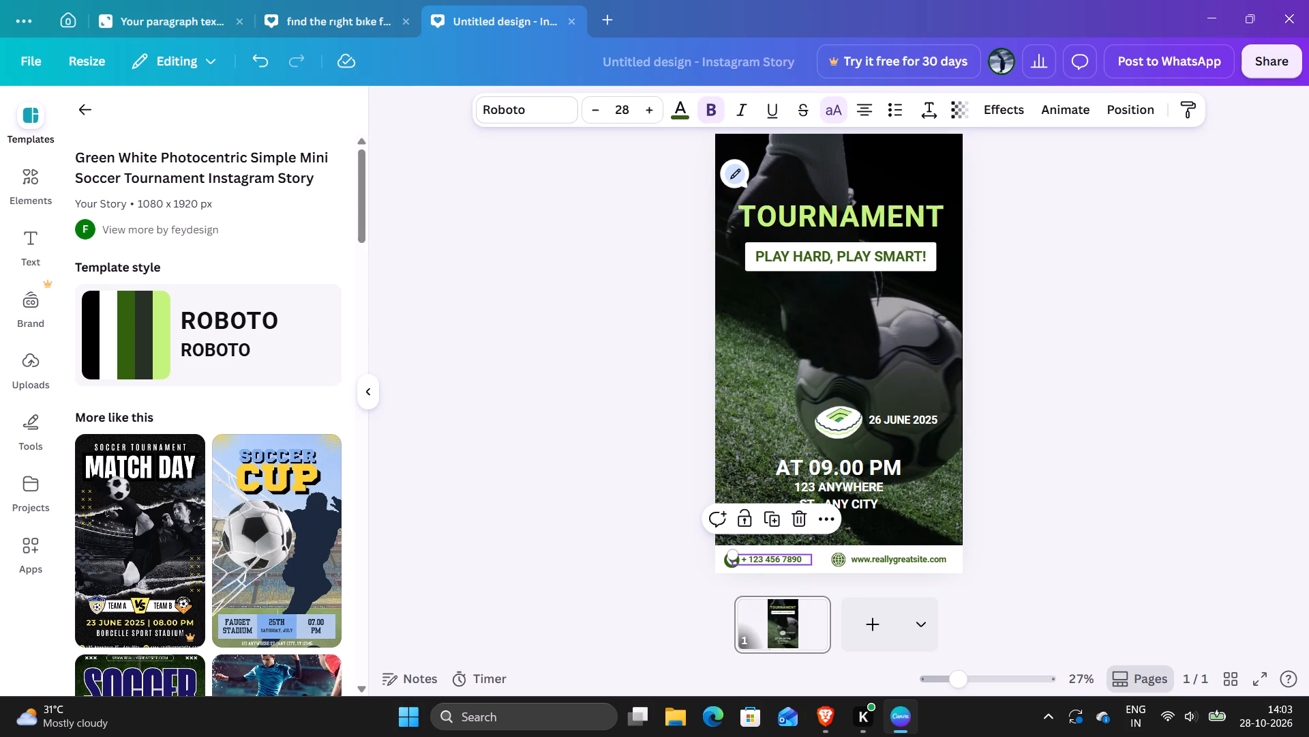
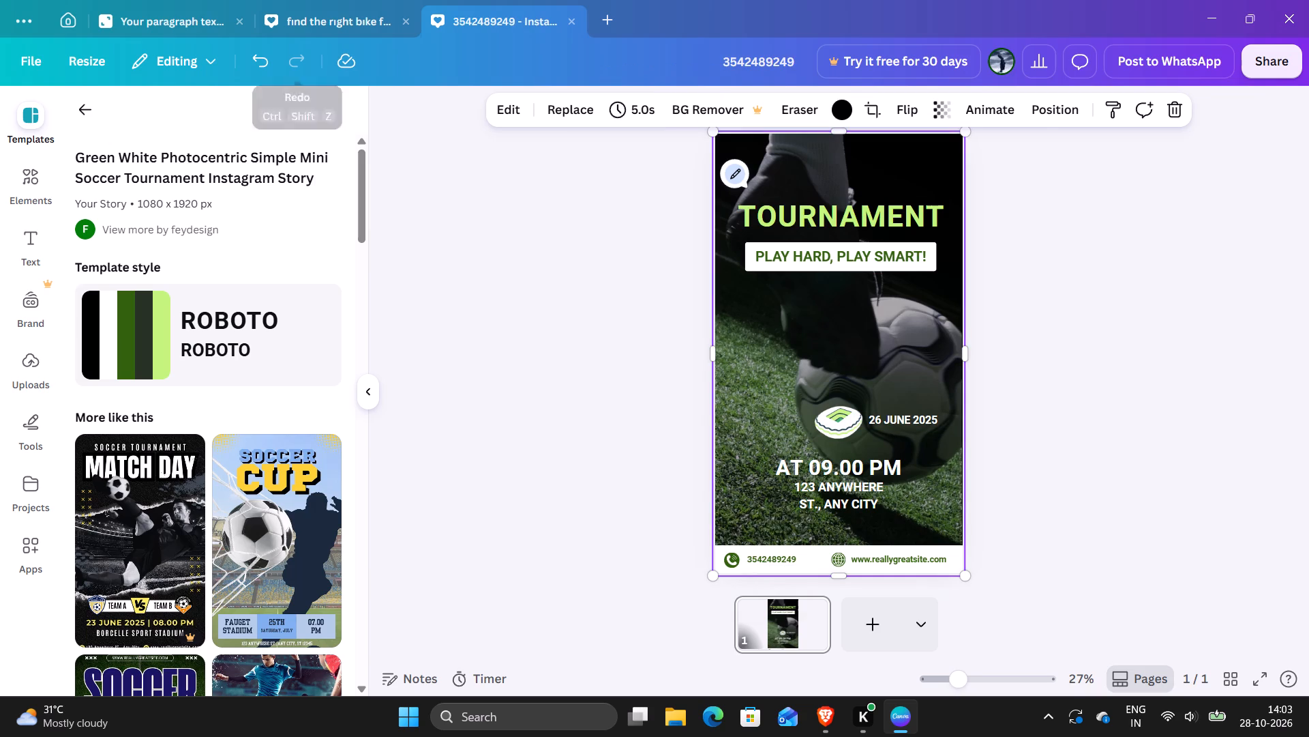
Undo the earlier soccer story edits back to the blank page and redo applying the Mini Soccer Tournament template.
left_click(273, 66)
double_click(272, 61)
triple_click(273, 66)
triple_click(273, 66)
double_click(271, 68)
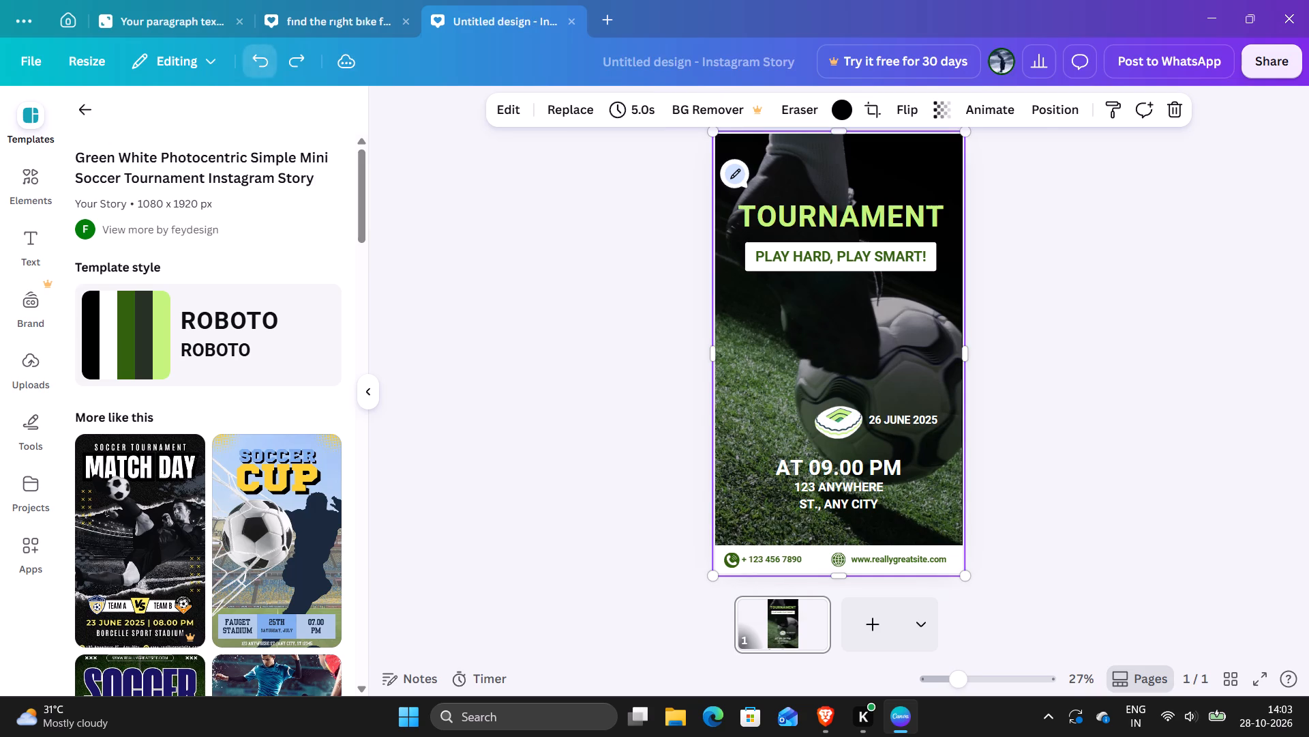
triple_click(271, 68)
double_click(269, 69)
double_click(268, 69)
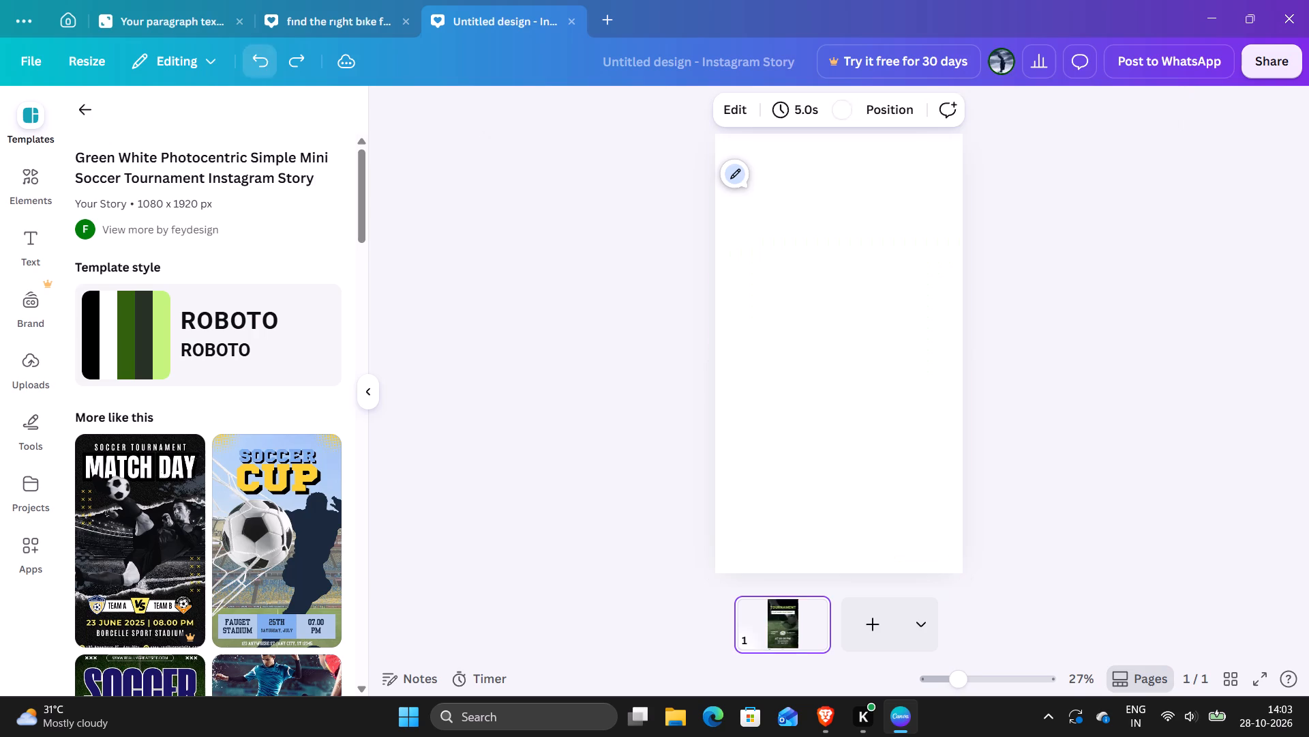
left_click(299, 62)
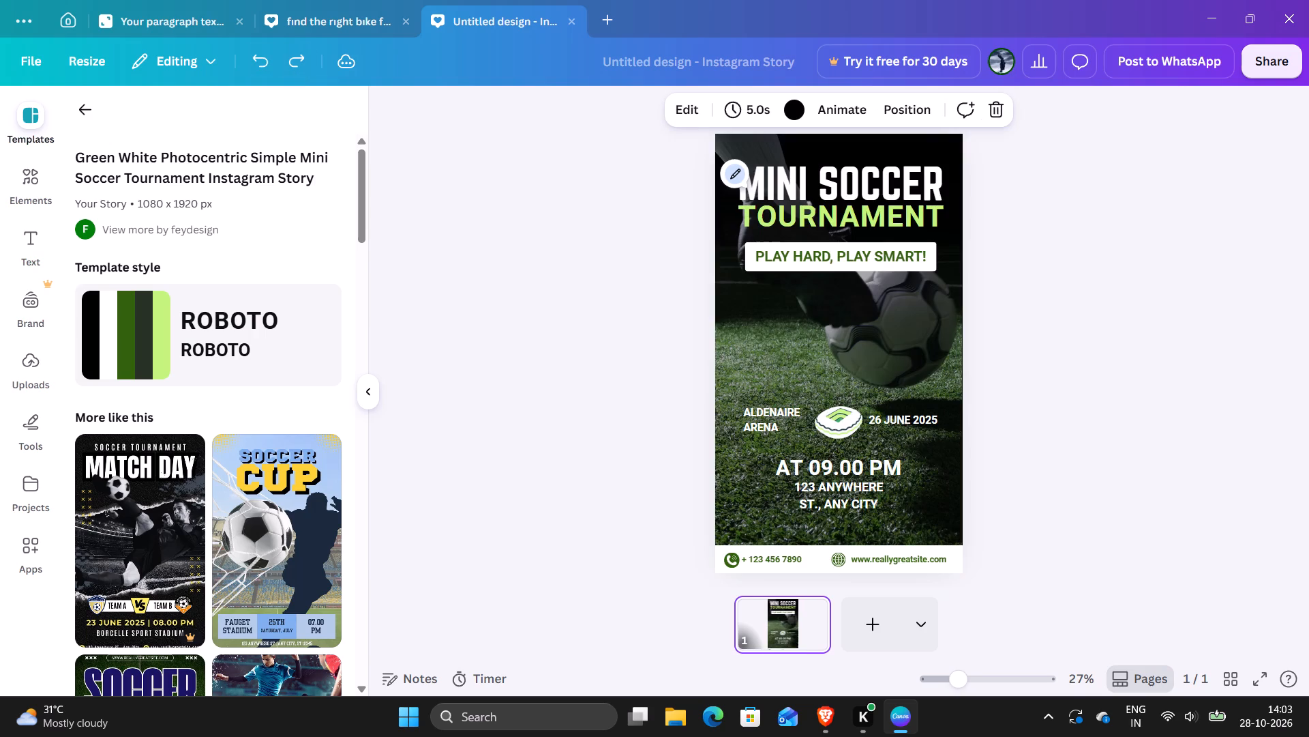
Rotate the background soccer photo to 35.8 degrees inside its crop frame and reposition it around the boot and ball.
double_click(768, 341)
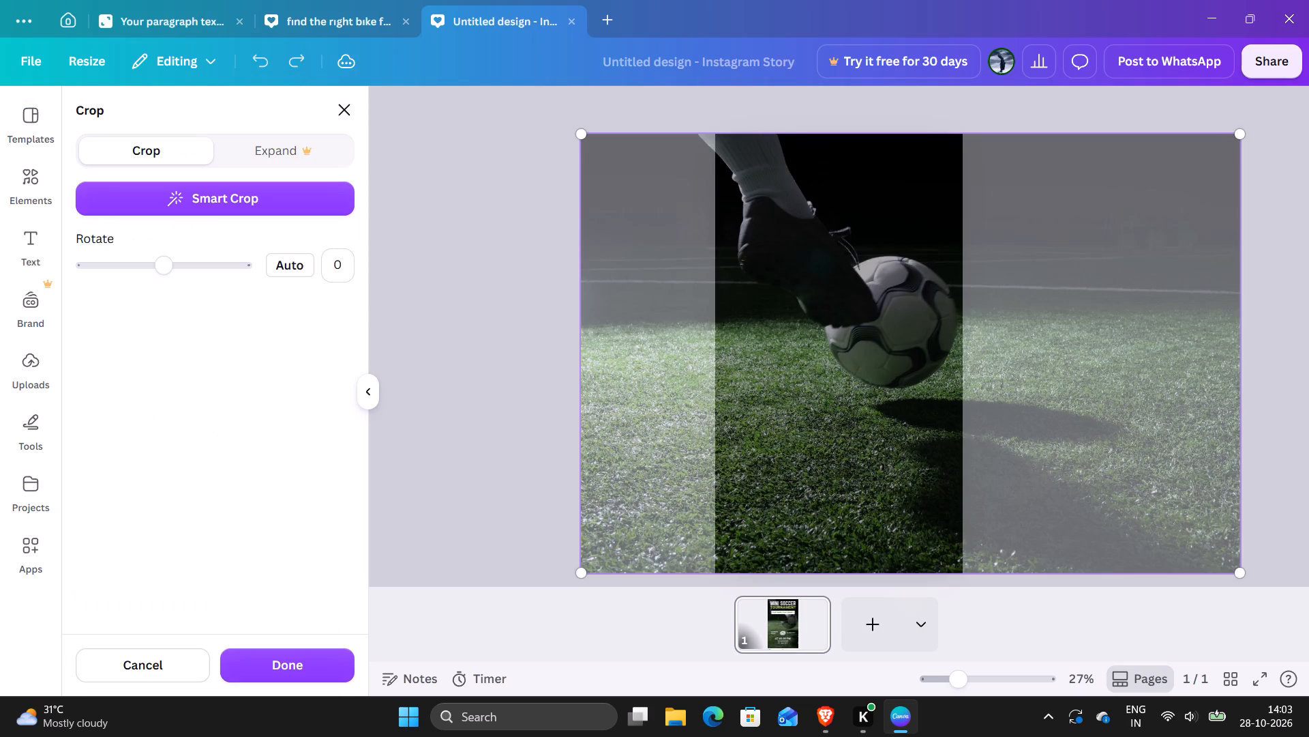
left_click_drag(799, 353, 816, 383)
left_click_drag(950, 491, 879, 516)
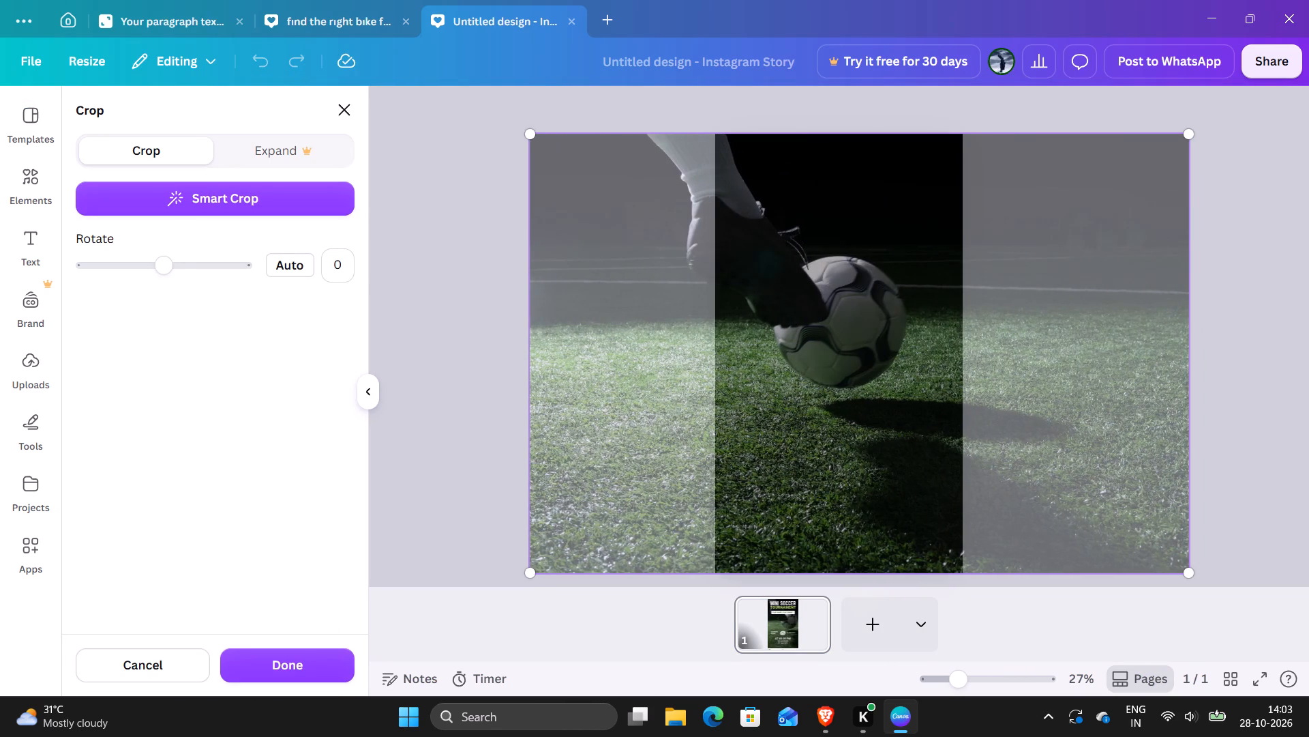
left_click_drag(160, 268, 180, 272)
left_click_drag(786, 321, 777, 466)
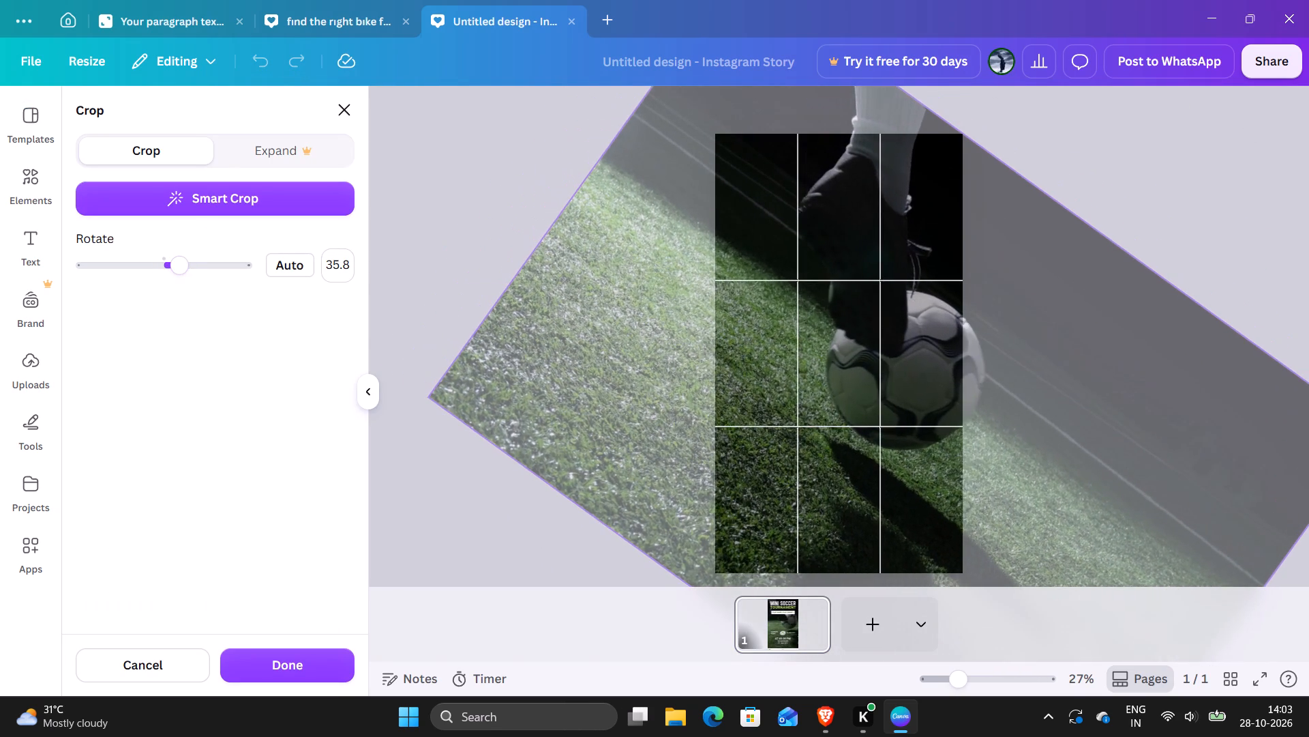
left_click_drag(777, 466, 755, 478)
left_click_drag(841, 250, 820, 366)
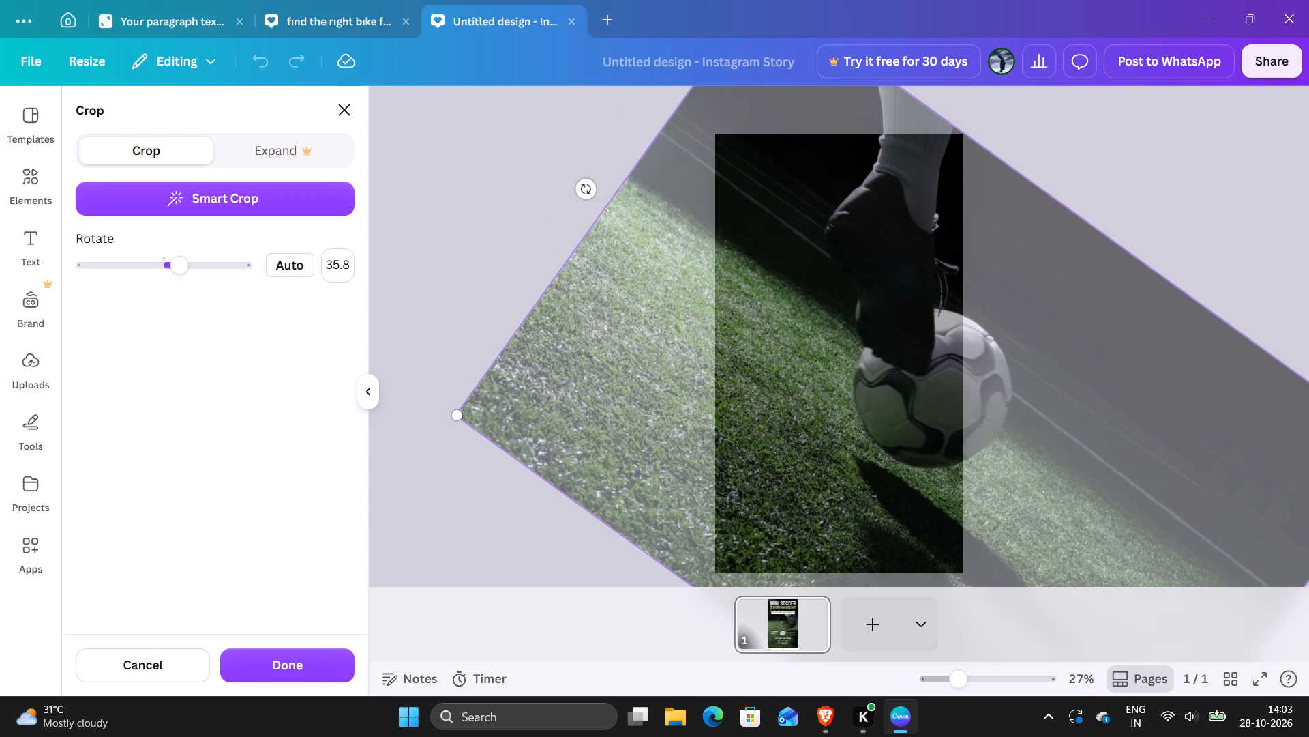
left_click_drag(841, 136, 789, 263)
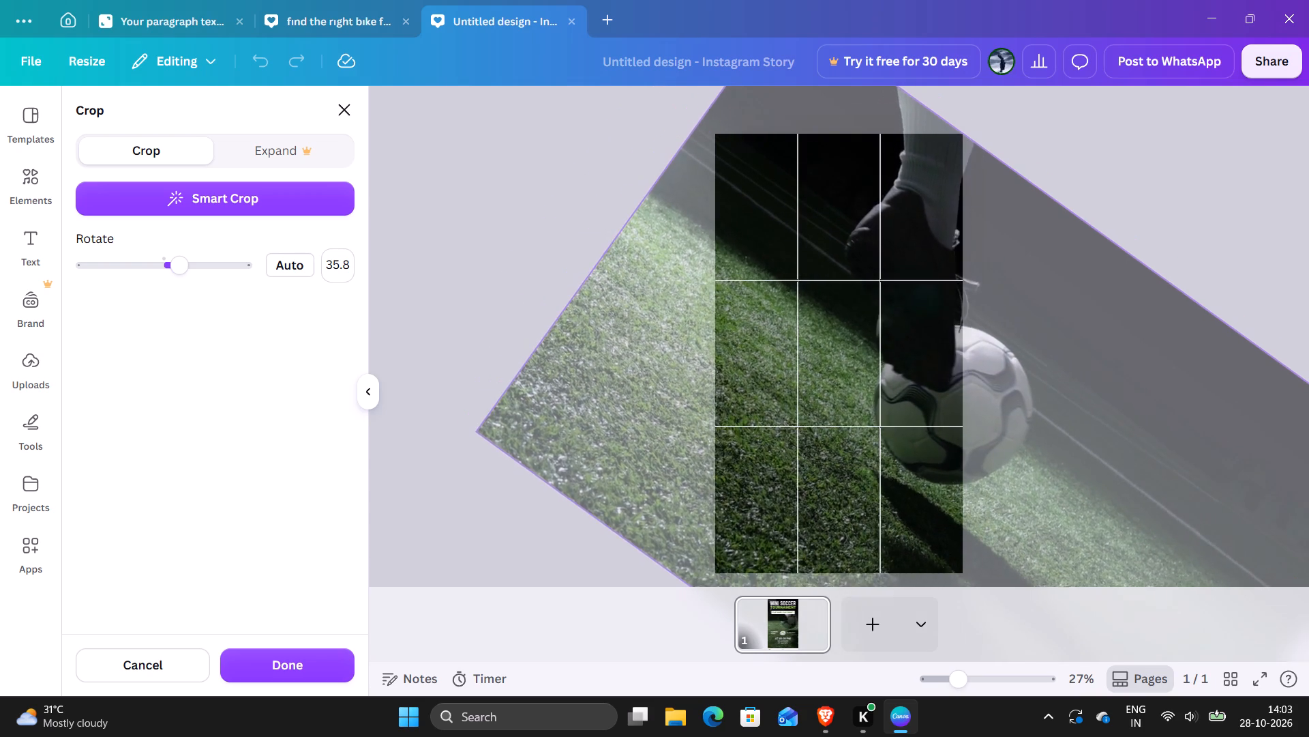
left_click_drag(789, 263, 699, 287)
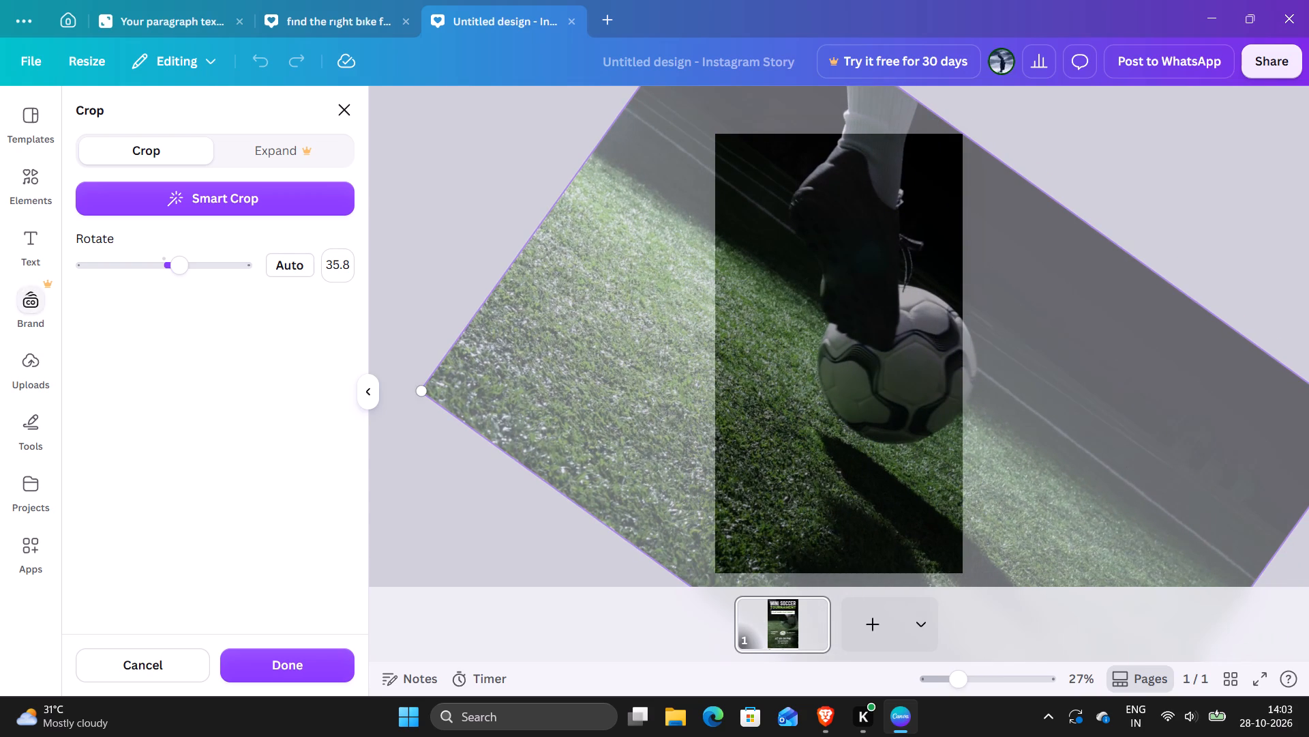
left_click(30, 248)
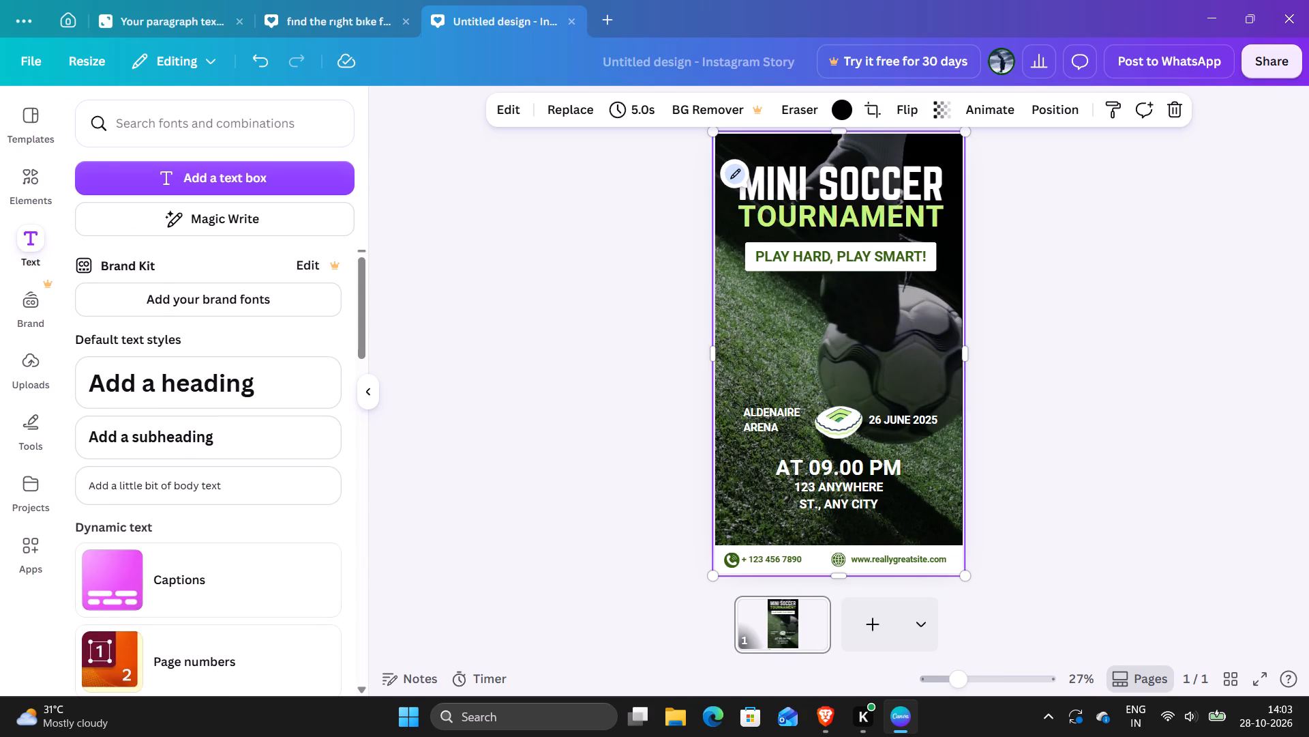
left_click(530, 437)
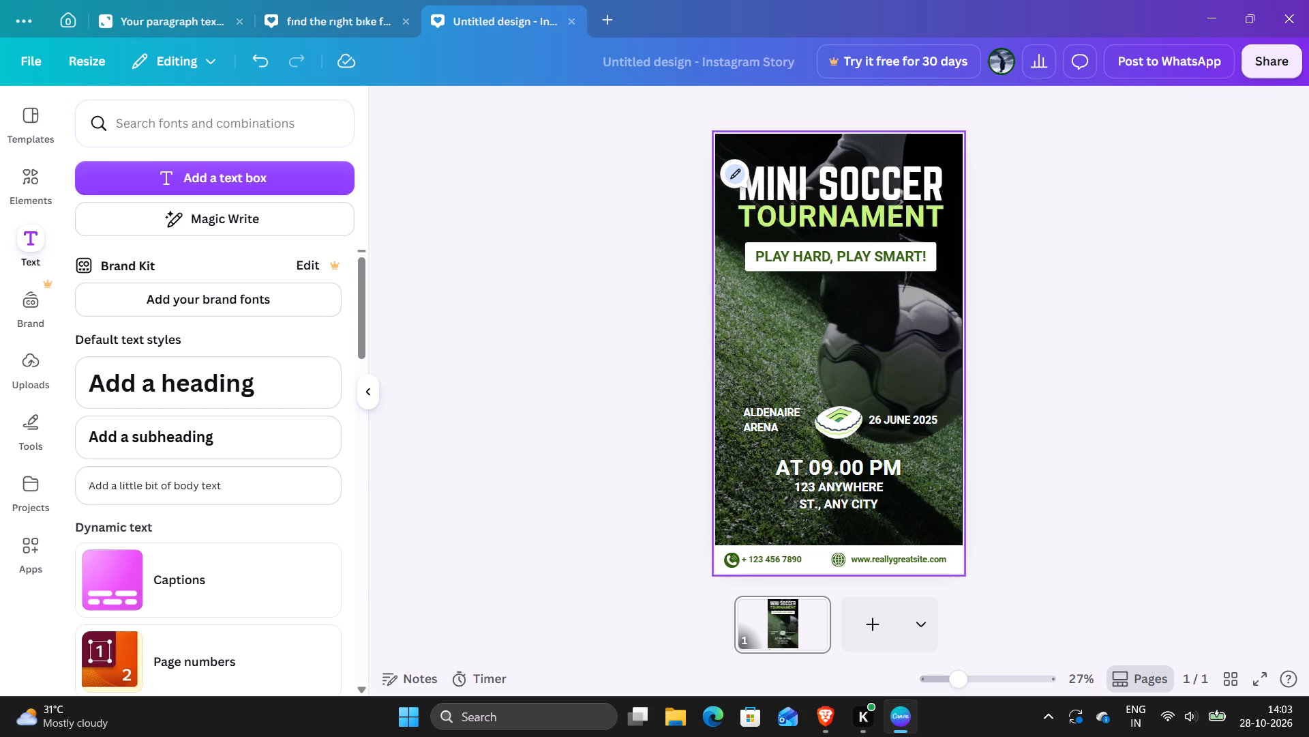
Recrop the background photo, bringing the whole ball inside the frame and setting the rotation to 34.3 degrees.
double_click(847, 348)
left_click_drag(854, 366, 873, 384)
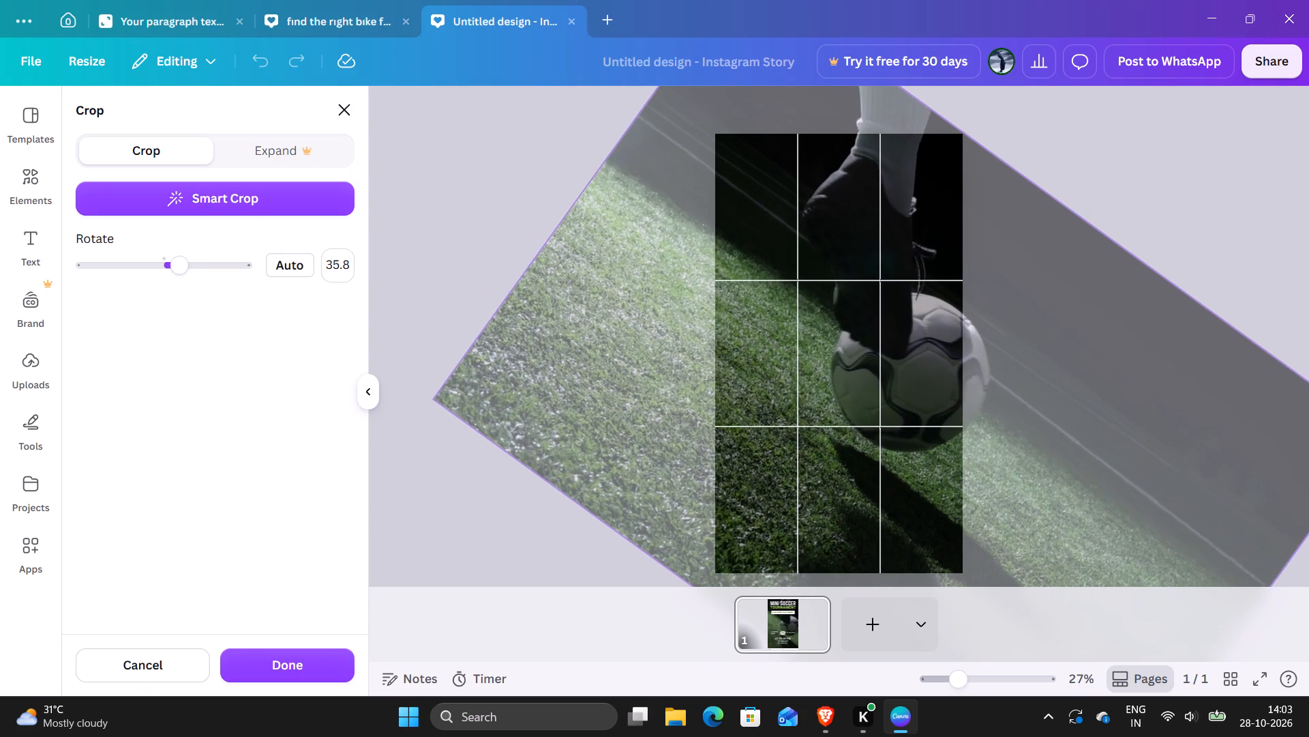
left_click_drag(873, 384, 798, 411)
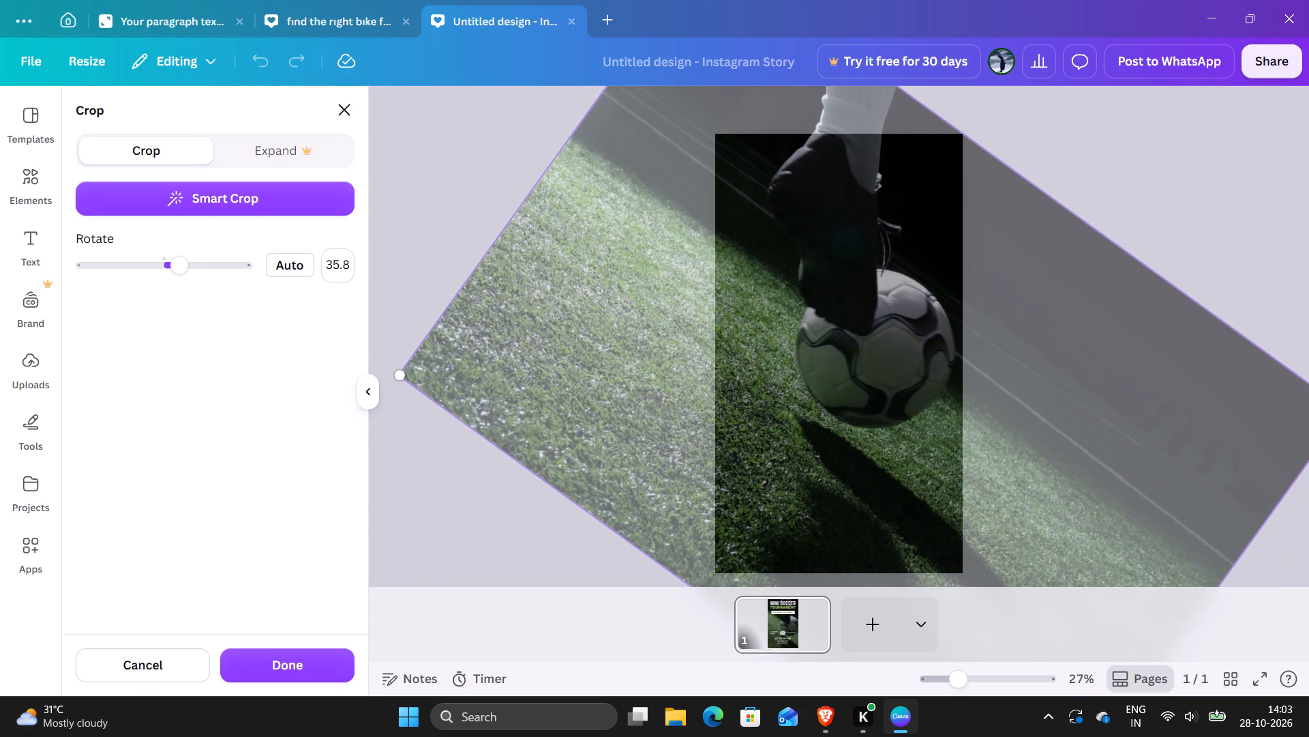
left_click(181, 266)
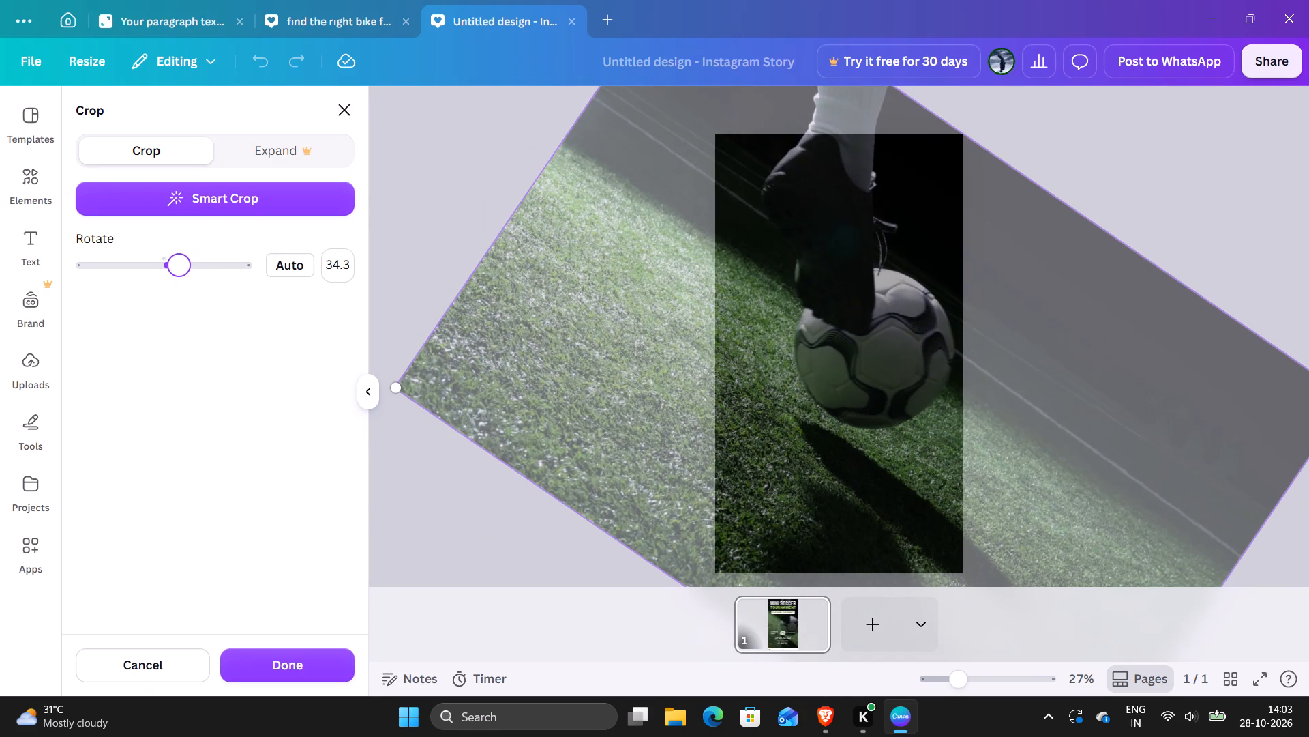
left_click_drag(876, 401, 841, 439)
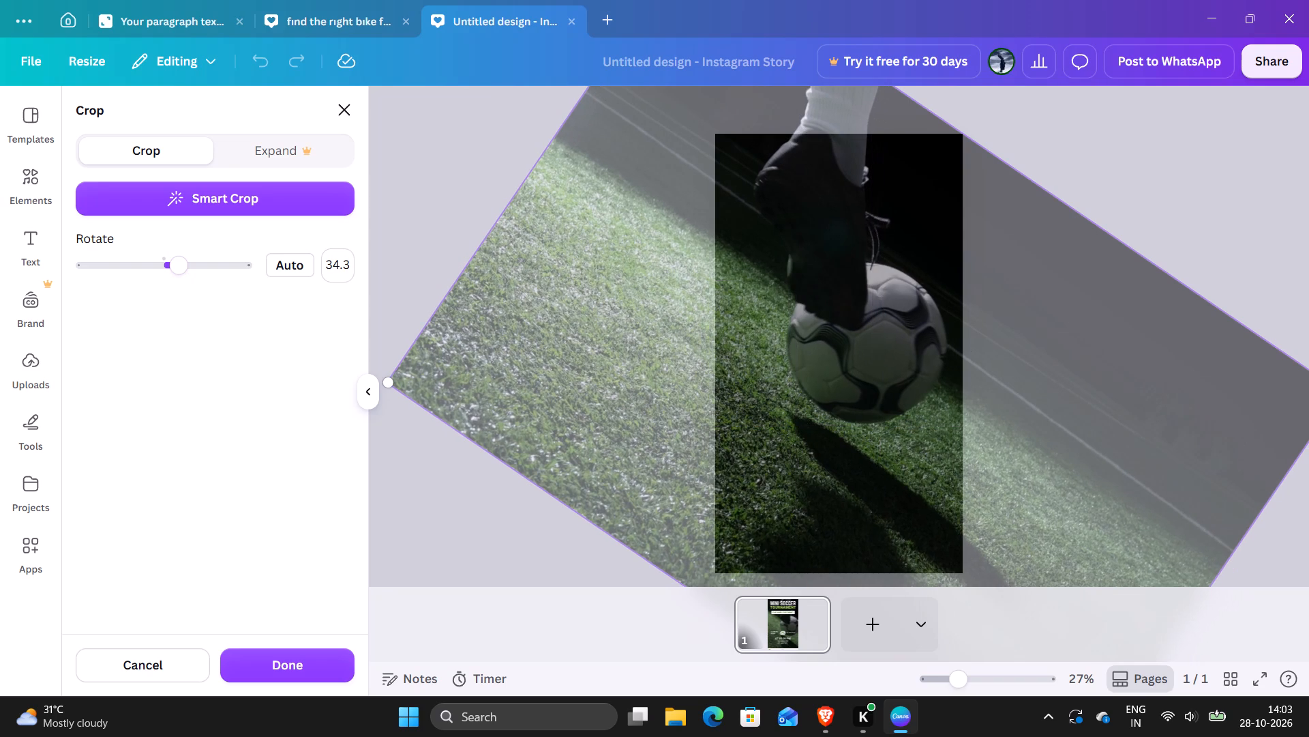
left_click(241, 648)
left_click(247, 654)
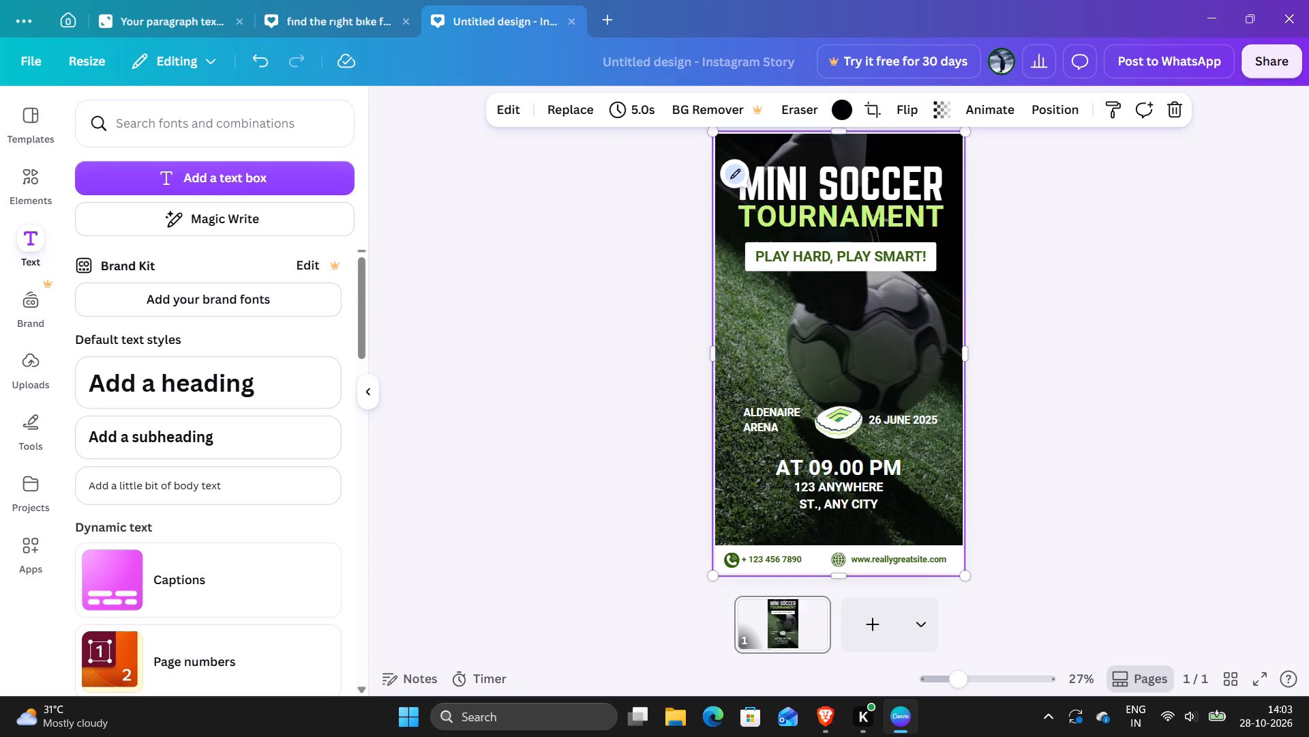
Select the MINI SOCCER headline text for replacement, and in Brave search the web for EL CLASSICO and copy that phrase.
double_click(785, 194)
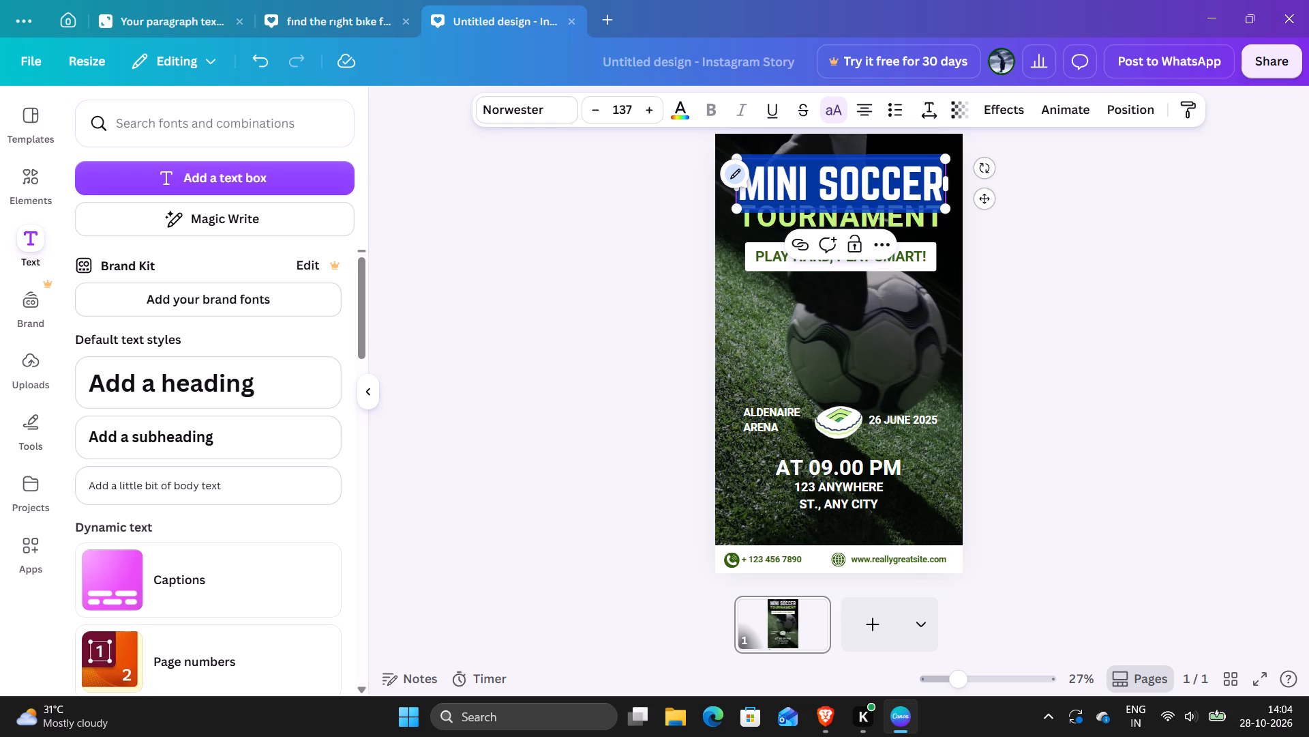
key("alt+Tab")
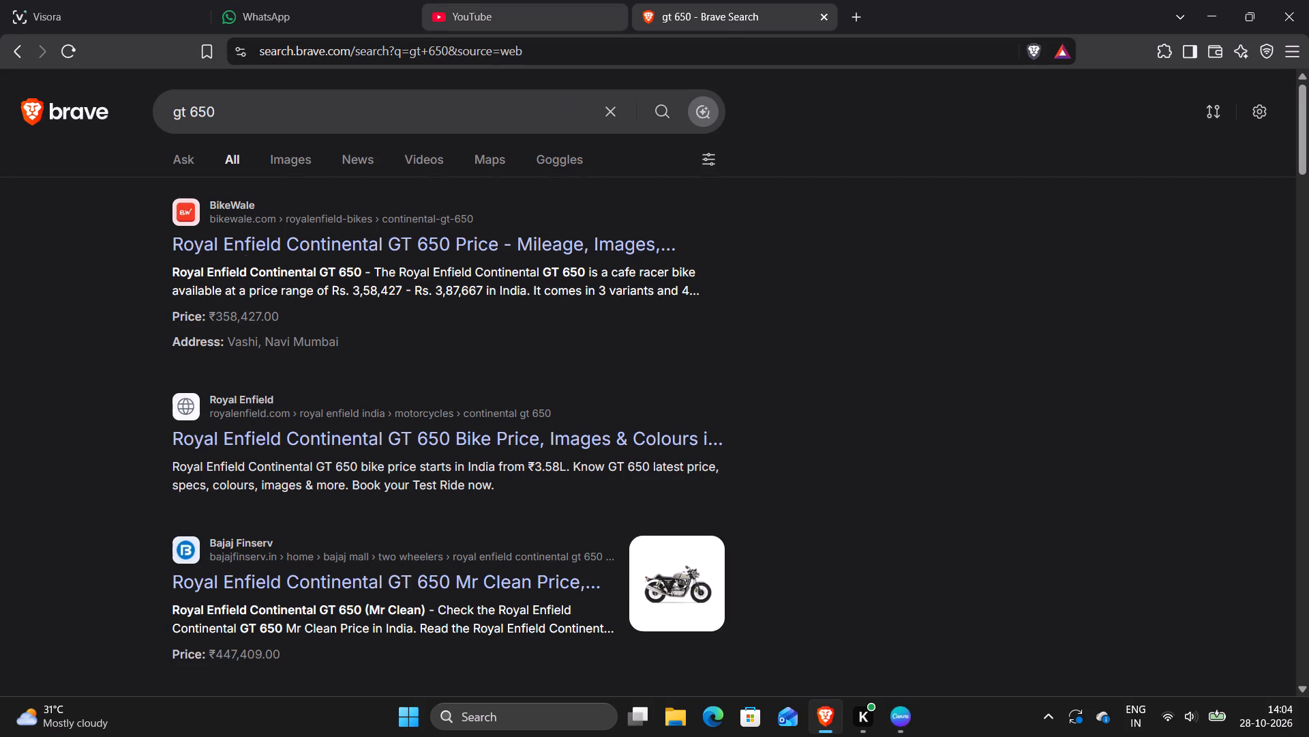
left_click(621, 128)
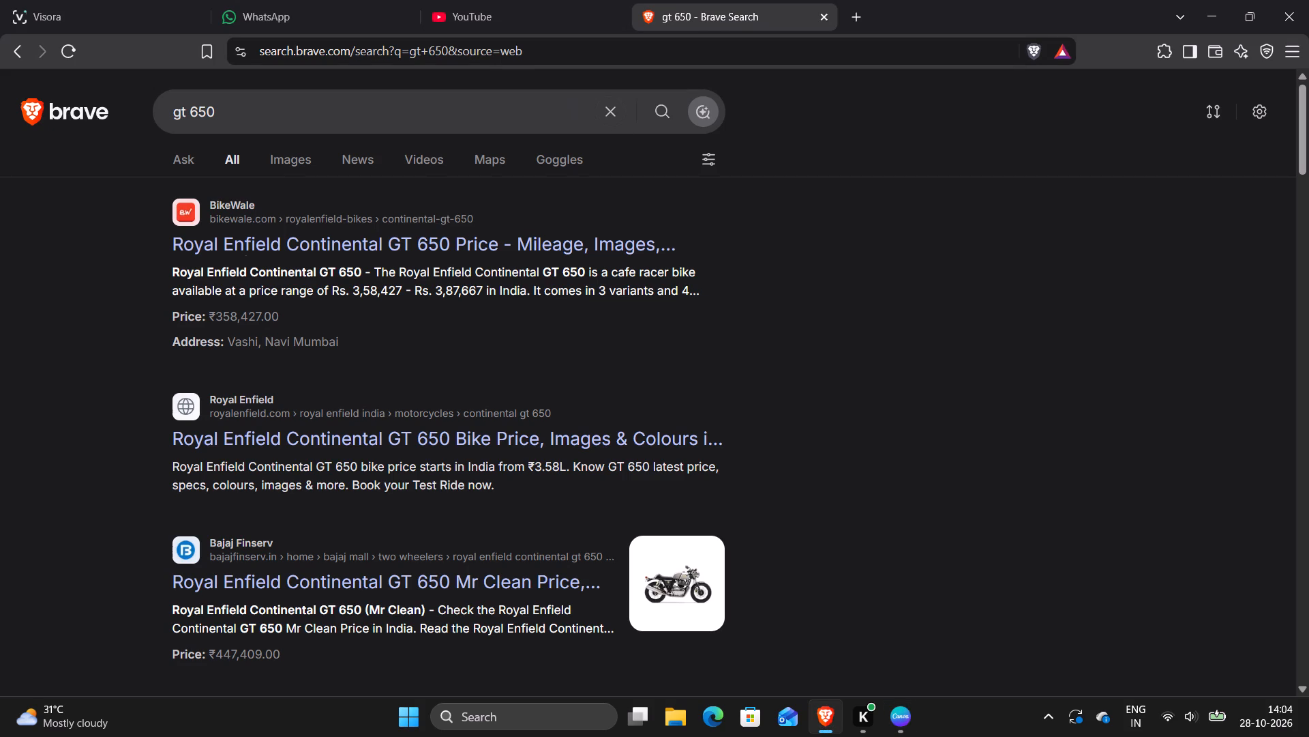
left_click(616, 120)
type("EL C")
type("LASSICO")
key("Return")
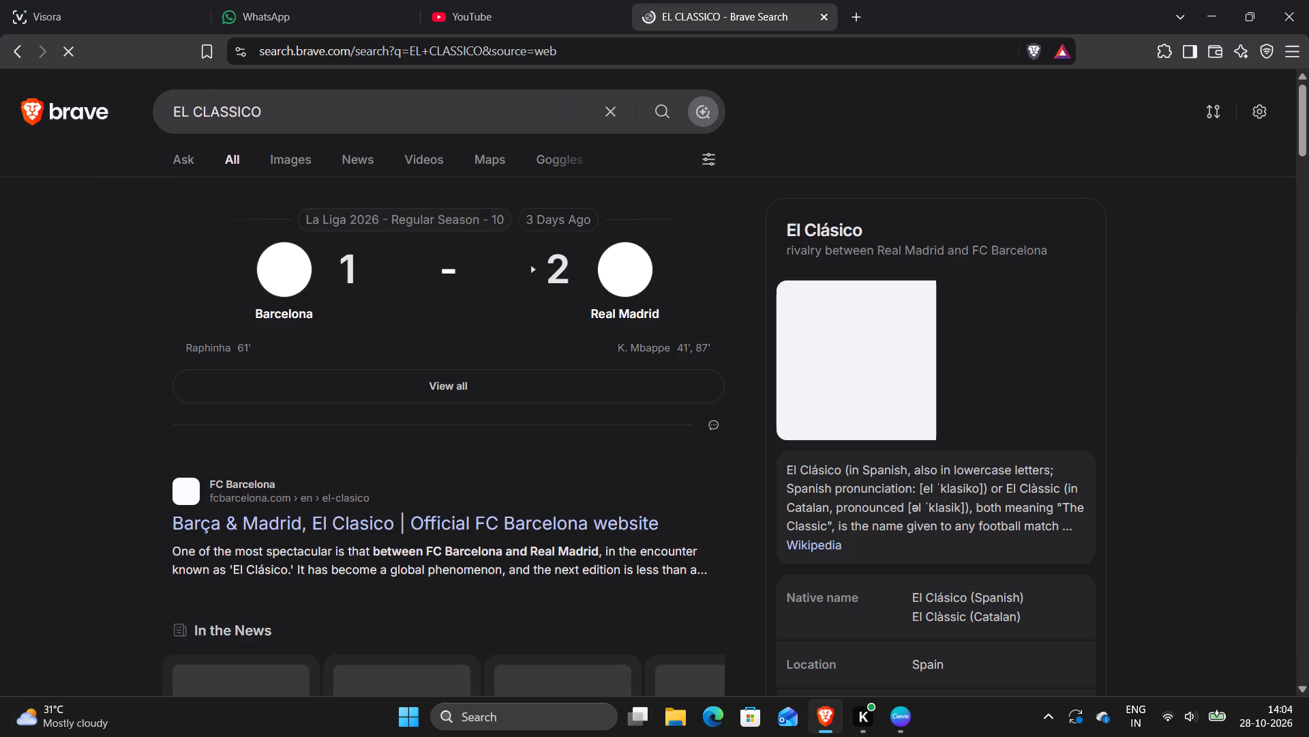
left_click_drag(280, 106, 164, 106)
key("ctrl+c")
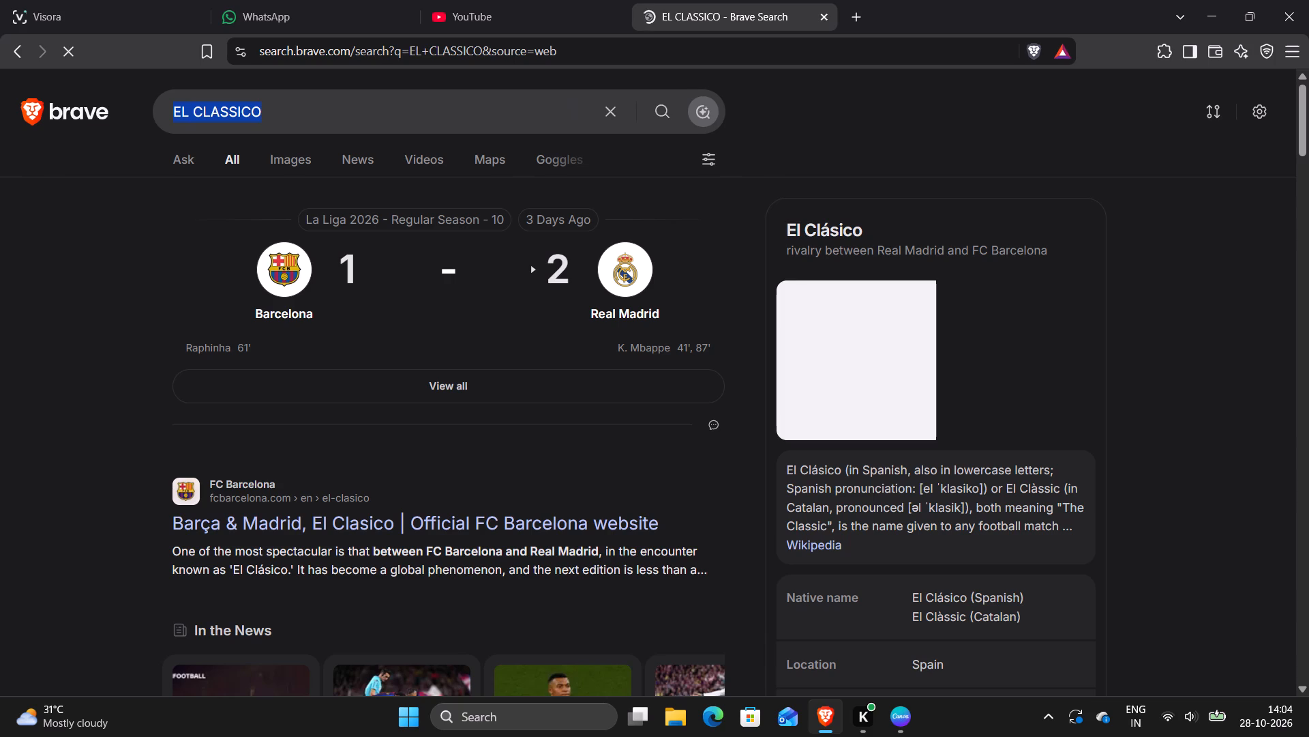
Back in Canva, replace the MINI SOCCER headline text with the copied EL CLASSICO.
key("alt+Tab")
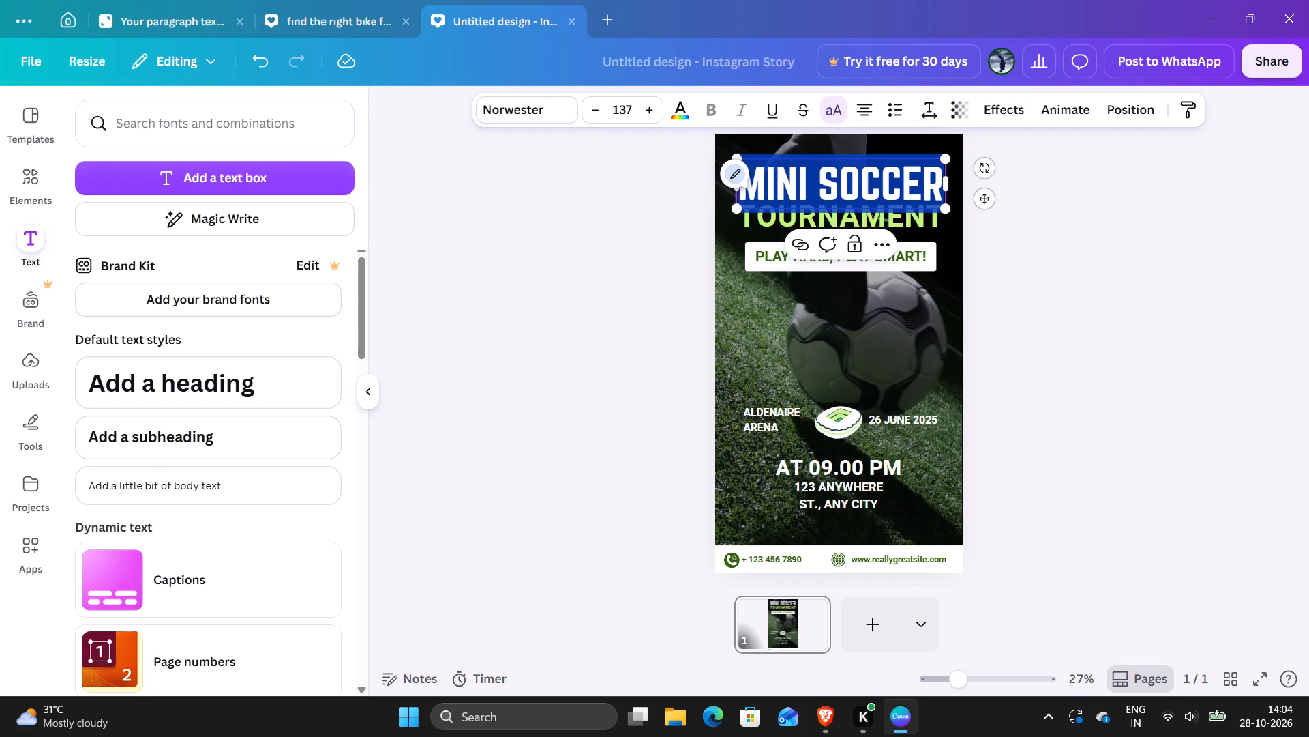
key("ctrl+v")
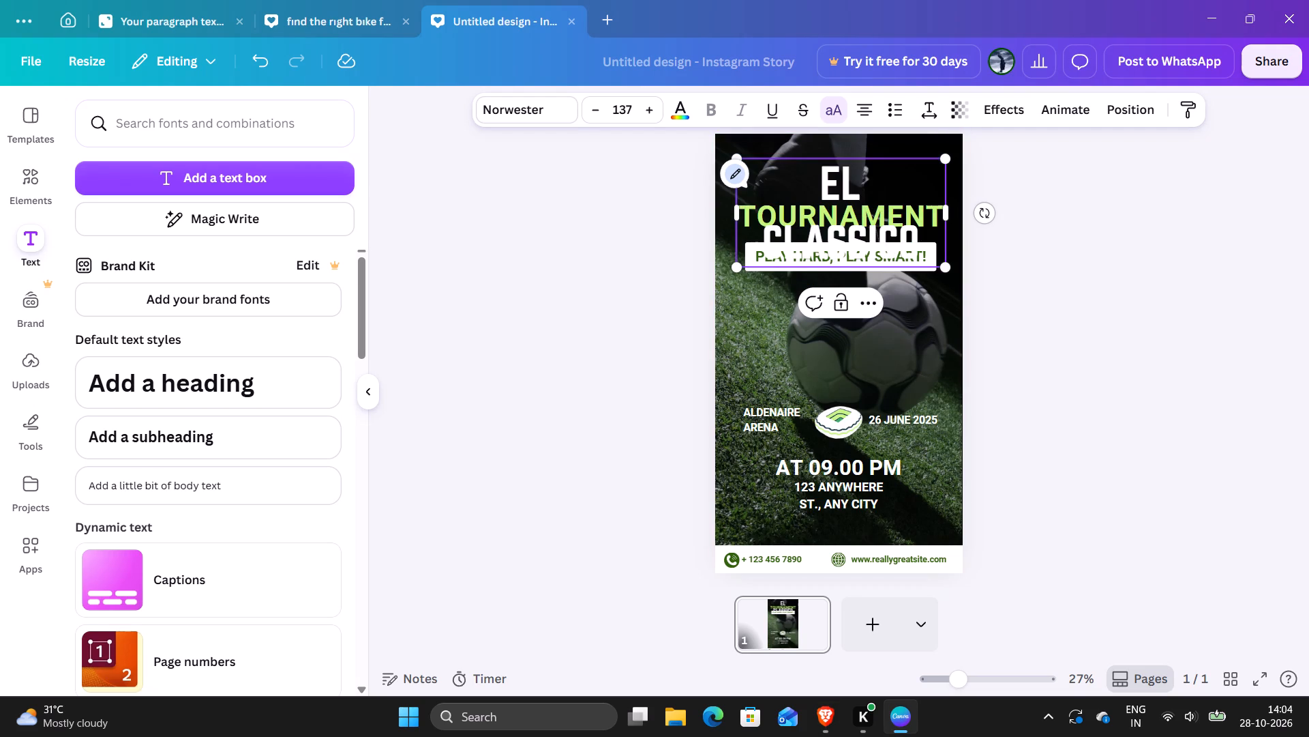
left_click_drag(842, 242, 842, 207)
left_click(990, 233)
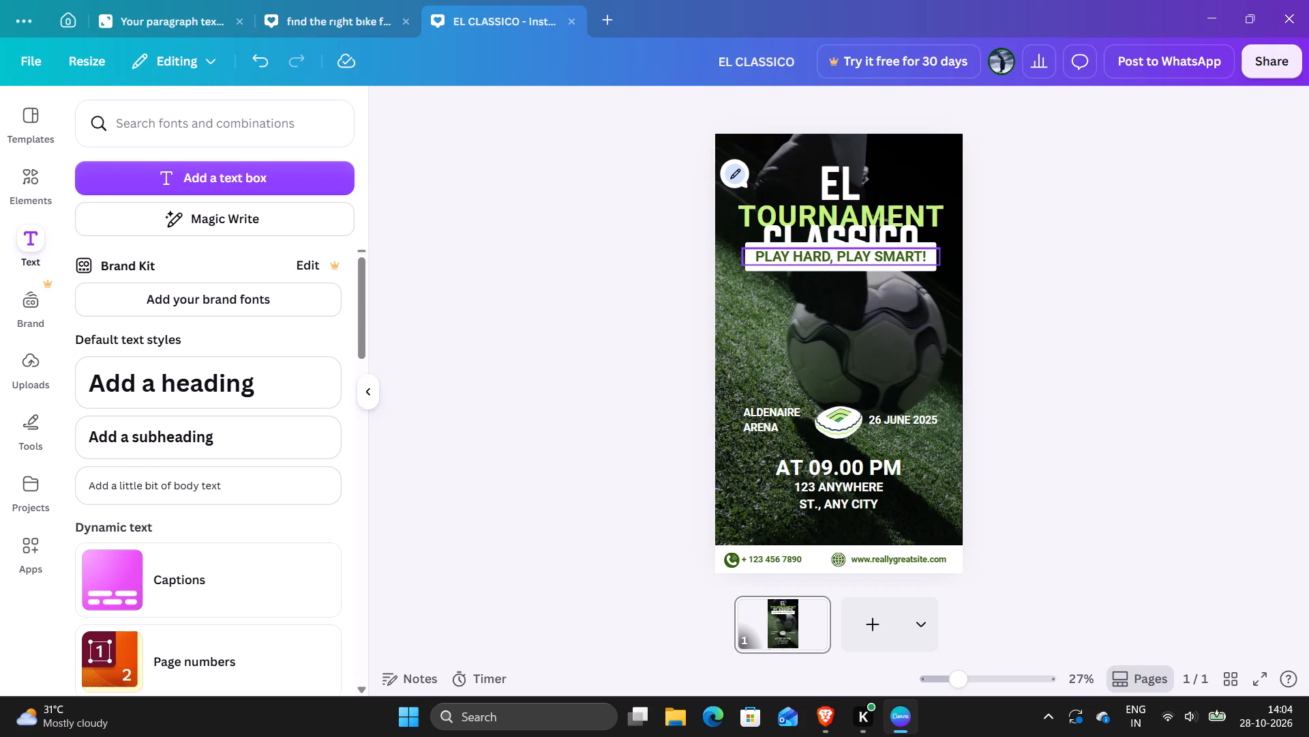
Reduce the EL CLASSICO headline's font size to 133 so it fits on one line.
left_click(847, 218)
triple_click(592, 102)
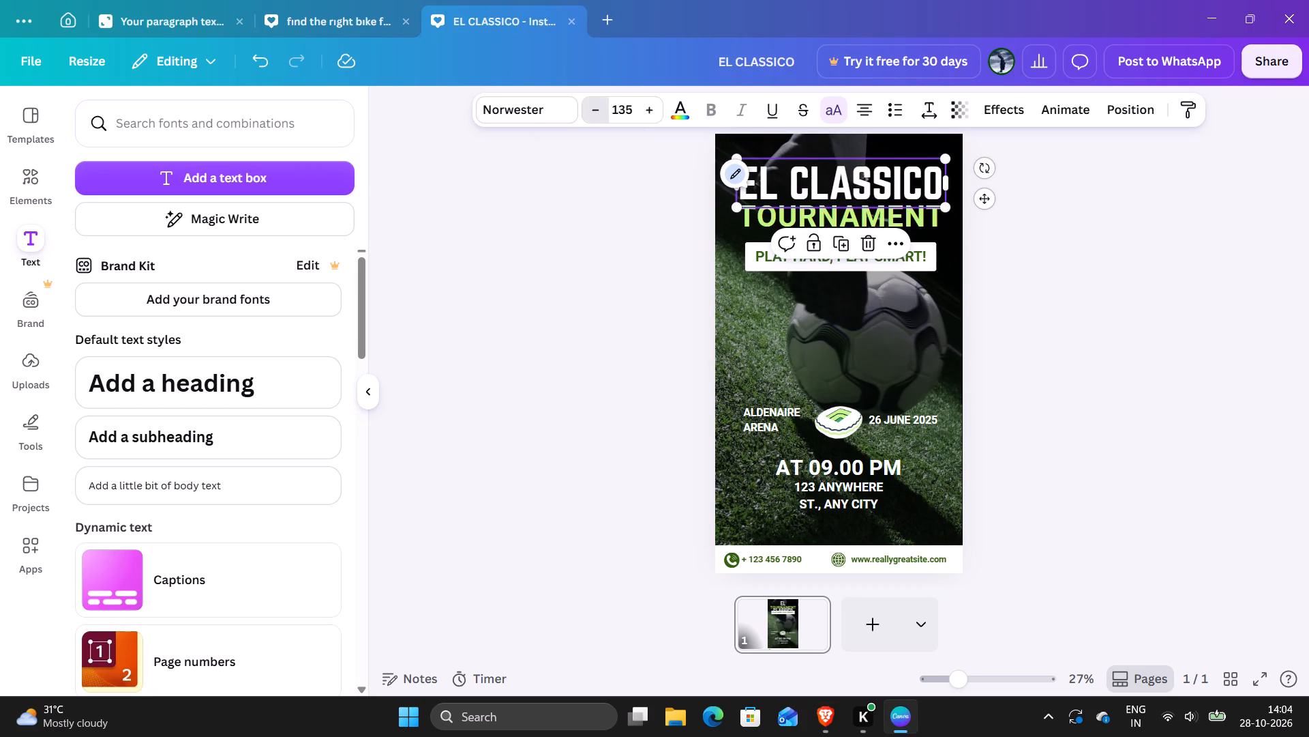
left_click(588, 109)
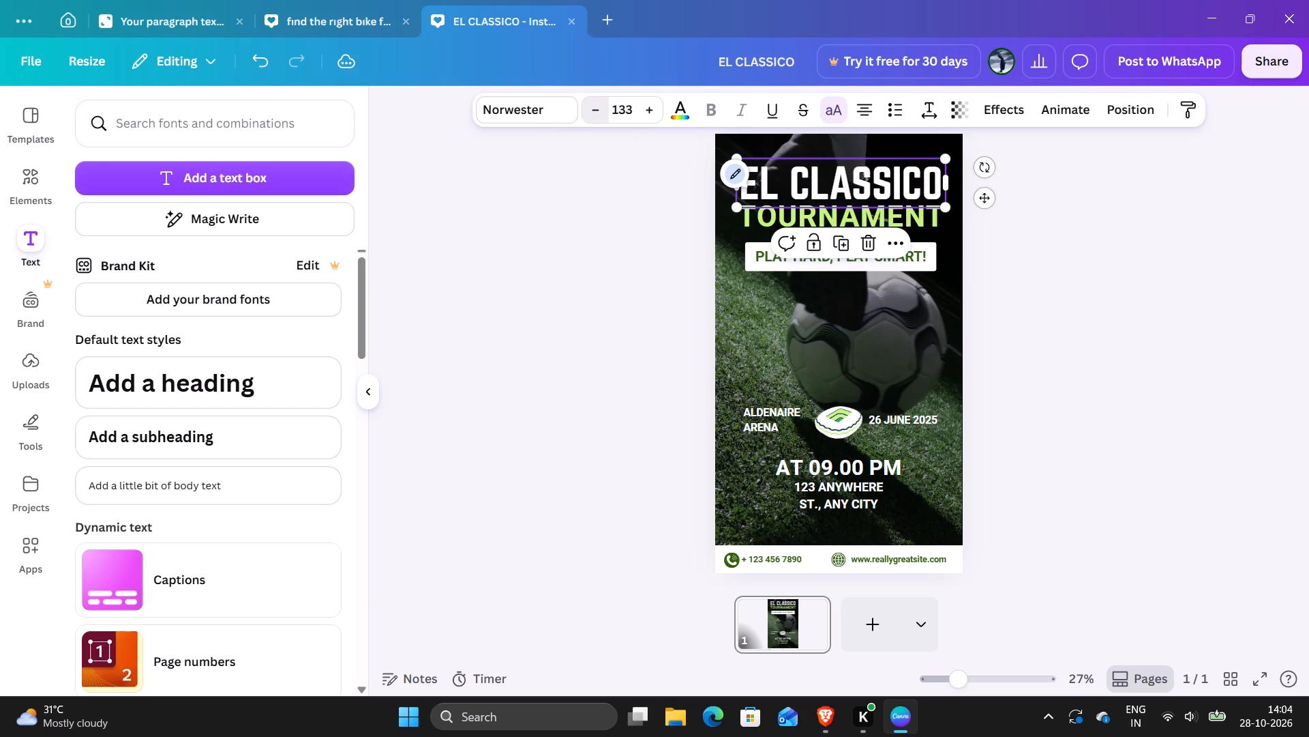
left_click(1118, 287)
Replace the green TOURNAMENT text below the headline with TONIGHT.
left_click(852, 216)
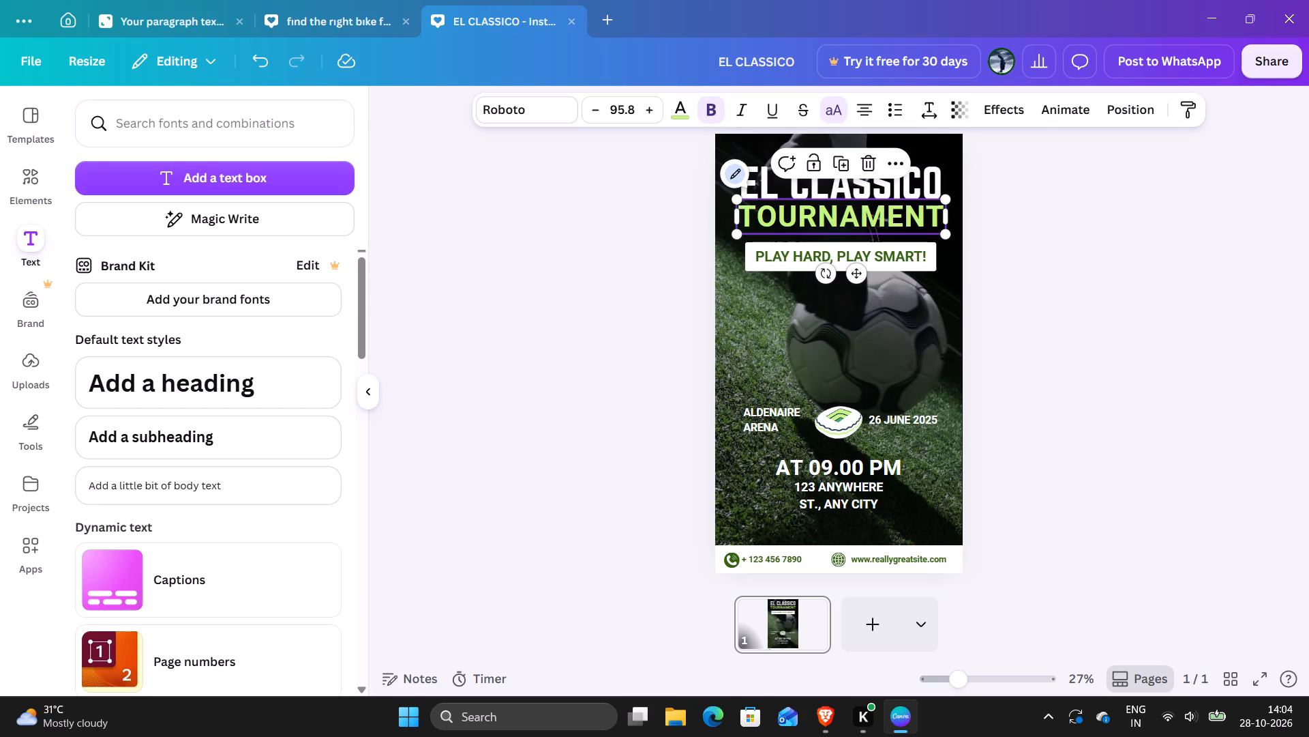
left_click(849, 219)
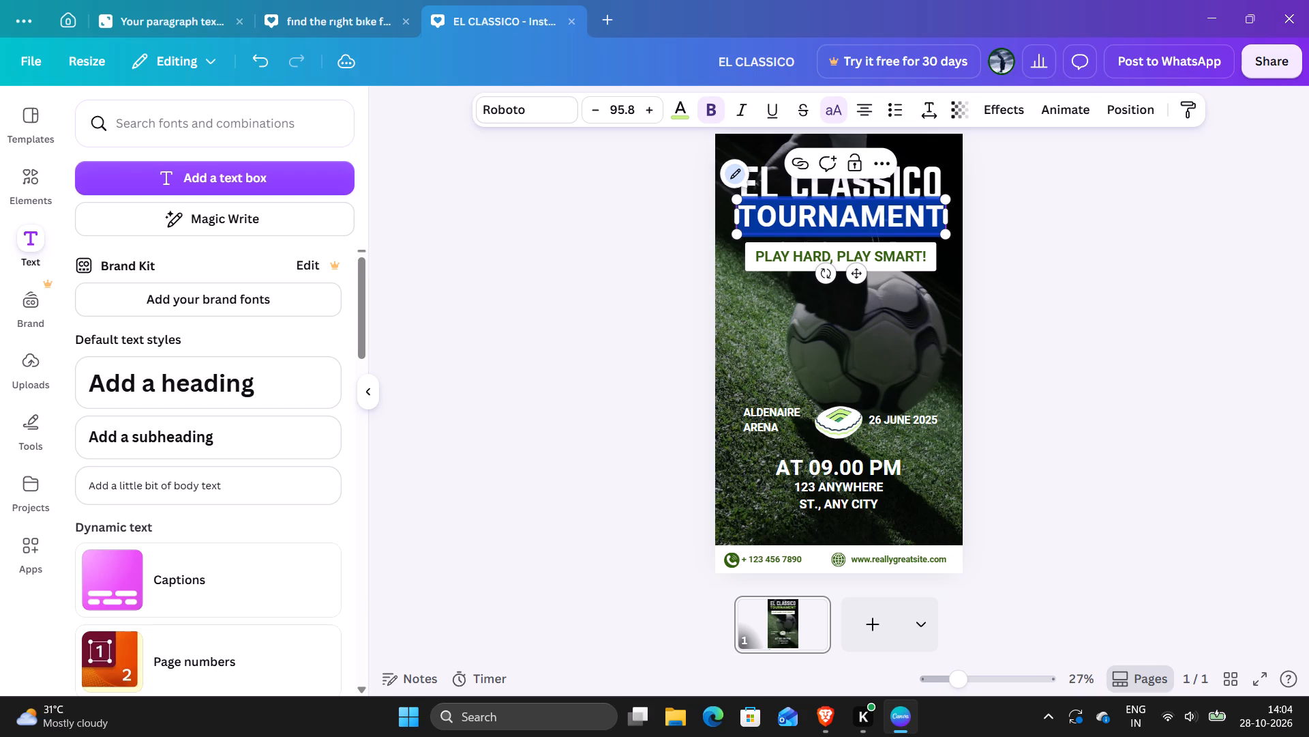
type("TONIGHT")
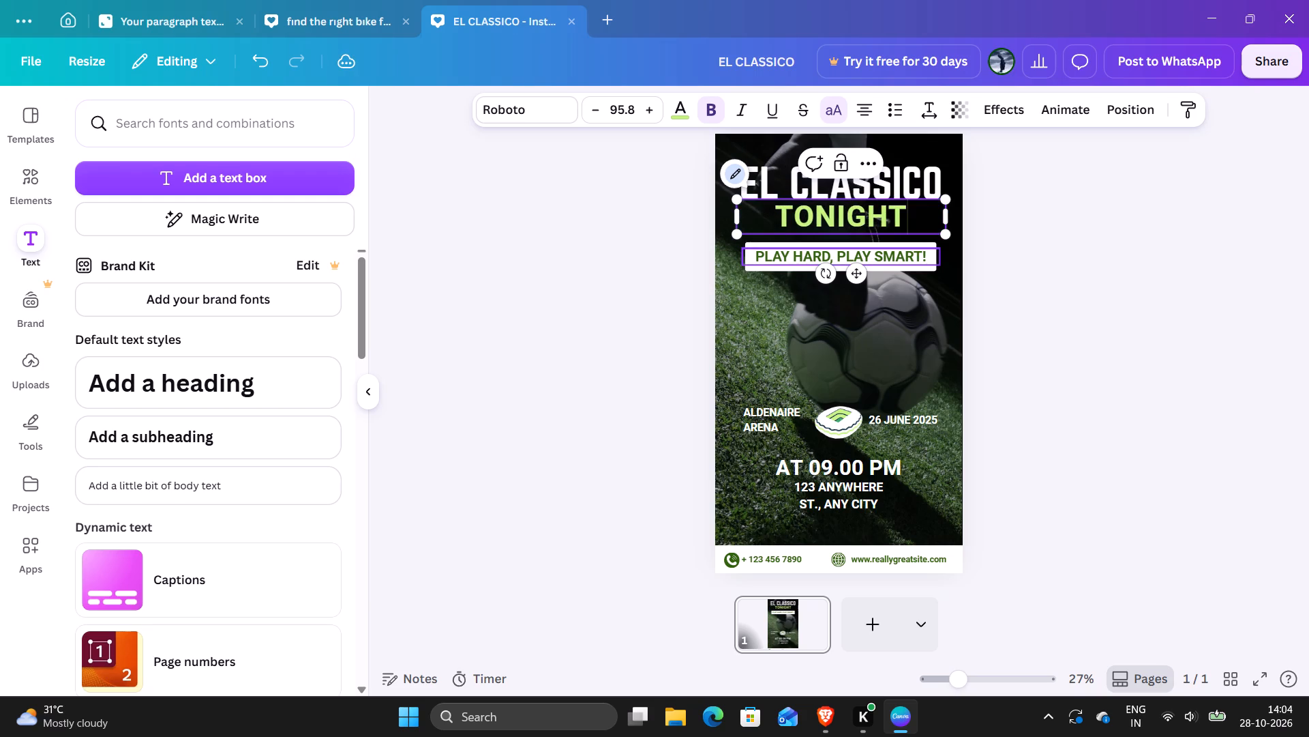
left_click(612, 318)
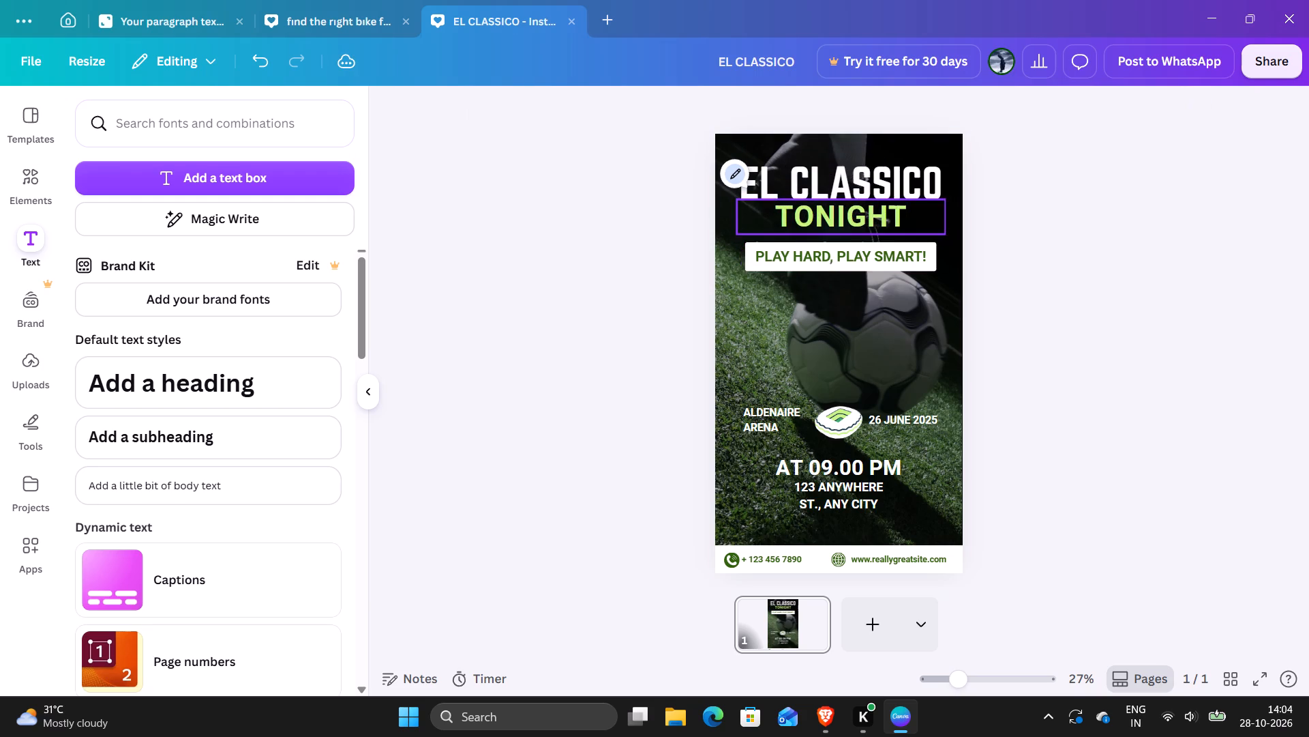
Replace the PLAY HARD, PLAY SMART! text in the white banner with MATCHDAY 8.
left_click(811, 212)
left_click(831, 263)
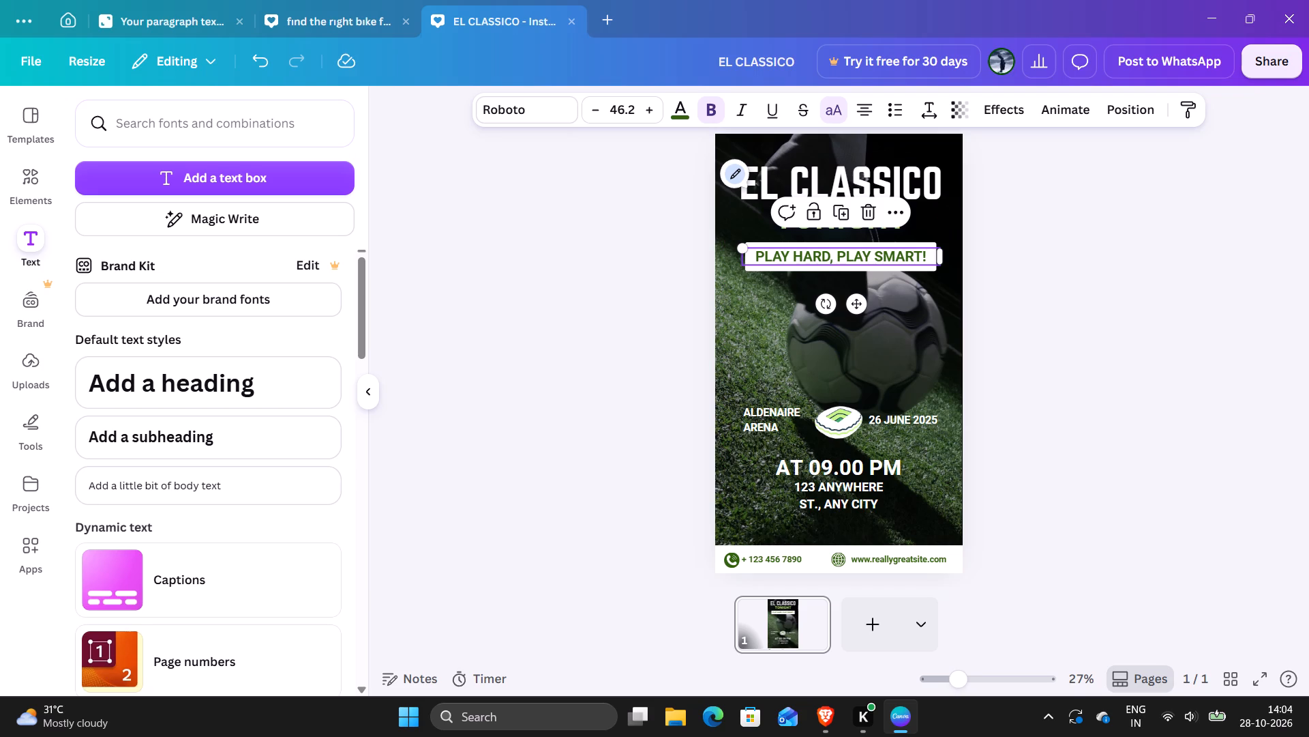
left_click(850, 255)
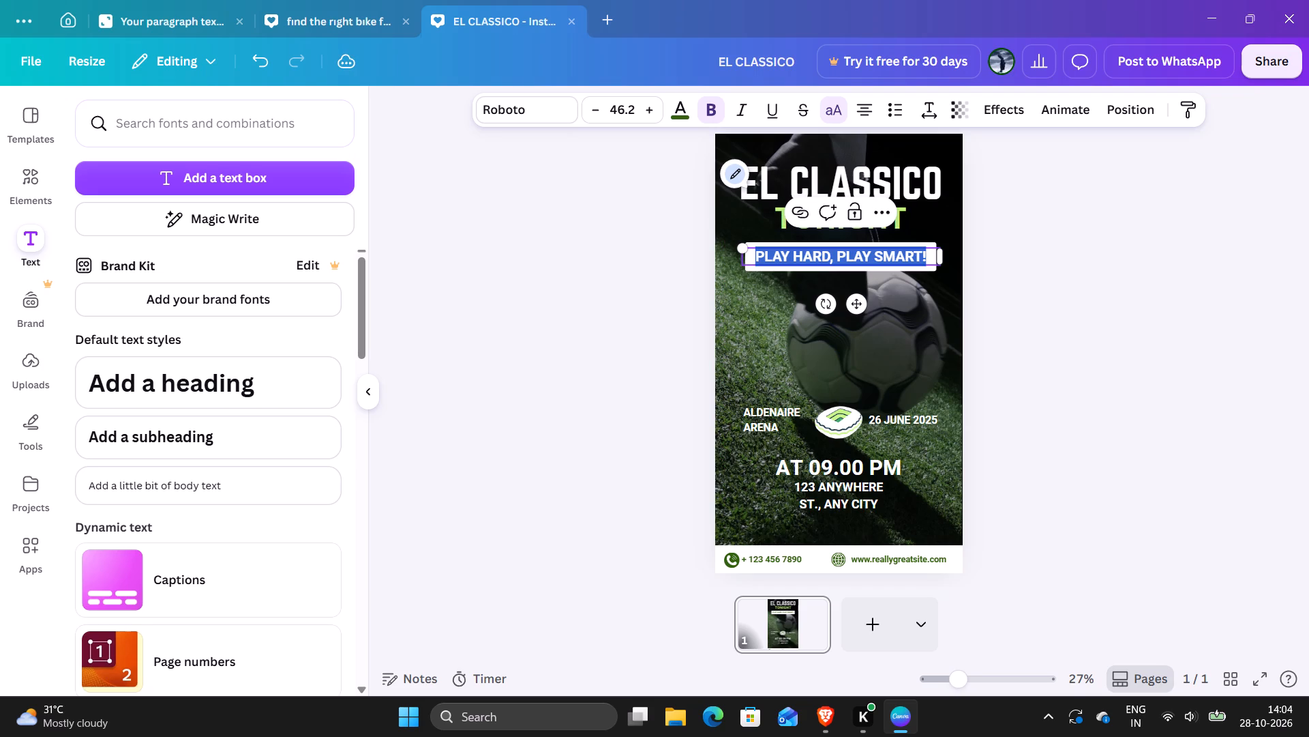
key("BackSpace")
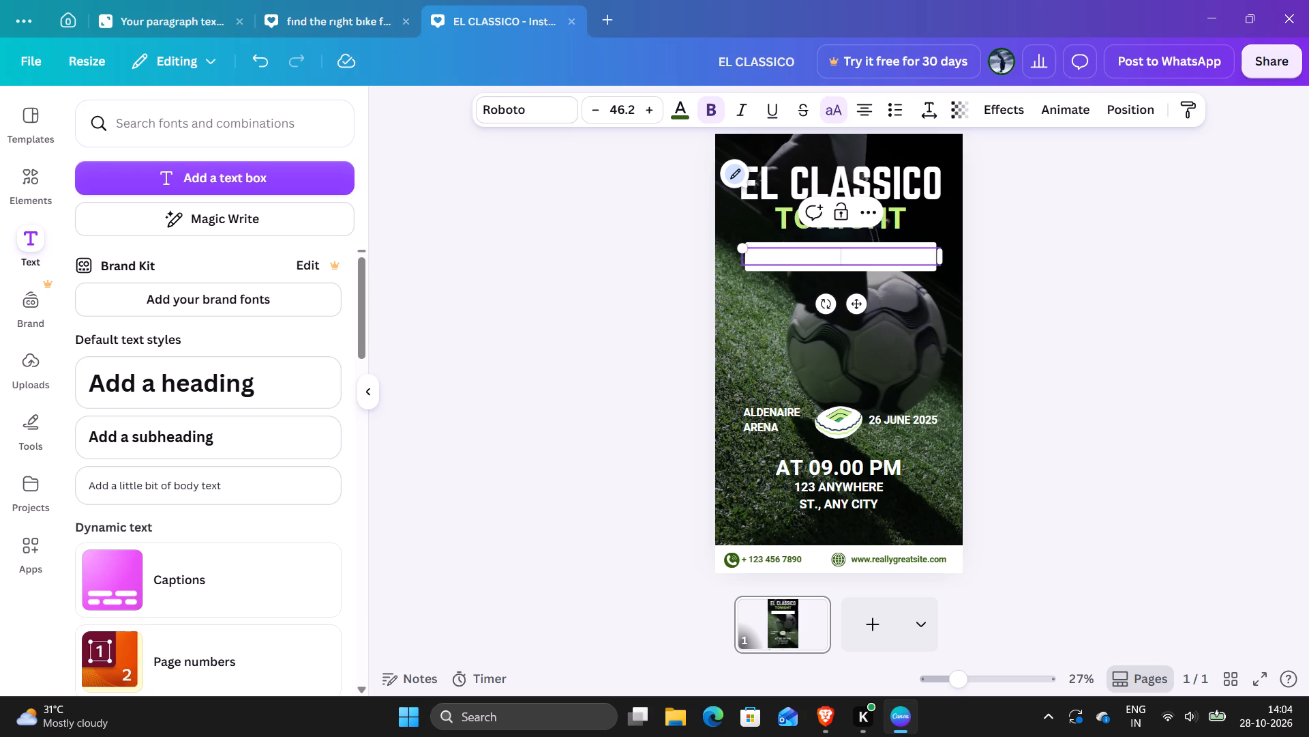
type("MATCHDAY")
key("space")
key("8")
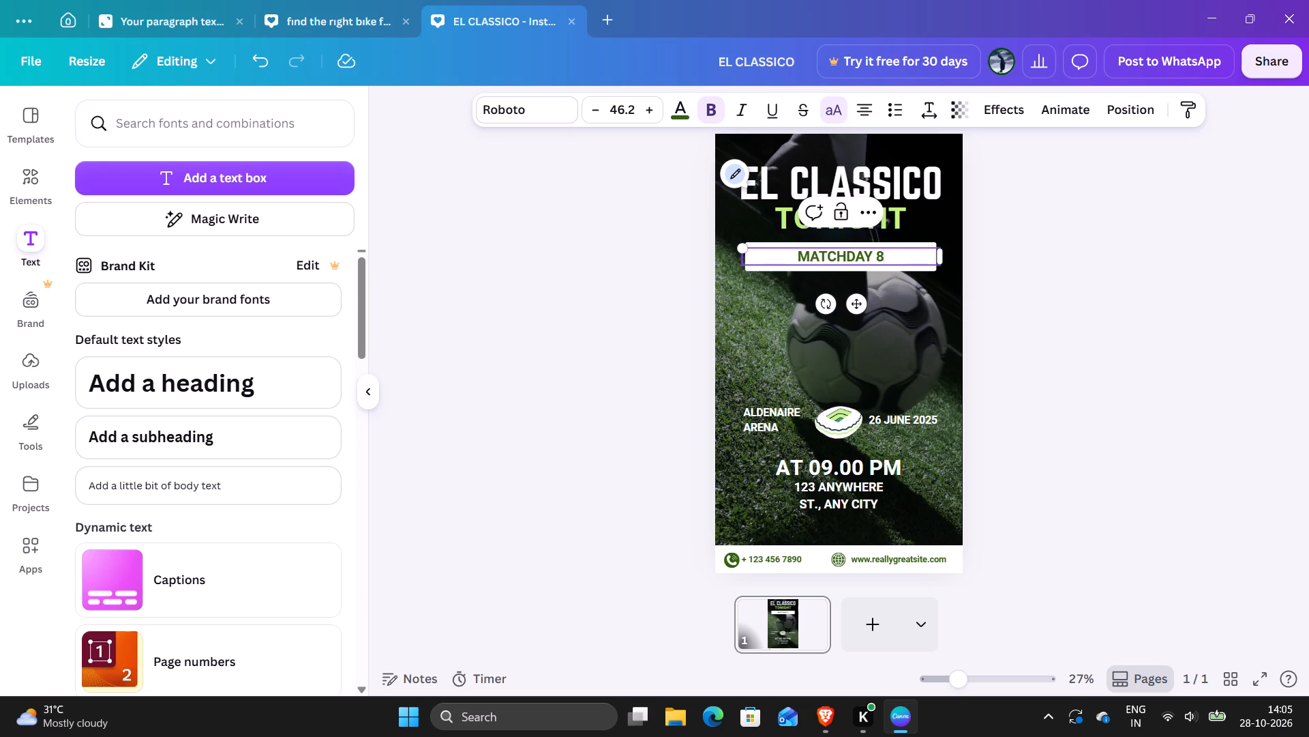
left_click(1308, 409)
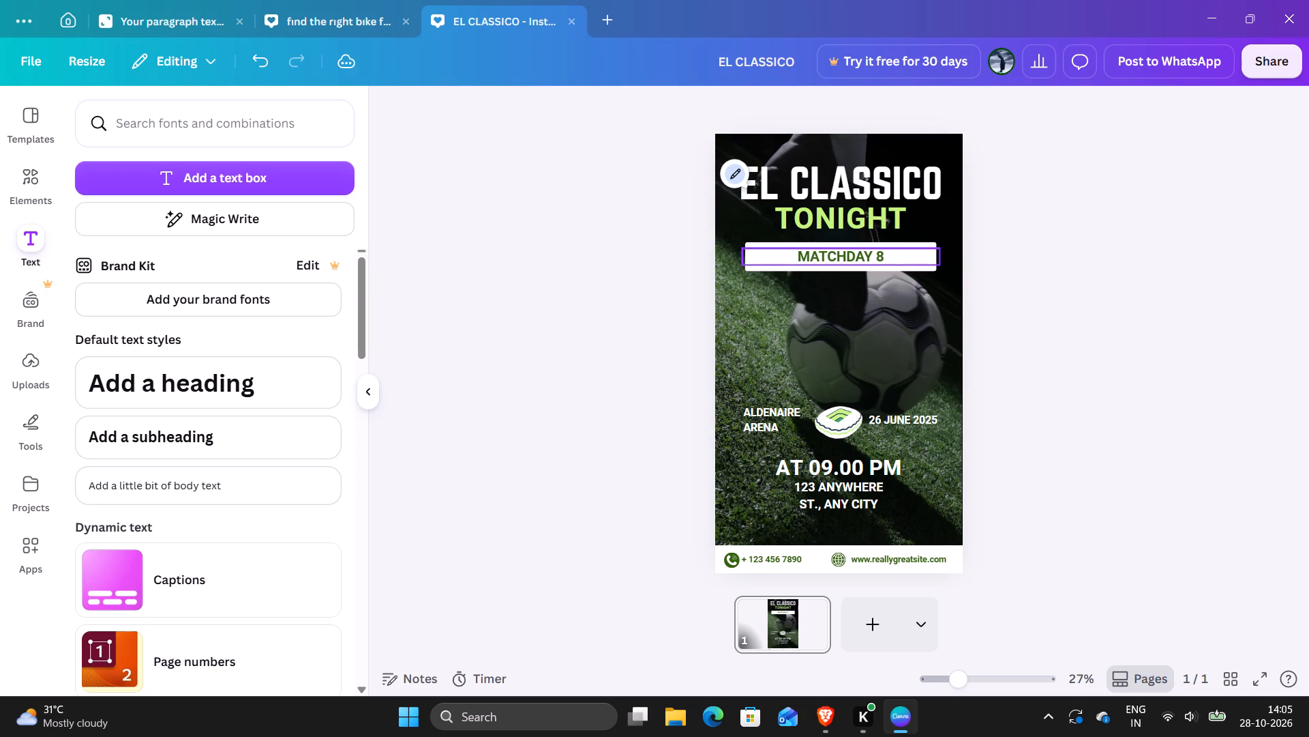
Nudge the MATCHDAY 8 text slightly within the white banner.
left_click(922, 265)
left_click_drag(922, 265, 923, 272)
left_click(915, 260)
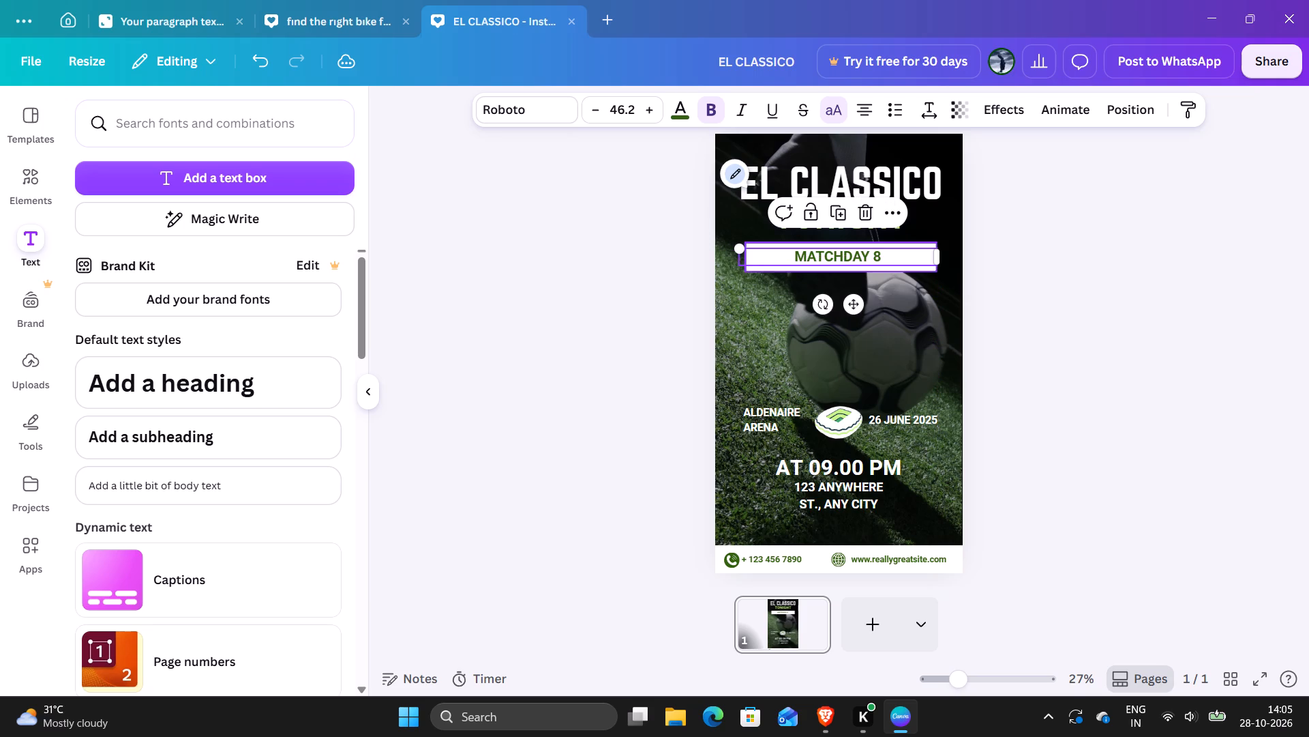
left_click(936, 259)
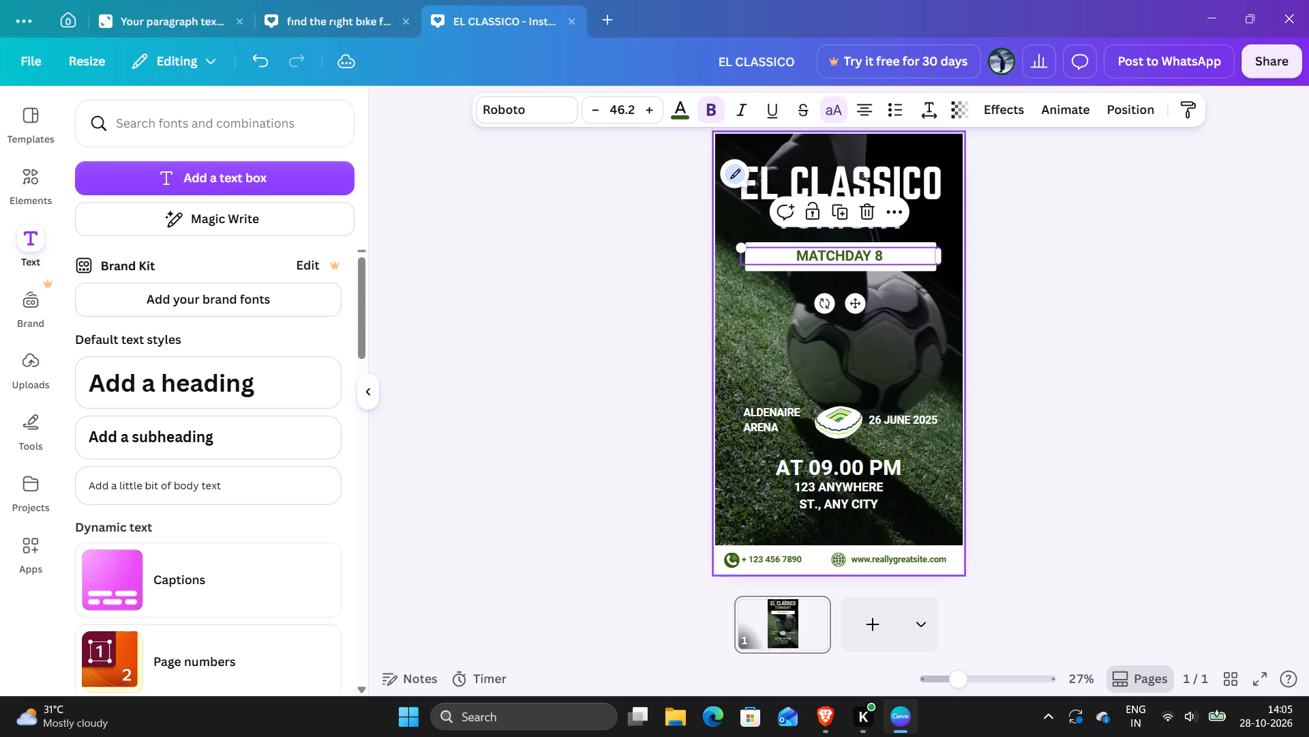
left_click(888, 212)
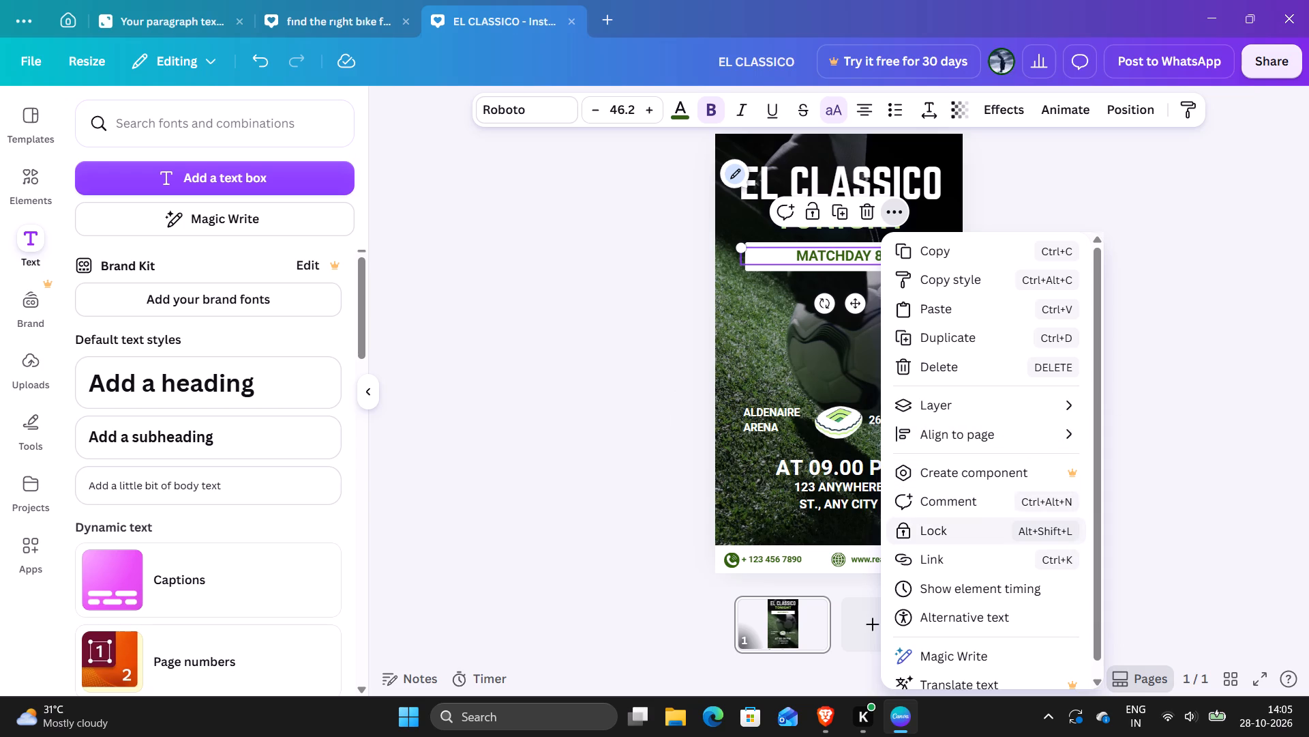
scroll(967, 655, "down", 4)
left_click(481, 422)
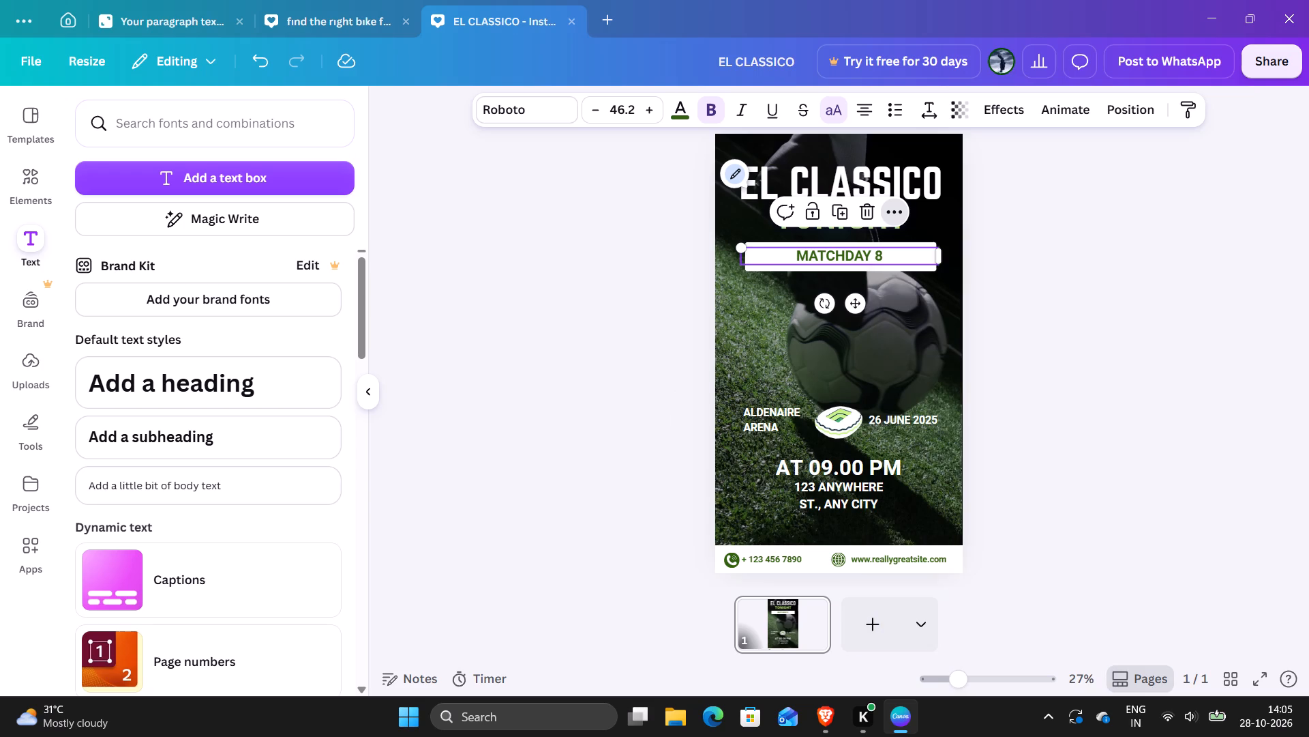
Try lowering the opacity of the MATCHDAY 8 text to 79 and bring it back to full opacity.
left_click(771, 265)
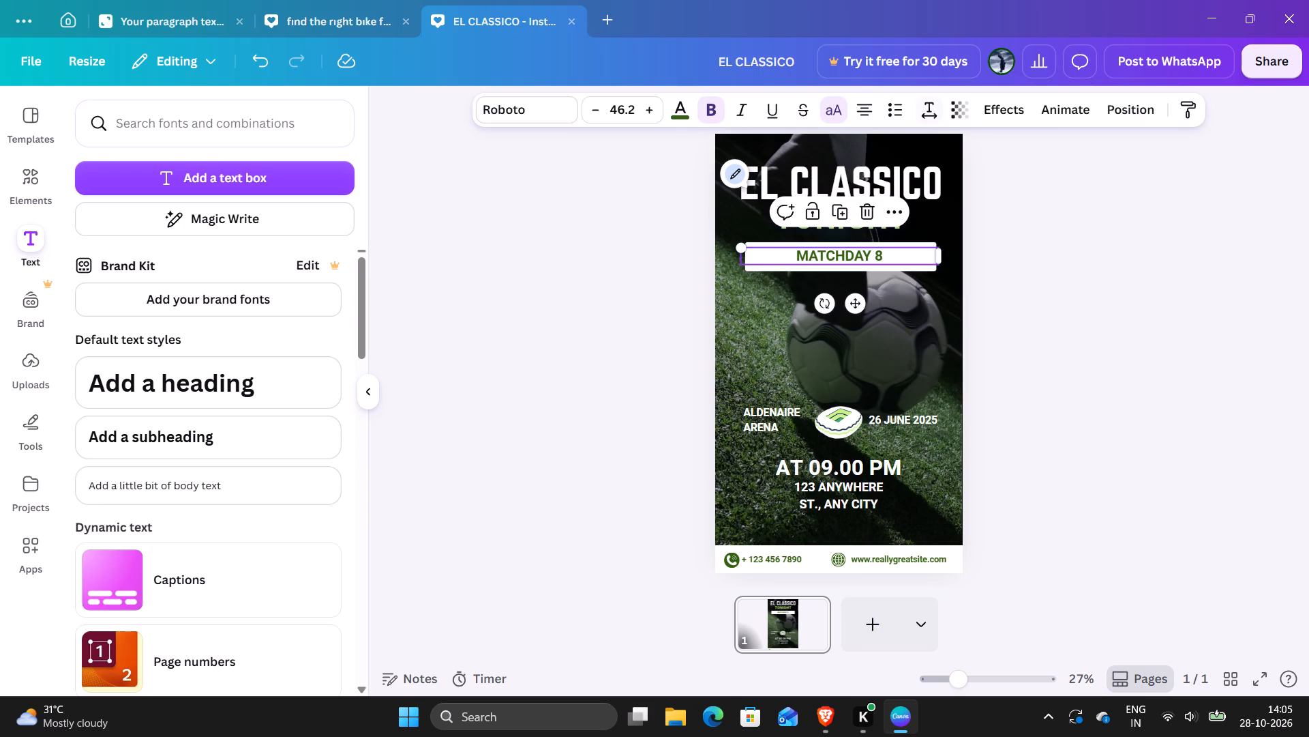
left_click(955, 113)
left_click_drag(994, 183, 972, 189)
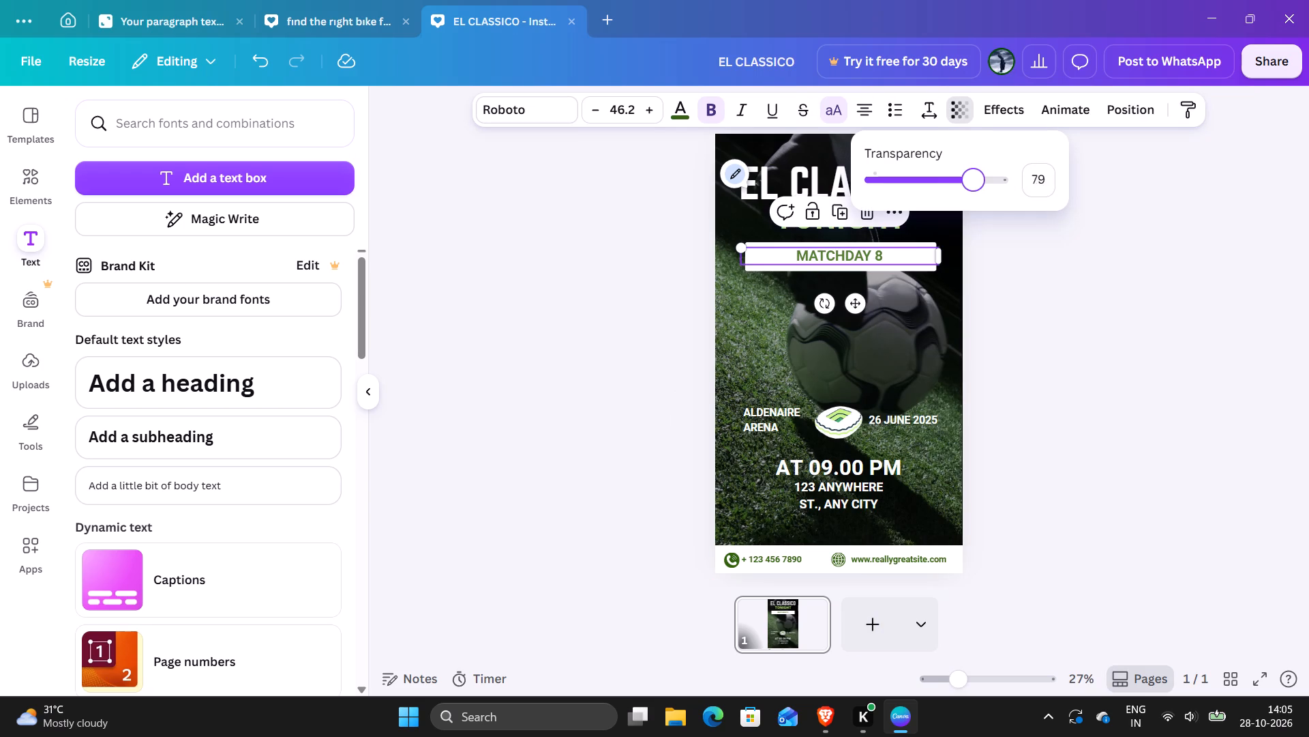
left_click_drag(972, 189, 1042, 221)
Change the MATCHDAY 8 text color to black.
left_click(671, 115)
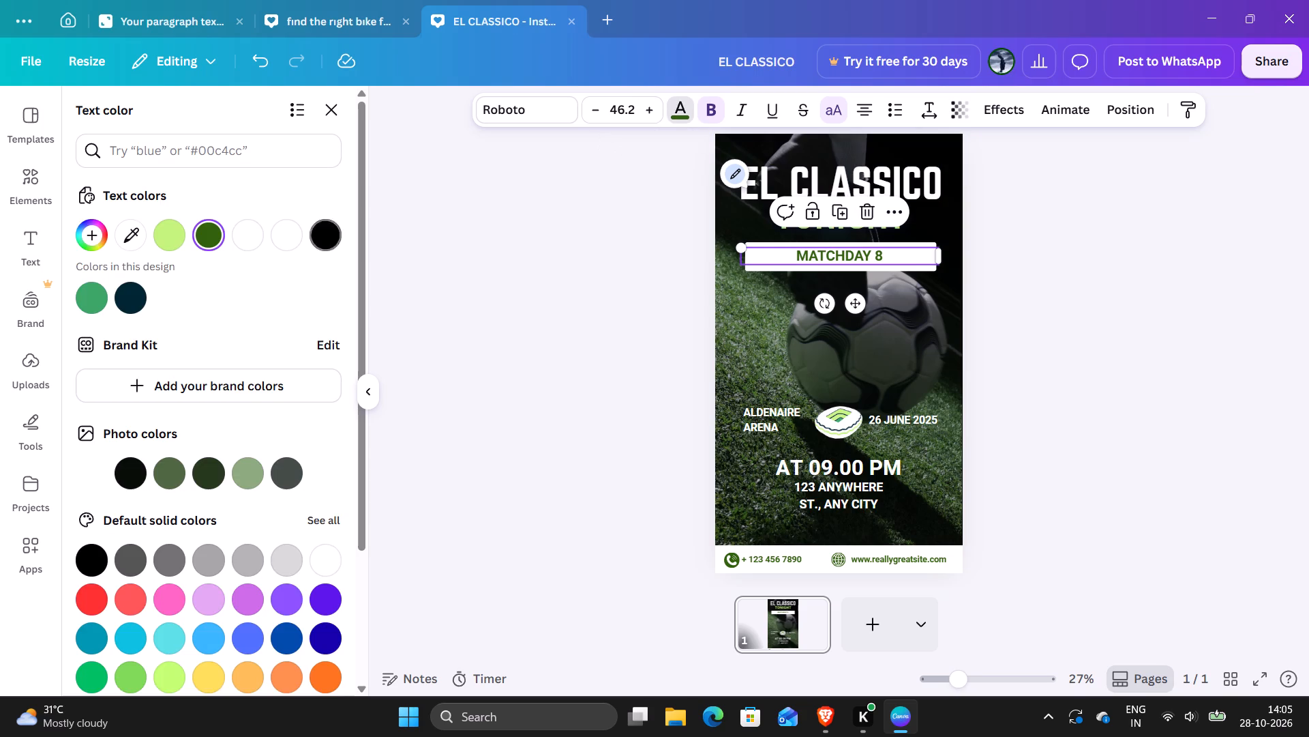
left_click(326, 229)
left_click(562, 309)
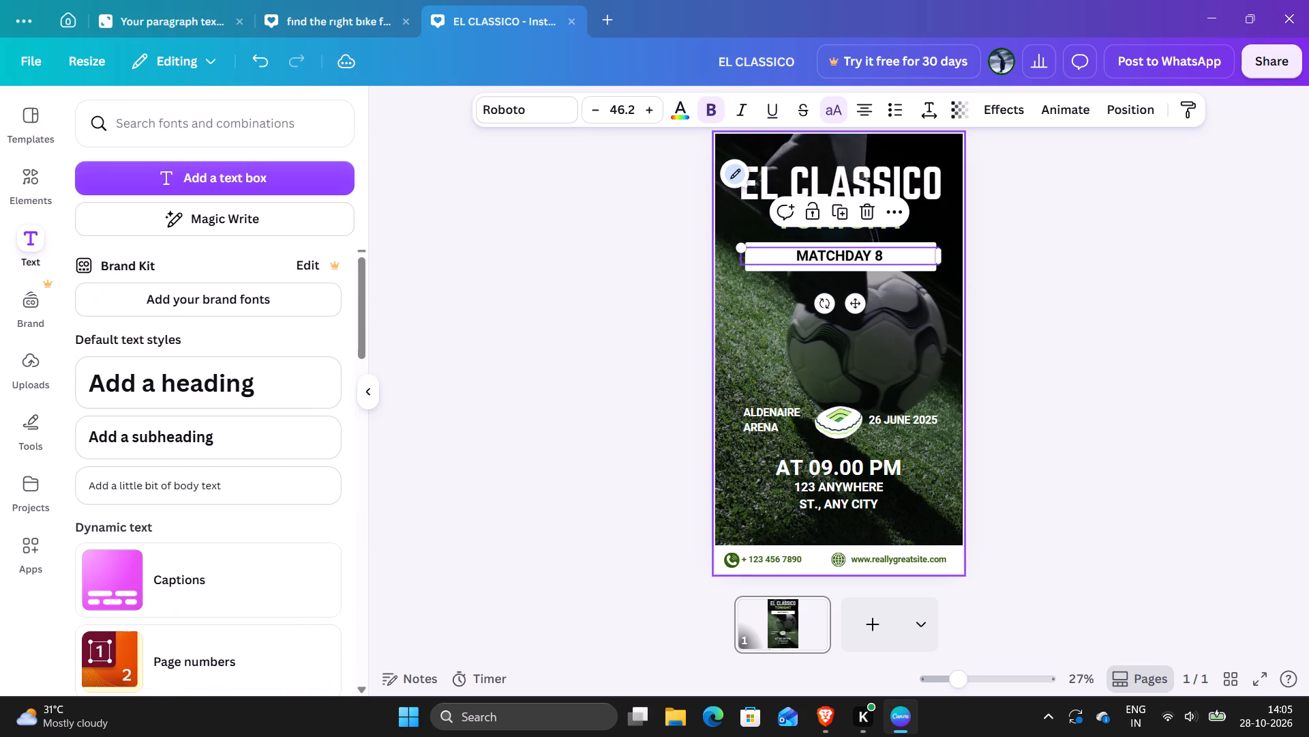
Resize the white banner rectangle behind MATCHDAY 8, narrowing it slightly and shrinking its height to a thin line.
left_click(747, 270)
left_click_drag(747, 270, 759, 280)
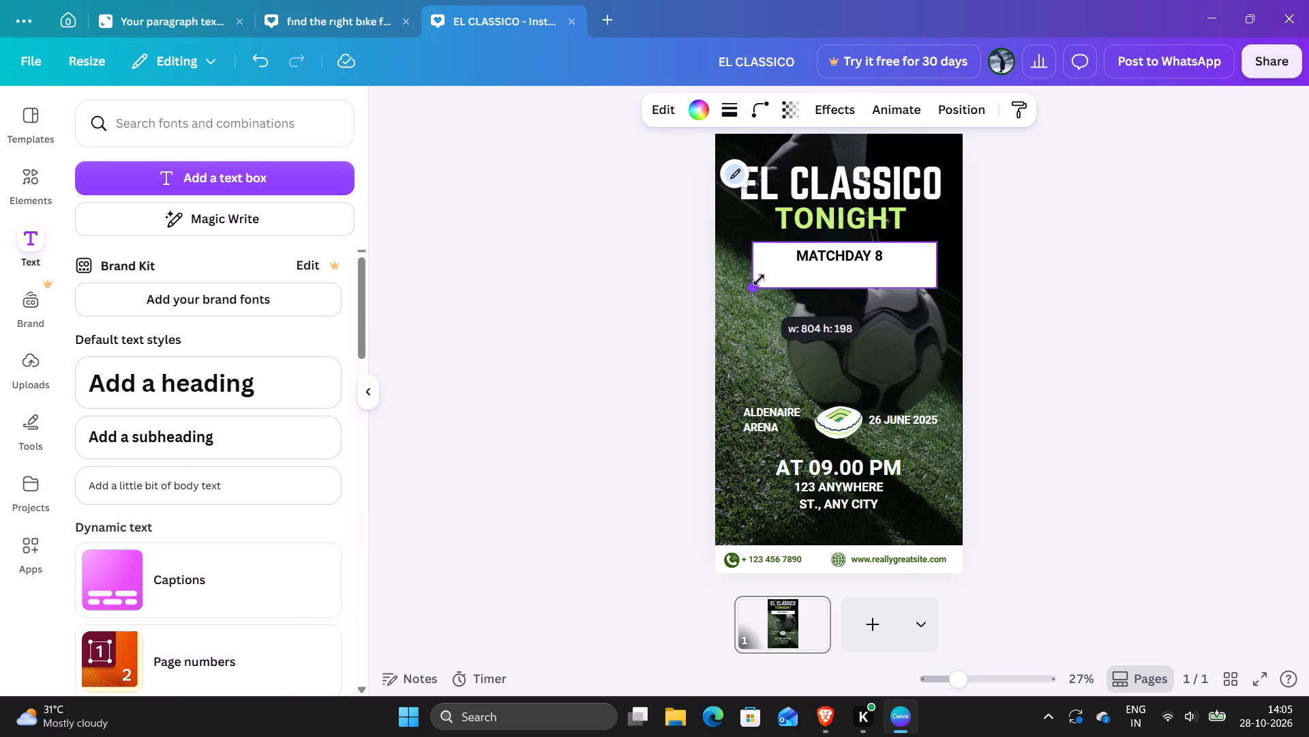
left_click_drag(759, 280, 766, 235)
left_click(774, 256)
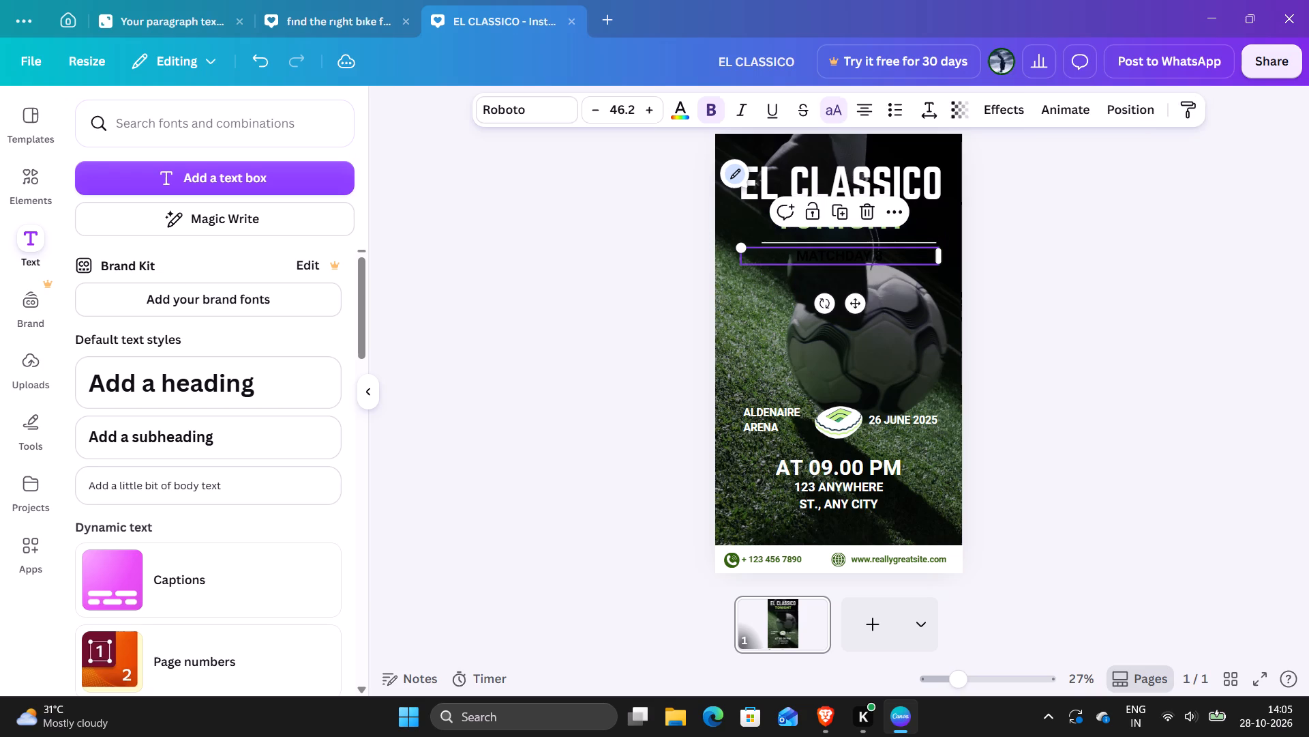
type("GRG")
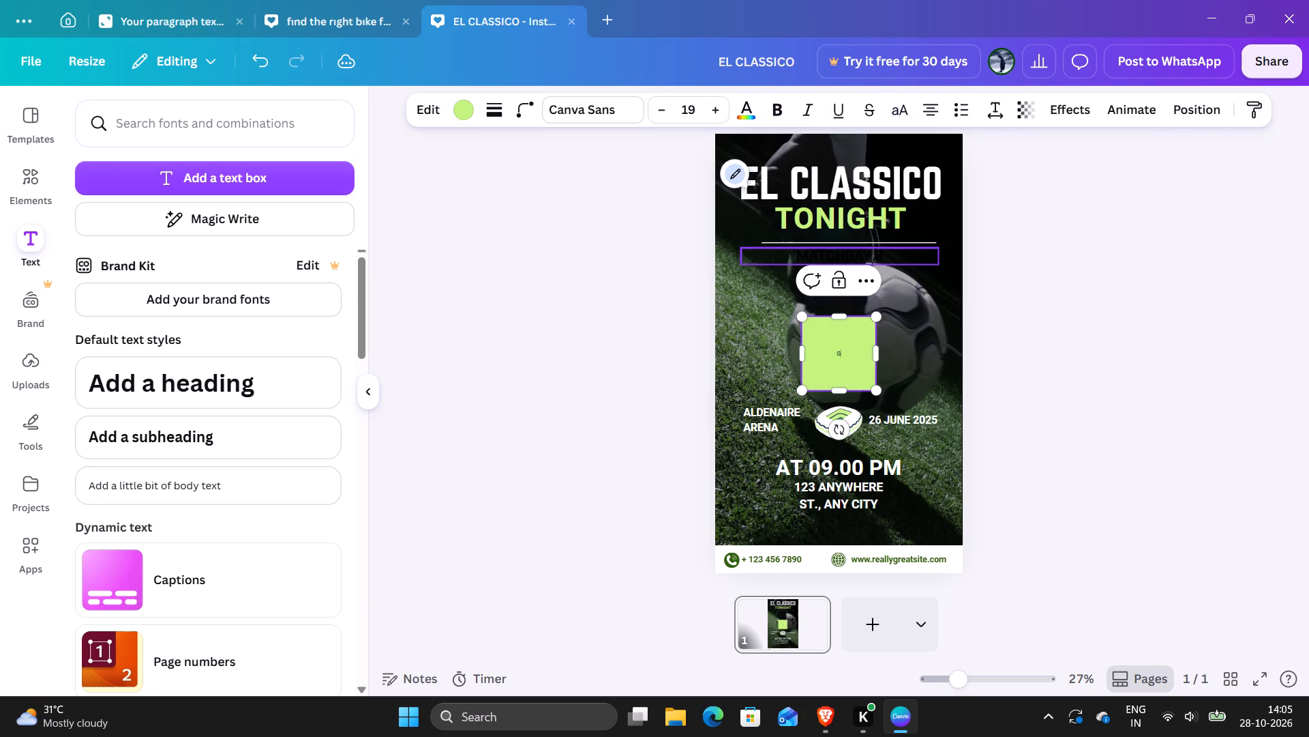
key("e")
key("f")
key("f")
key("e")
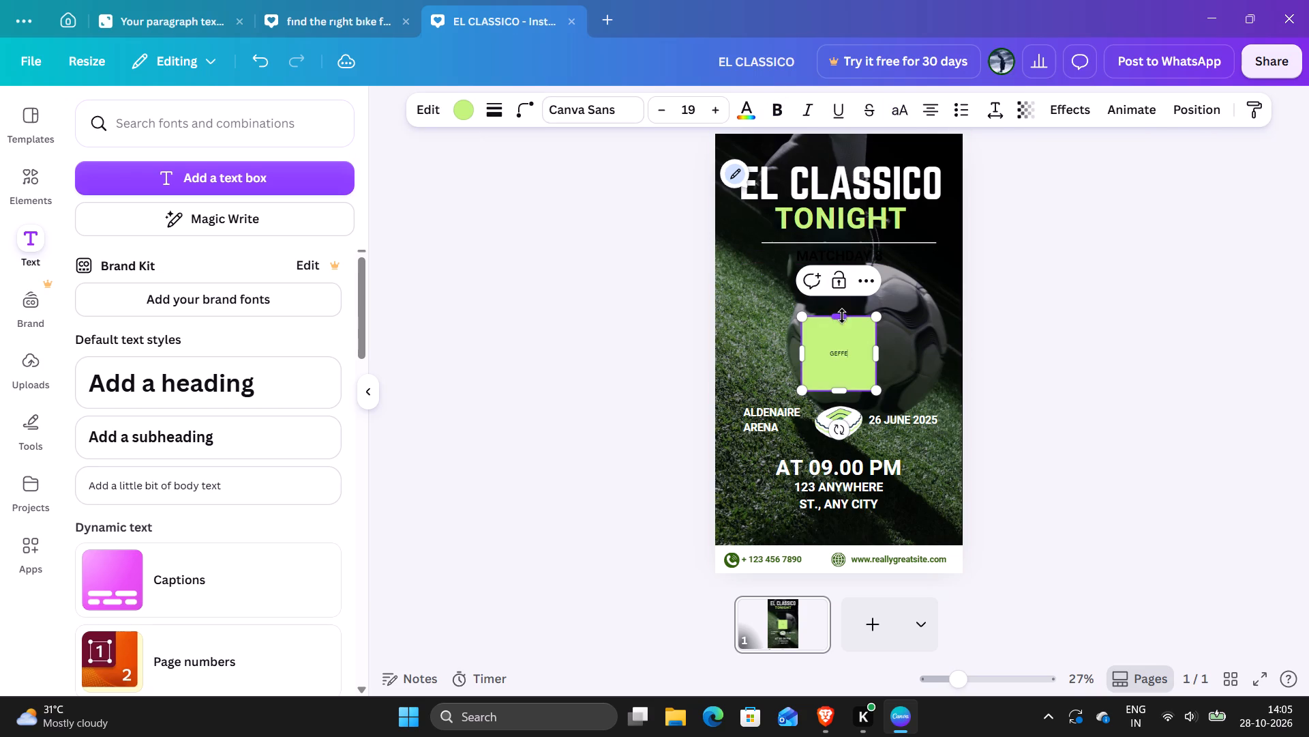
Undo the stray green square and the last resizing of the white banner behind MATCHDAY 8.
triple_click(260, 61)
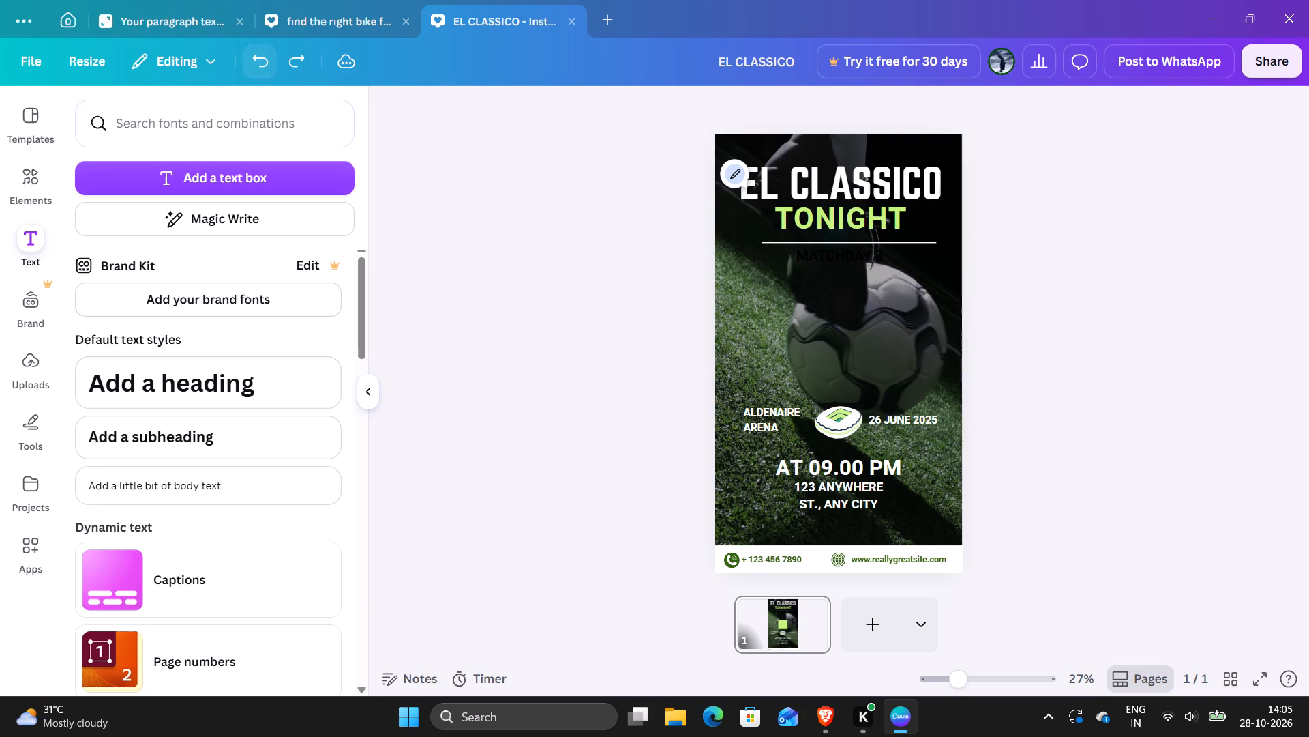
left_click(260, 61)
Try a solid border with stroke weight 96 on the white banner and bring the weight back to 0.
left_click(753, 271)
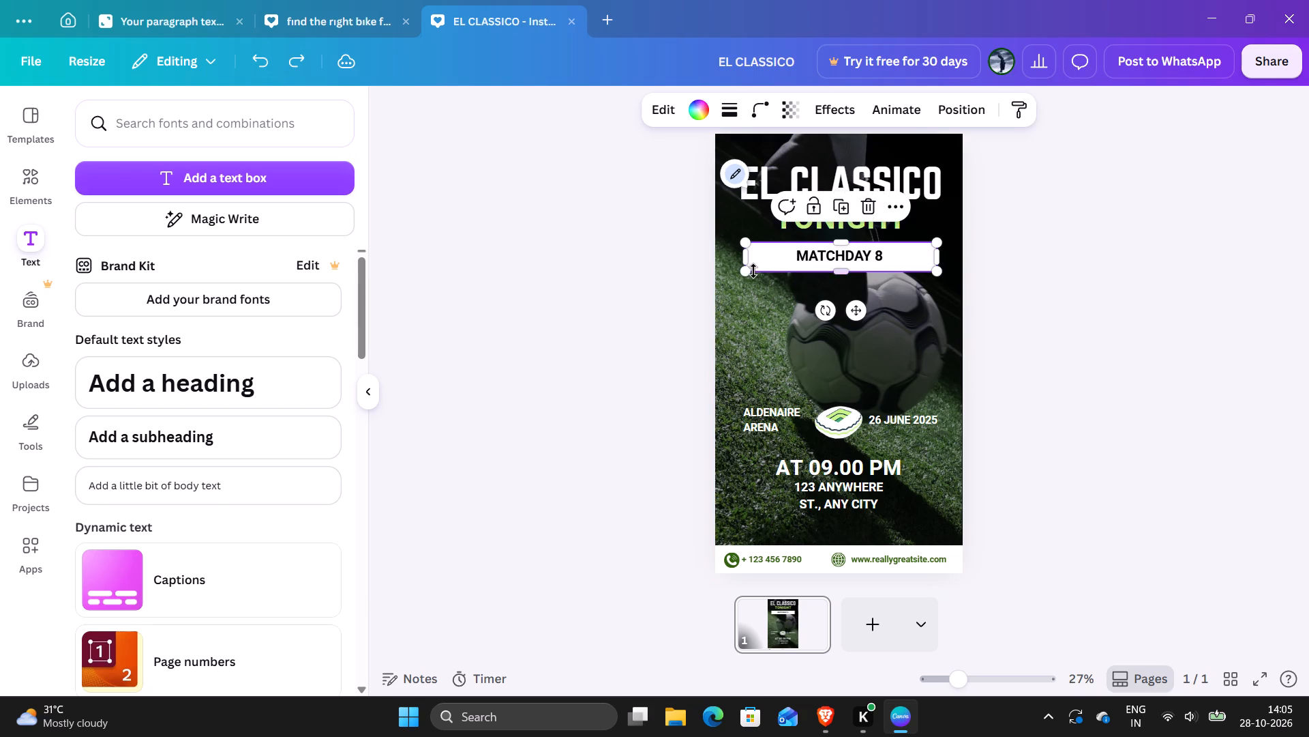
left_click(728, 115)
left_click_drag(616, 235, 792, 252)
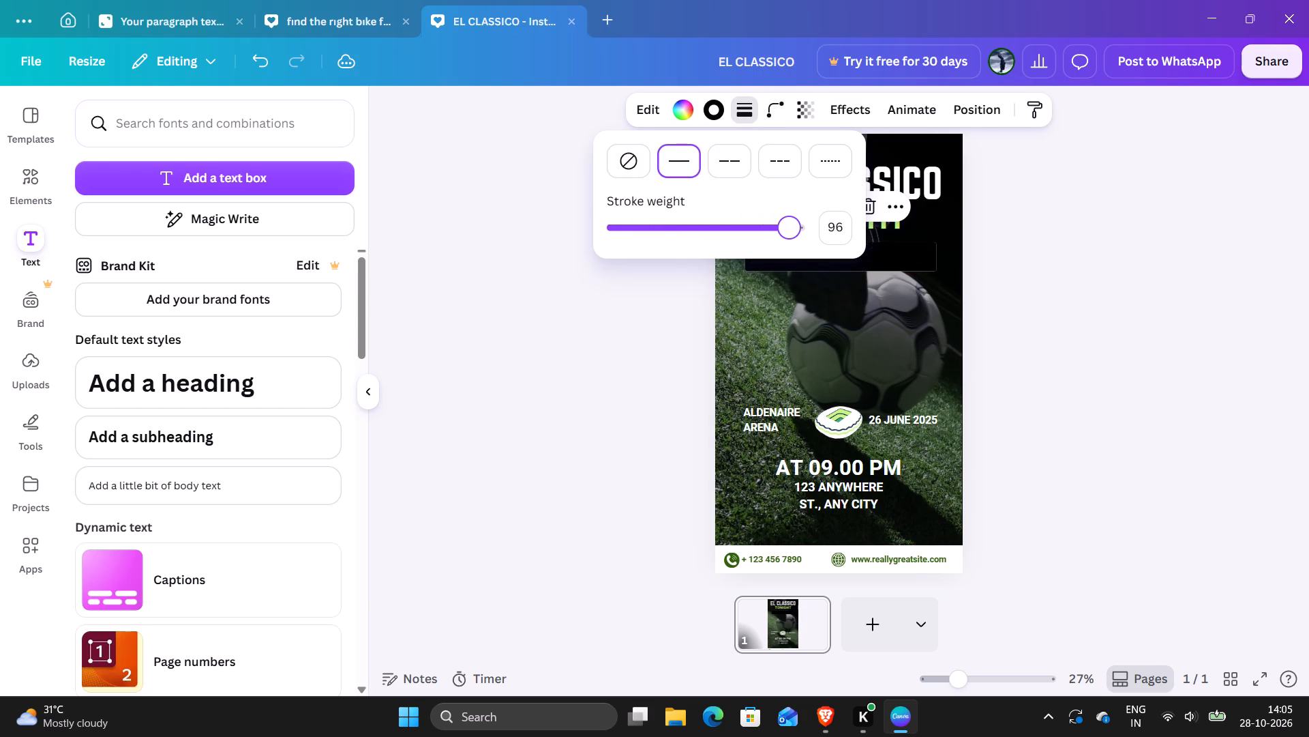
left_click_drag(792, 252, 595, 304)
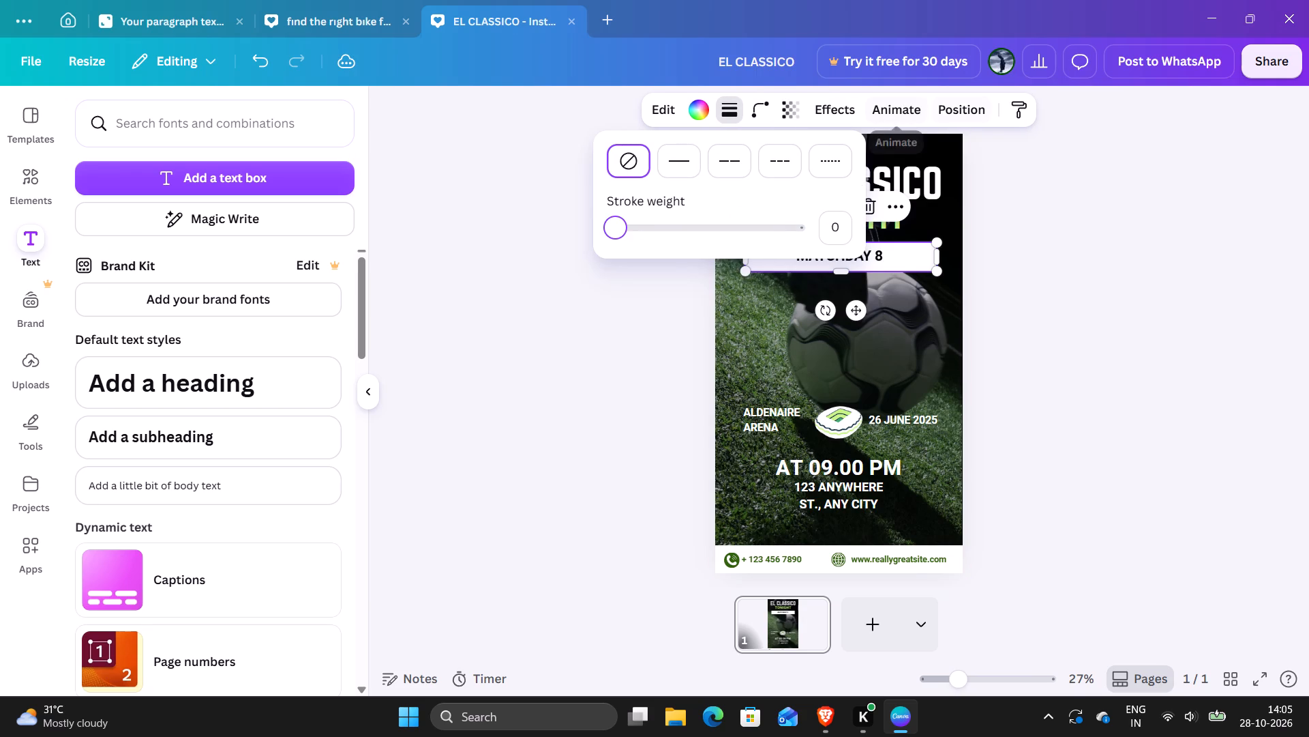
Examine the stacking order of the white banner, the MATCHDAY 8 text and the other layers in the design.
left_click(952, 116)
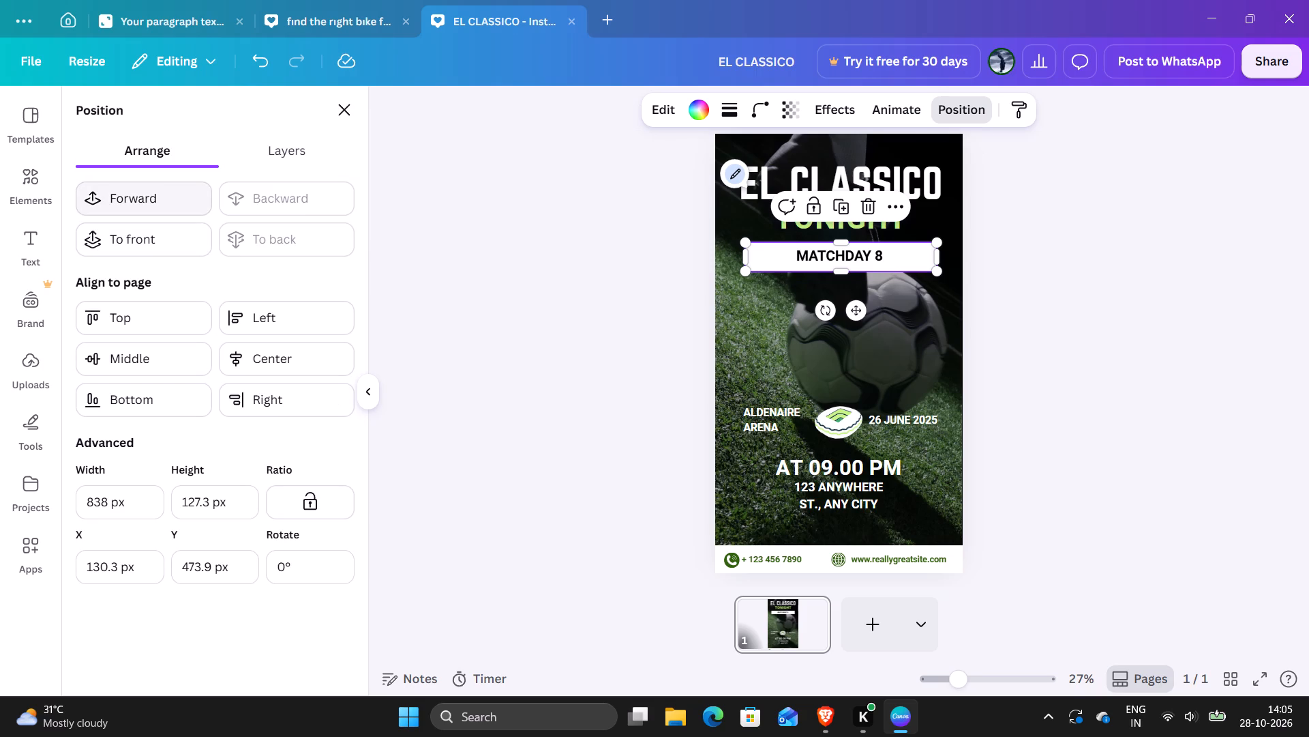
left_click(256, 208)
left_click(267, 147)
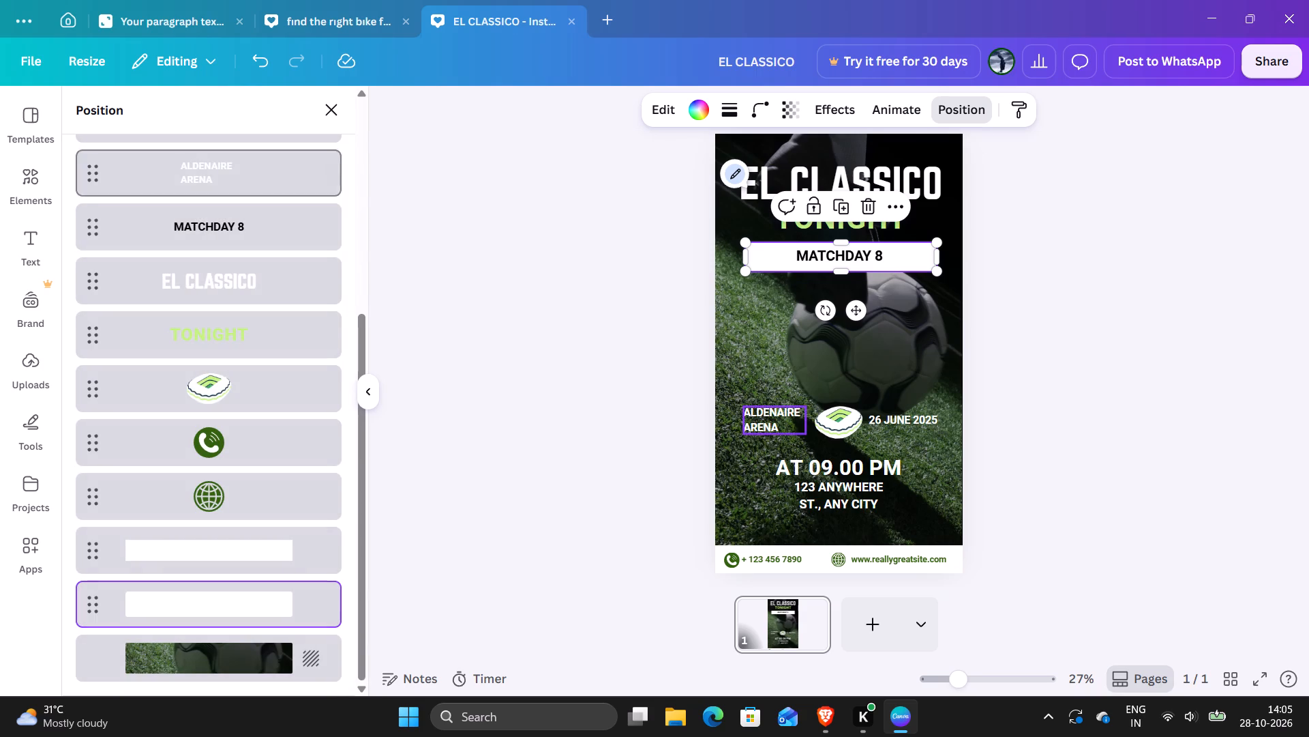
left_click(239, 229)
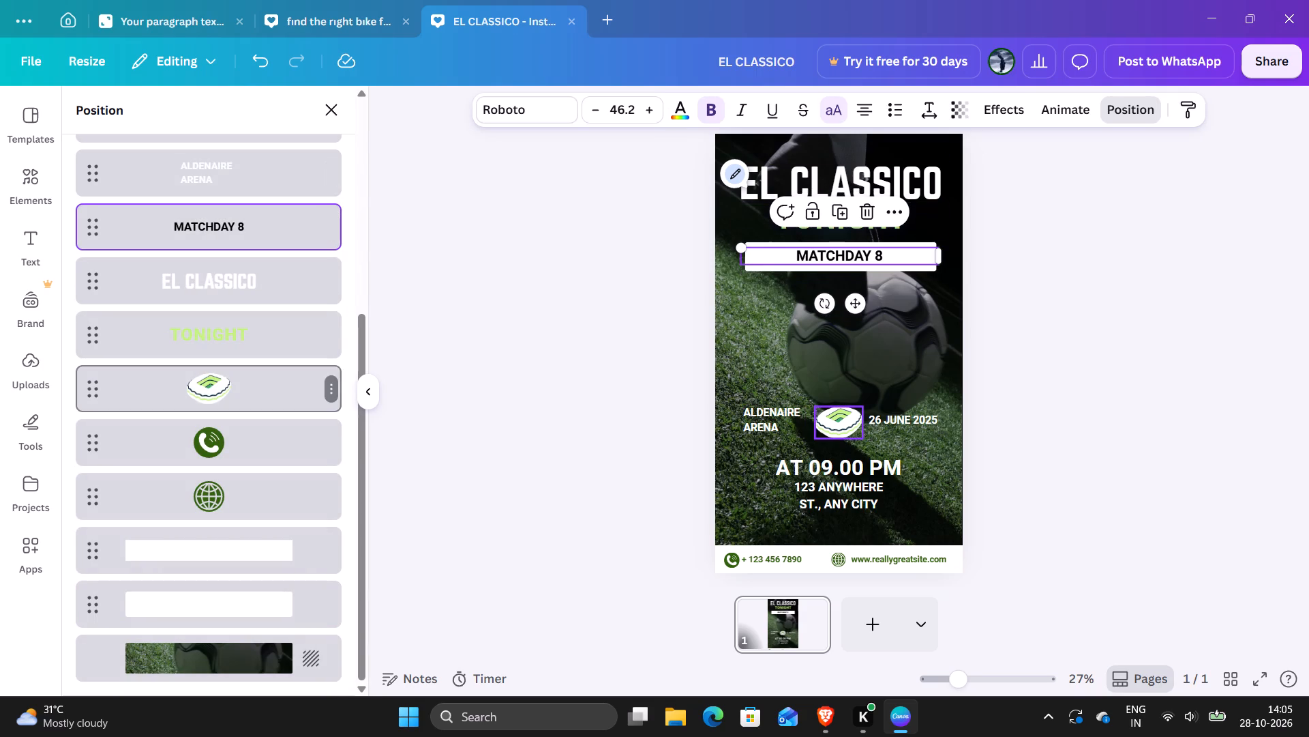
scroll(201, 399, "down", 4)
scroll(195, 477, "up", 3)
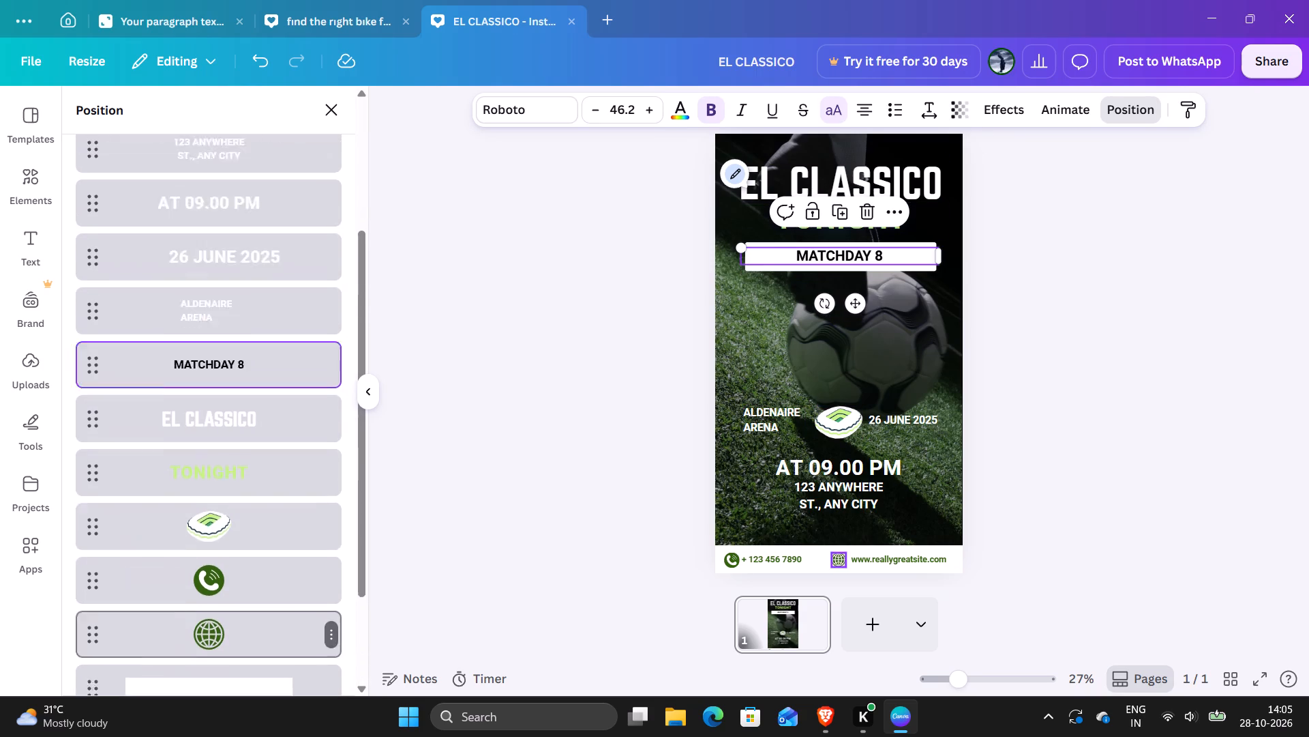
scroll(194, 449, "up", 4)
scroll(196, 315, "up", 3)
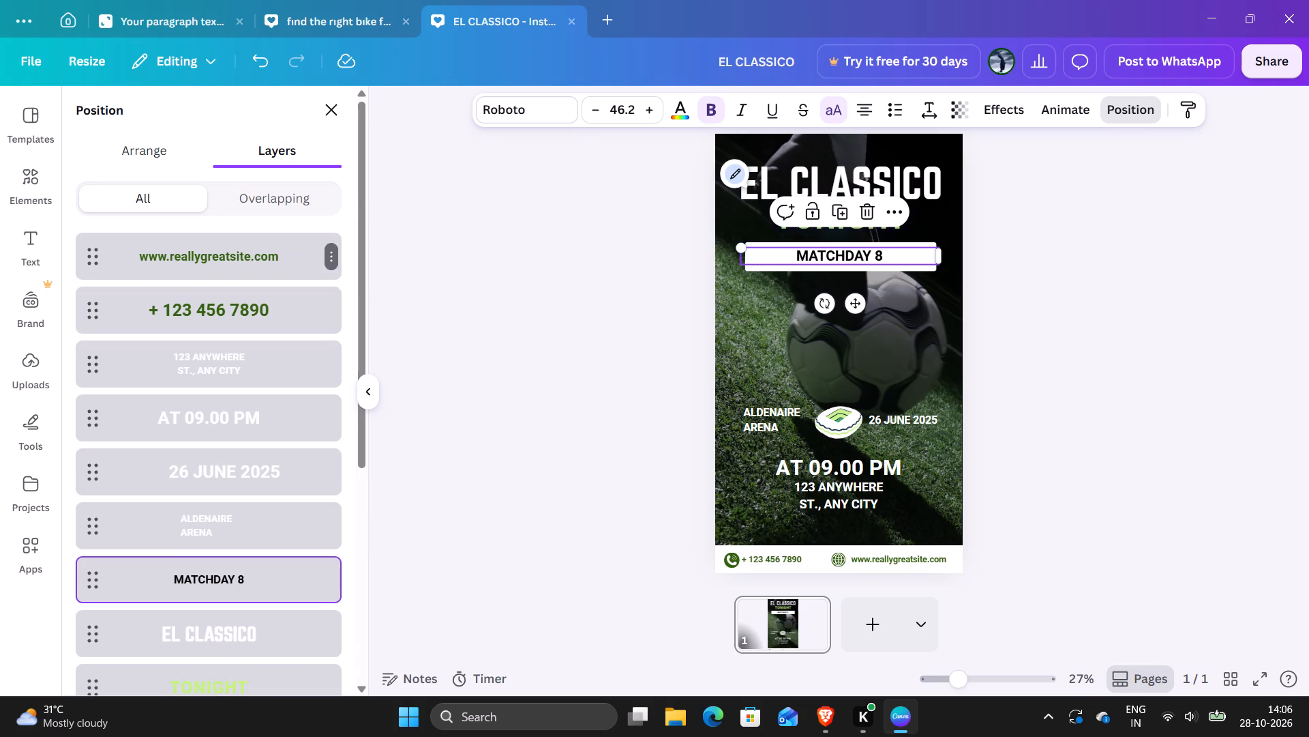
left_click(252, 199)
left_click(160, 198)
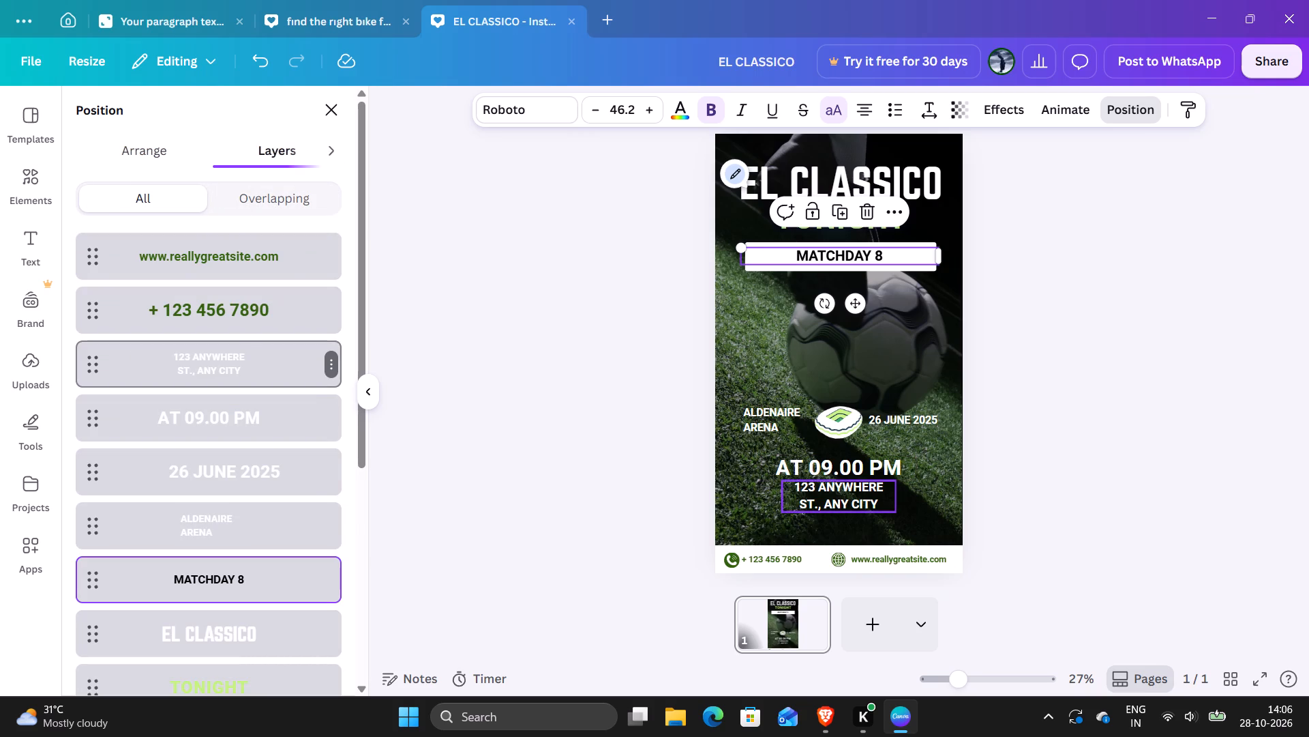
left_click(447, 375)
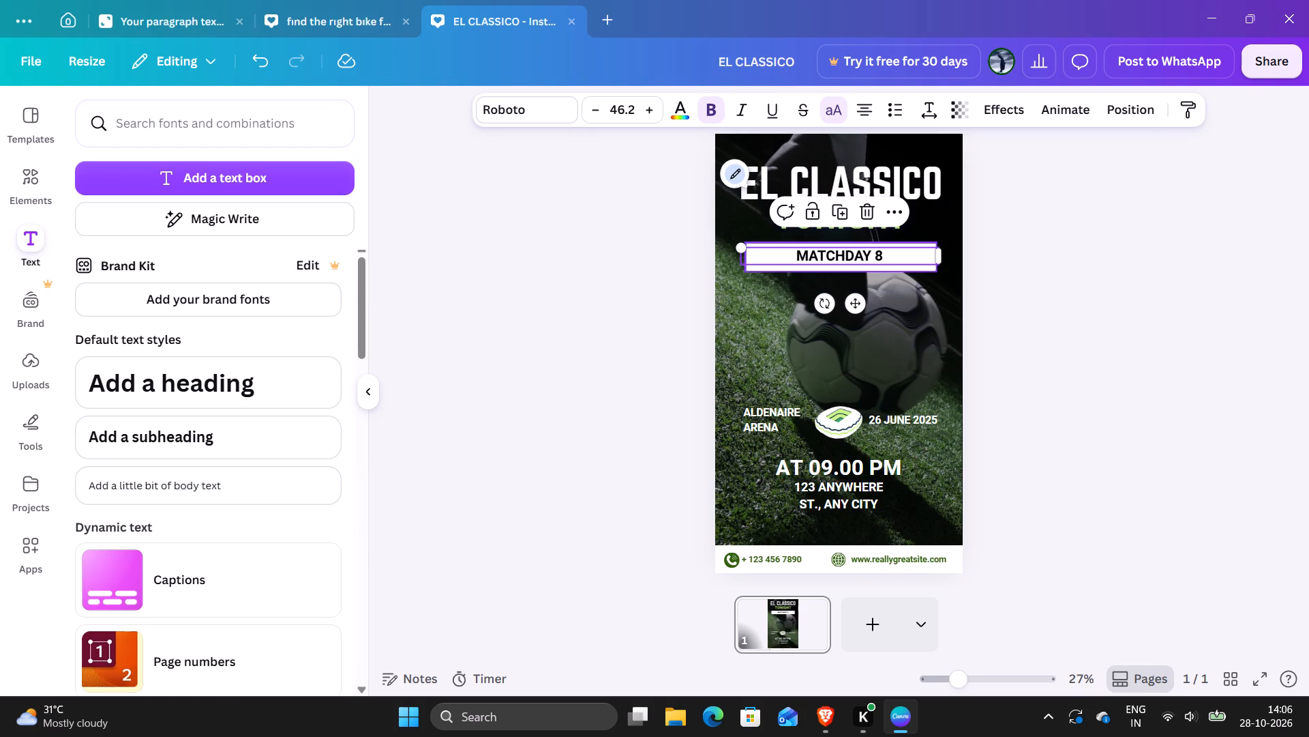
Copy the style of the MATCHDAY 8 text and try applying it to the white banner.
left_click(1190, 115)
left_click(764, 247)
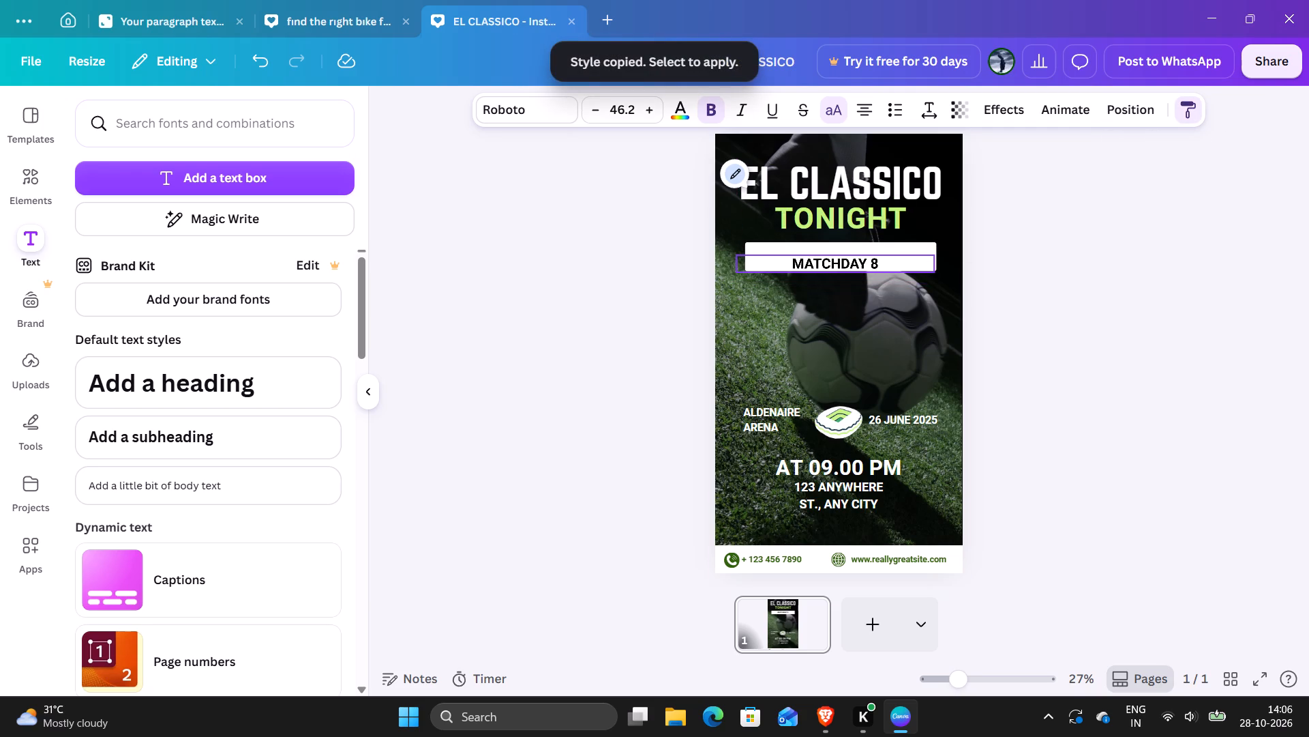
Set the MATCHDAY 8 text's letter spacing to 115 and line spacing to 1.46, keeping it centred in the banner.
left_click(927, 107)
left_click_drag(867, 184, 882, 185)
left_click_drag(892, 244, 903, 250)
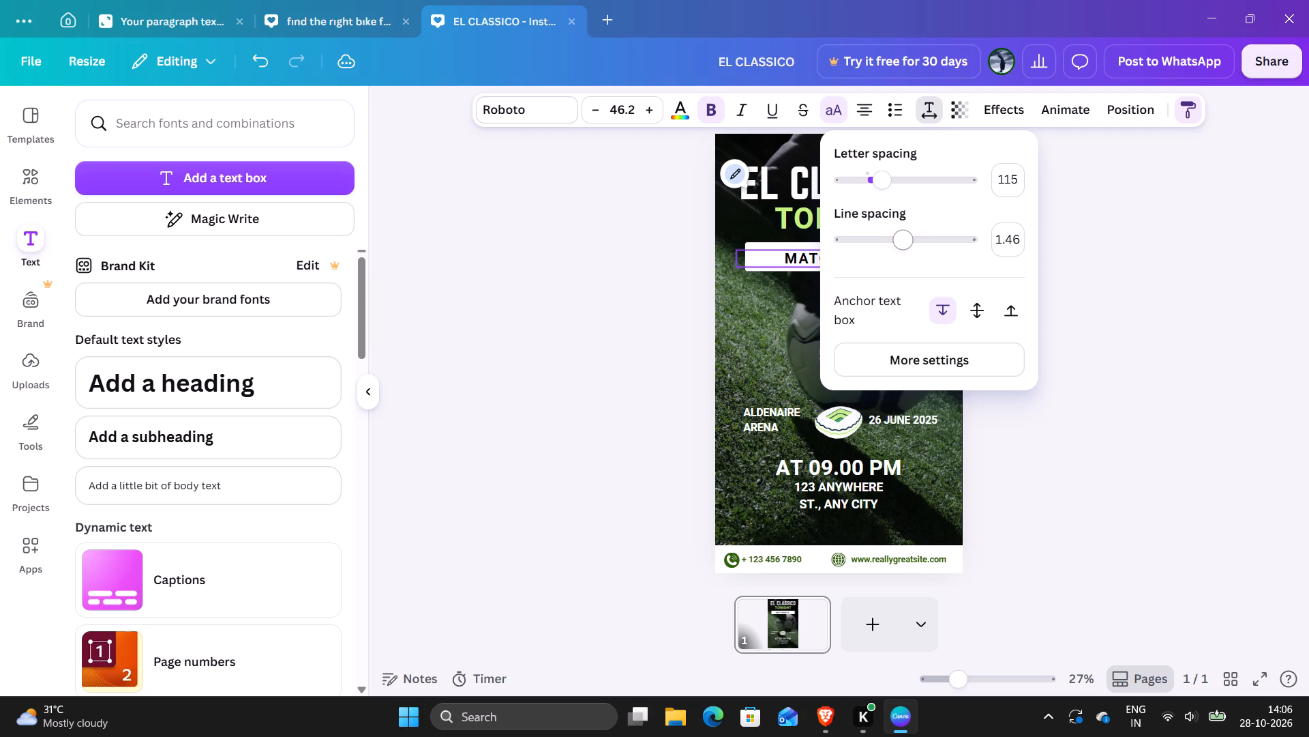
left_click(1070, 278)
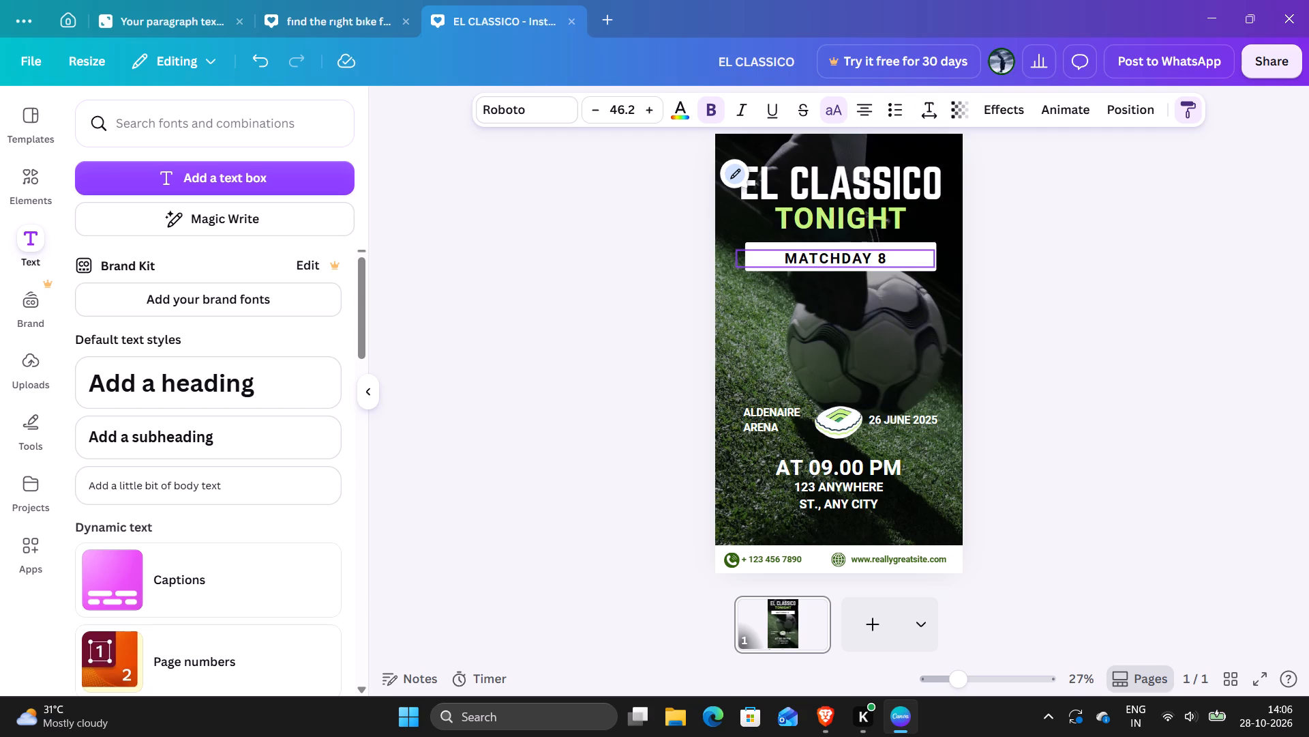
left_click(866, 258)
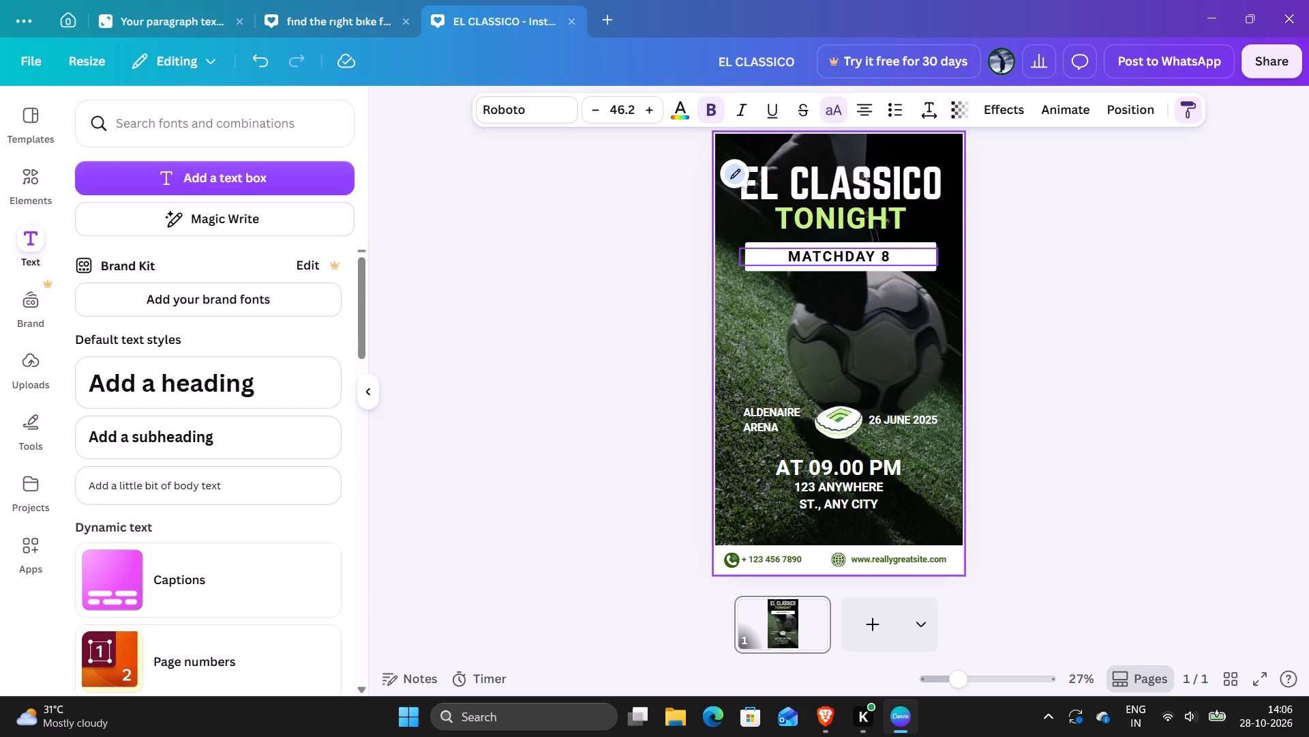
Change the MATCHDAY 8 text to the Norwester font at size 51.2 and nudge it up slightly in the banner.
left_click(556, 111)
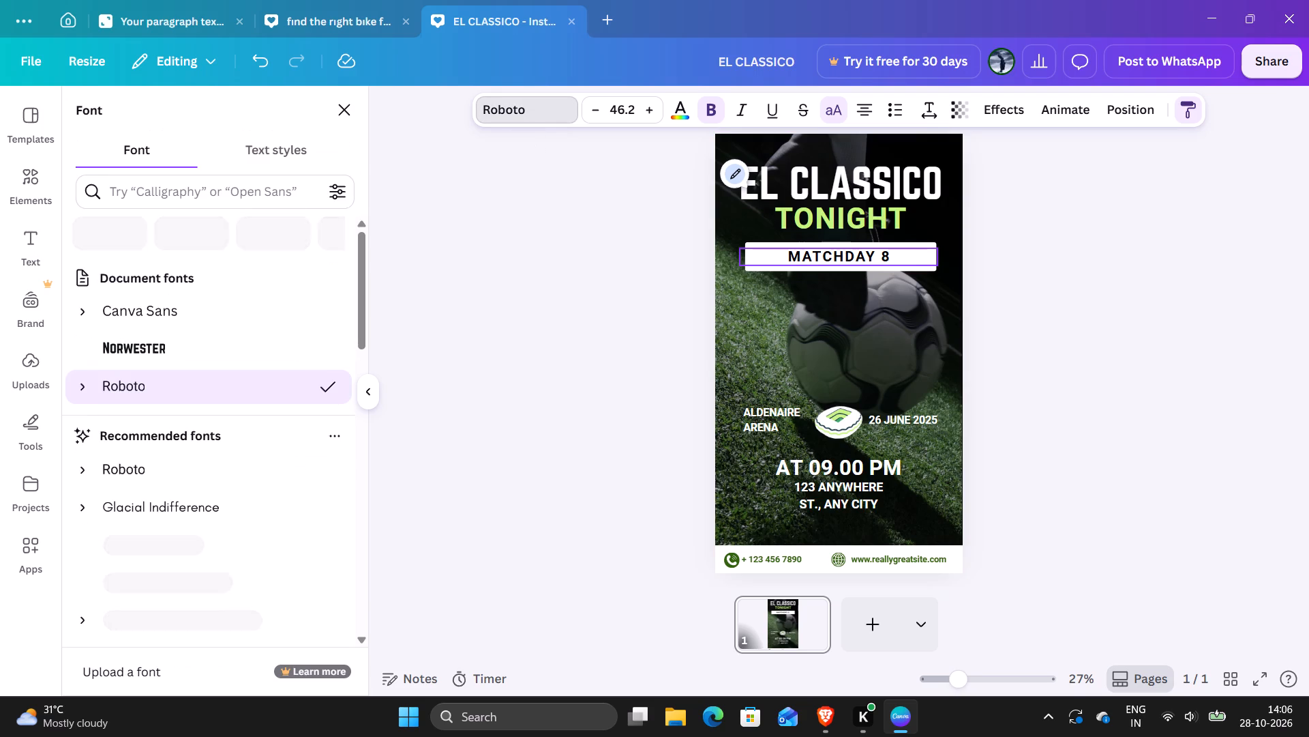
left_click(187, 351)
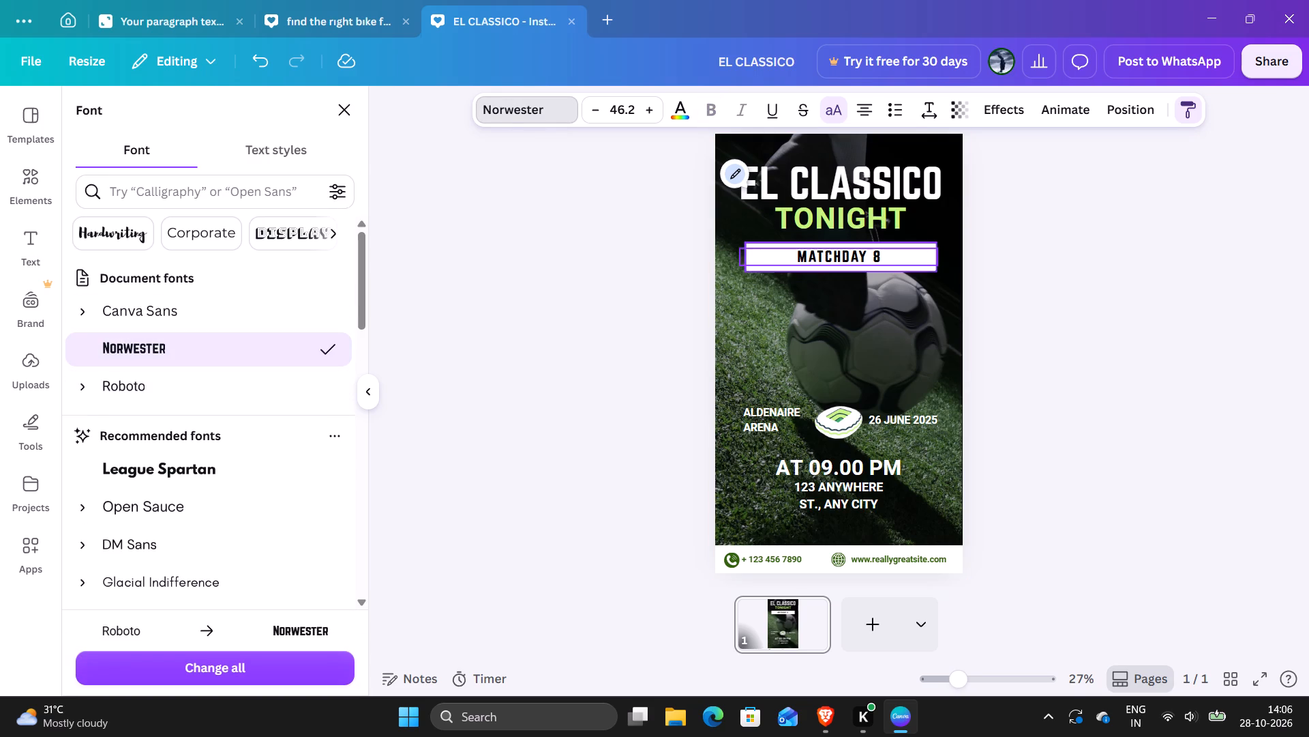
triple_click(653, 108)
double_click(652, 107)
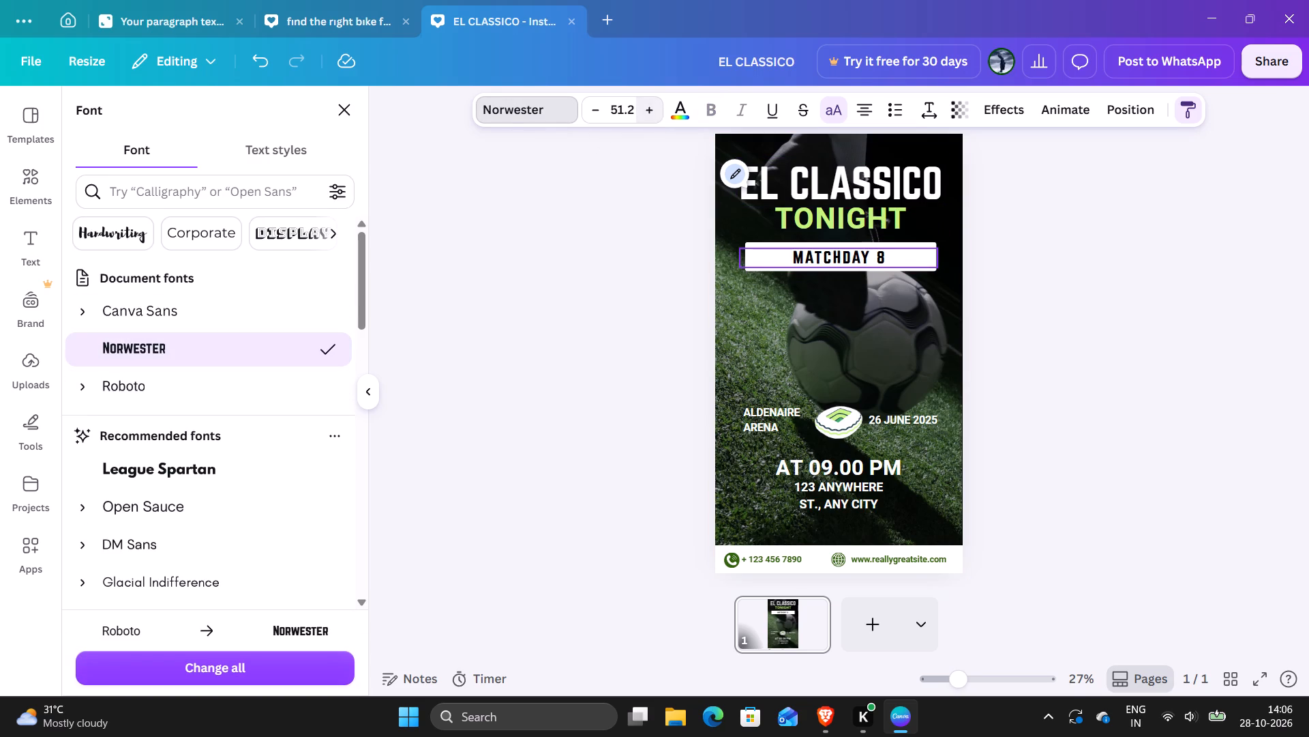
left_click_drag(834, 262, 834, 255)
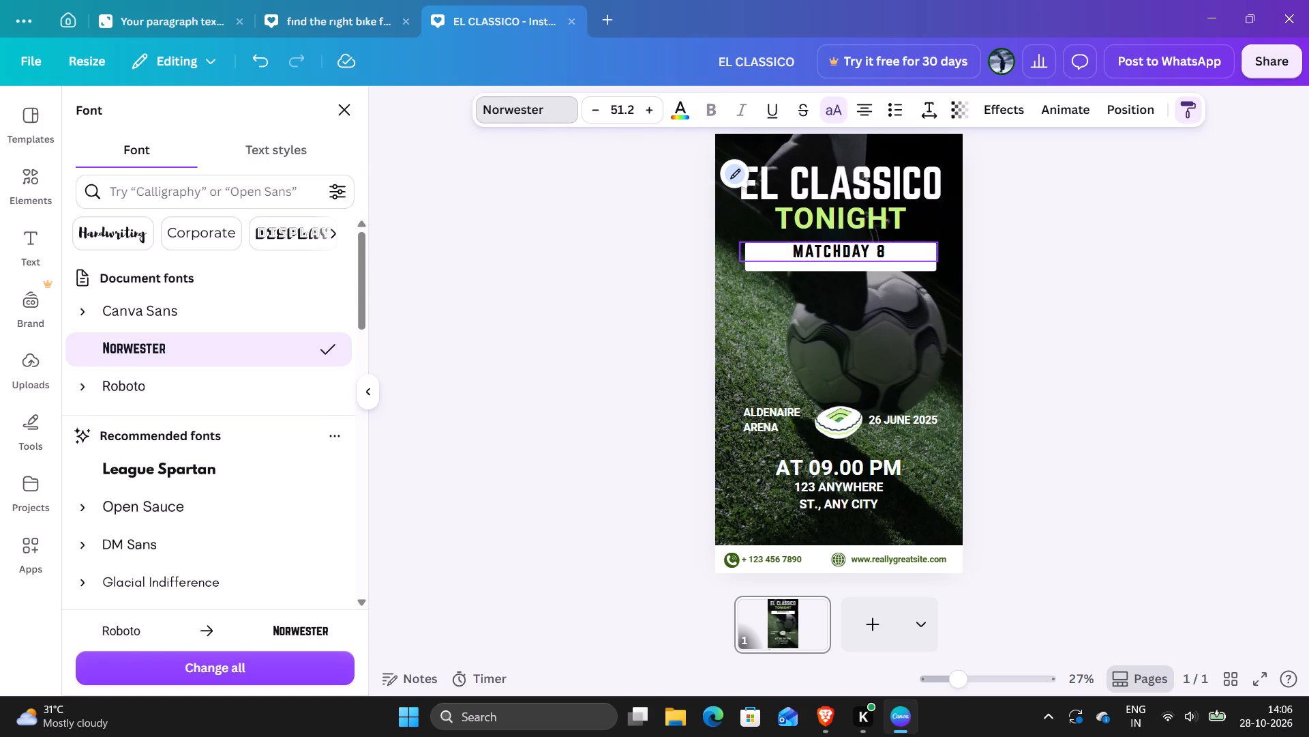
Look through the color, spacing, transparency and effect options for the MATCHDAY 8 text.
left_click(686, 121)
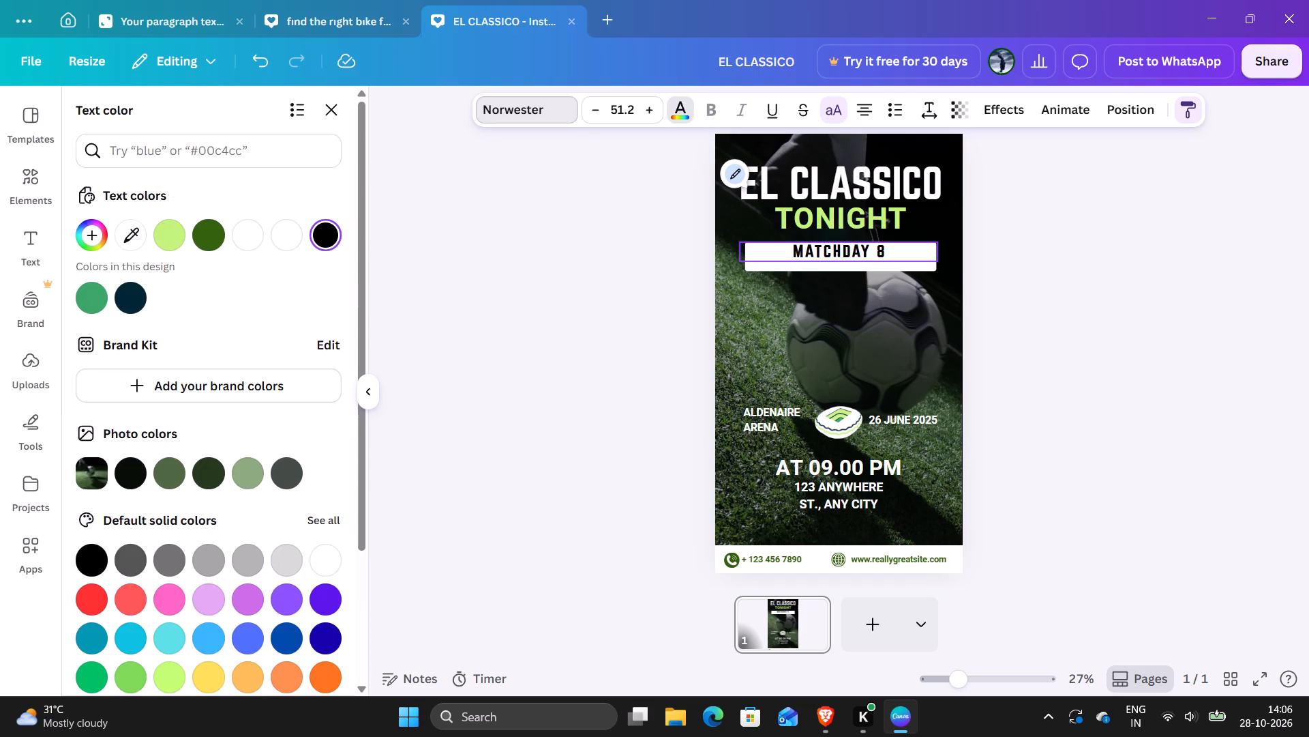
left_click(685, 119)
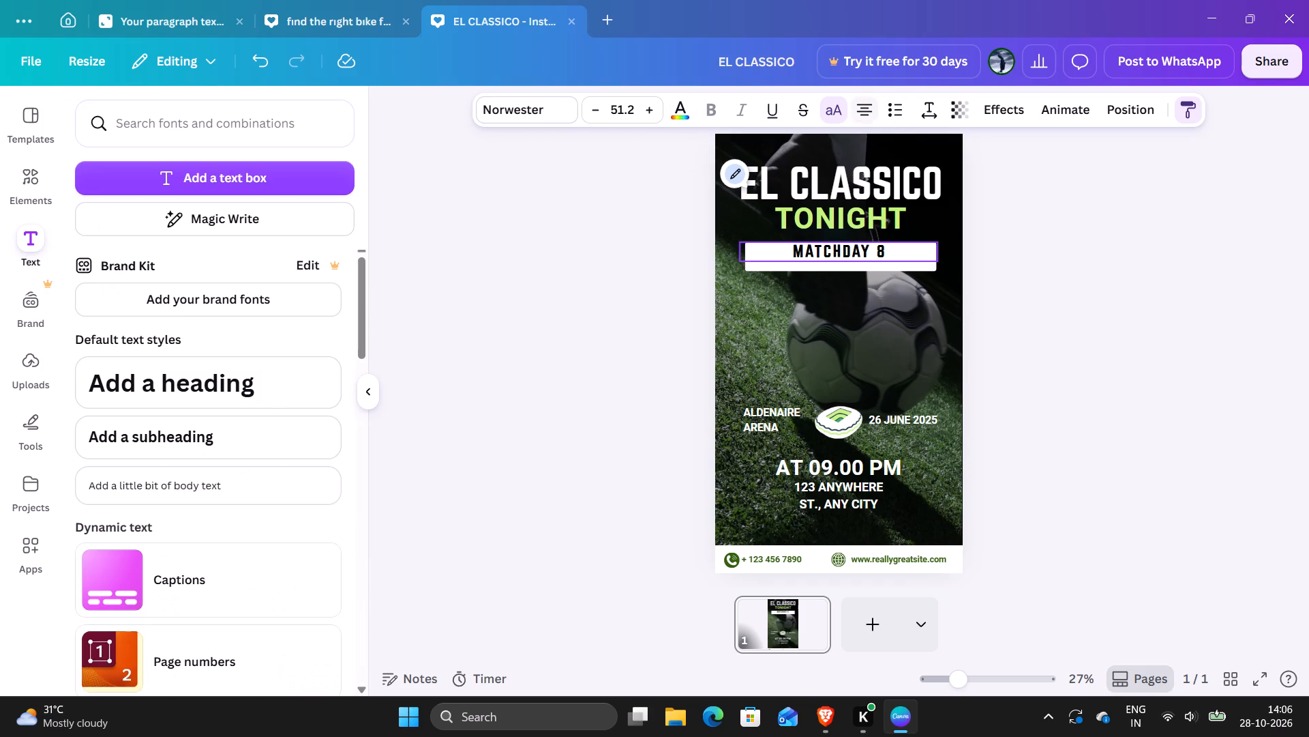
left_click(937, 112)
left_click(937, 112)
left_click(964, 119)
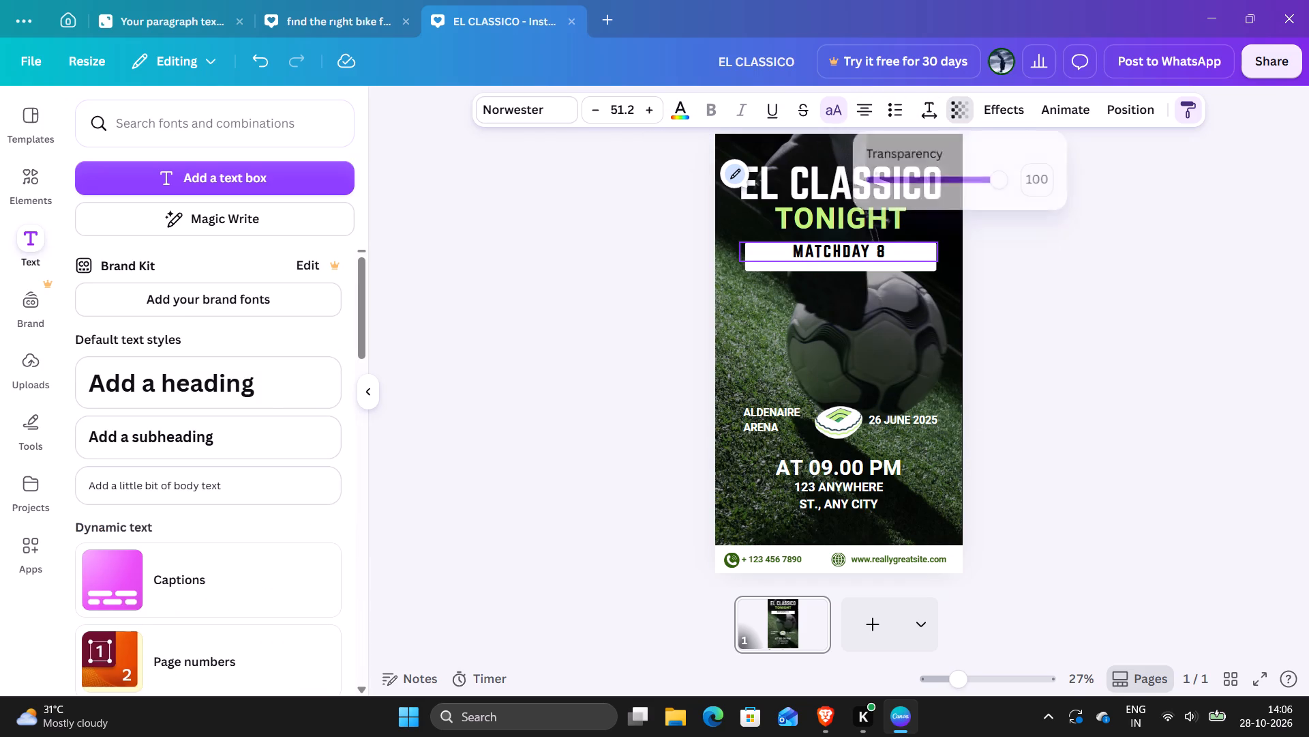
left_click(964, 119)
left_click(993, 115)
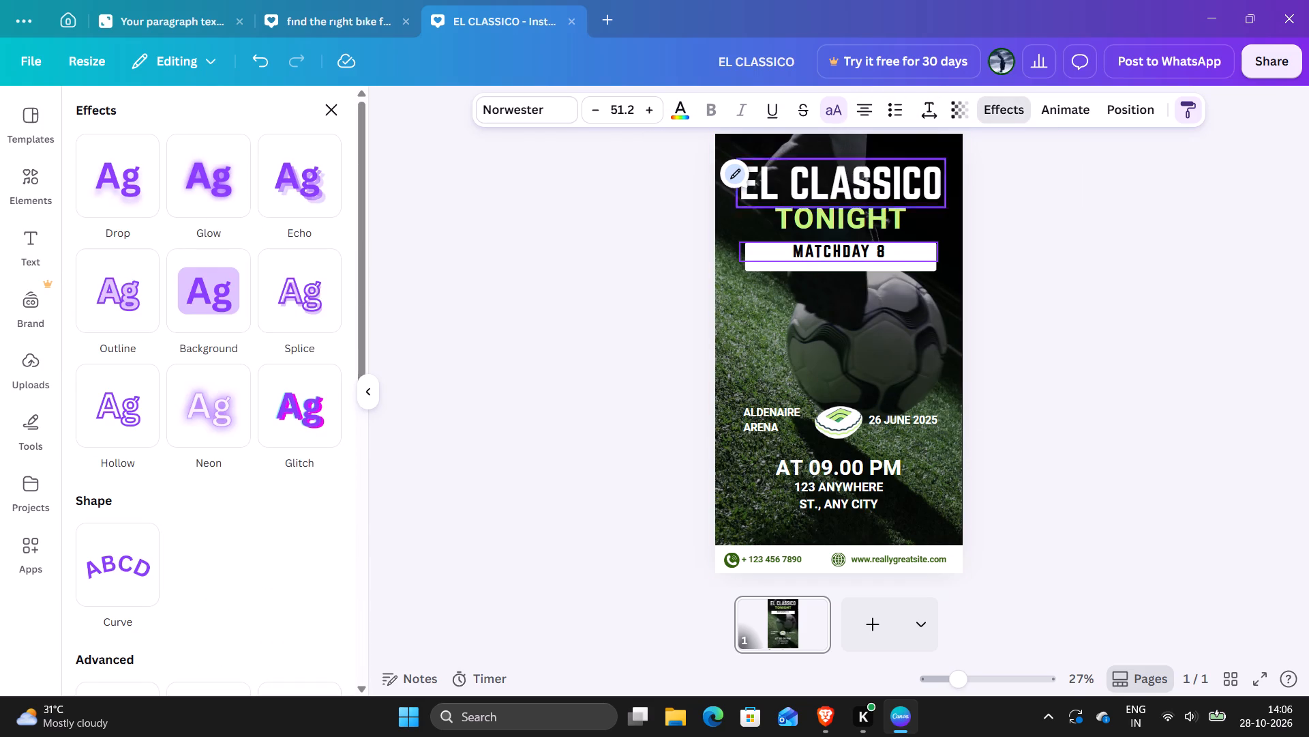
scroll(246, 344, "down", 4)
scroll(76, 466, "down", 10)
scroll(108, 413, "up", 12)
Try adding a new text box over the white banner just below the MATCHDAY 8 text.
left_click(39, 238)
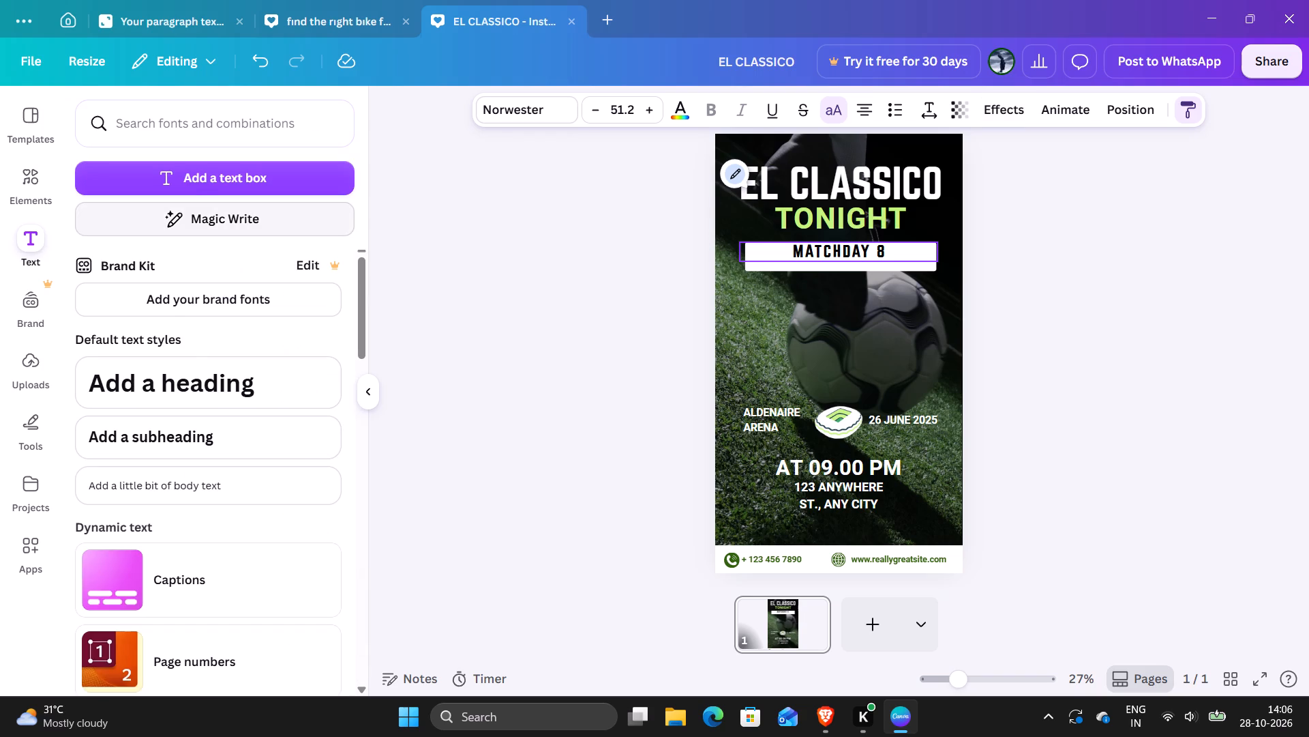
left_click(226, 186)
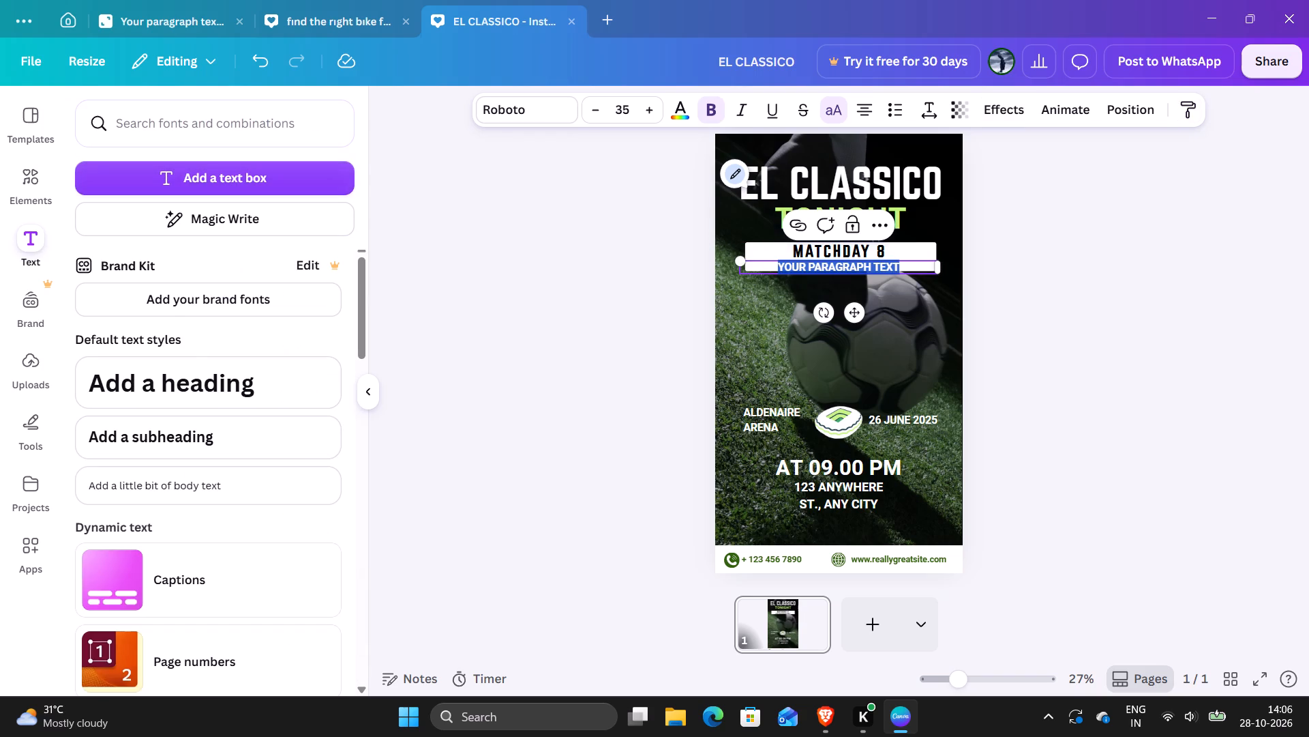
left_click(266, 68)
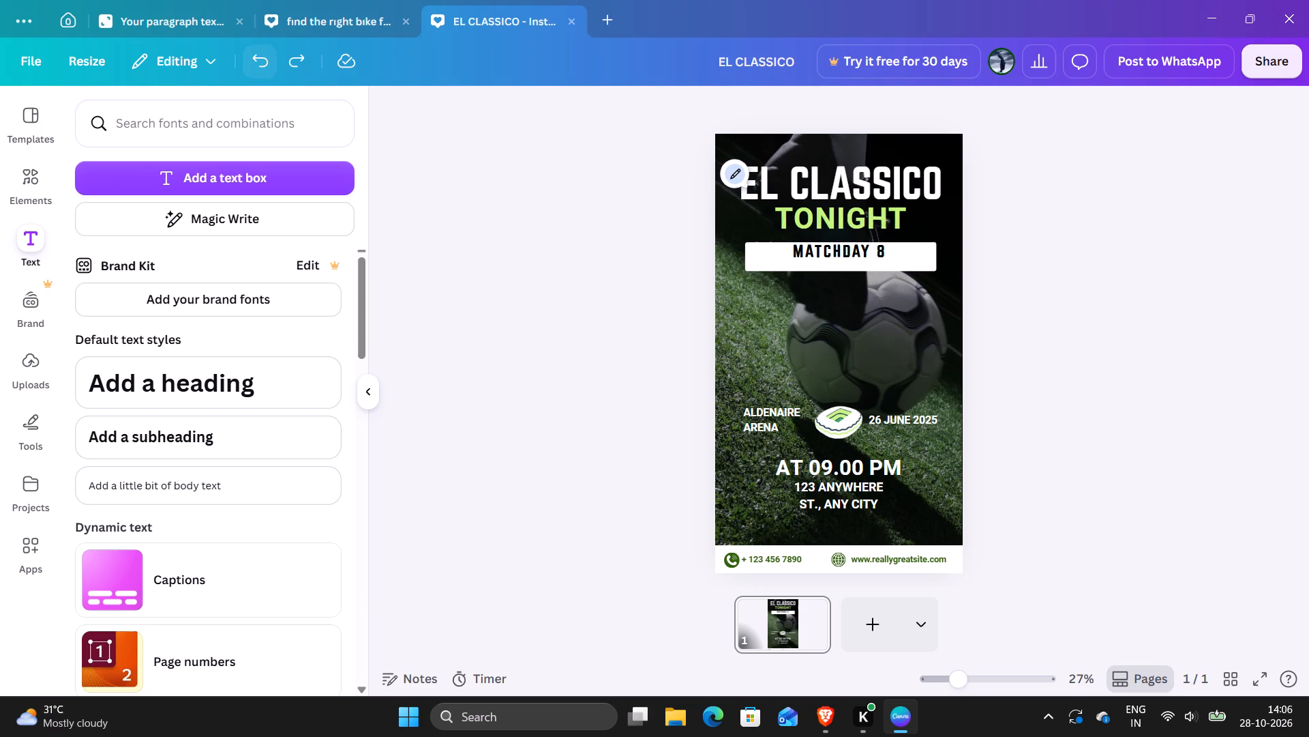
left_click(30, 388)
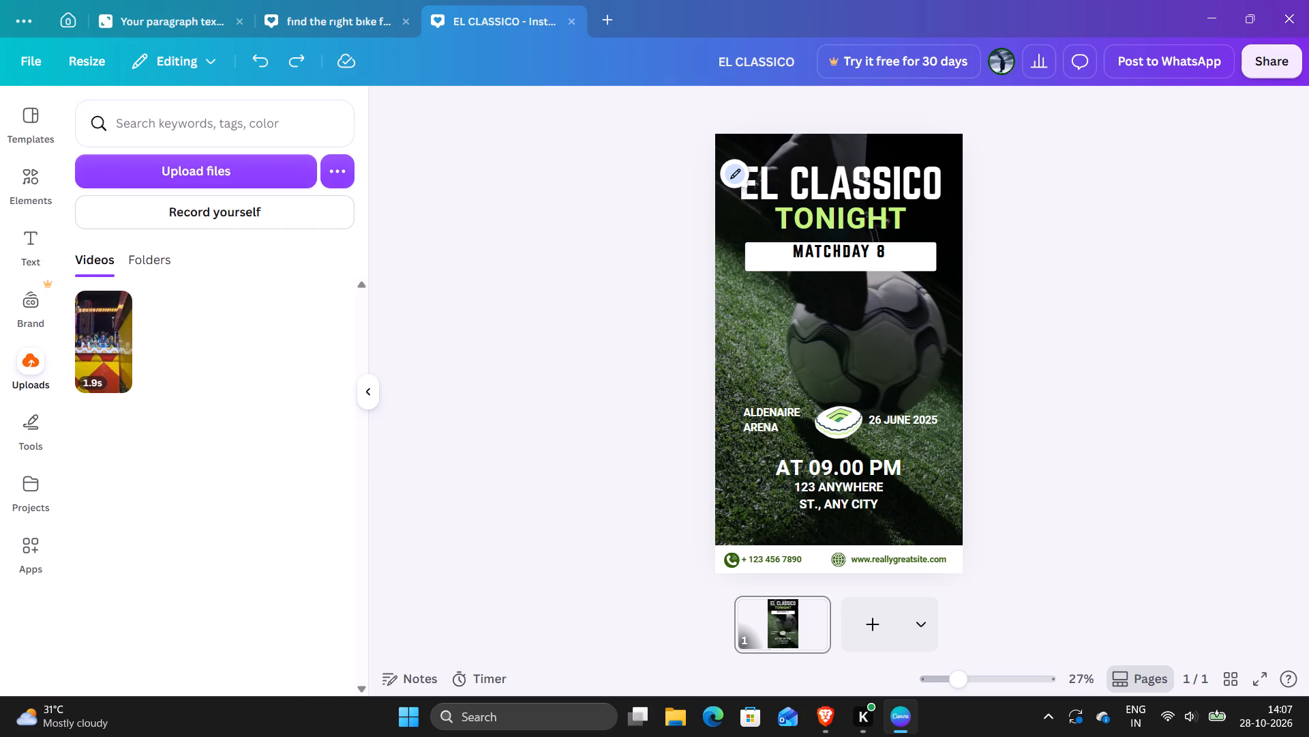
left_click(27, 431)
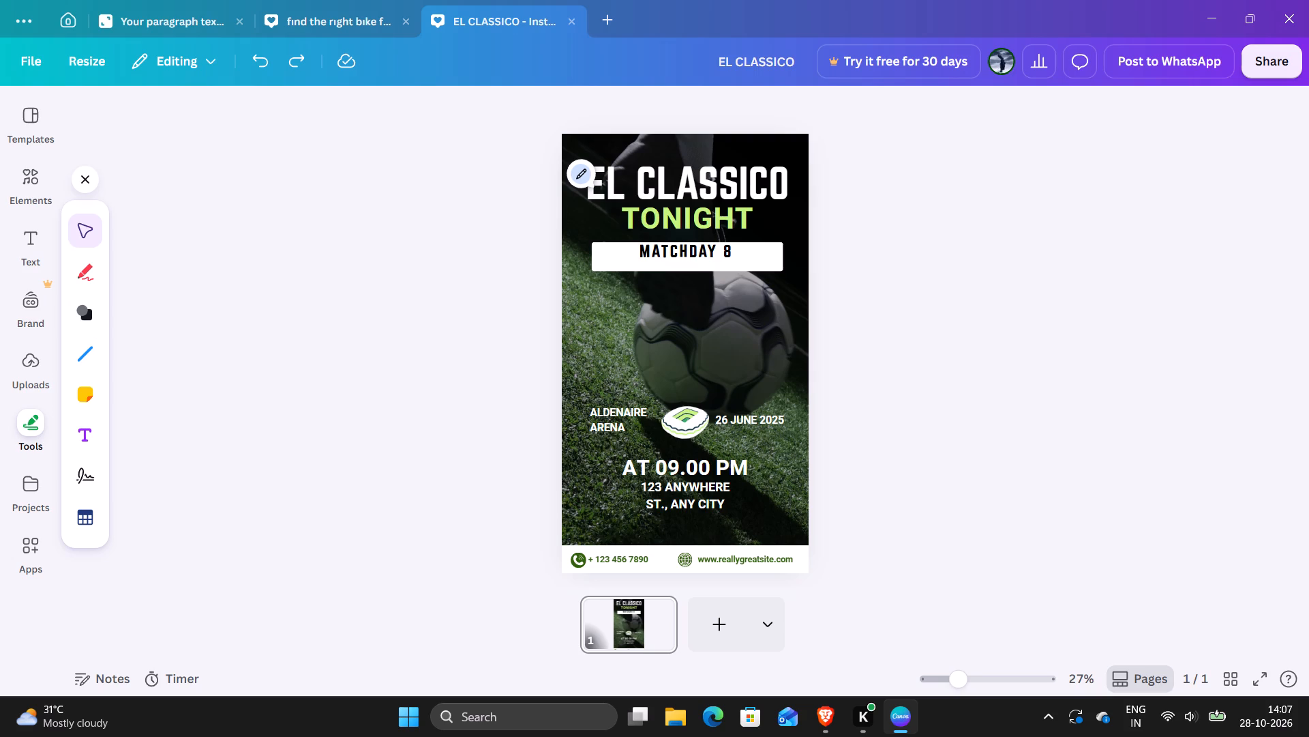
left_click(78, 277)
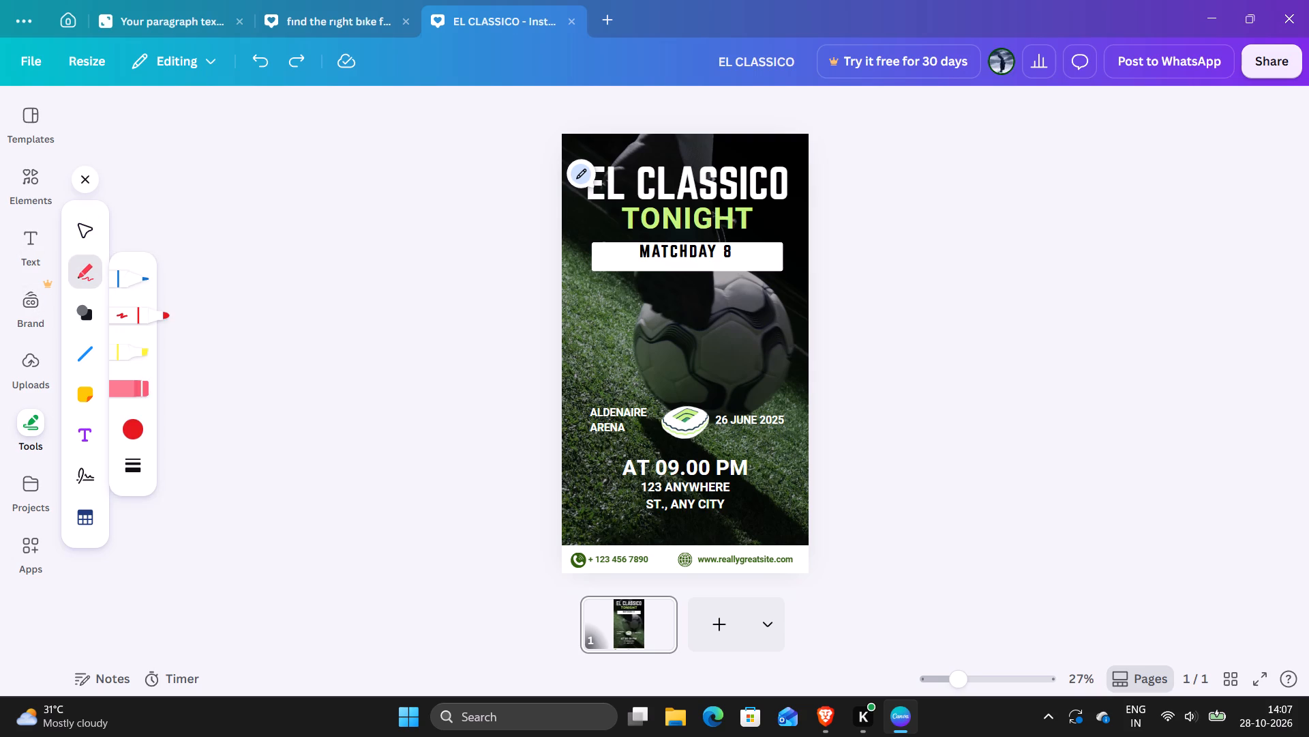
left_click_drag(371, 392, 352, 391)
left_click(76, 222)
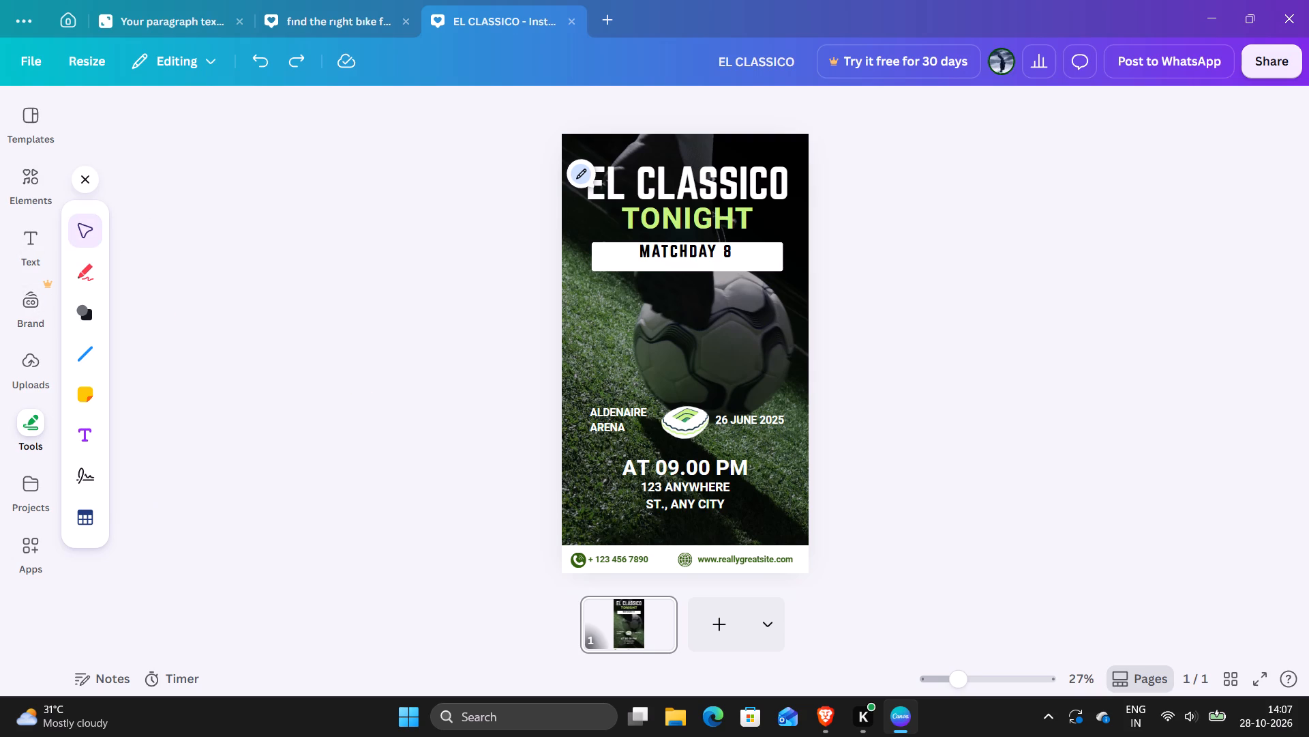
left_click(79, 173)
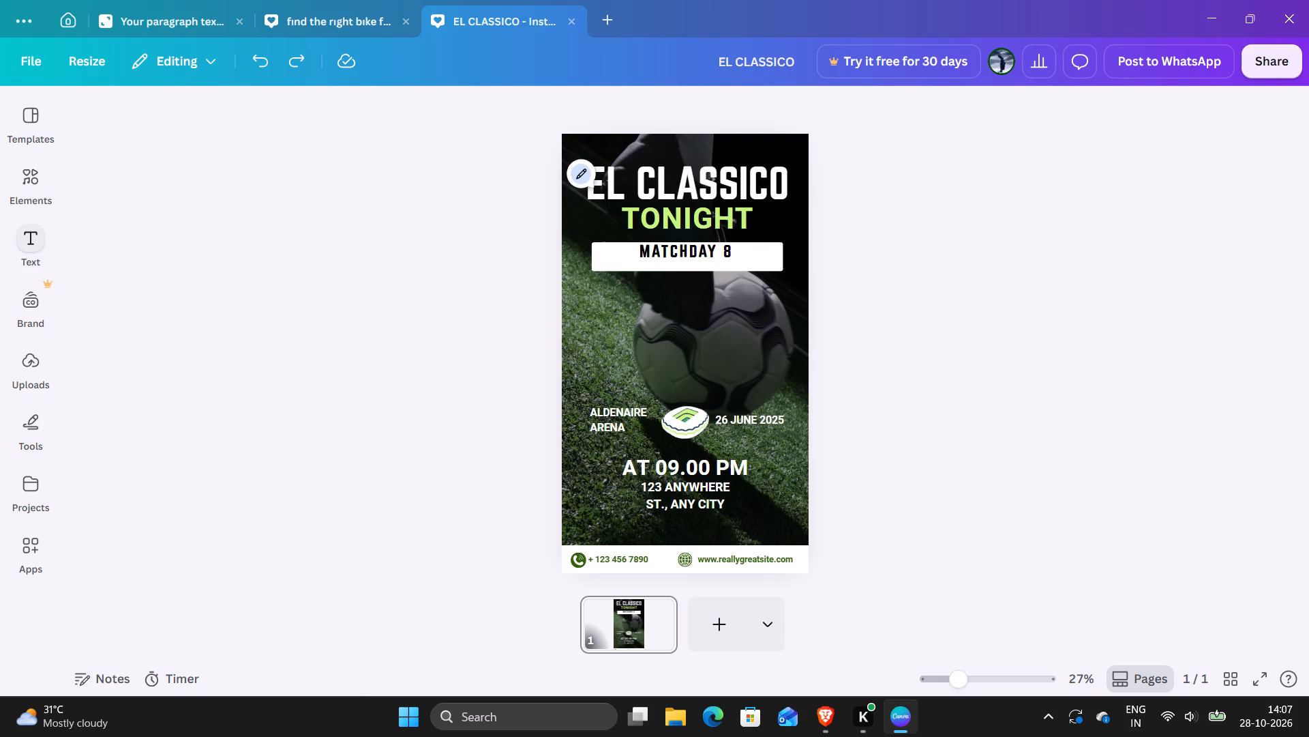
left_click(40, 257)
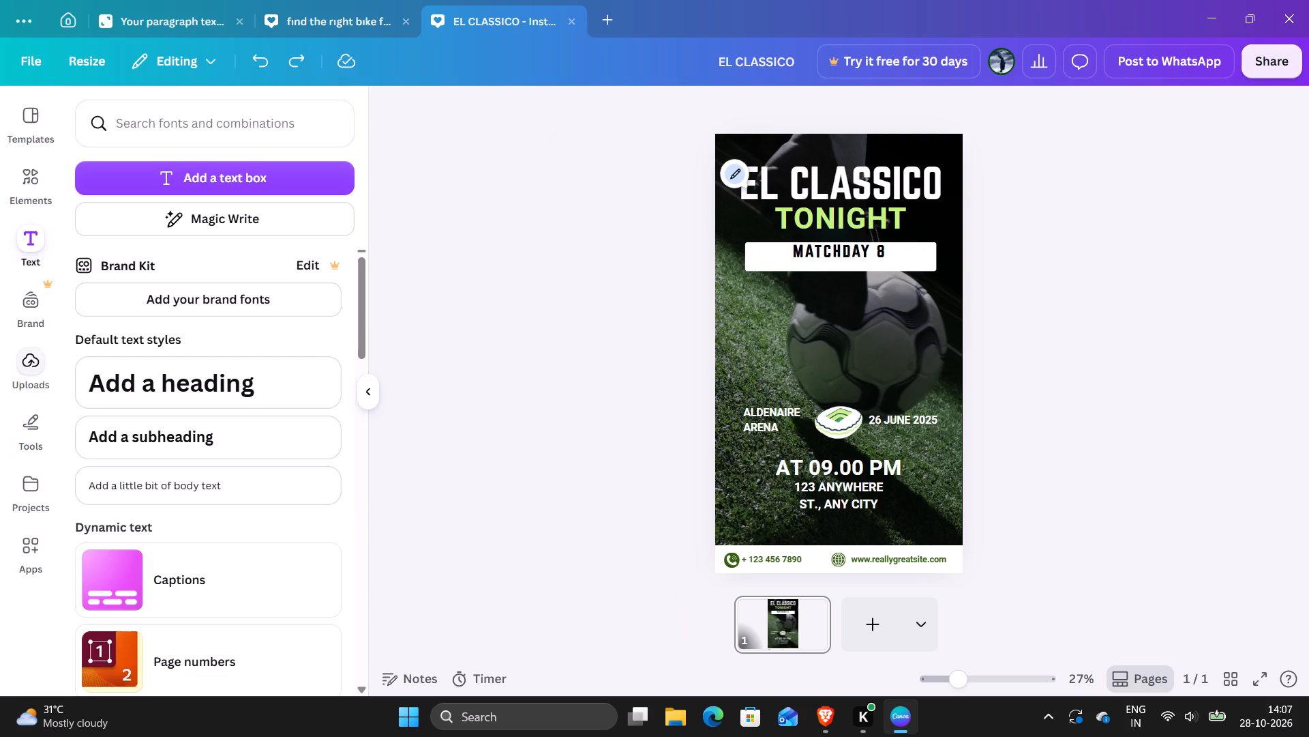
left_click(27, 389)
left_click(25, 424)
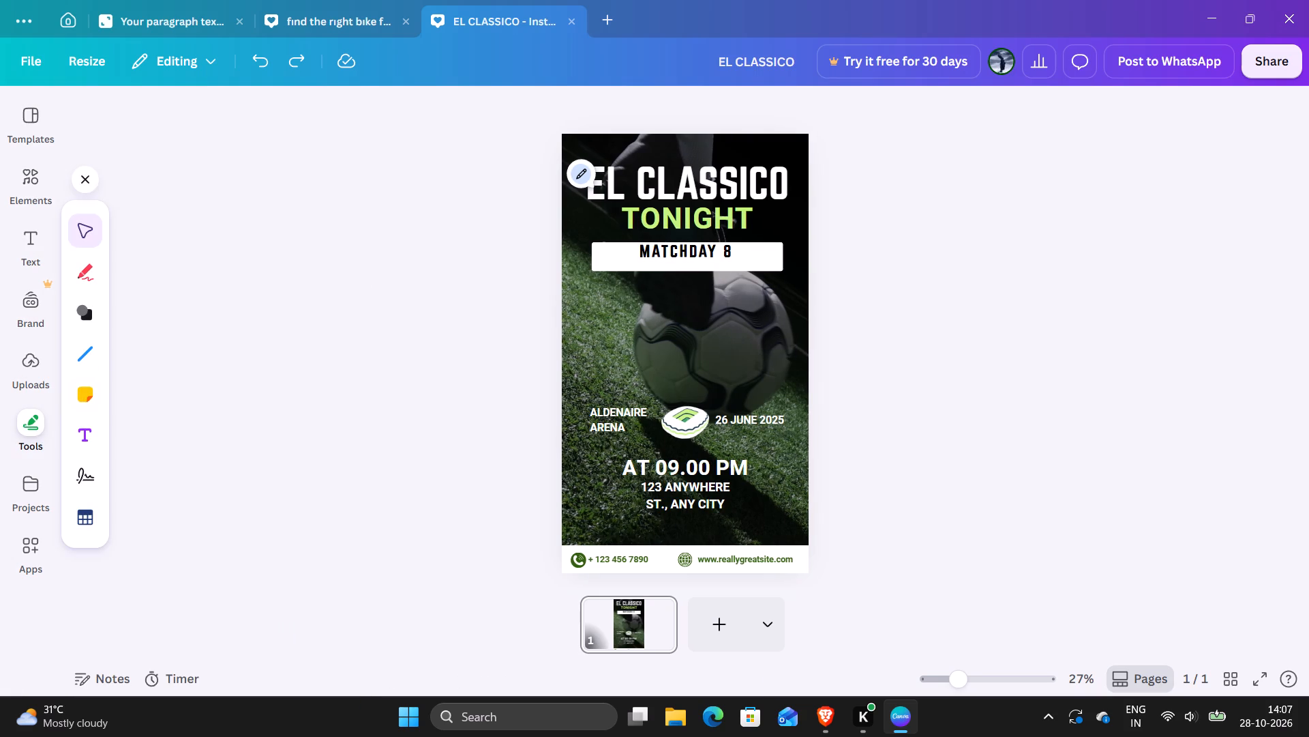
Shrink the white banner in width and height so it fits more closely around the MATCHDAY 8 text.
left_click(625, 272)
left_click(625, 267)
left_click_drag(595, 270, 595, 264)
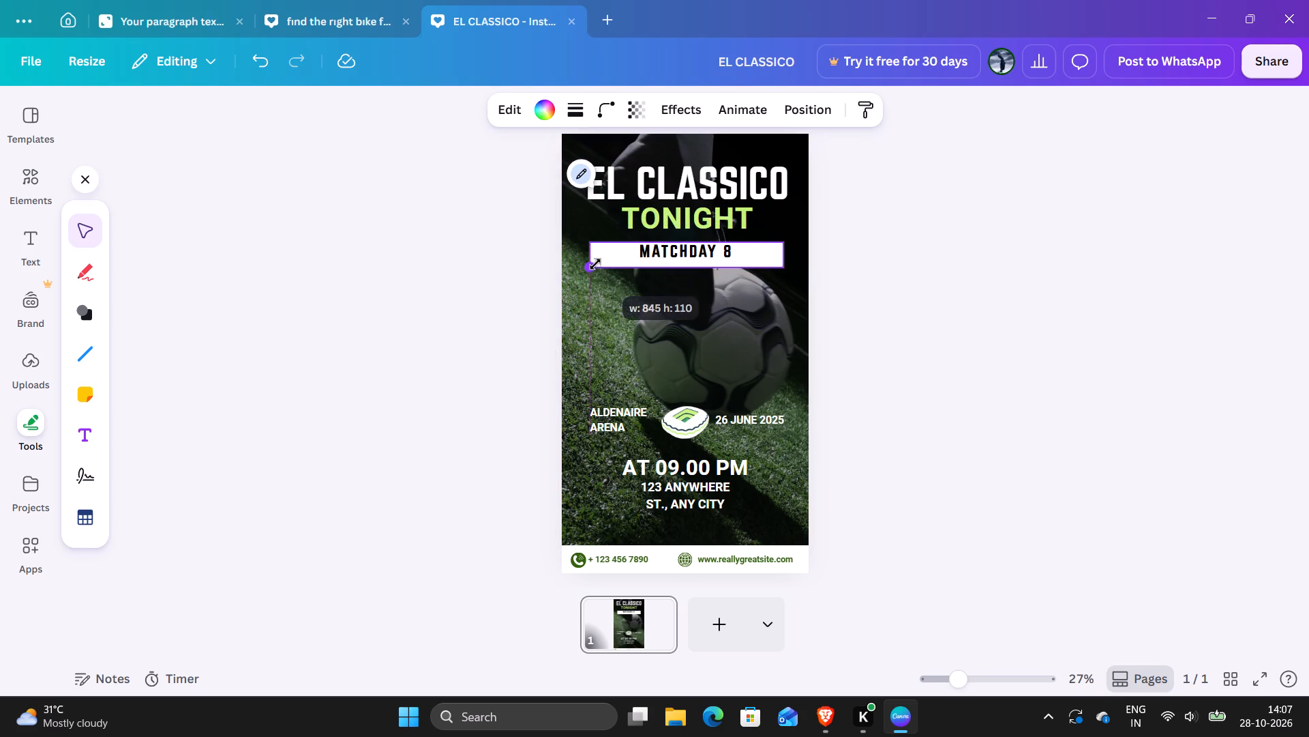
left_click_drag(595, 264, 606, 262)
left_click_drag(783, 268, 768, 264)
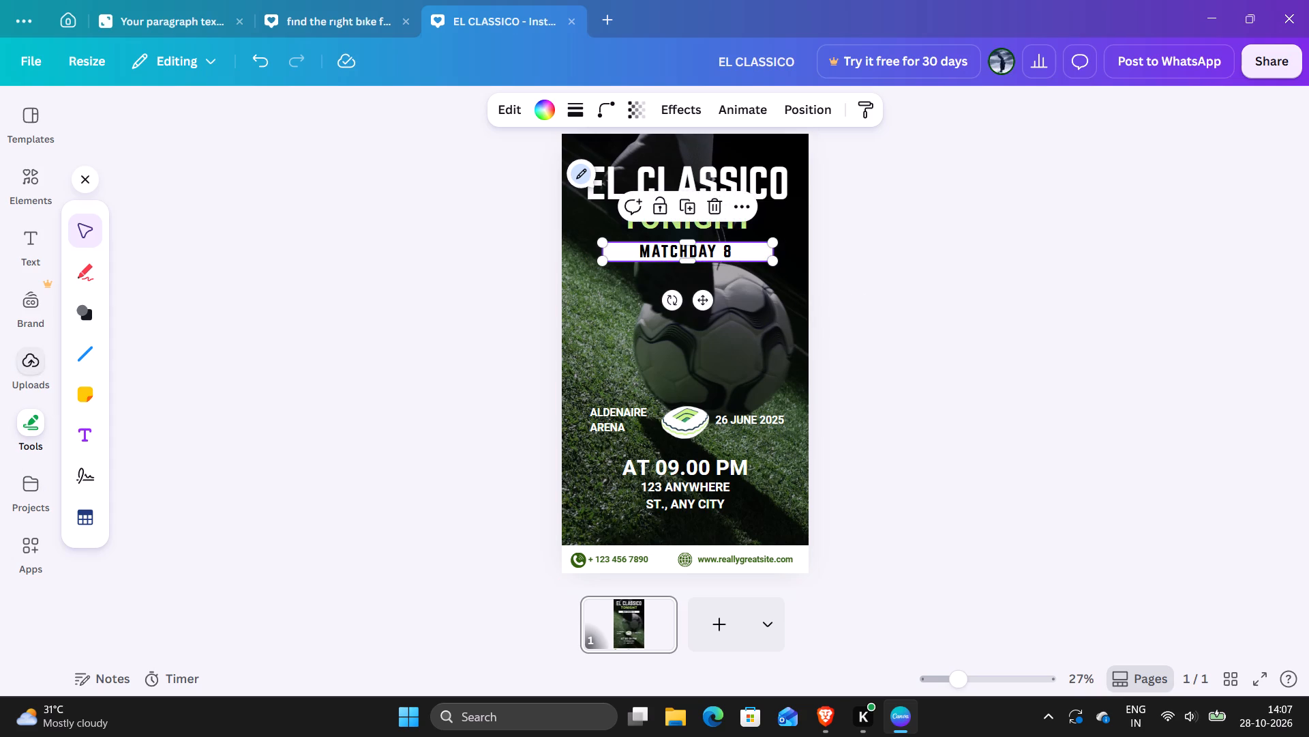
Add a blank second page and try to apply the black Soccer Tournament MATCH DAY template to it.
left_click(42, 244)
left_click(35, 140)
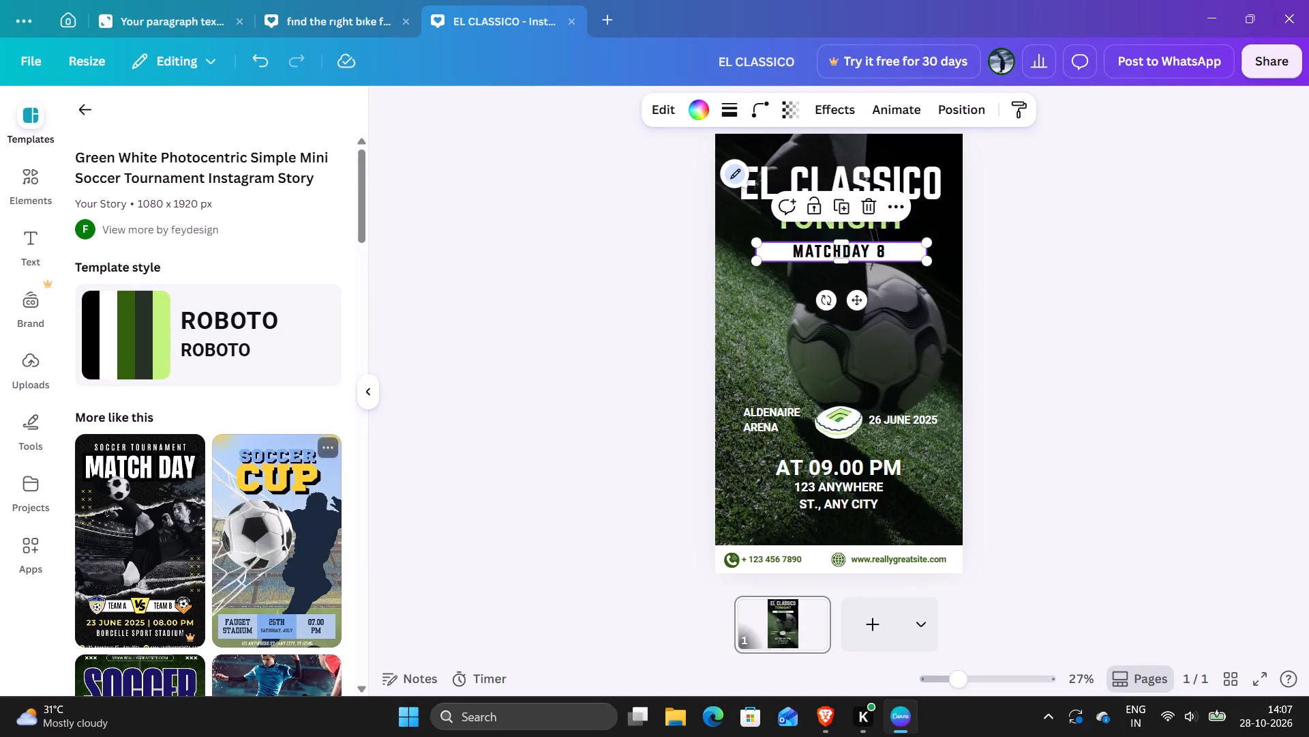
scroll(614, 407, "down", 1)
left_click(873, 633)
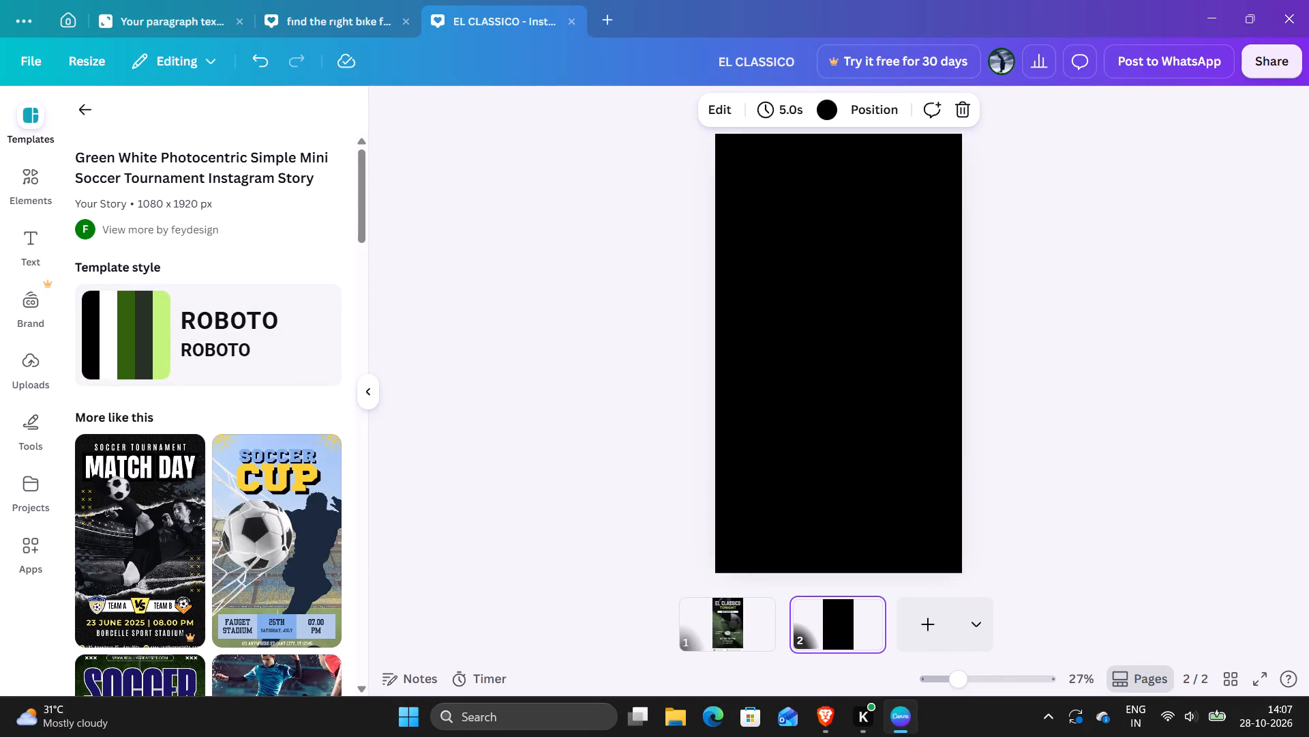
left_click_drag(153, 510, 871, 321)
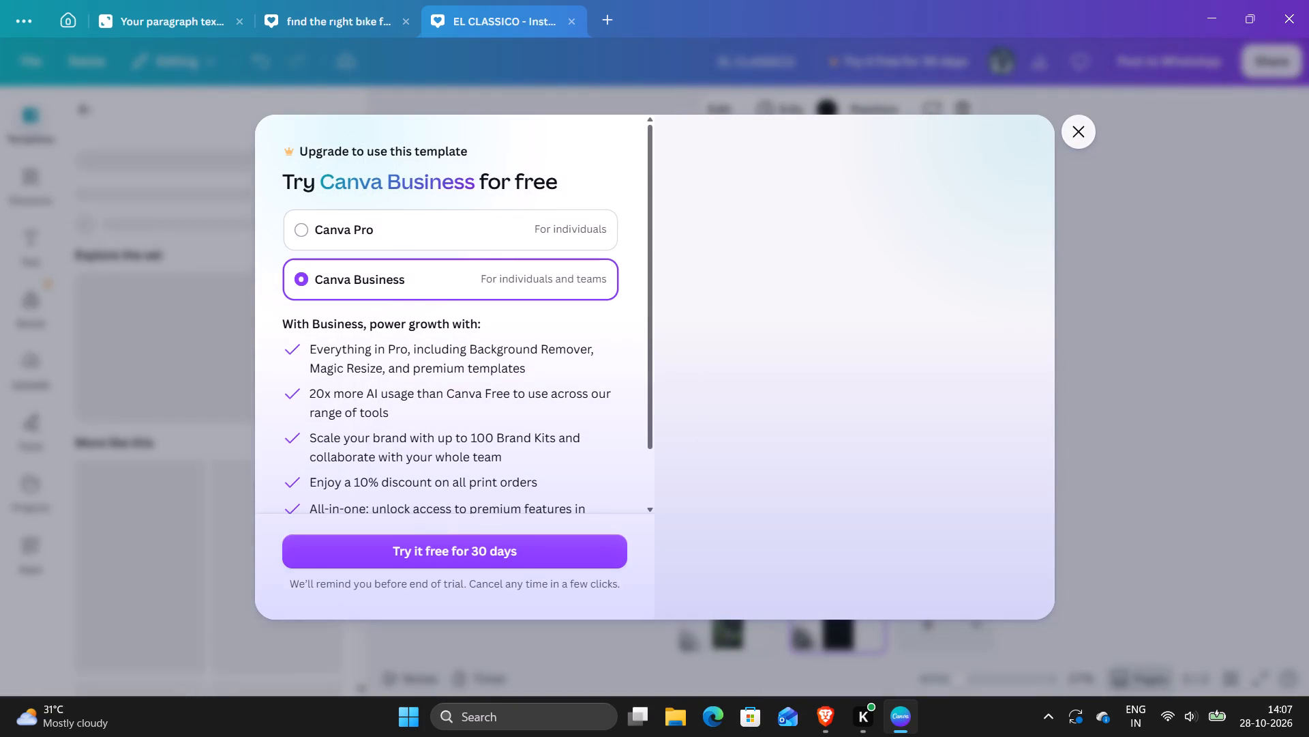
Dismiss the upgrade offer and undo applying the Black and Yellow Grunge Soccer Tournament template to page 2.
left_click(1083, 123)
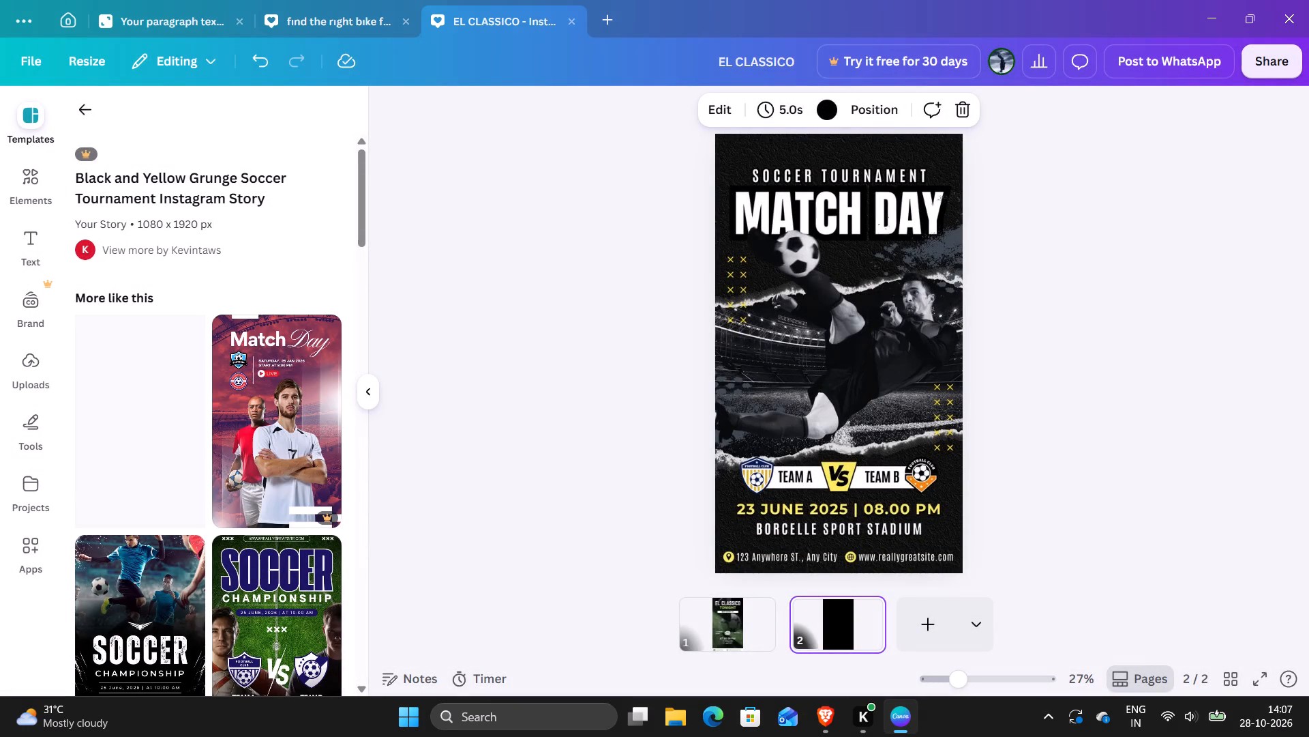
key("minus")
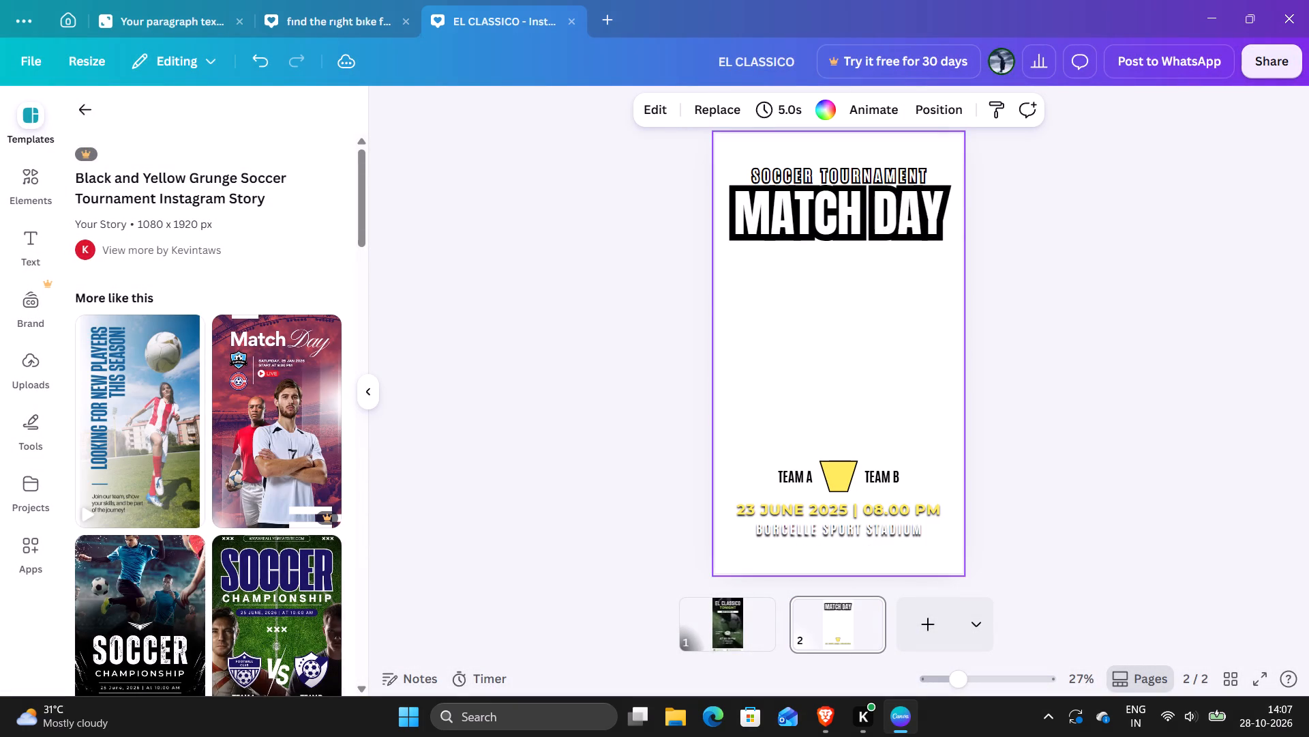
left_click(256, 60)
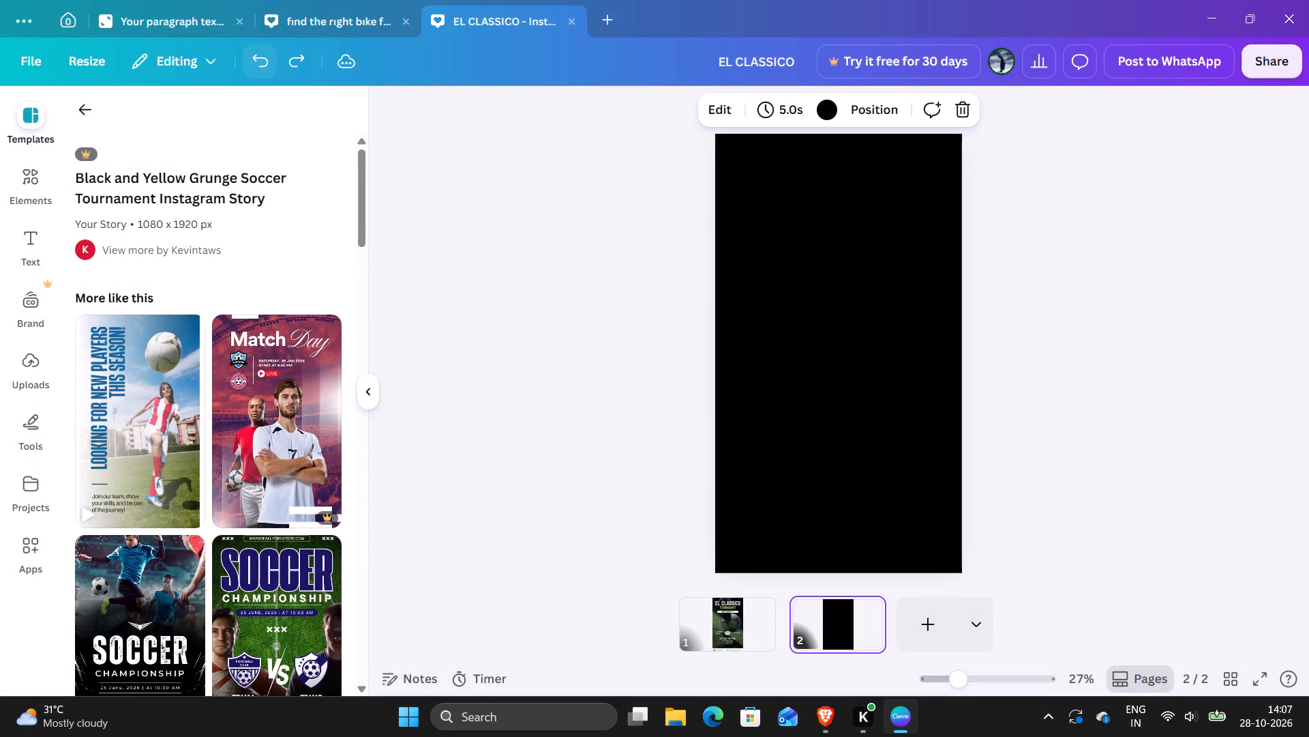
Undo adding the blank second page to the EL CLASSICO design.
scroll(147, 469, "down", 6)
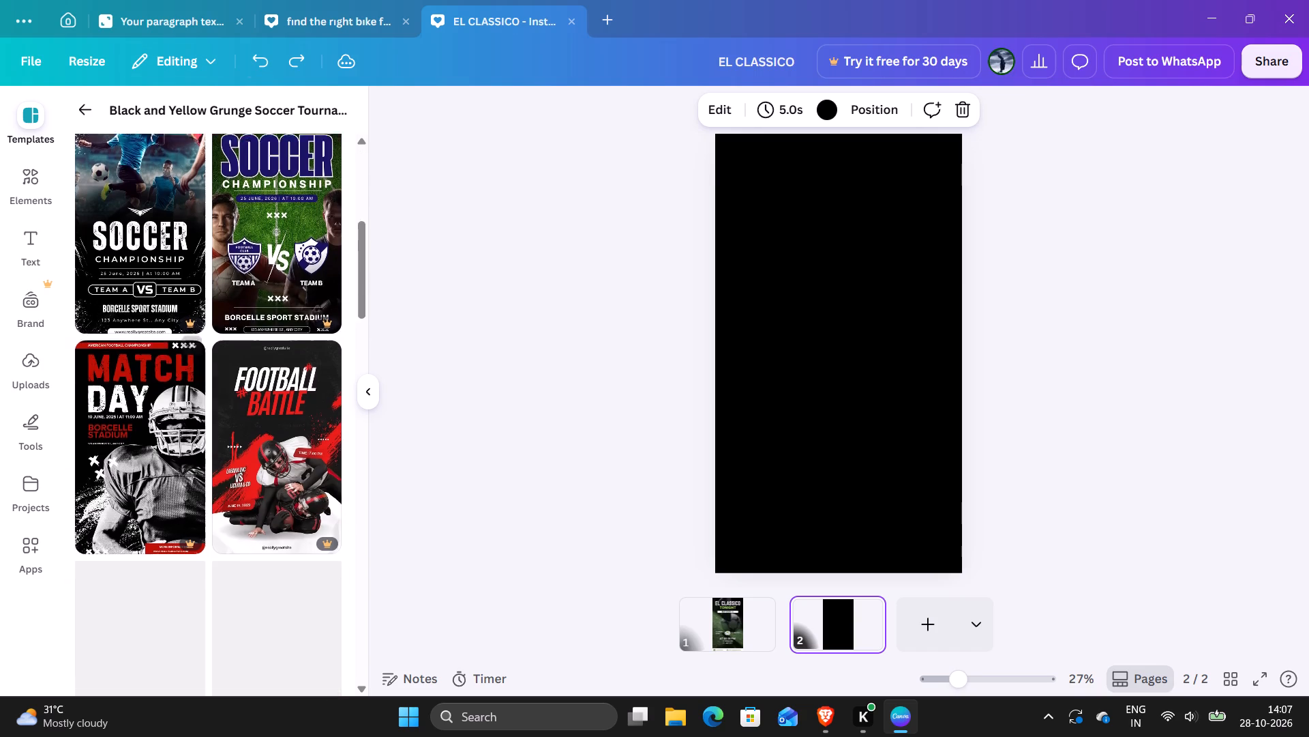
scroll(153, 465, "down", 1)
scroll(154, 463, "up", 11)
left_click(262, 61)
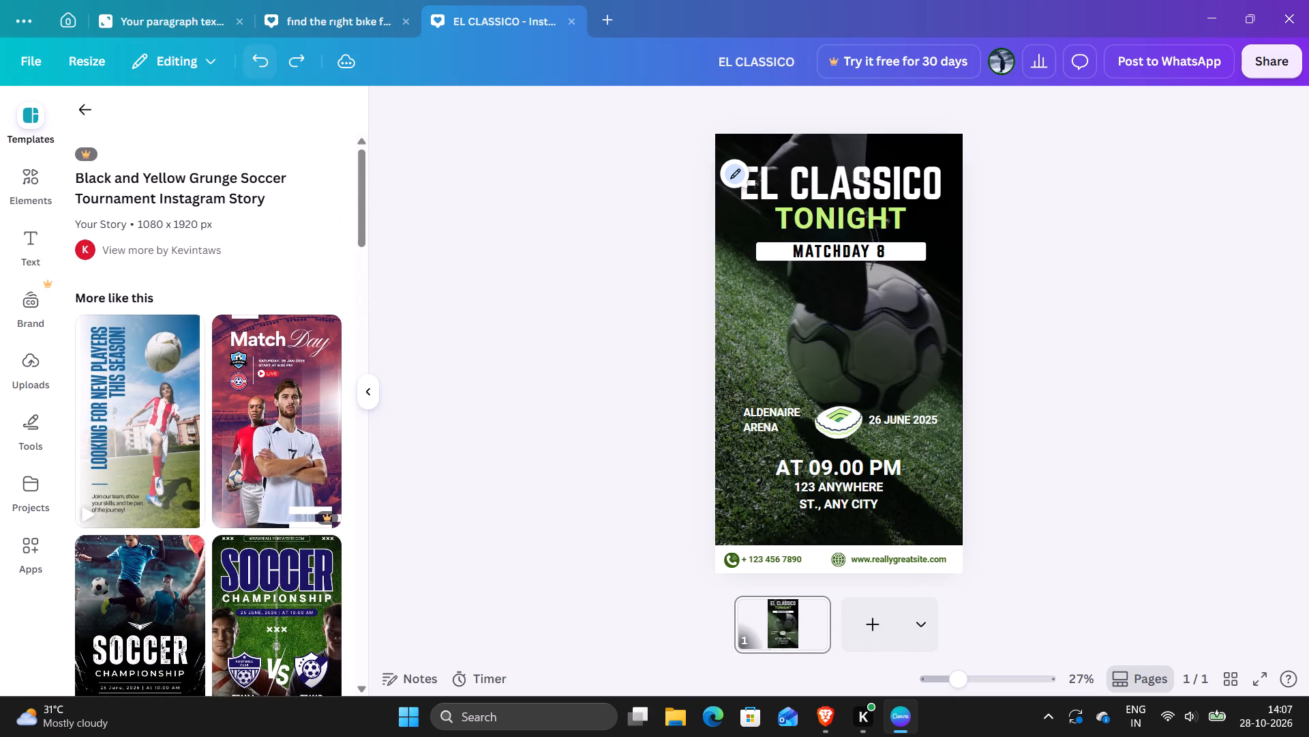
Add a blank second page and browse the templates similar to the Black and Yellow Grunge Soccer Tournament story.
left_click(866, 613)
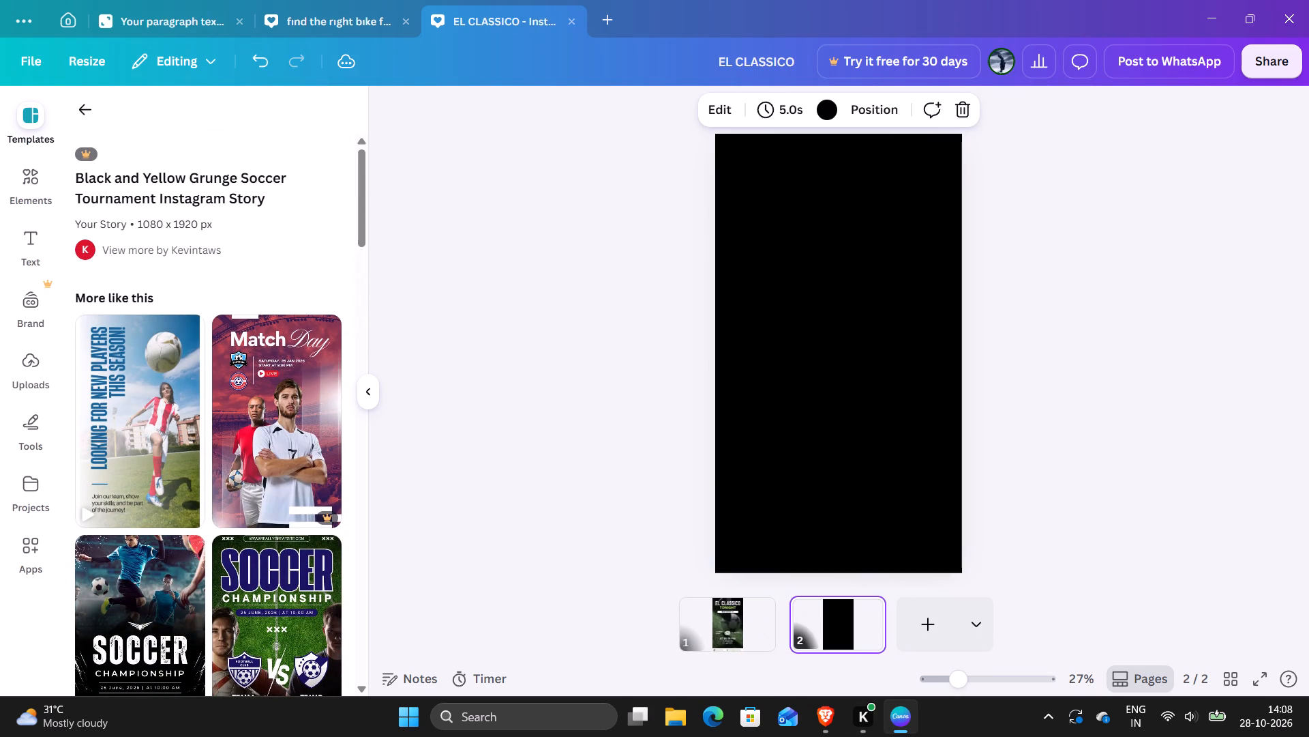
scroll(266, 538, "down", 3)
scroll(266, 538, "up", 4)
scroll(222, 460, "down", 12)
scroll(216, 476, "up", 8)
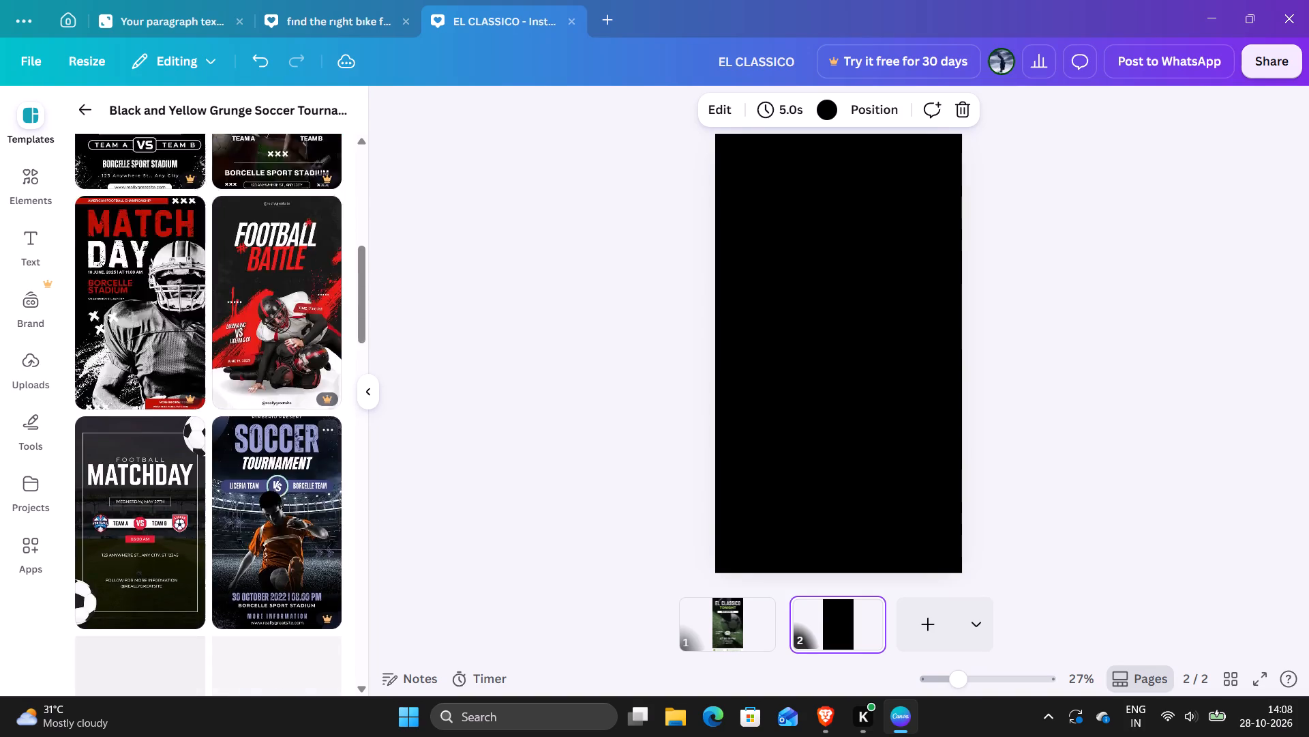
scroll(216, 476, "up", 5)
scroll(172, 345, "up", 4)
Return to the soccer template results and look through them for a design for the second page.
left_click(35, 132)
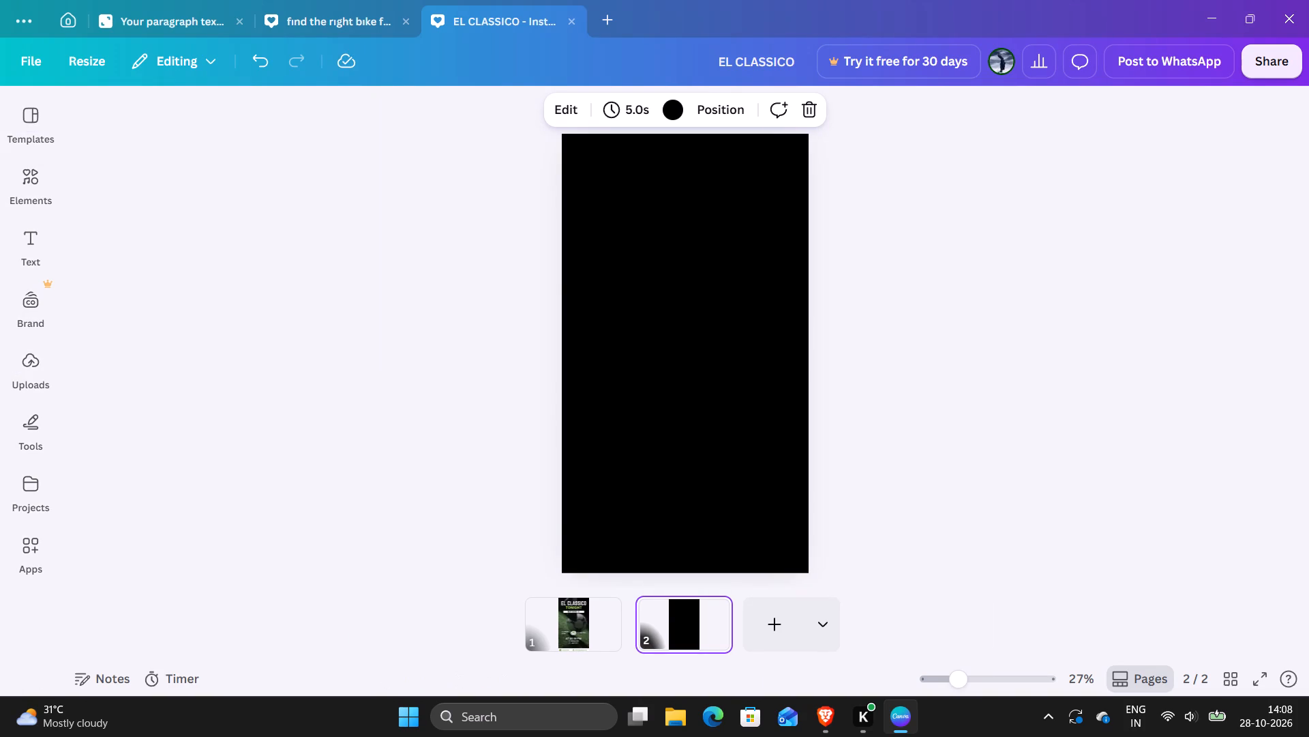
left_click(42, 121)
left_click(74, 107)
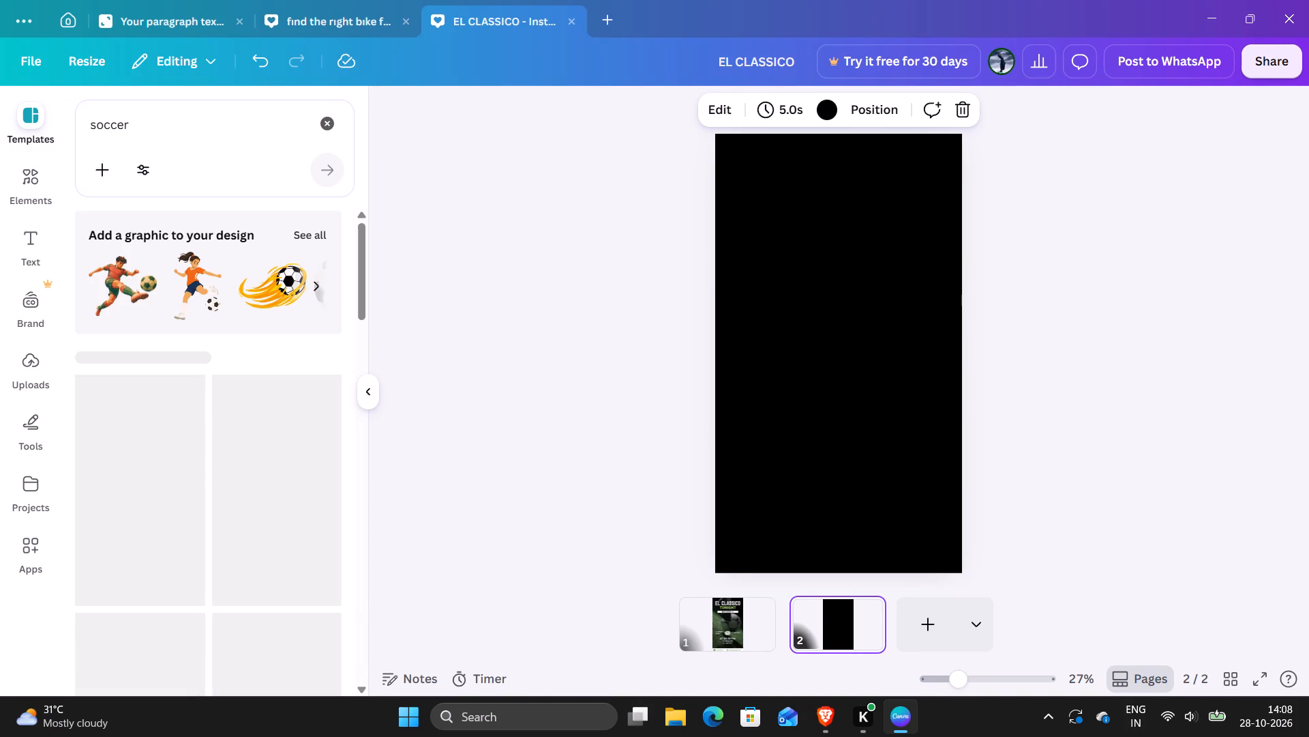
scroll(152, 489, "down", 1)
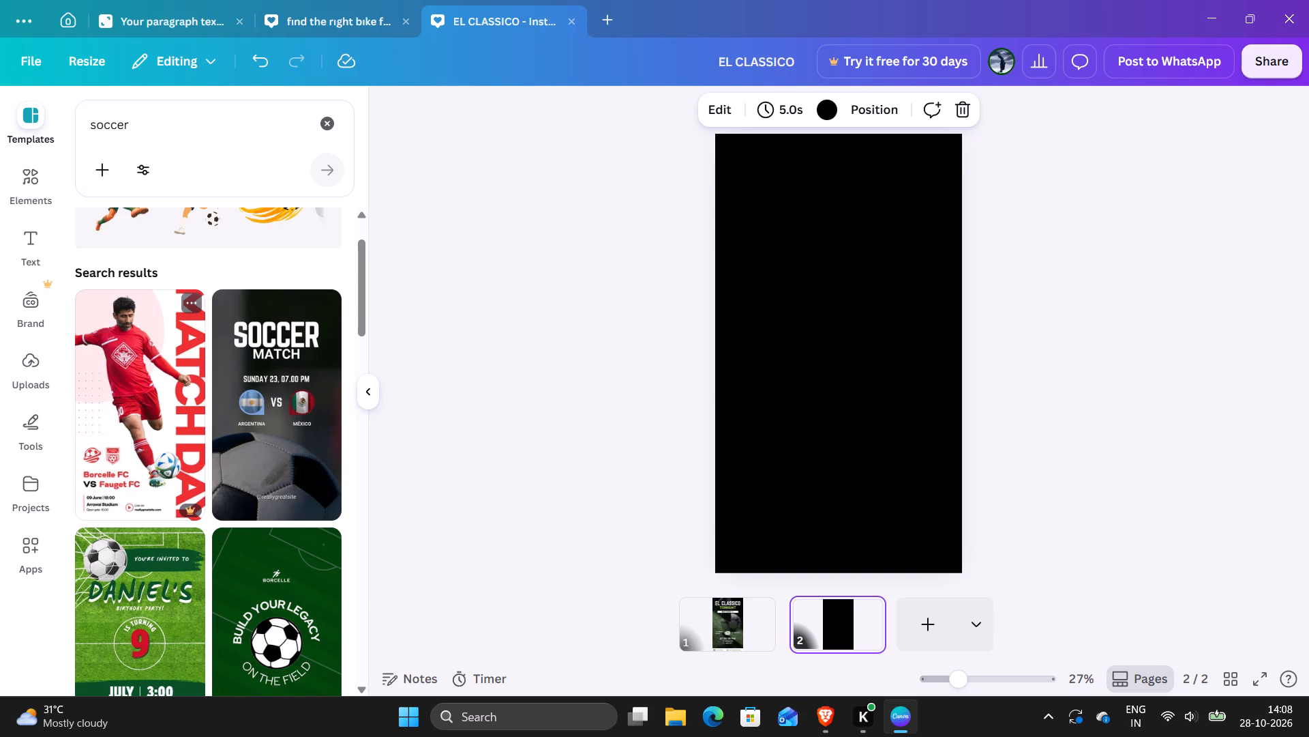
scroll(143, 498, "down", 11)
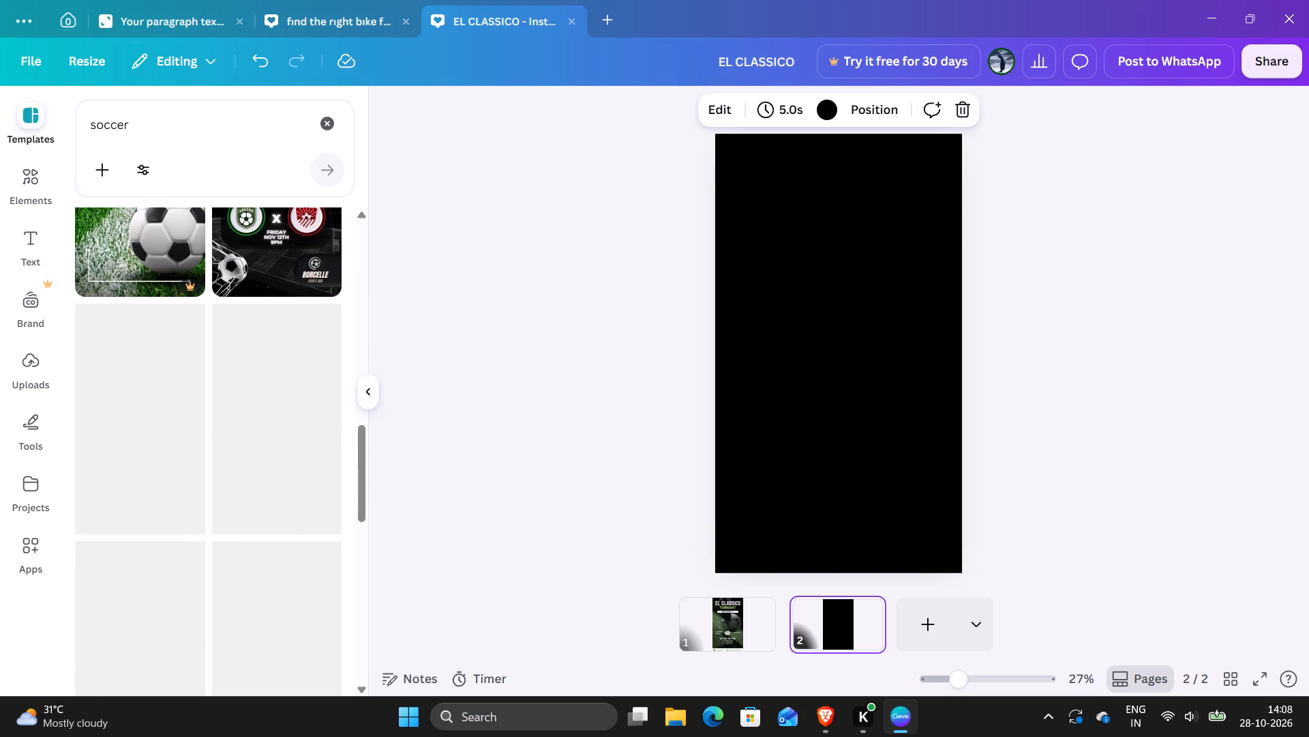
scroll(212, 427, "down", 3)
scroll(213, 424, "up", 2)
scroll(213, 424, "down", 6)
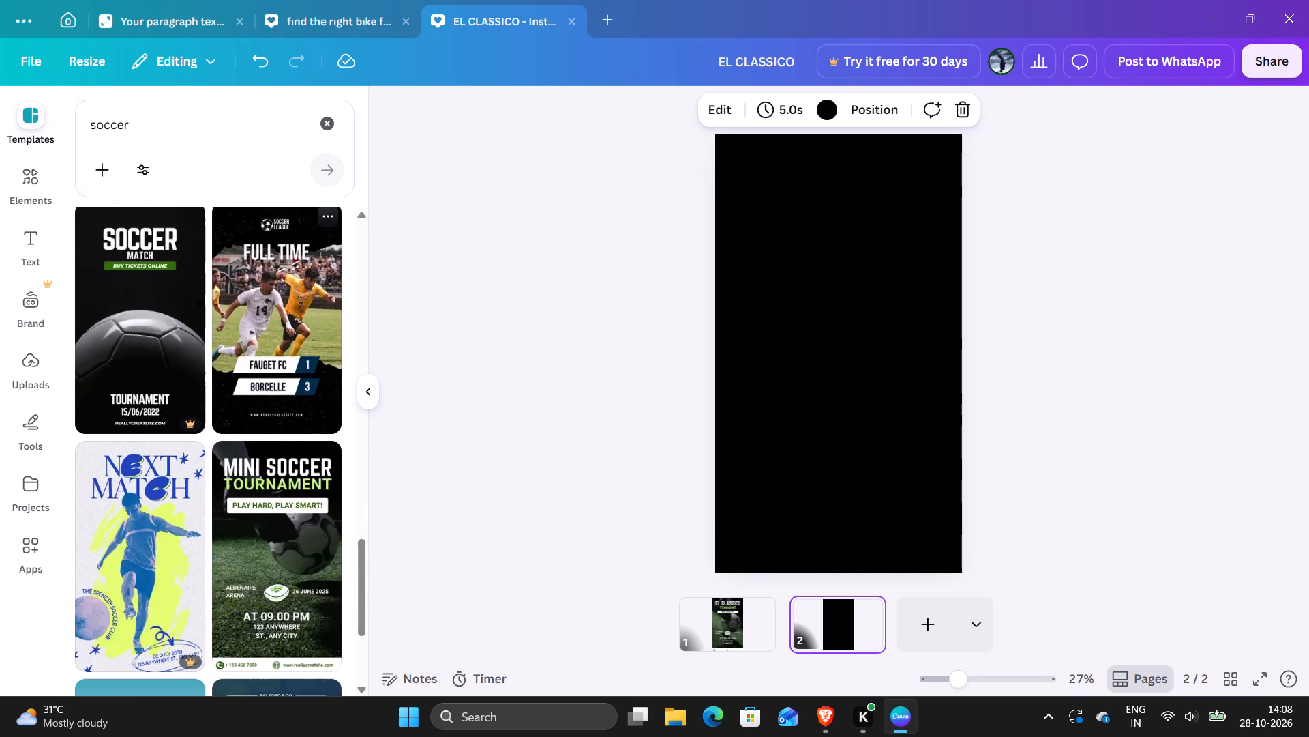
scroll(213, 424, "down", 9)
scroll(219, 431, "up", 4)
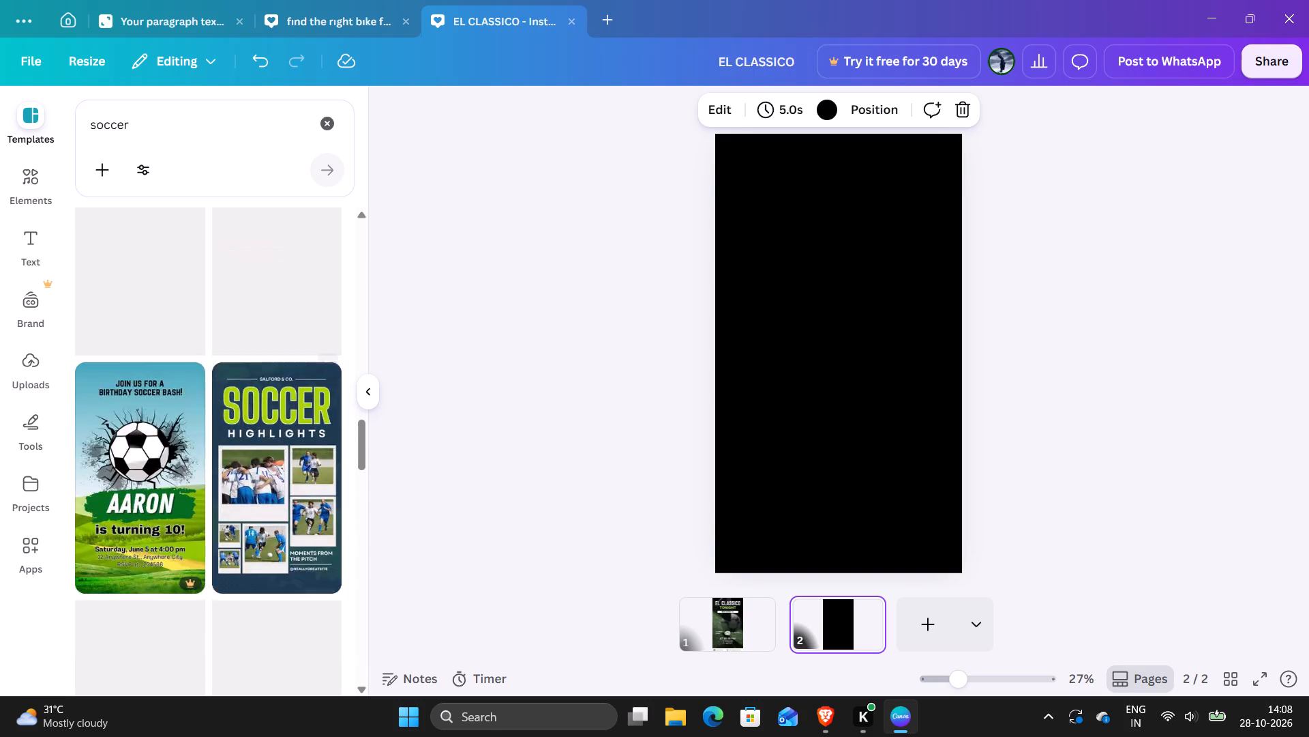
scroll(219, 431, "up", 20)
scroll(219, 431, "up", 11)
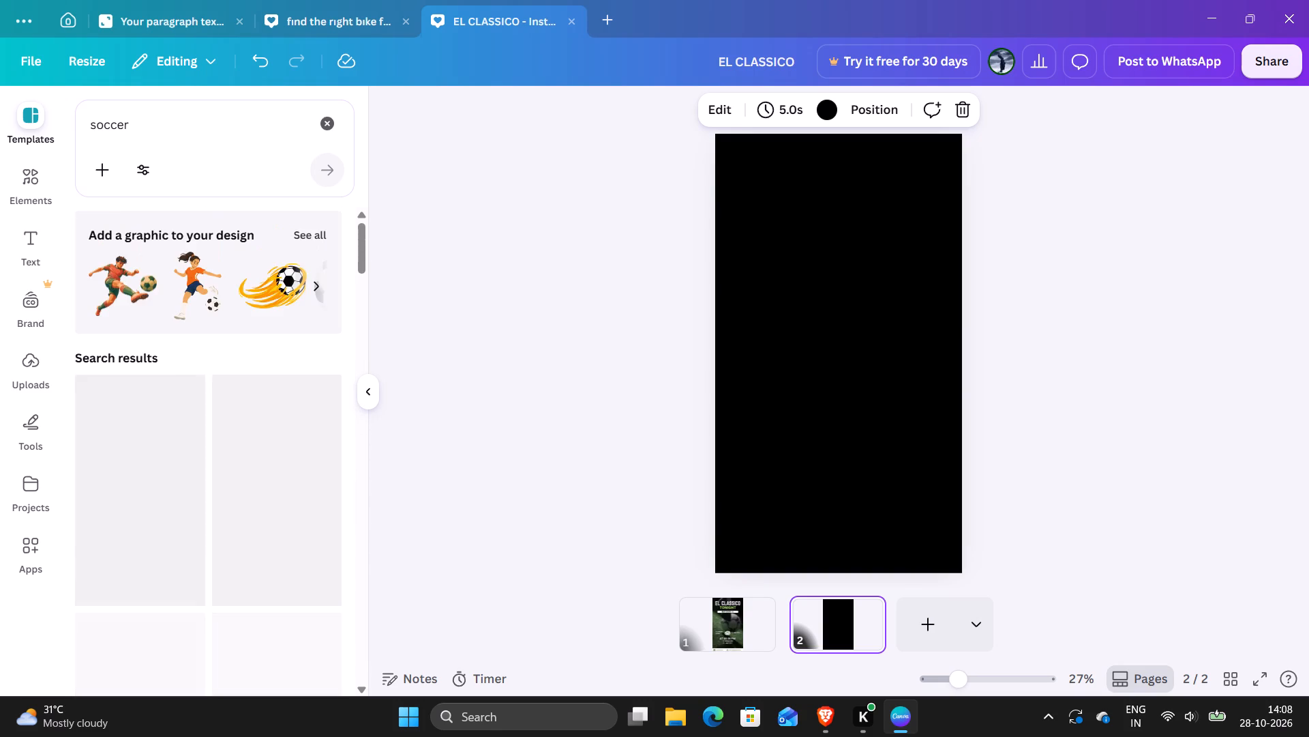
scroll(225, 417, "down", 3)
scroll(212, 352, "up", 1)
scroll(206, 392, "down", 1)
scroll(149, 475, "down", 2)
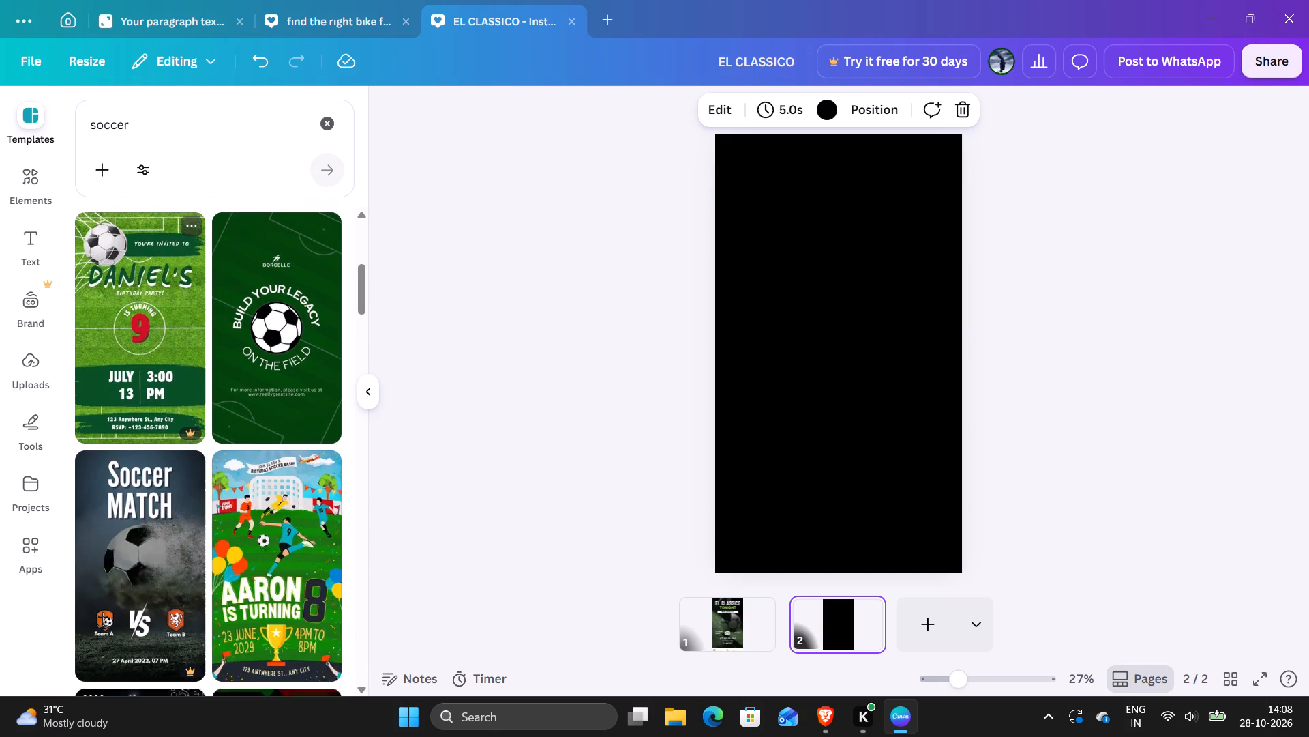
scroll(152, 468, "down", 3)
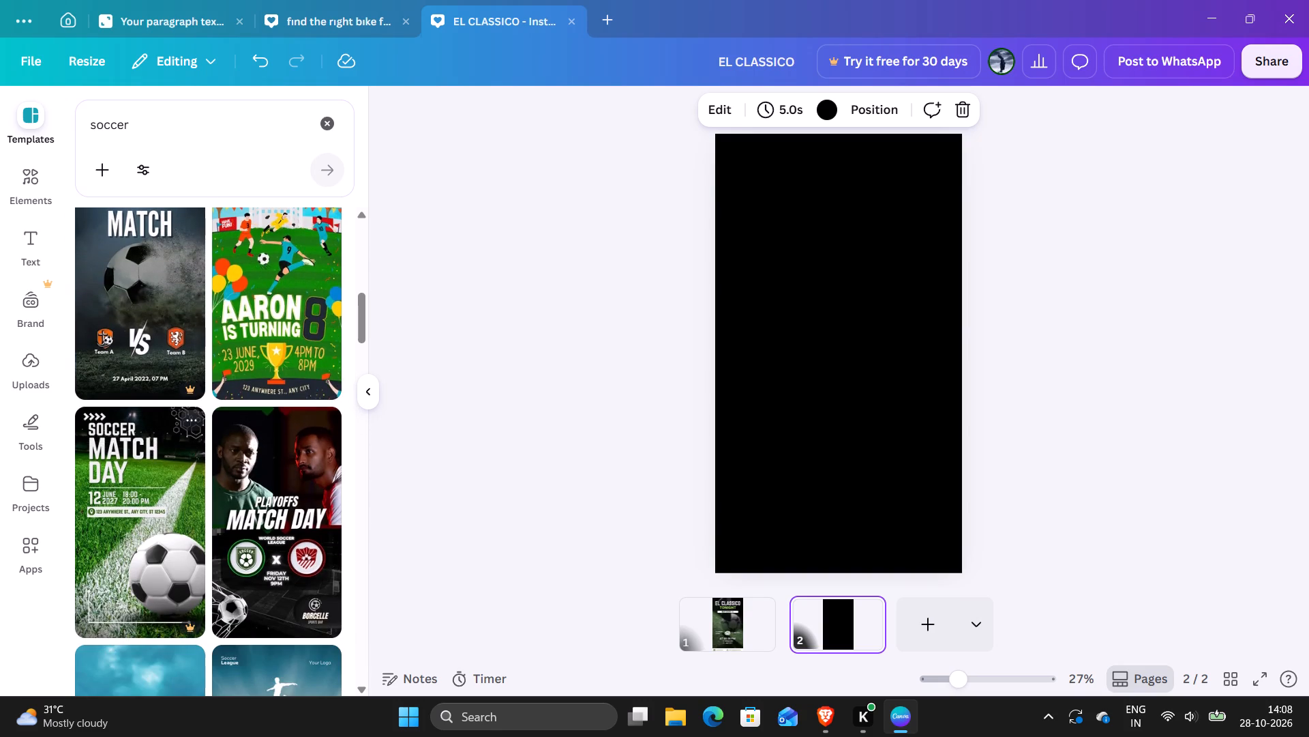
scroll(157, 459, "down", 9)
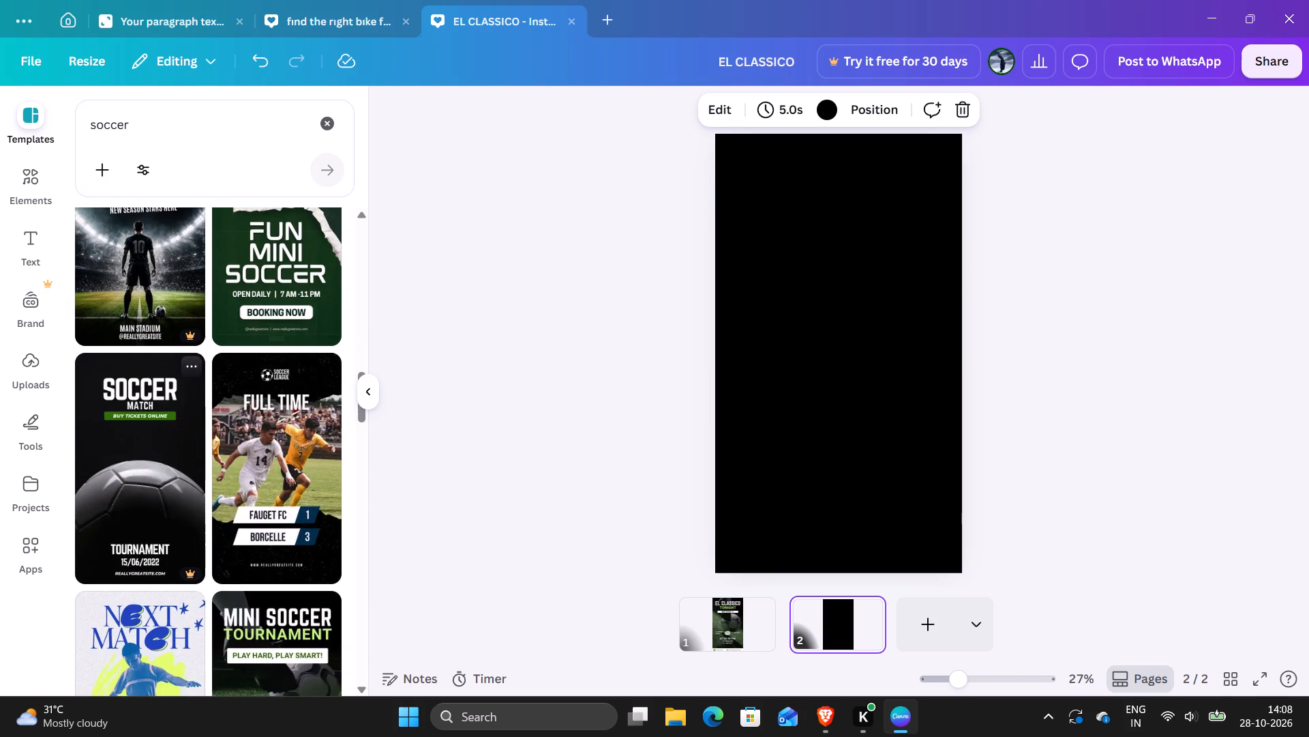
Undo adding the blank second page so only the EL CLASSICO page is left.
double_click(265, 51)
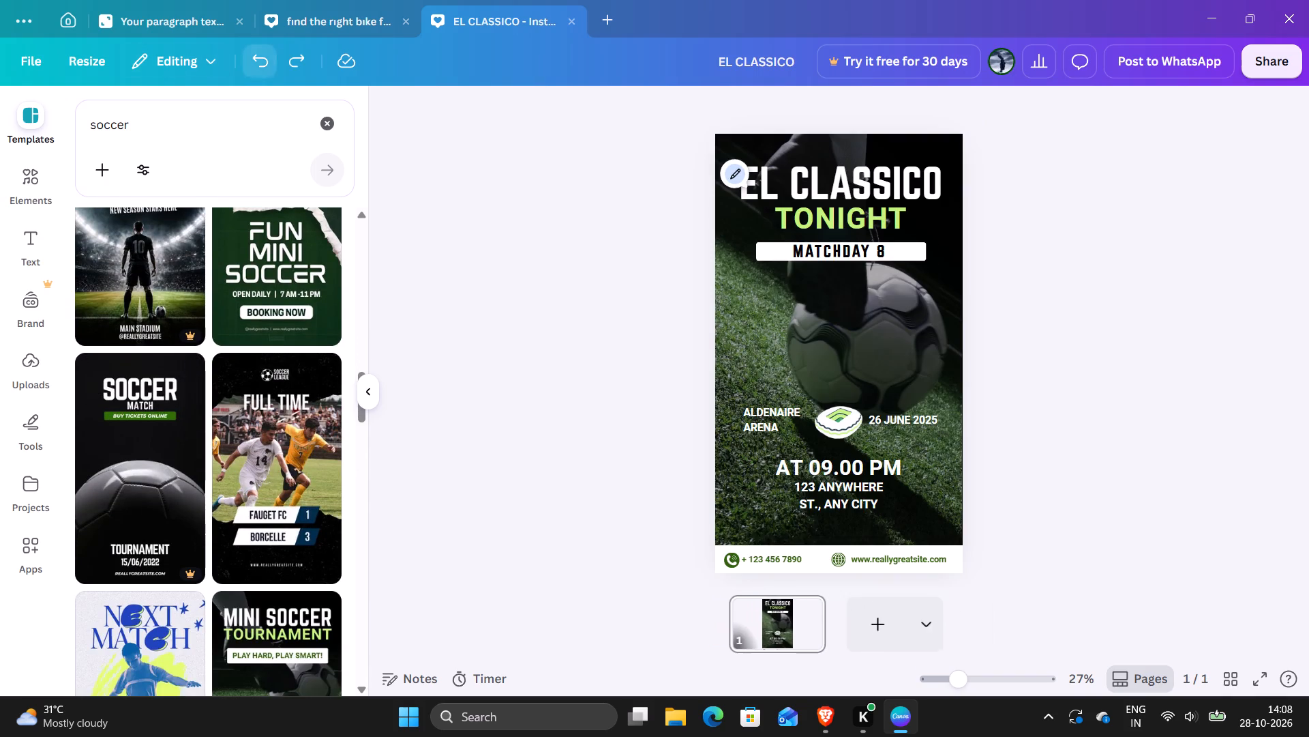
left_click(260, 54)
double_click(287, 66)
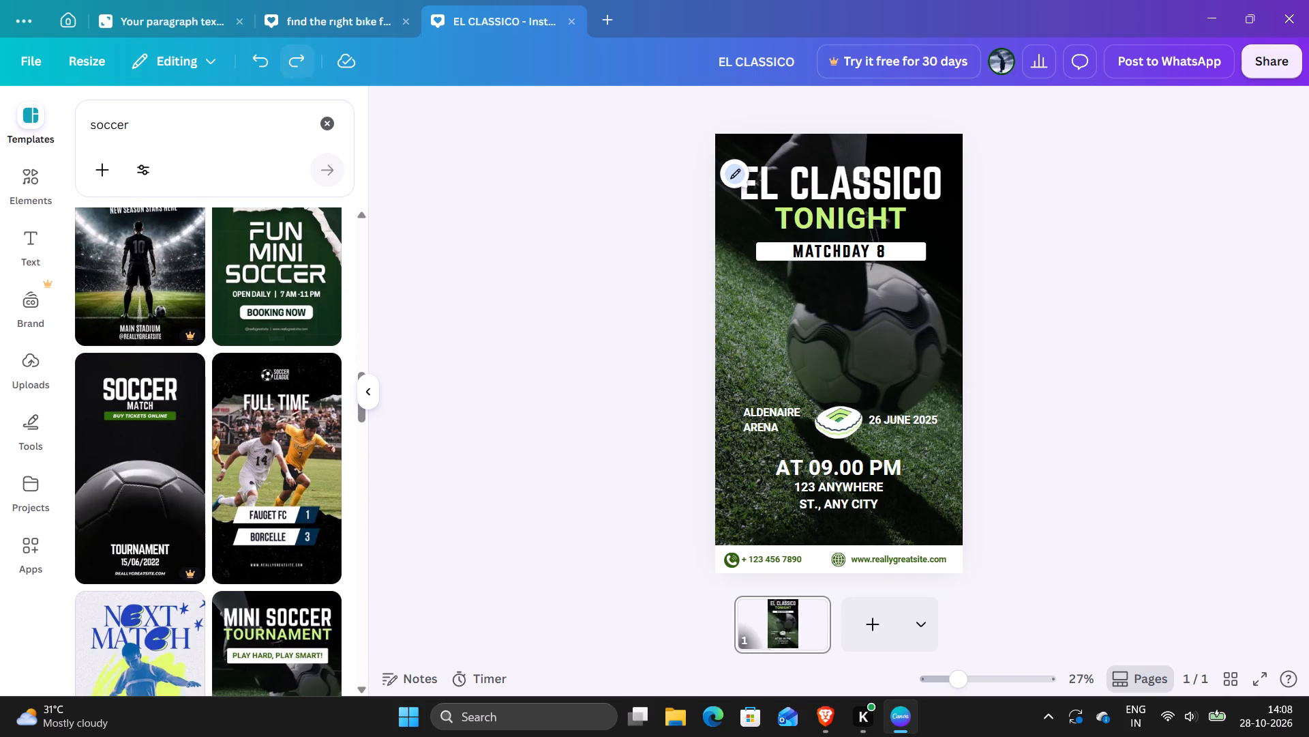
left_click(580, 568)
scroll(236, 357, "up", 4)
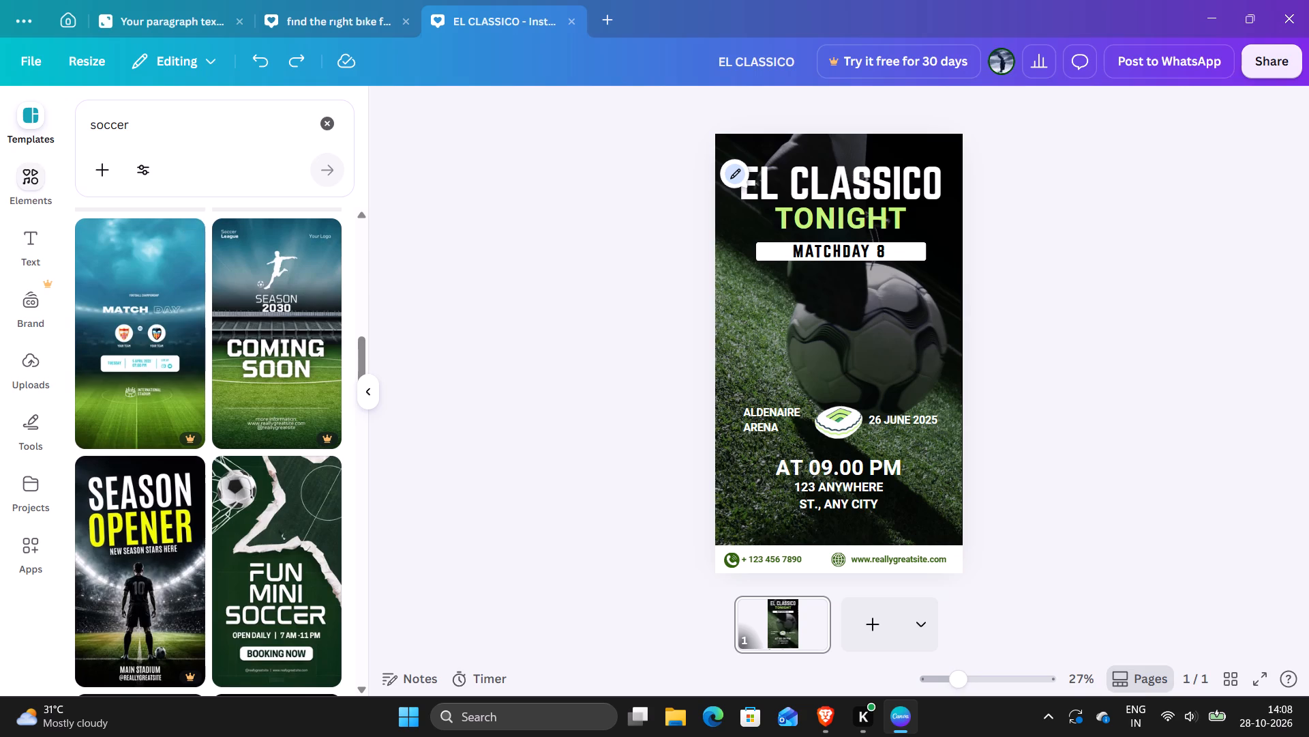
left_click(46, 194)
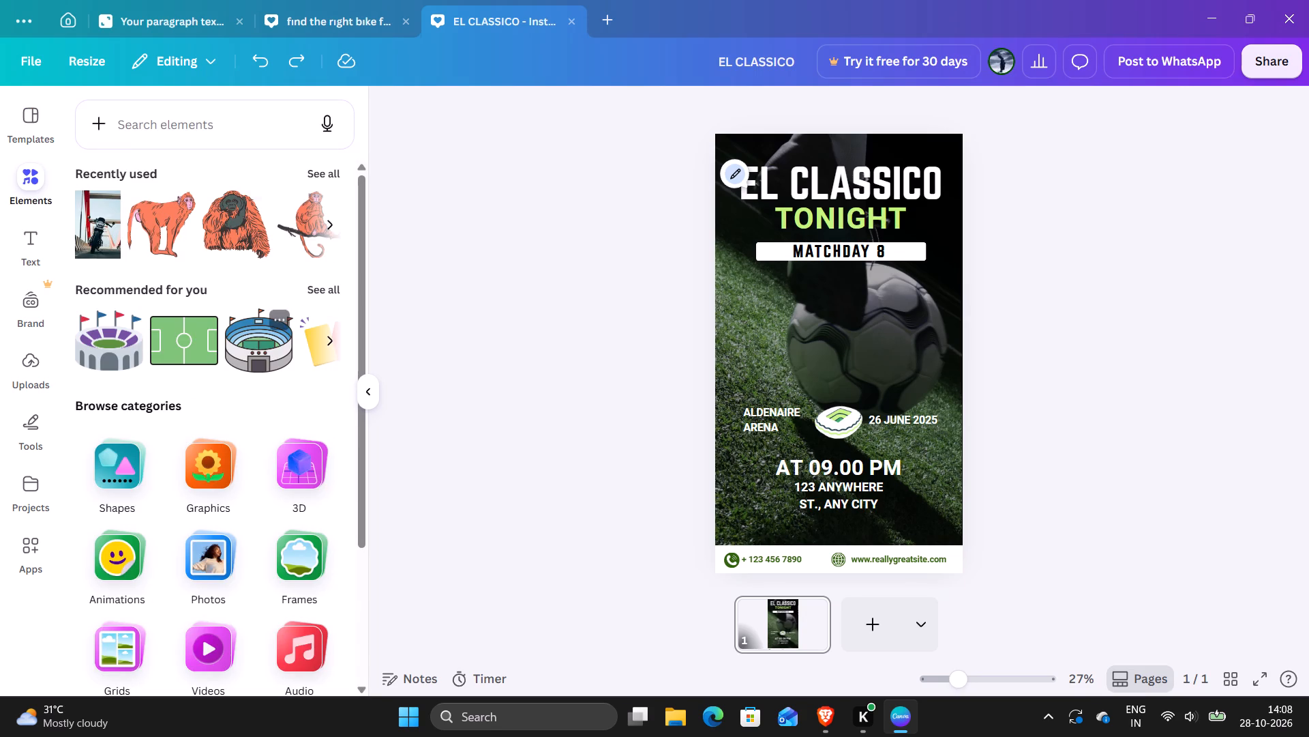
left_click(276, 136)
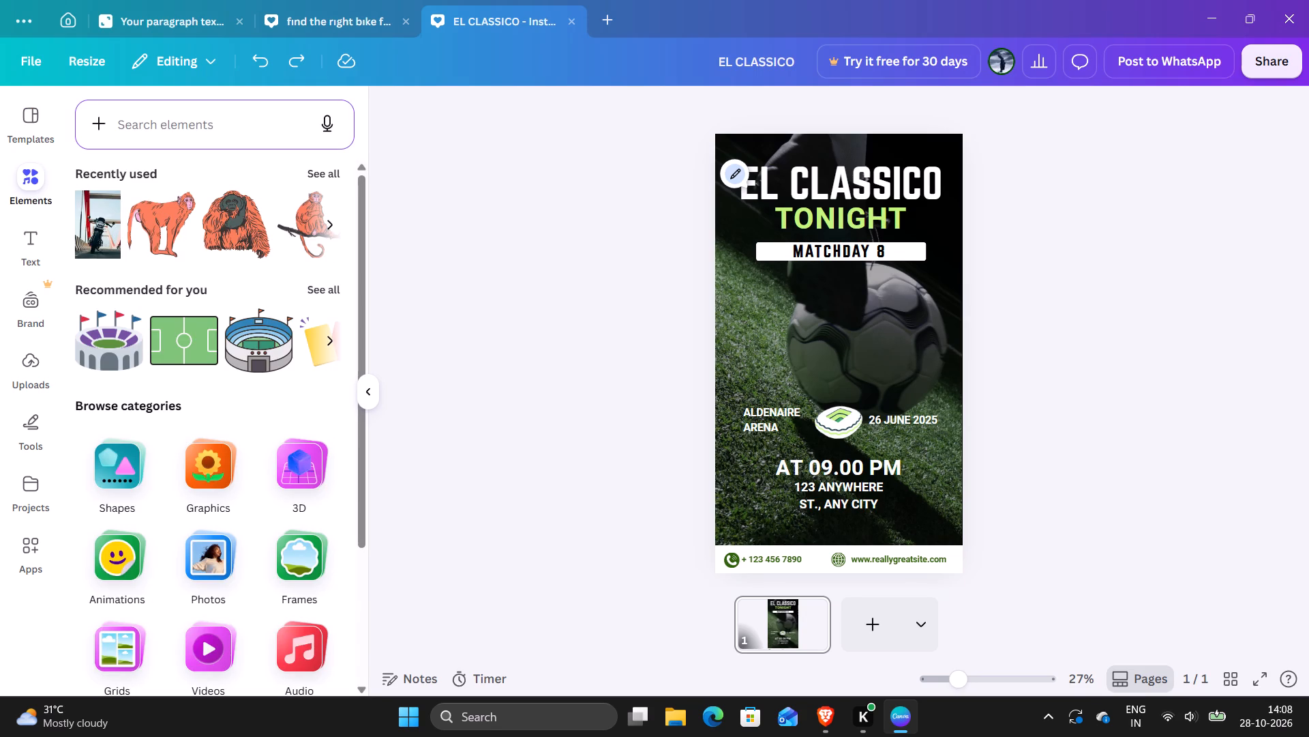
Switch to Brave, look up the Santiago Bernabéu stadium, and copy the suggested name "santiago bernabéu".
left_click(777, 422)
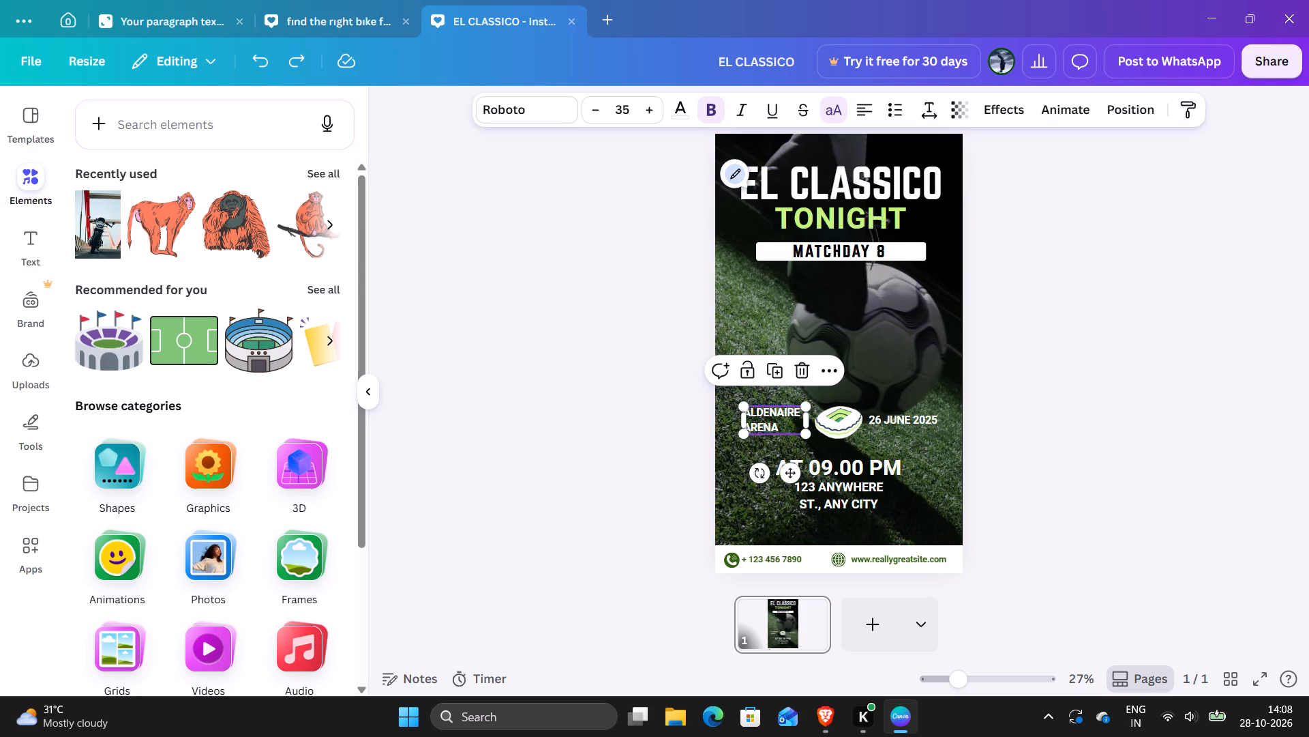
key("alt+Tab")
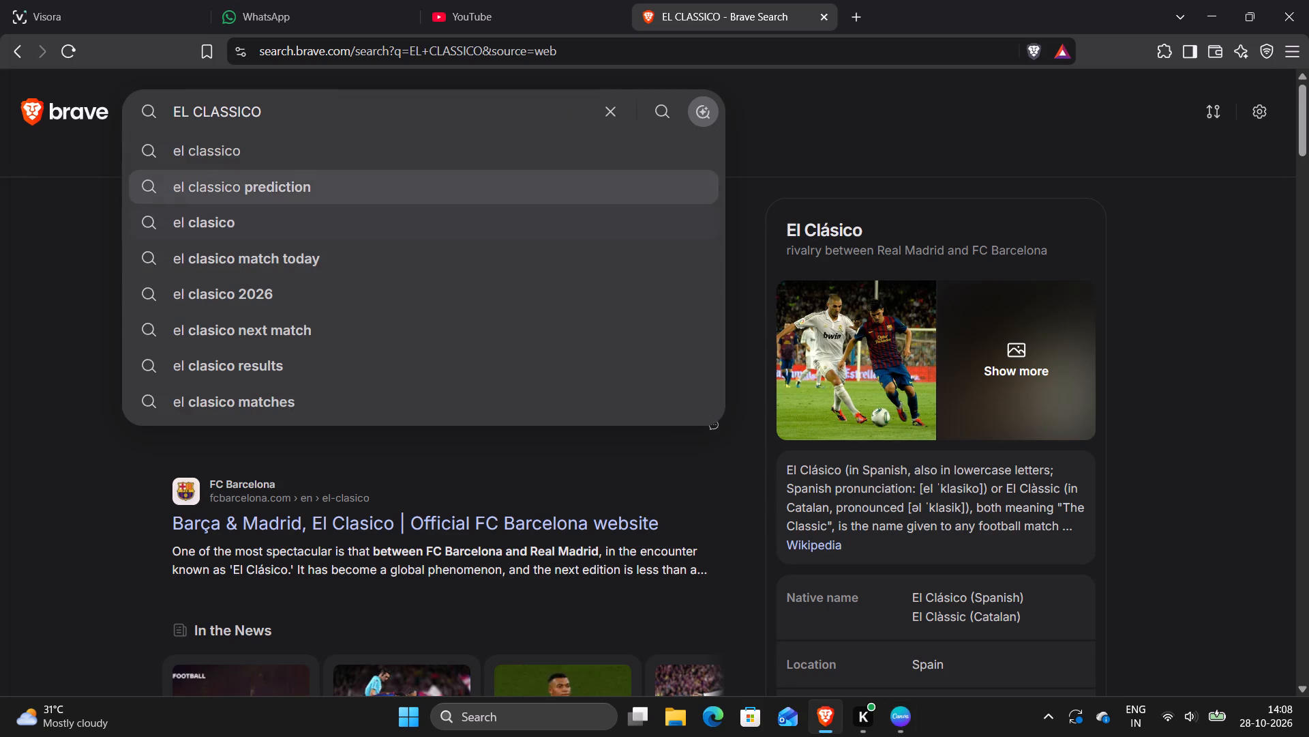
left_click(607, 107)
type("SENTIAGO BEN")
key("BackSpace")
type("RN")
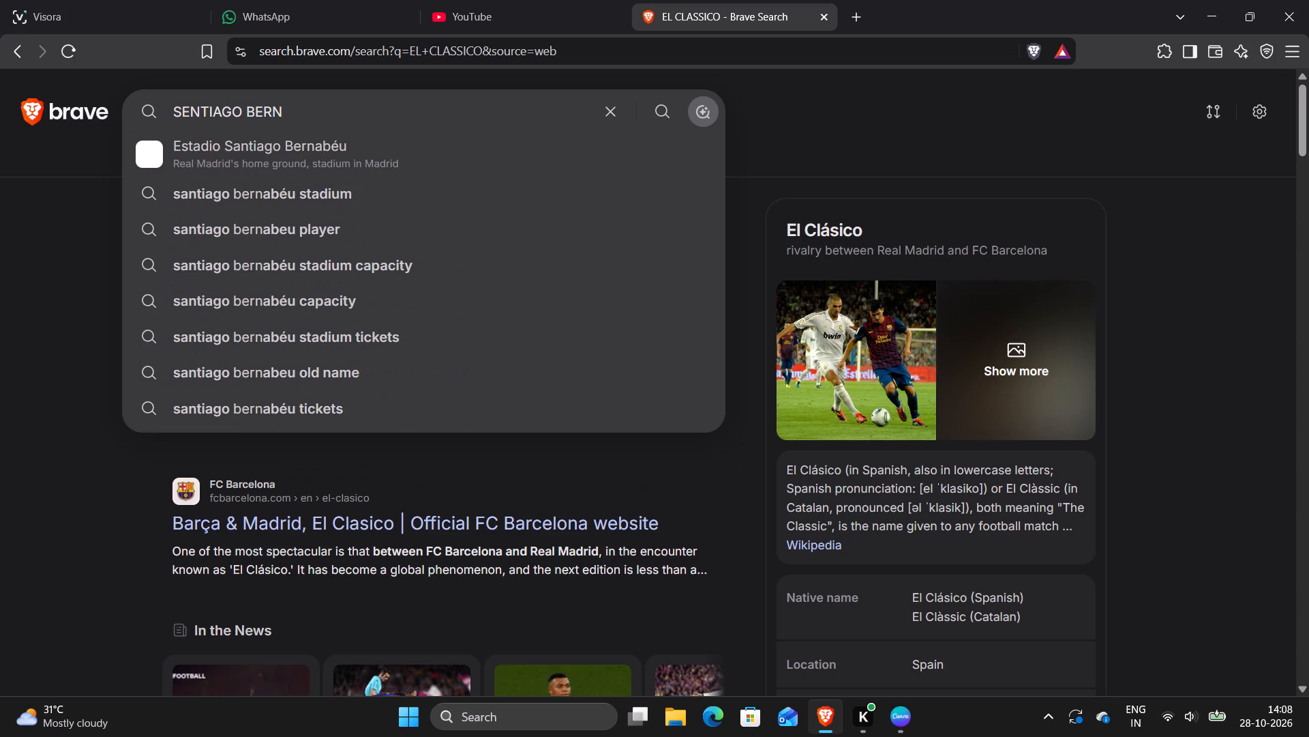
key("Down")
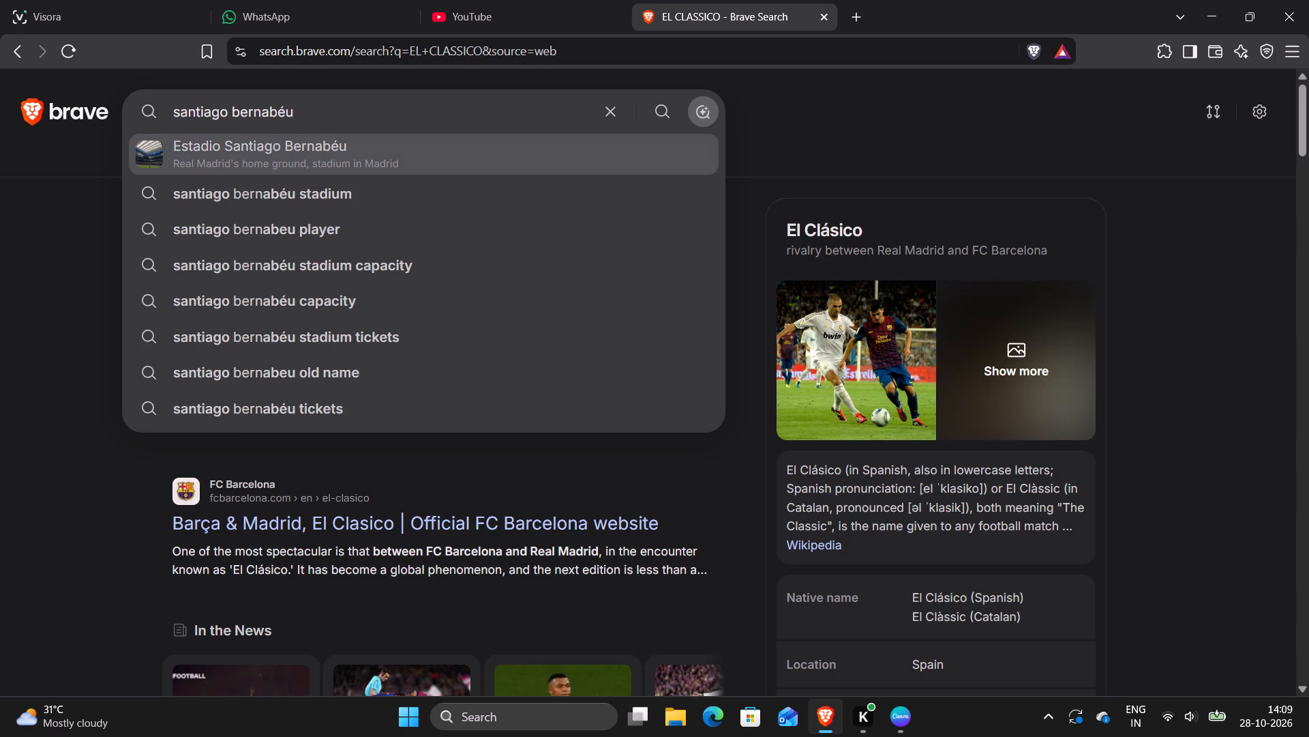
double_click(303, 112)
left_click(302, 112)
key("ctrl+c")
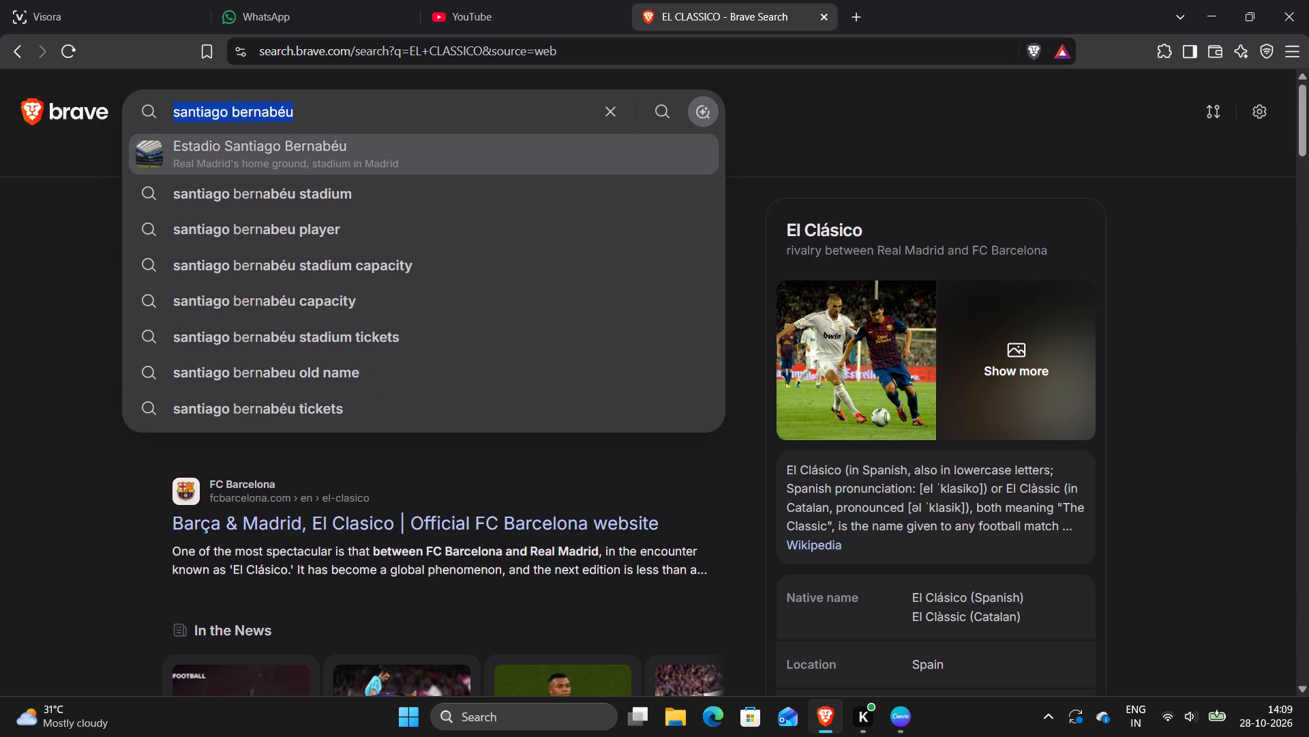
Back in Canva, replace the ALDENAIRE ARENA text with the copied SANTIAGO BERNABÉU and delete the extra pasted text box below it.
key("alt+Tab")
key("ctrl+v")
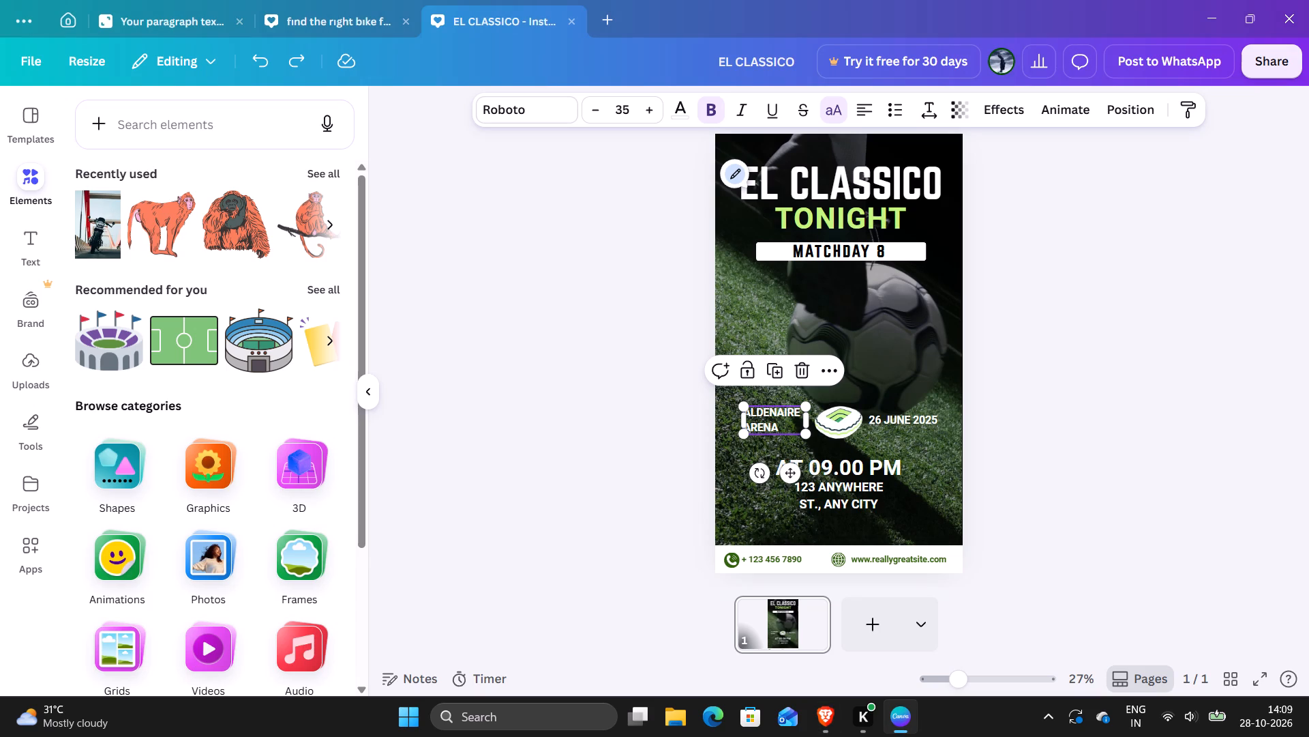
left_click(760, 415)
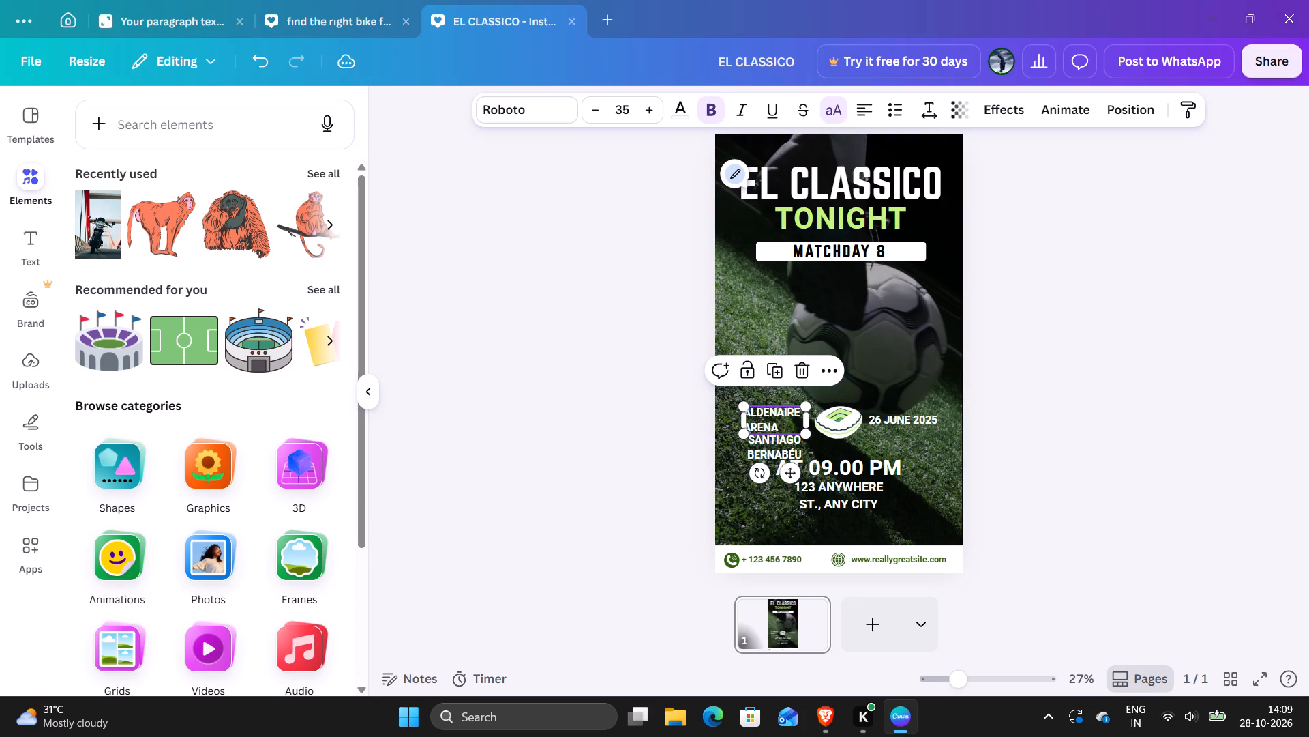
double_click(764, 423)
key("ctrl+v")
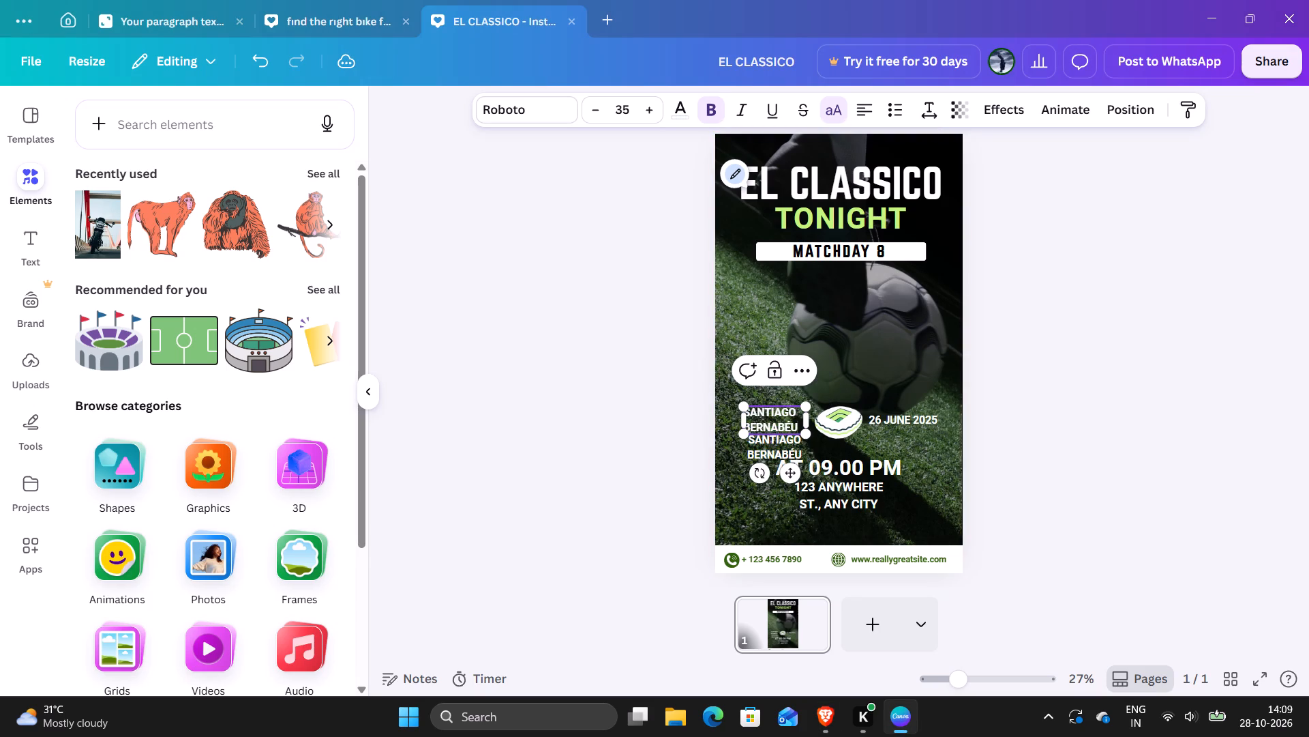
left_click(764, 444)
left_click(799, 396)
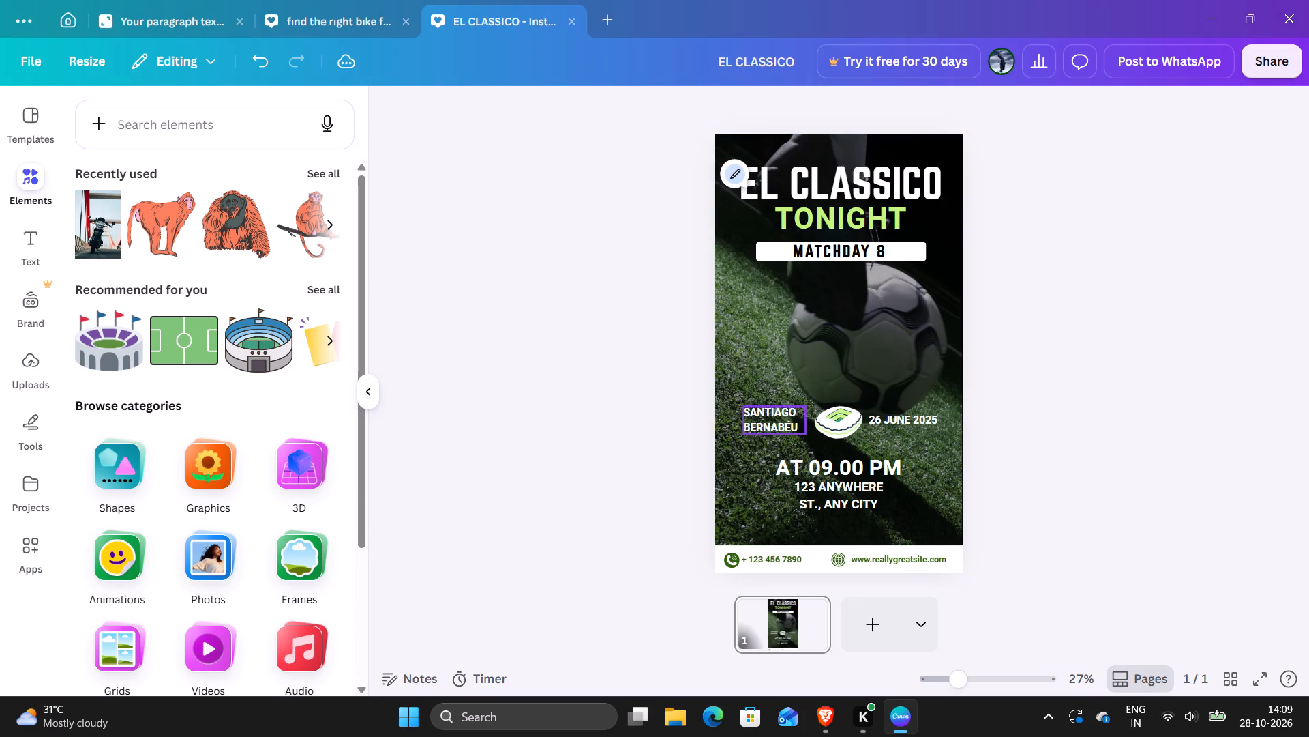
Enlarge the SANTIAGO BERNABÉU text to about size 40.1 and shift it slightly away from the green icon.
left_click(779, 427)
left_click_drag(807, 434, 807, 435)
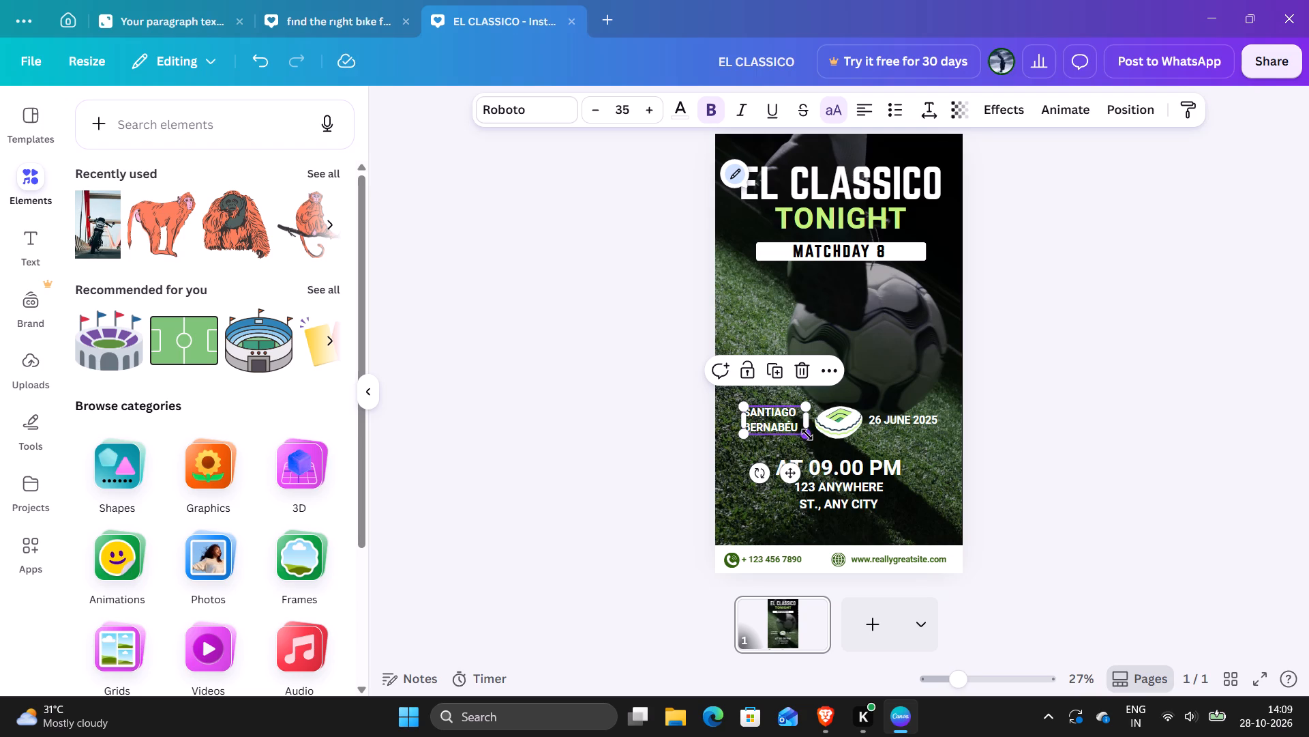
left_click_drag(807, 435, 815, 442)
left_click(784, 420)
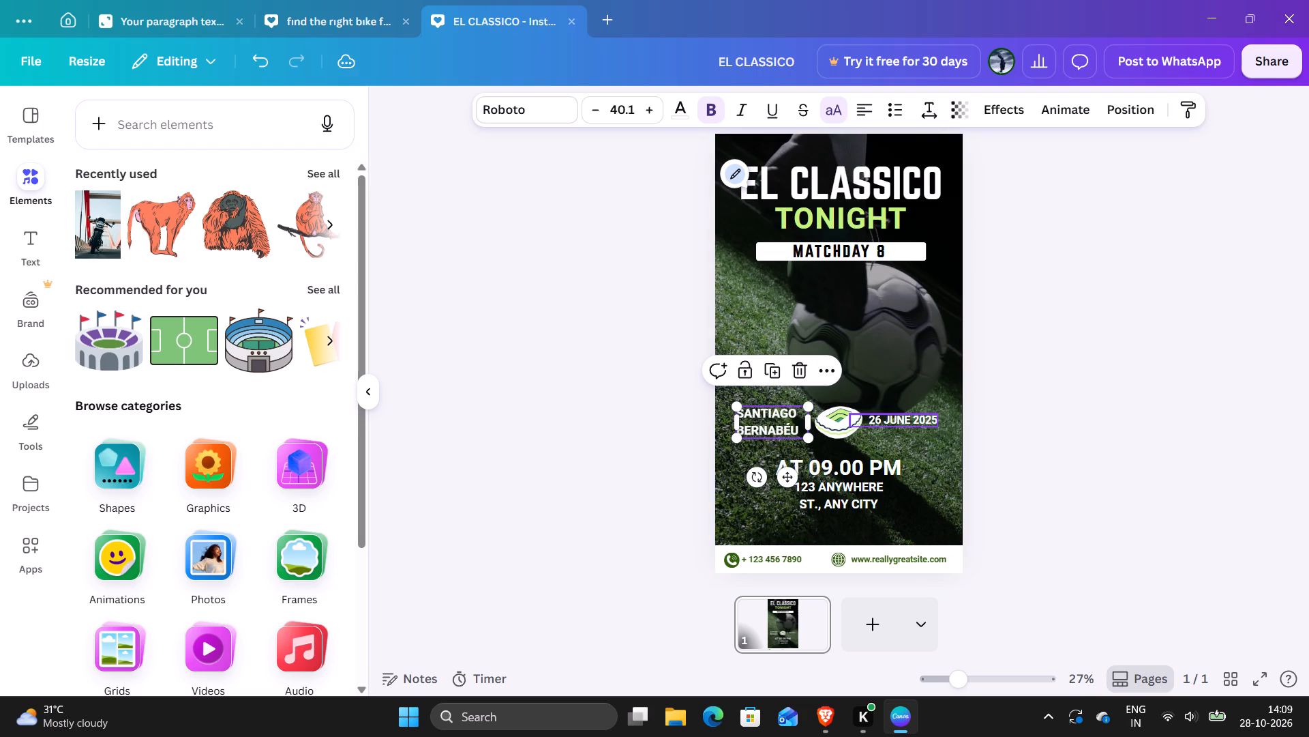
left_click(1049, 336)
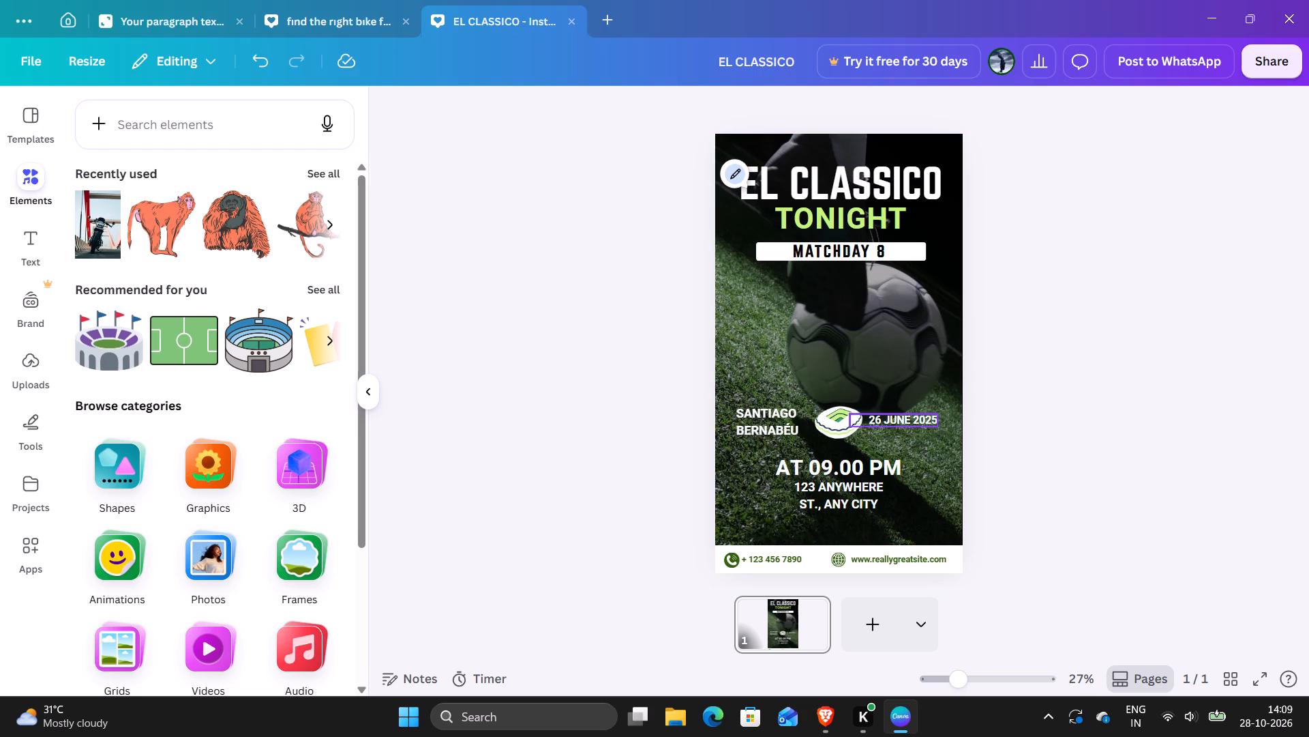
Replace the placeholder address under AT 09.00 PM with SPAIN on one line and REAL MADRID on the next.
left_click(854, 491)
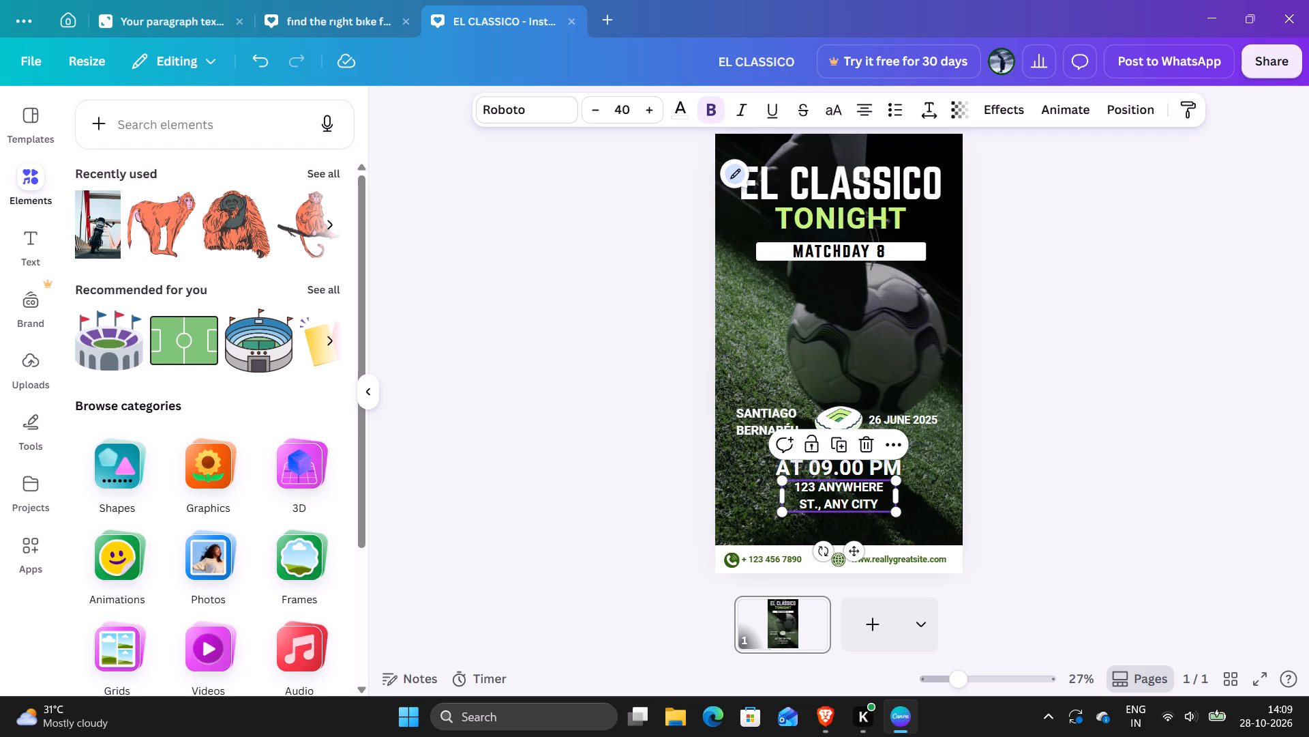
left_click(856, 502)
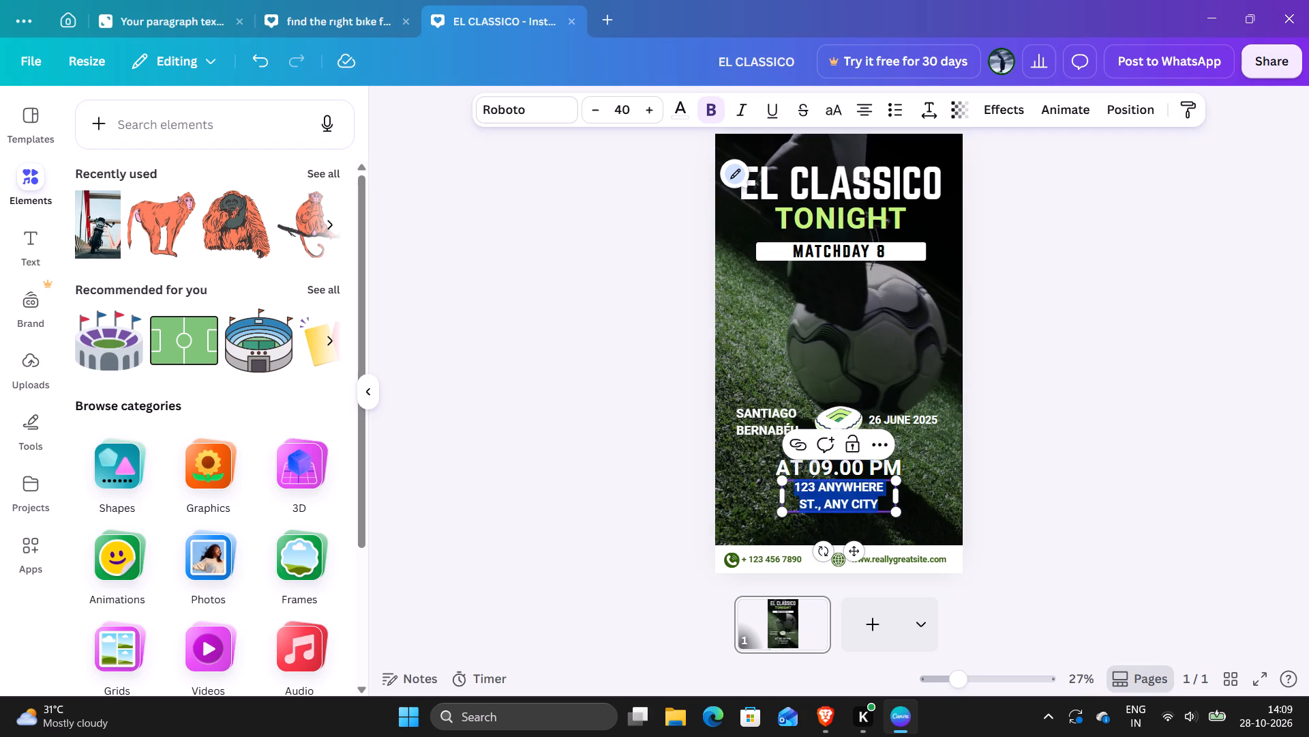
key("s")
type("PAIN")
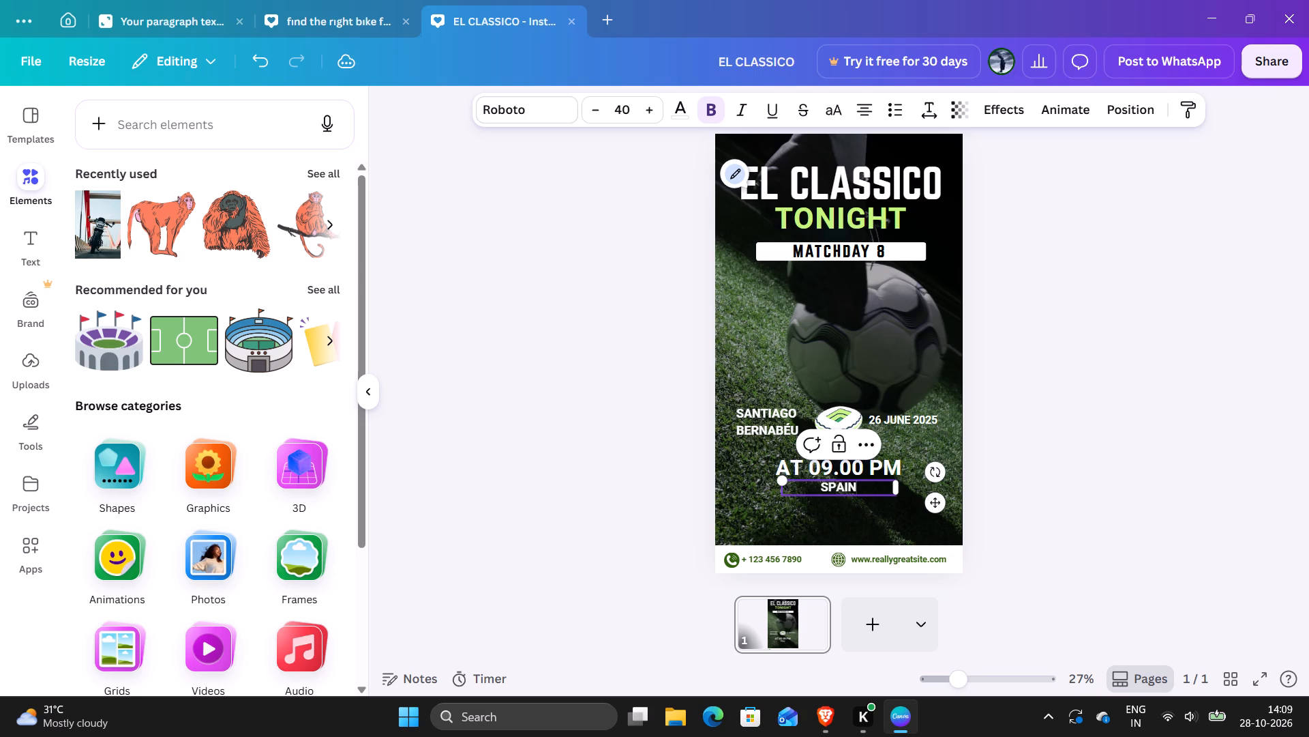
key("Return")
type("REAK")
key("BackSpace")
type("L MADRID")
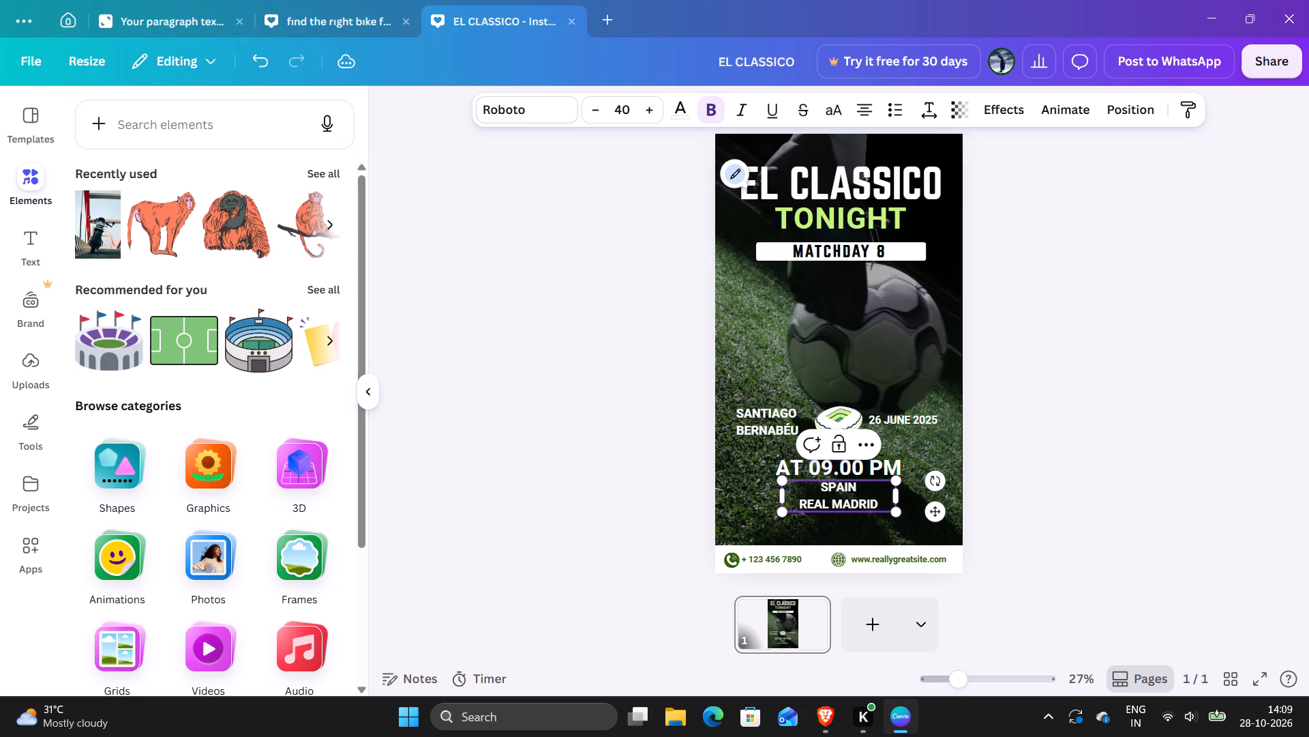
Increase the font size of the SPAIN / REAL MADRID text to 49.
left_click(856, 482)
left_click(854, 493)
left_click(1104, 449)
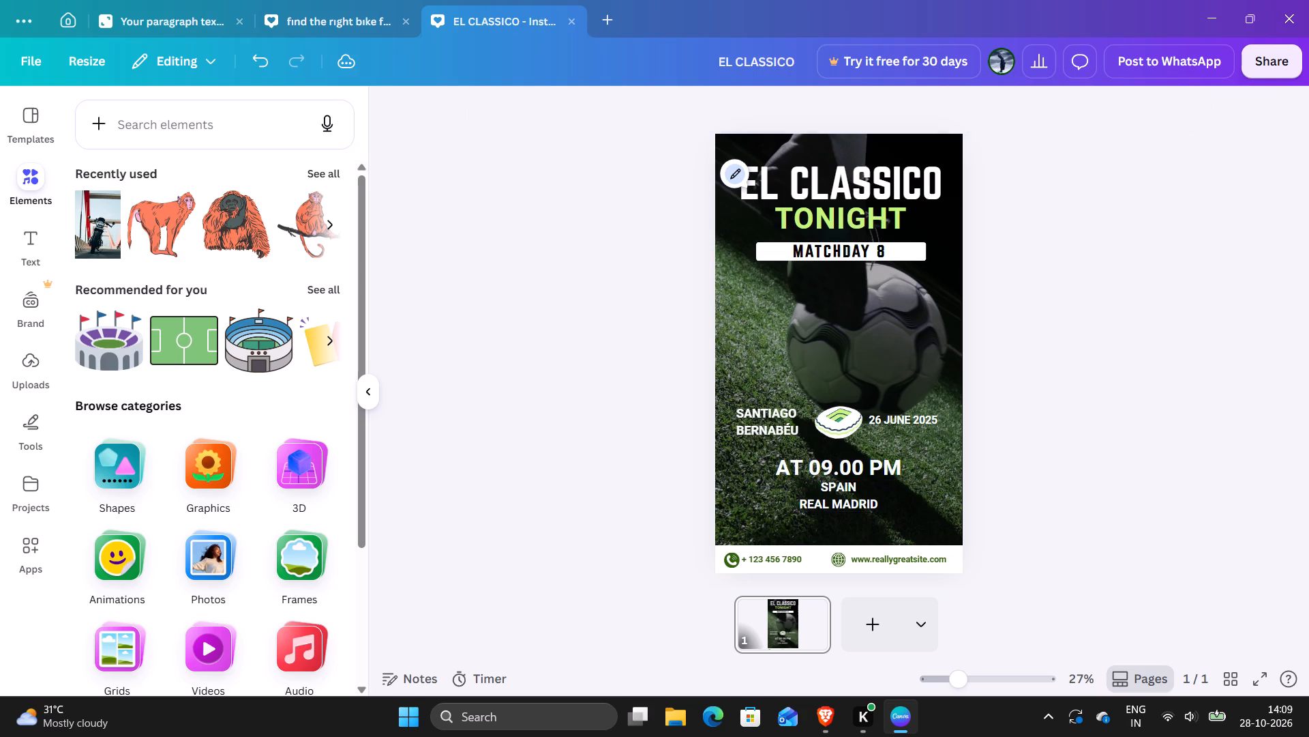
left_click(850, 485)
triple_click(651, 109)
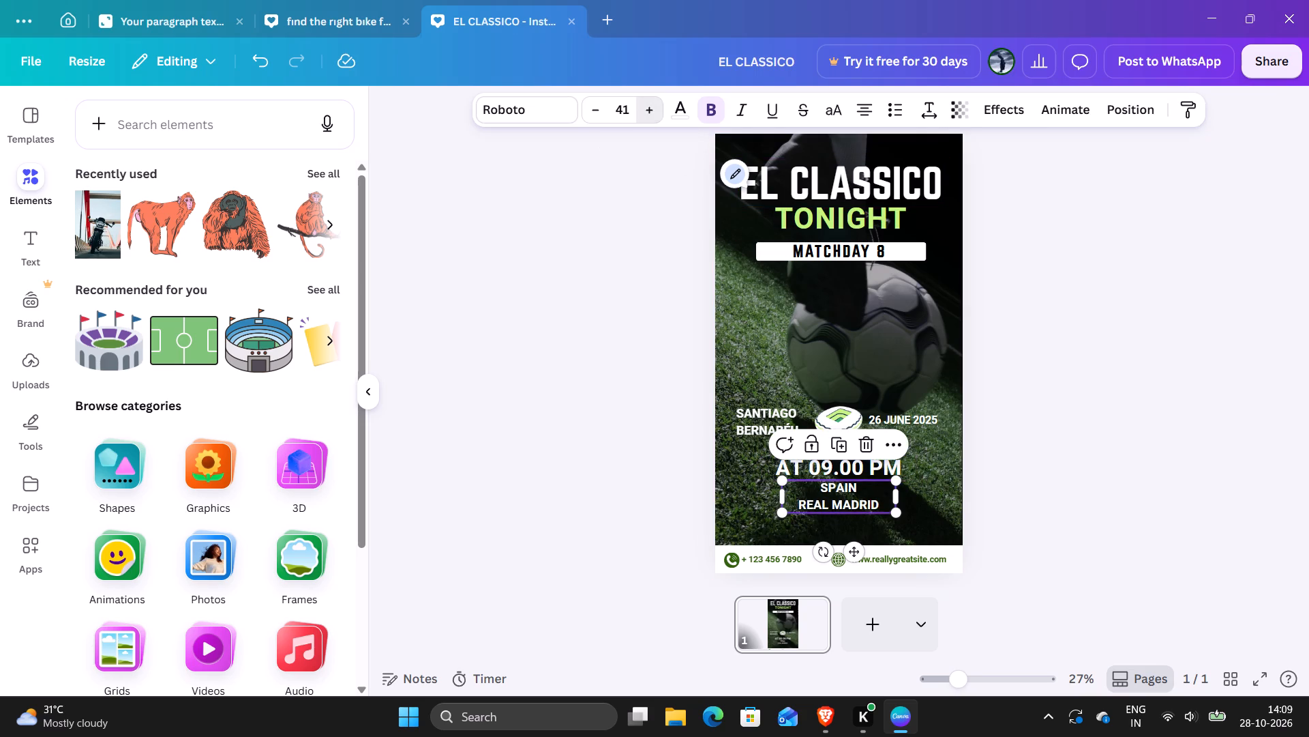
triple_click(651, 109)
triple_click(651, 109)
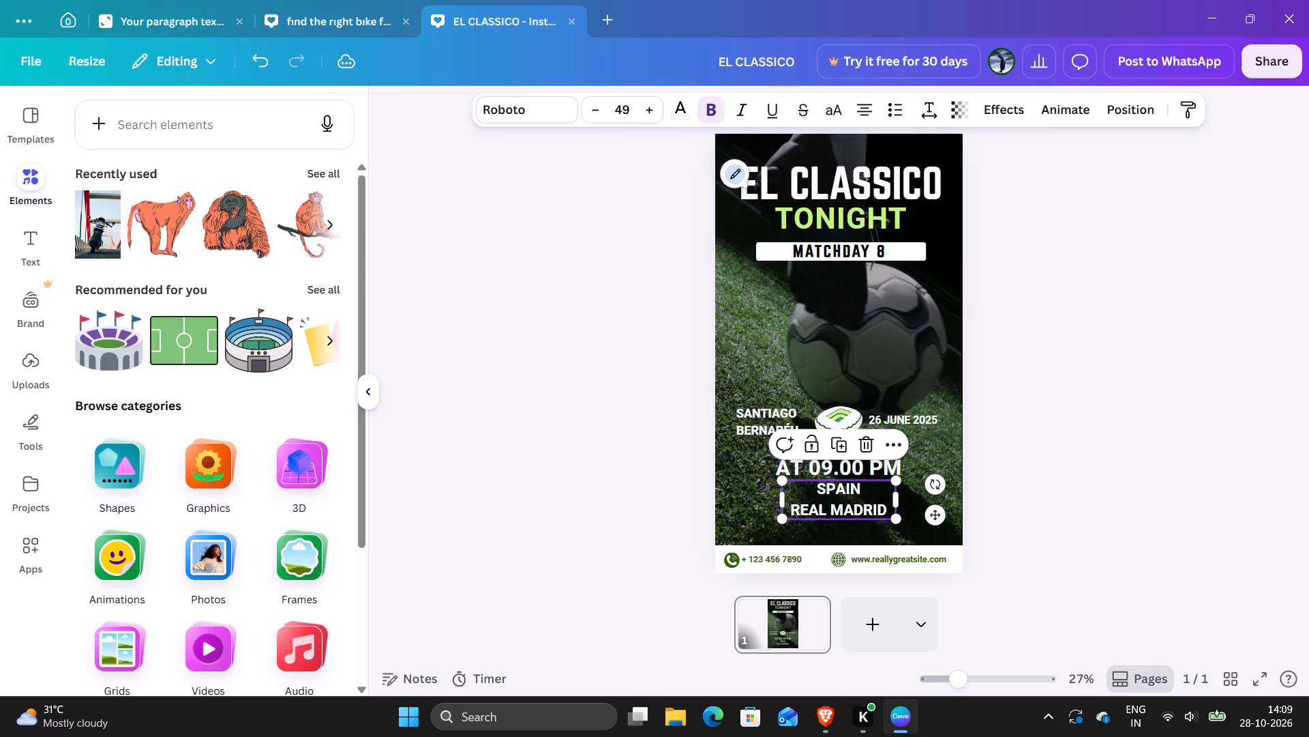
Set the SPAIN / REAL MADRID text to line spacing 1.48, middle anchoring and letter spacing 60, with kerning on.
left_click(935, 102)
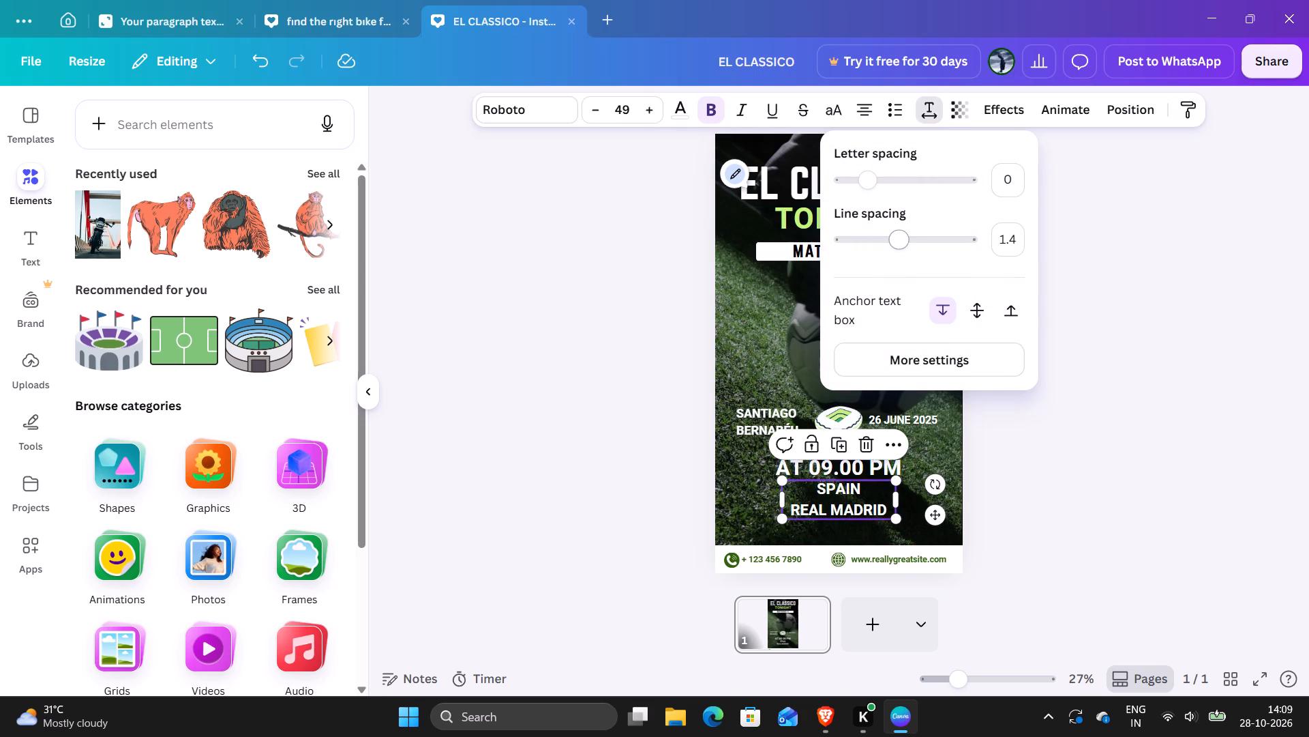
left_click(901, 241)
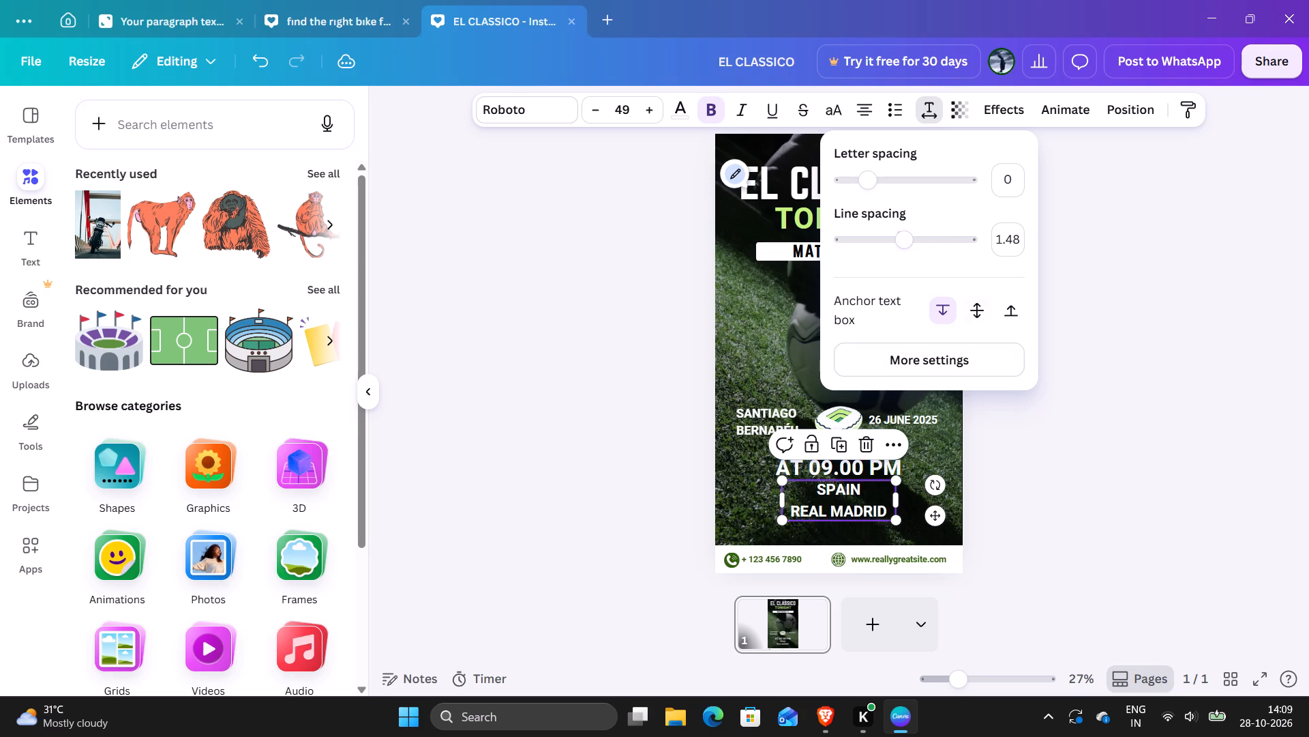
left_click(985, 307)
left_click(940, 347)
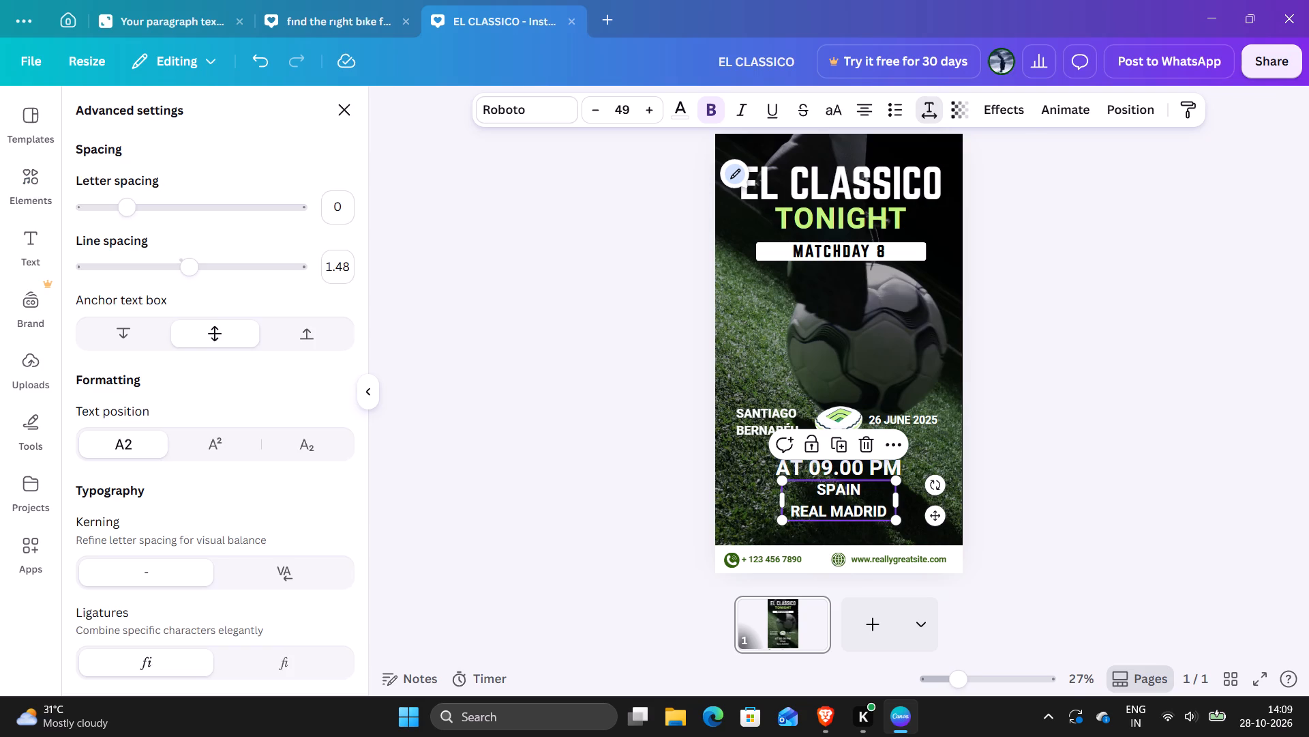
scroll(265, 489, "down", 5)
scroll(255, 492, "up", 4)
left_click_drag(132, 207, 164, 222)
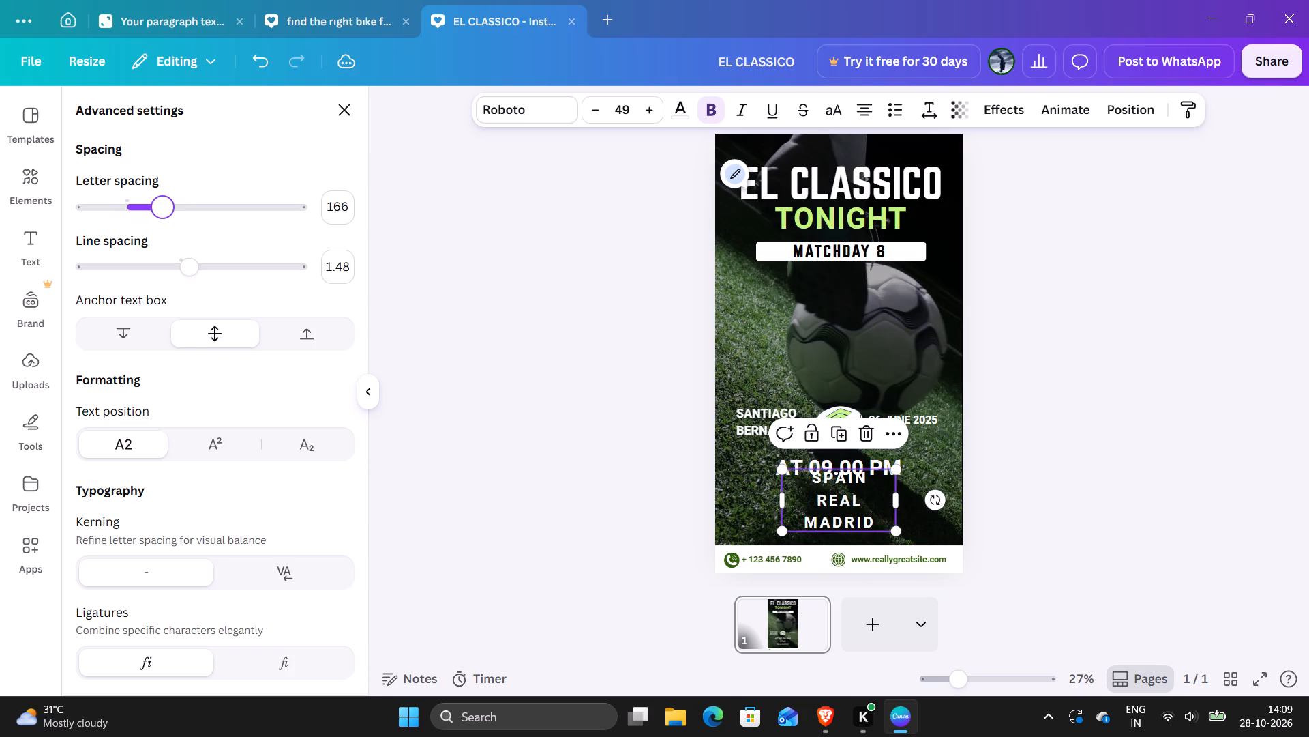
left_click_drag(164, 222, 139, 221)
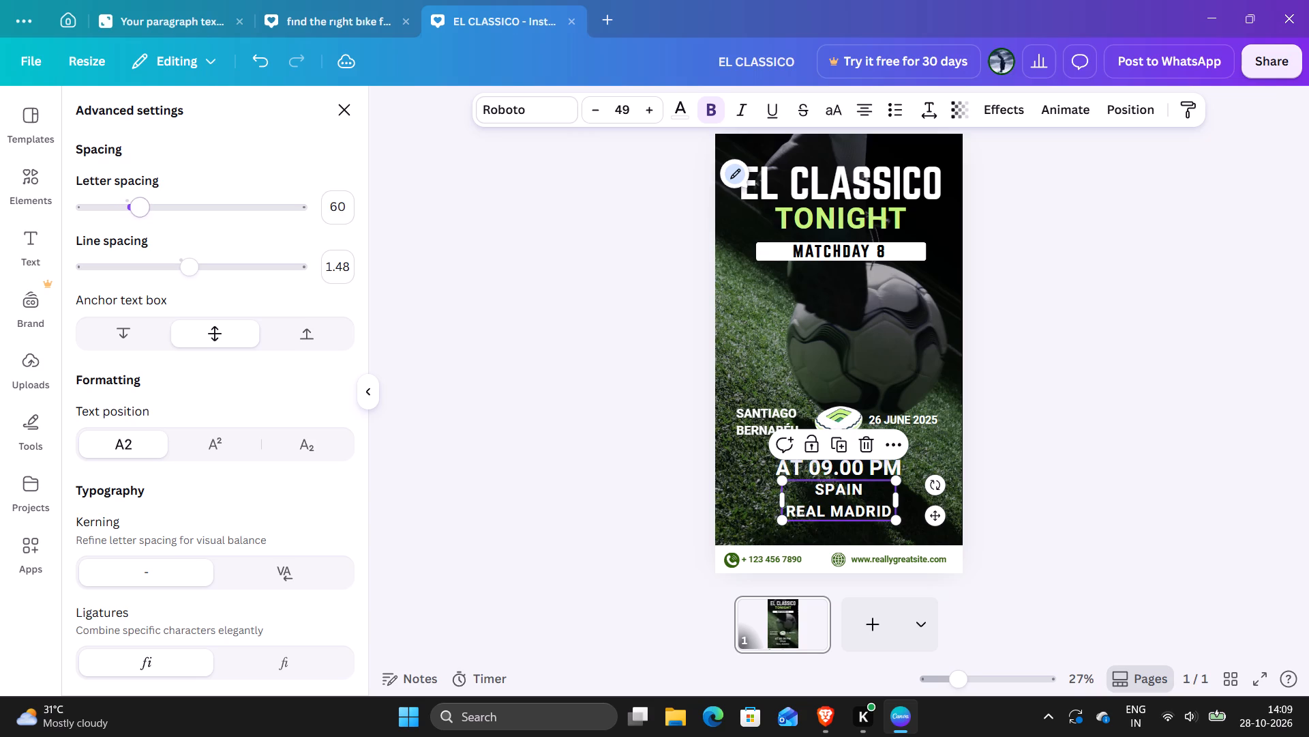
scroll(198, 259, "down", 4)
scroll(213, 483, "down", 4)
left_click(262, 575)
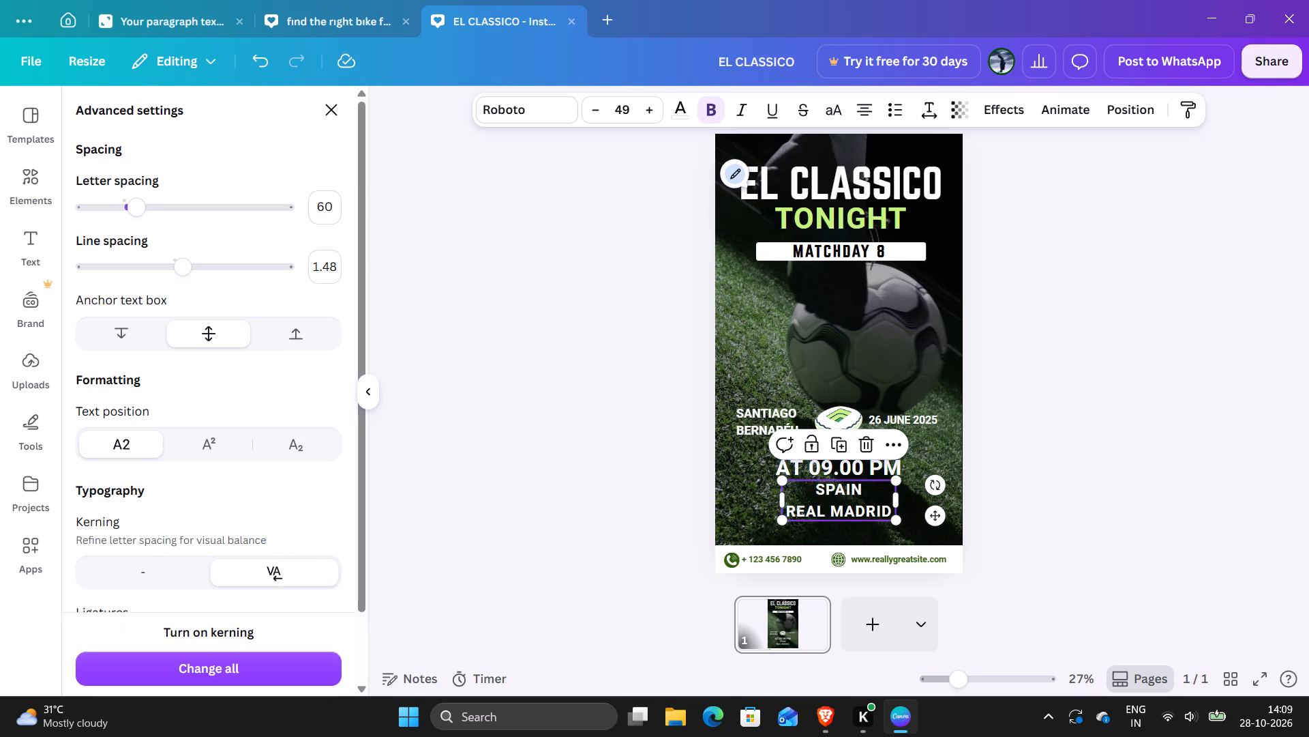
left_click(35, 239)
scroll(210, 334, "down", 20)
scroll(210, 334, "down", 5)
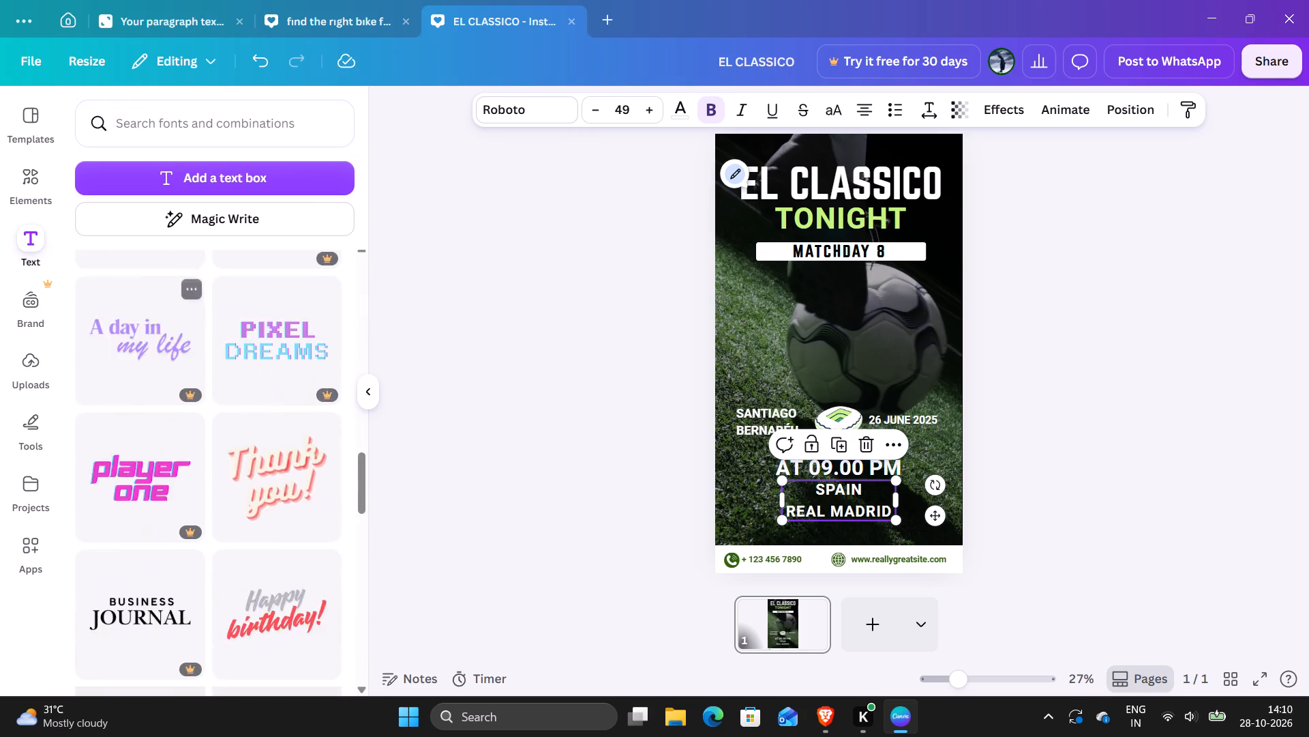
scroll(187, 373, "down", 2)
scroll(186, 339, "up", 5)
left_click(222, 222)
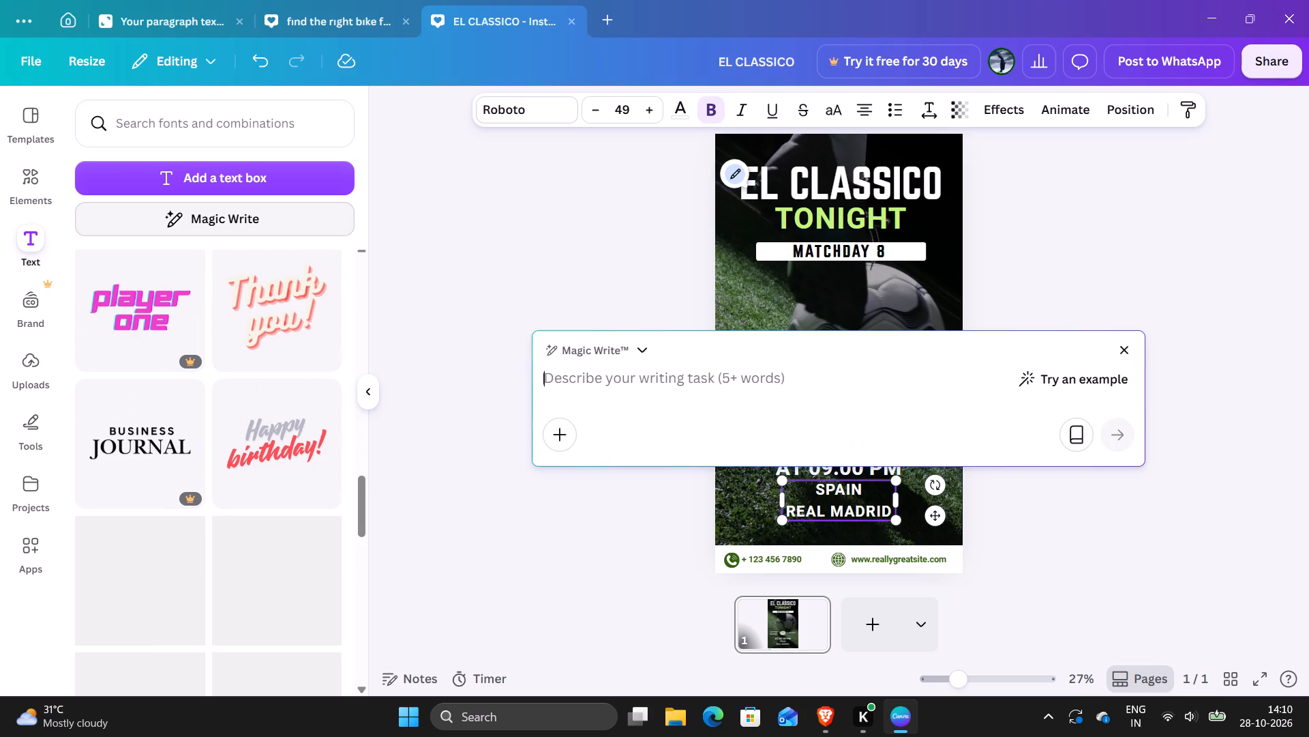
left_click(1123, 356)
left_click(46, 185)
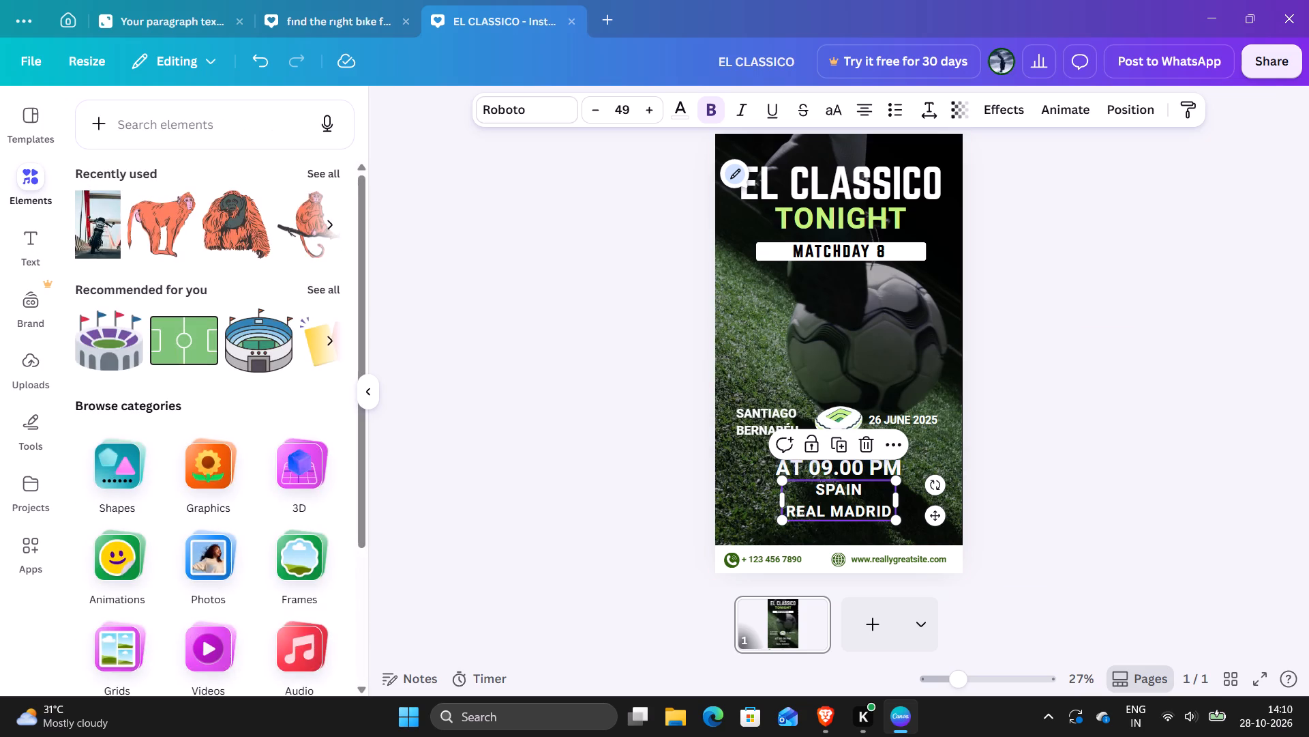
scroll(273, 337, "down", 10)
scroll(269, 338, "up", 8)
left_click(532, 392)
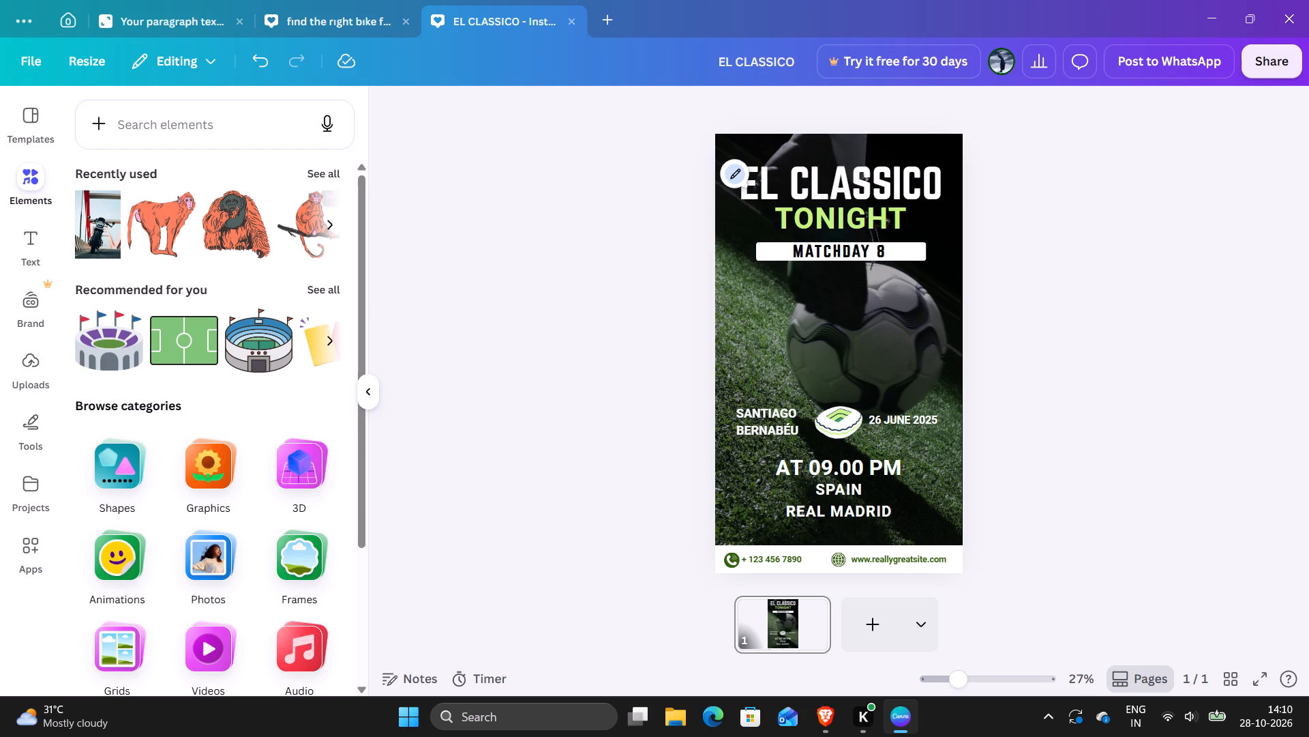
Search the elements library for REAL MADRID BADGE and look through the results.
left_click(214, 121)
type("REAL A")
key("BackSpace")
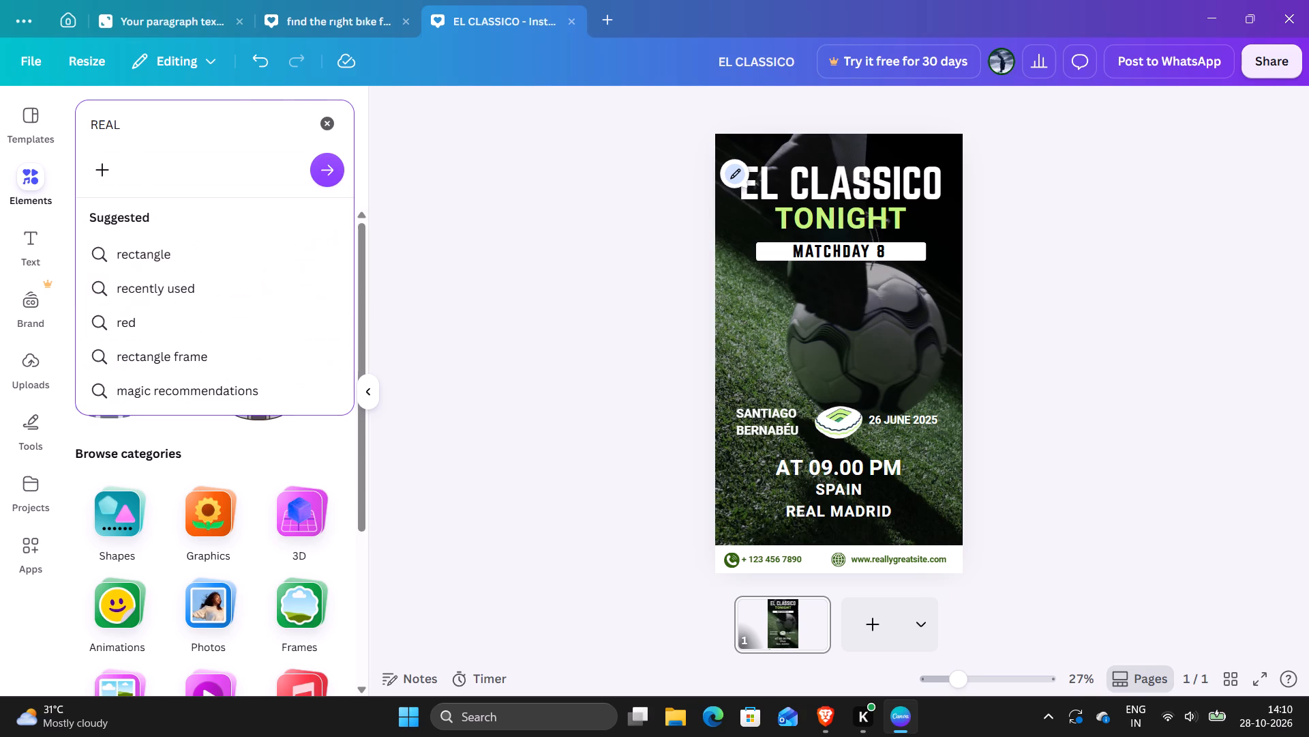
type("MADRID BADGE")
key("Return")
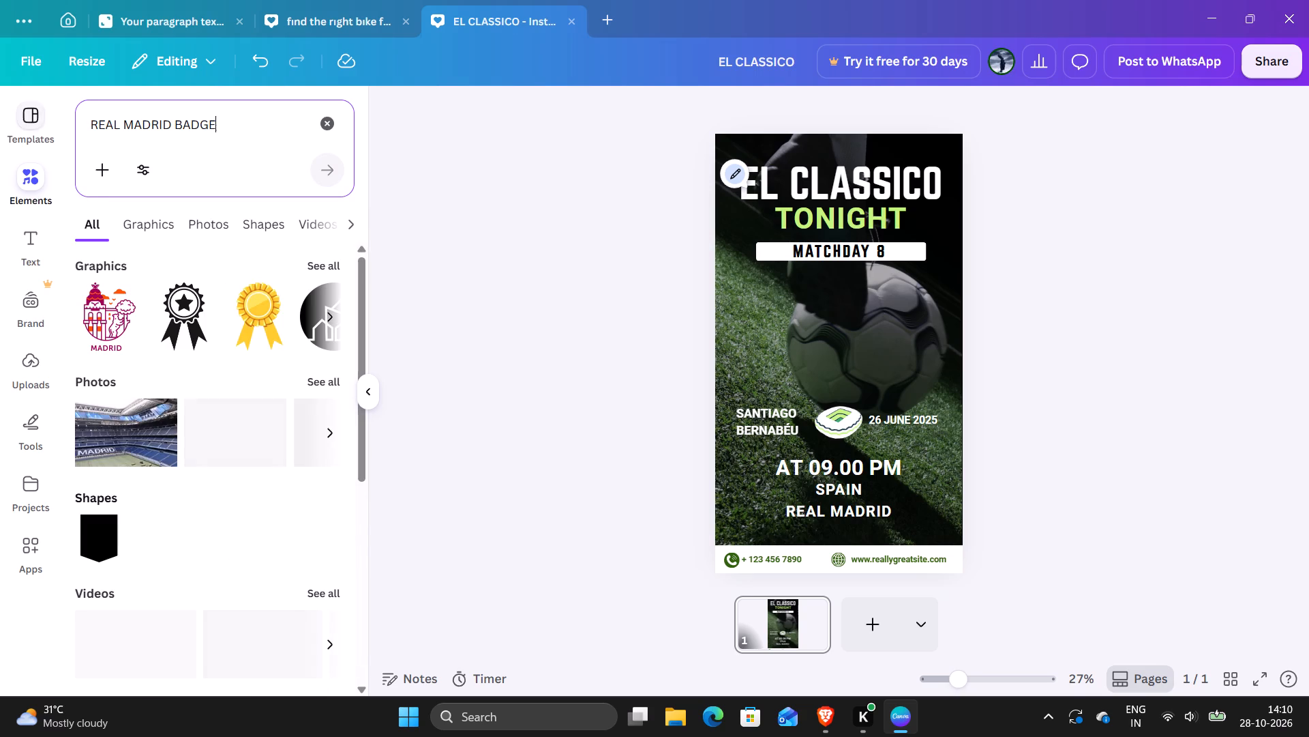
scroll(172, 304, "down", 4)
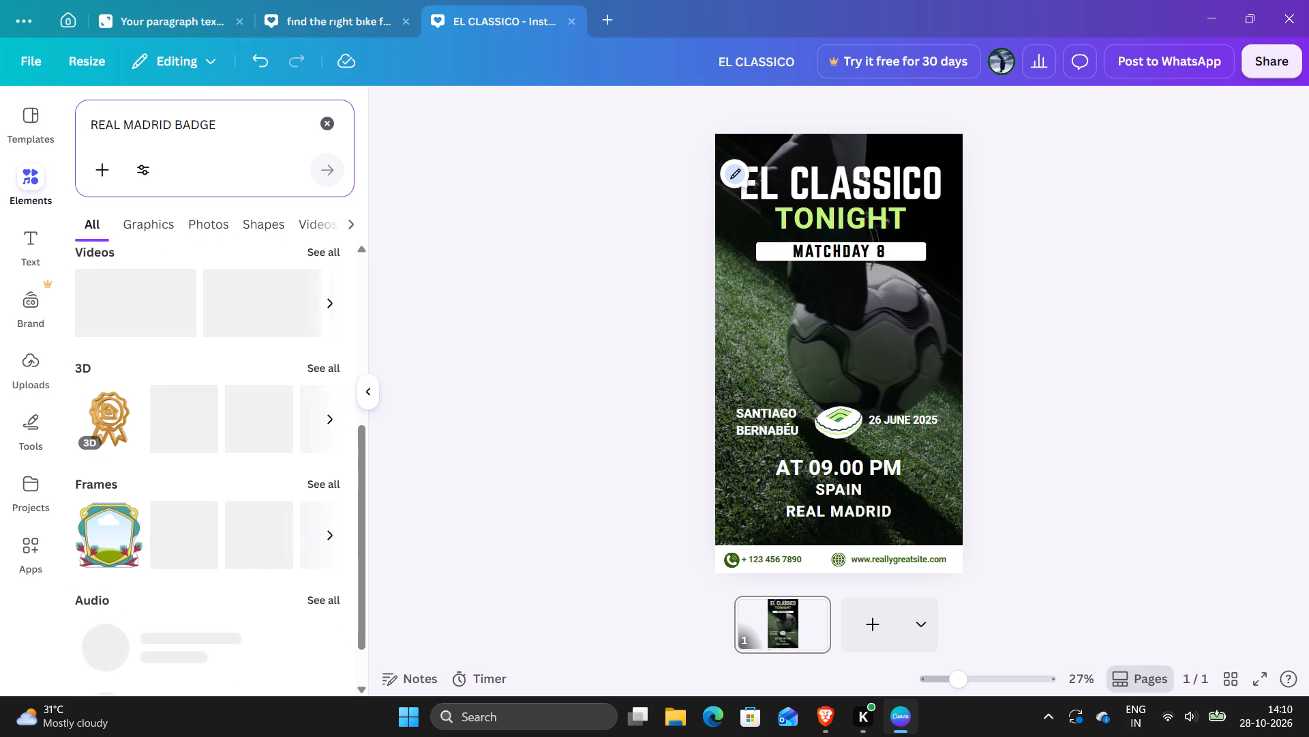
scroll(163, 336, "up", 1)
Search the templates for REAL MADRID BADGE, replacing the soccer query, and look through the results.
left_click(42, 139)
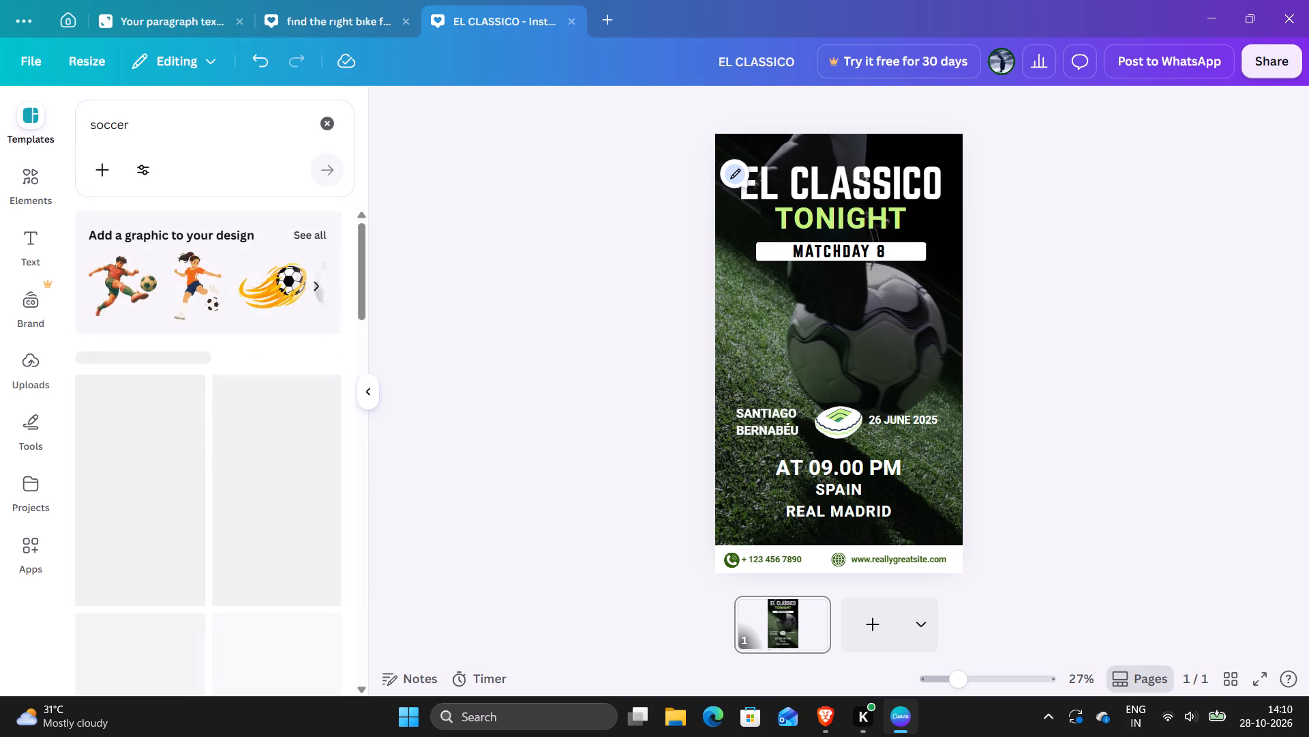
left_click(209, 131)
left_click(329, 123)
type("REAL MADRID BADGE'")
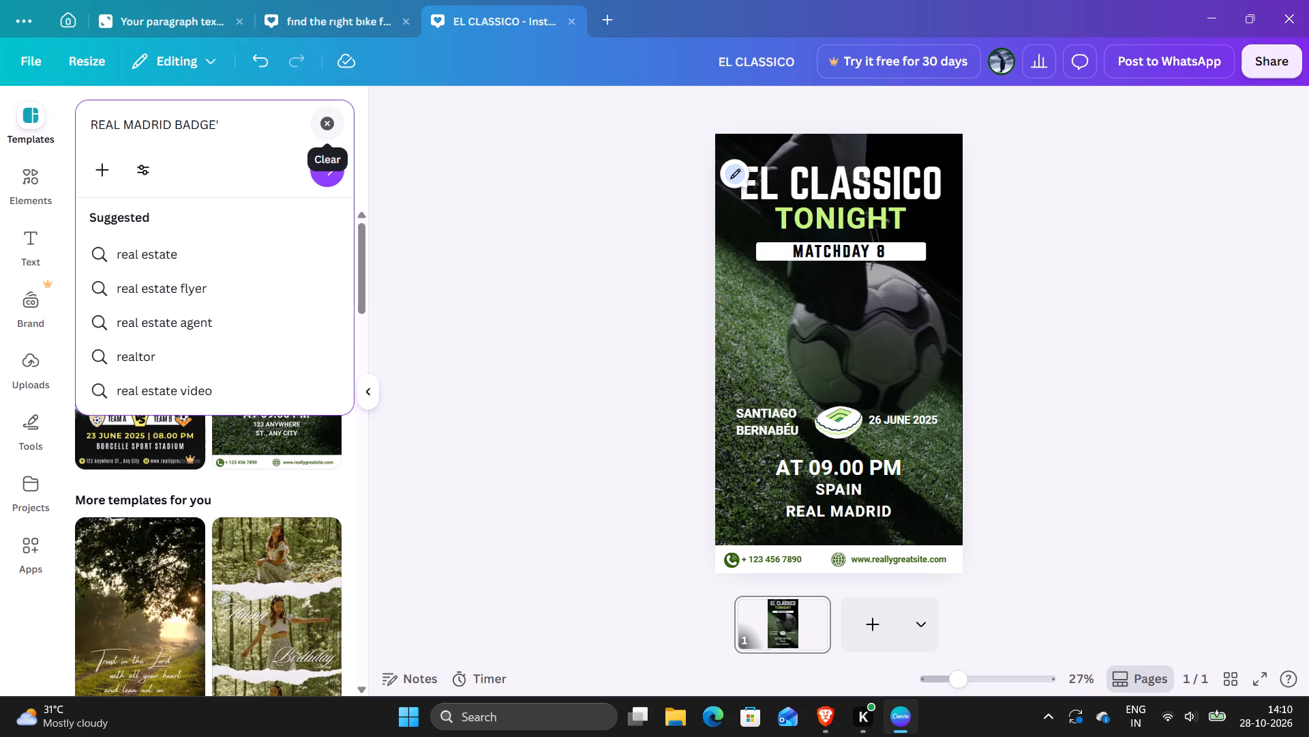
key("BackSpace")
key("Return")
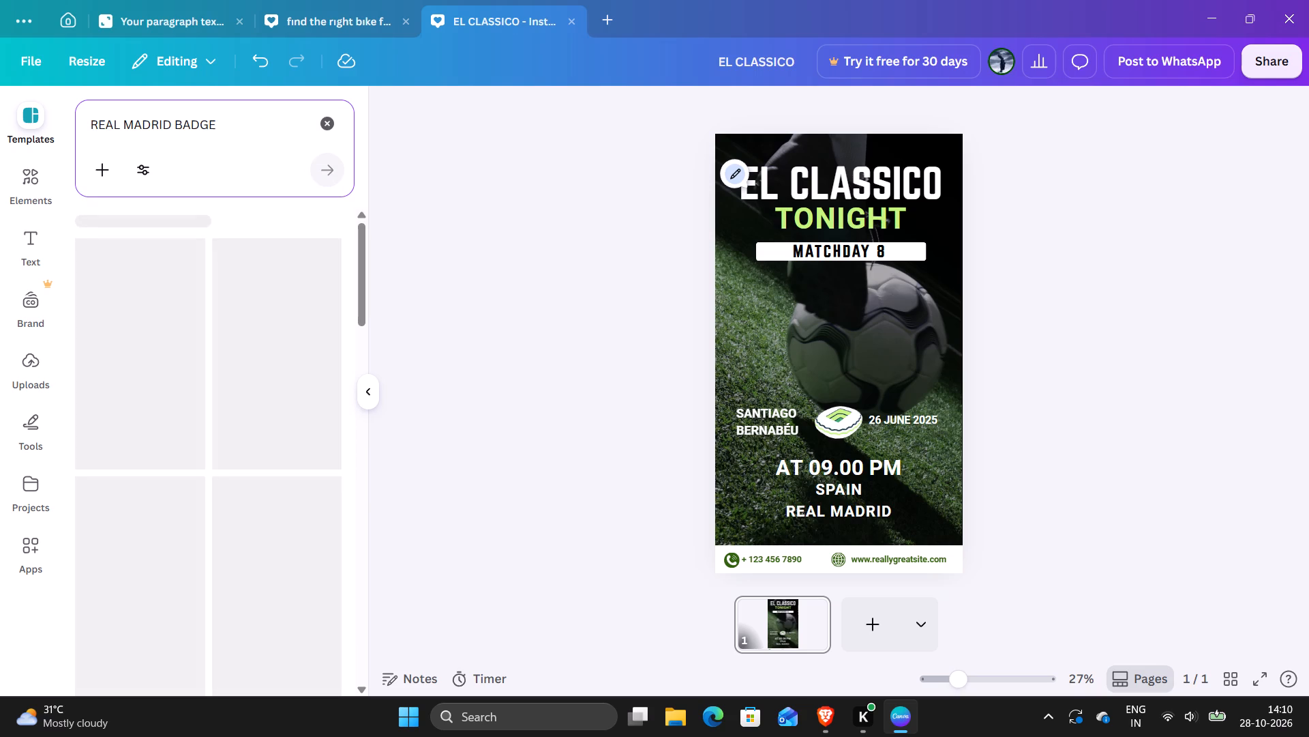
scroll(257, 409, "down", 11)
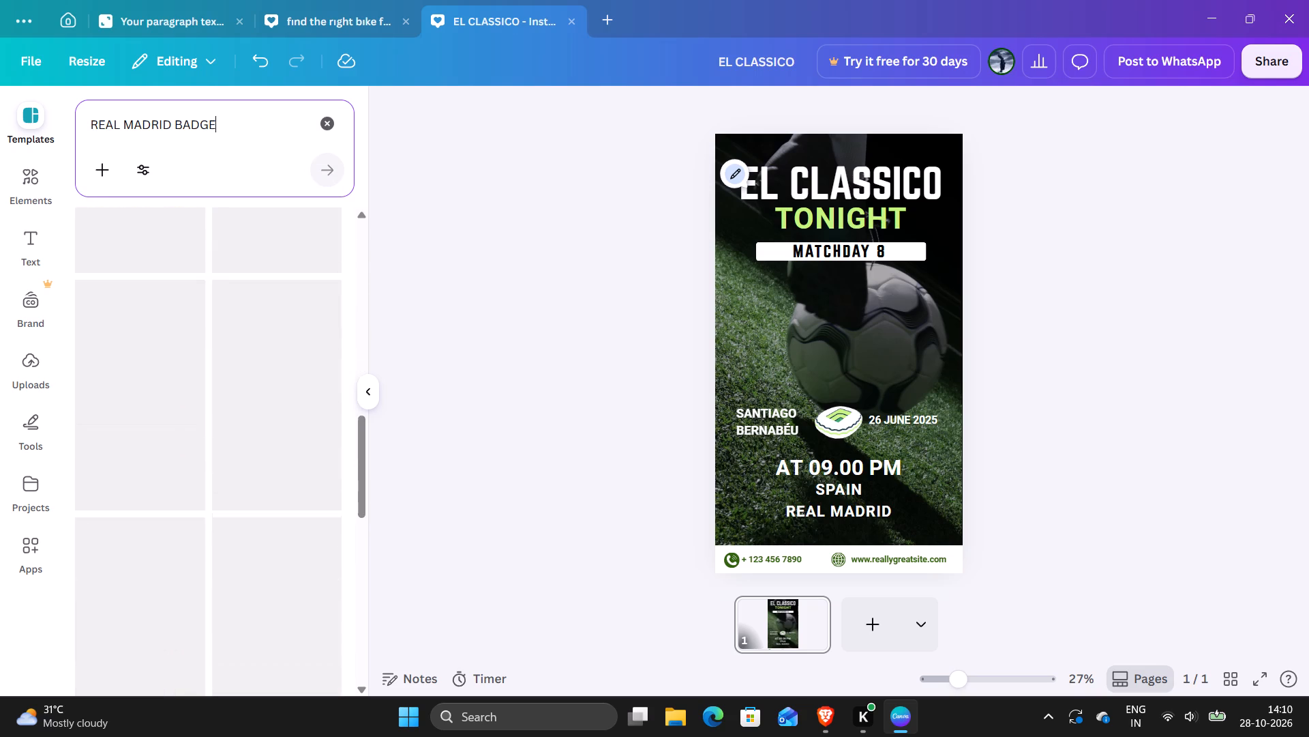
scroll(247, 426, "down", 2)
scroll(247, 426, "up", 13)
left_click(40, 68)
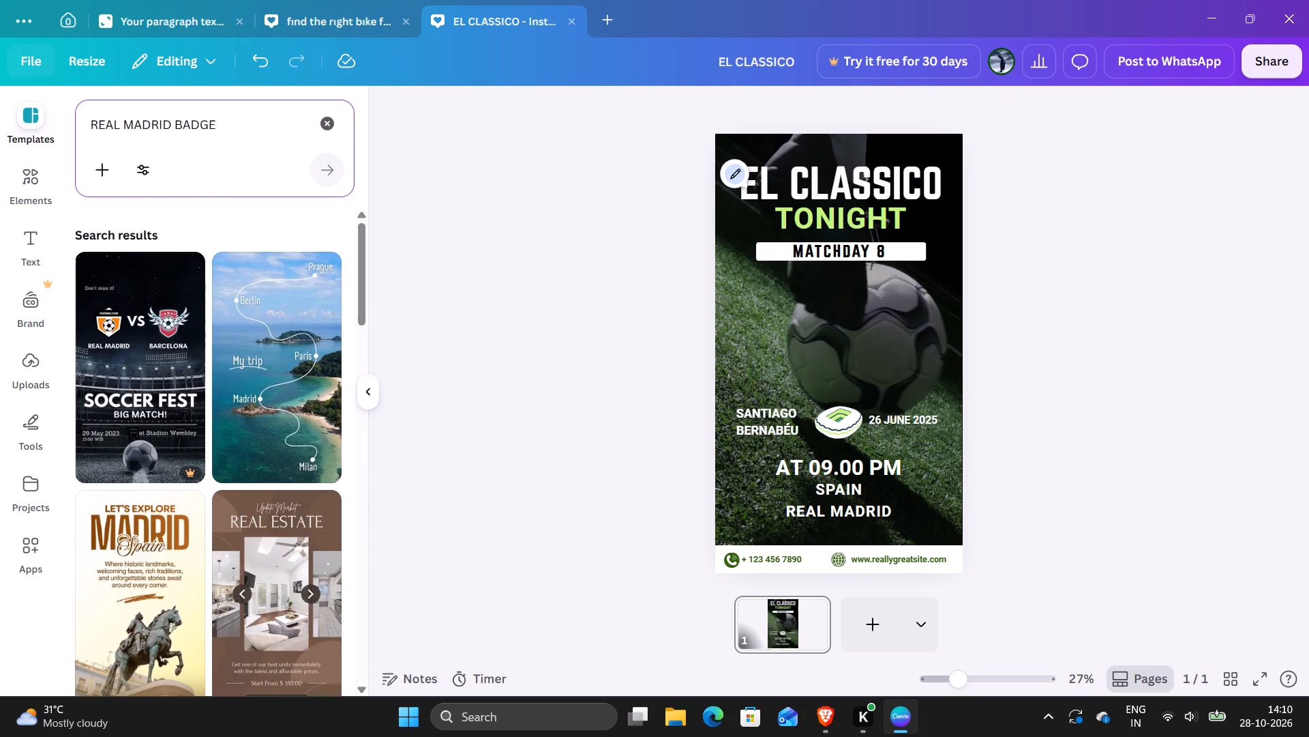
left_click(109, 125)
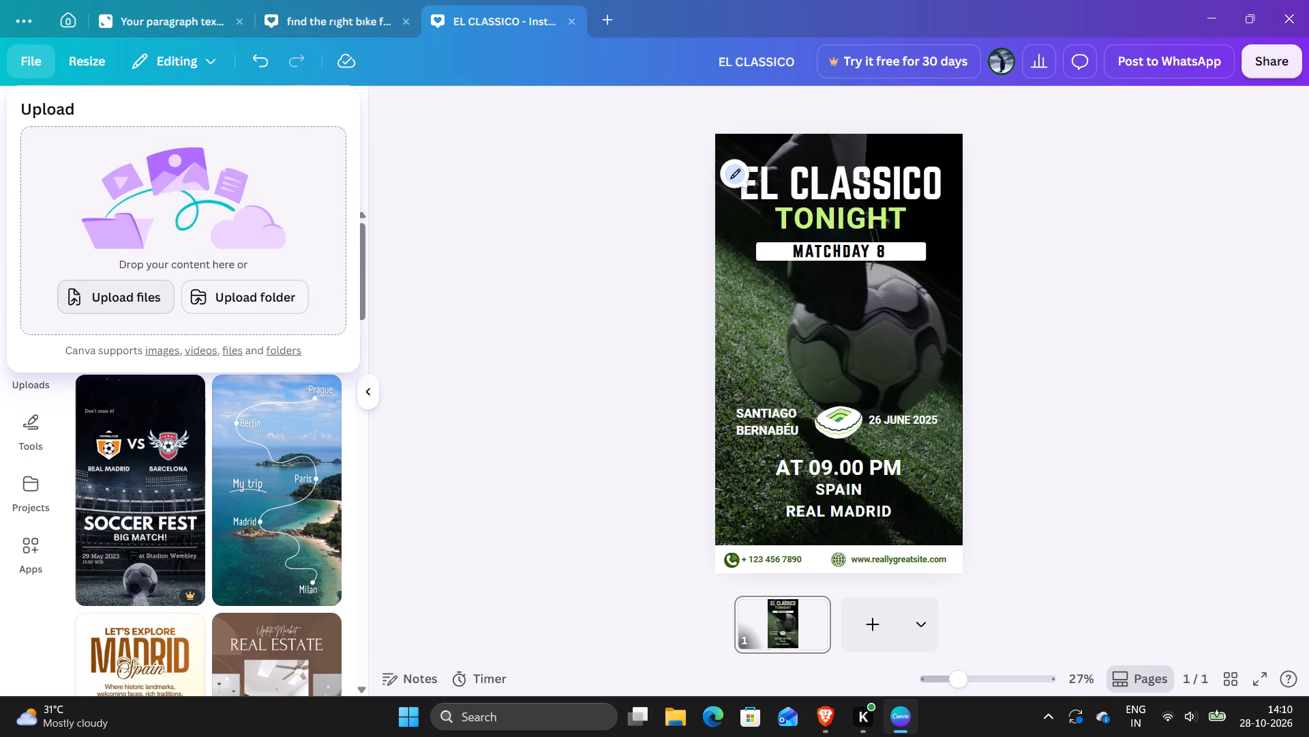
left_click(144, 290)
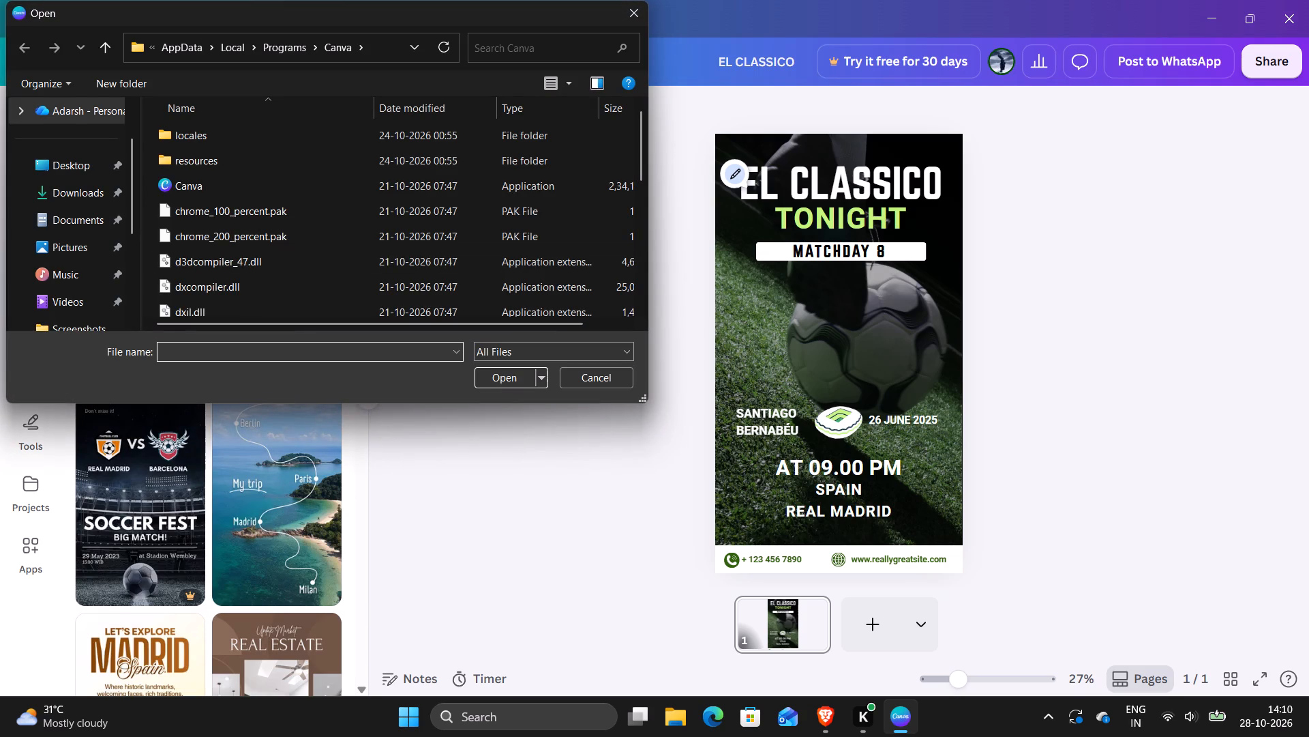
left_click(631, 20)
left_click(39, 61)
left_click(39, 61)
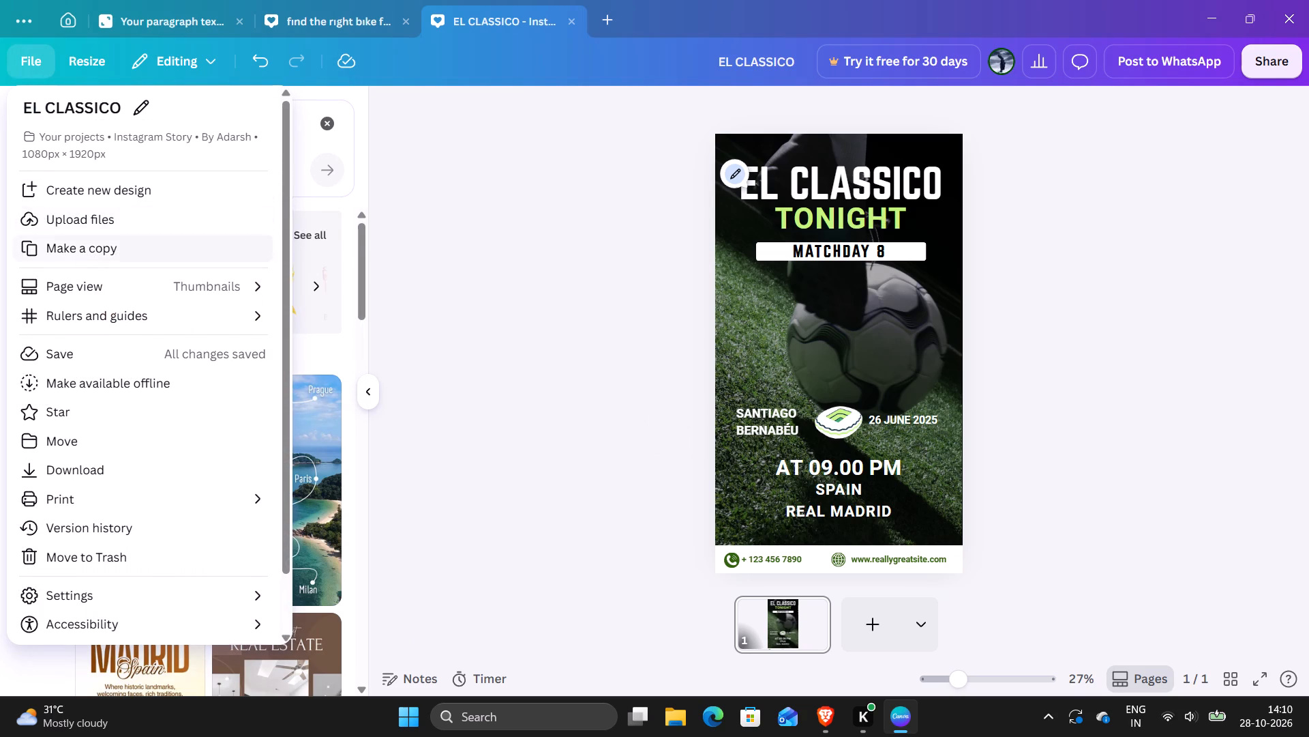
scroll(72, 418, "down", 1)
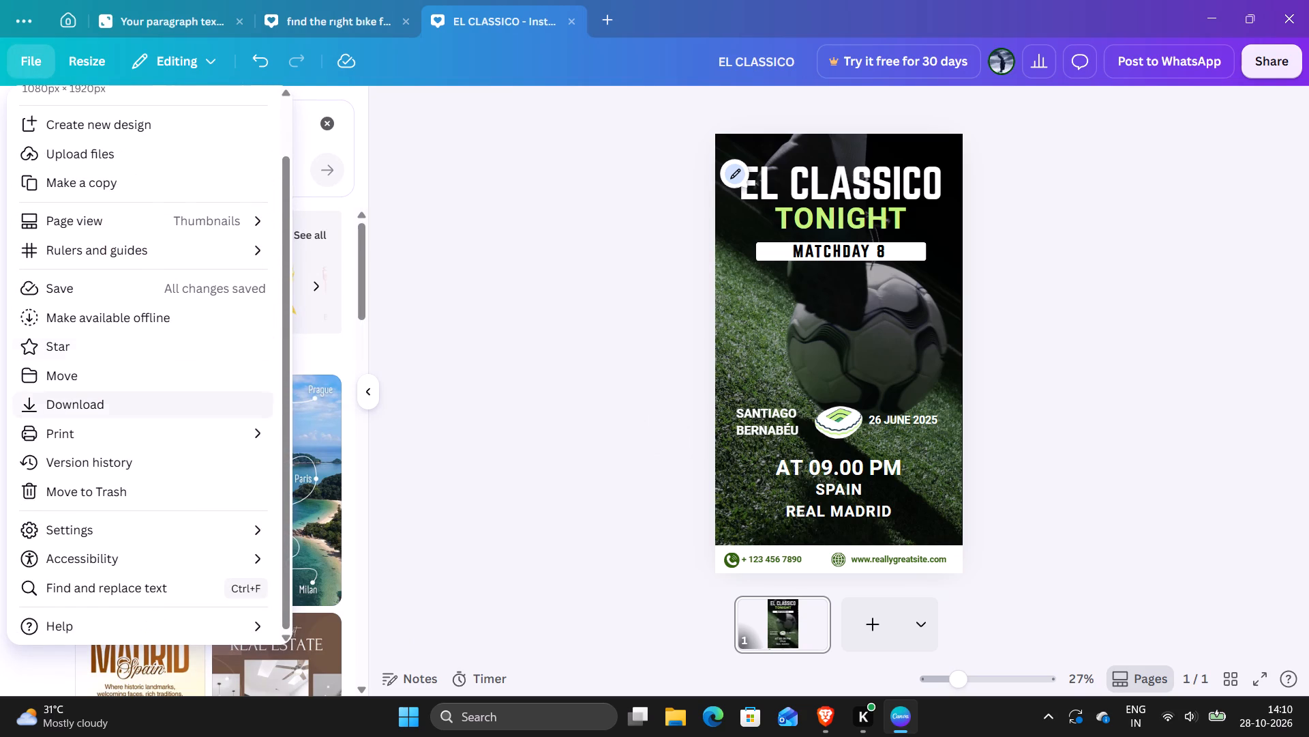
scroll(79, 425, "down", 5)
Switch to Brave and search the web for REAL MADRID BADGE.
left_click(825, 708)
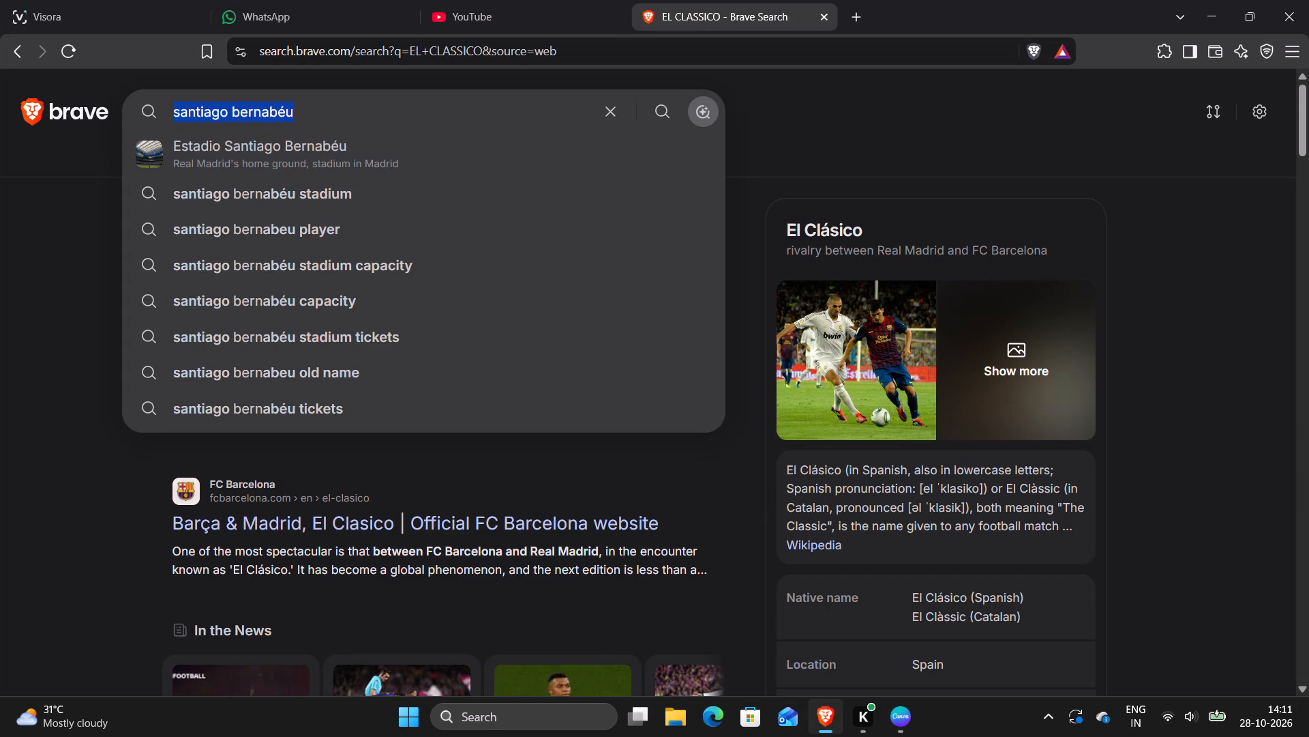
left_click(619, 108)
type("REAL MADRID")
key("space")
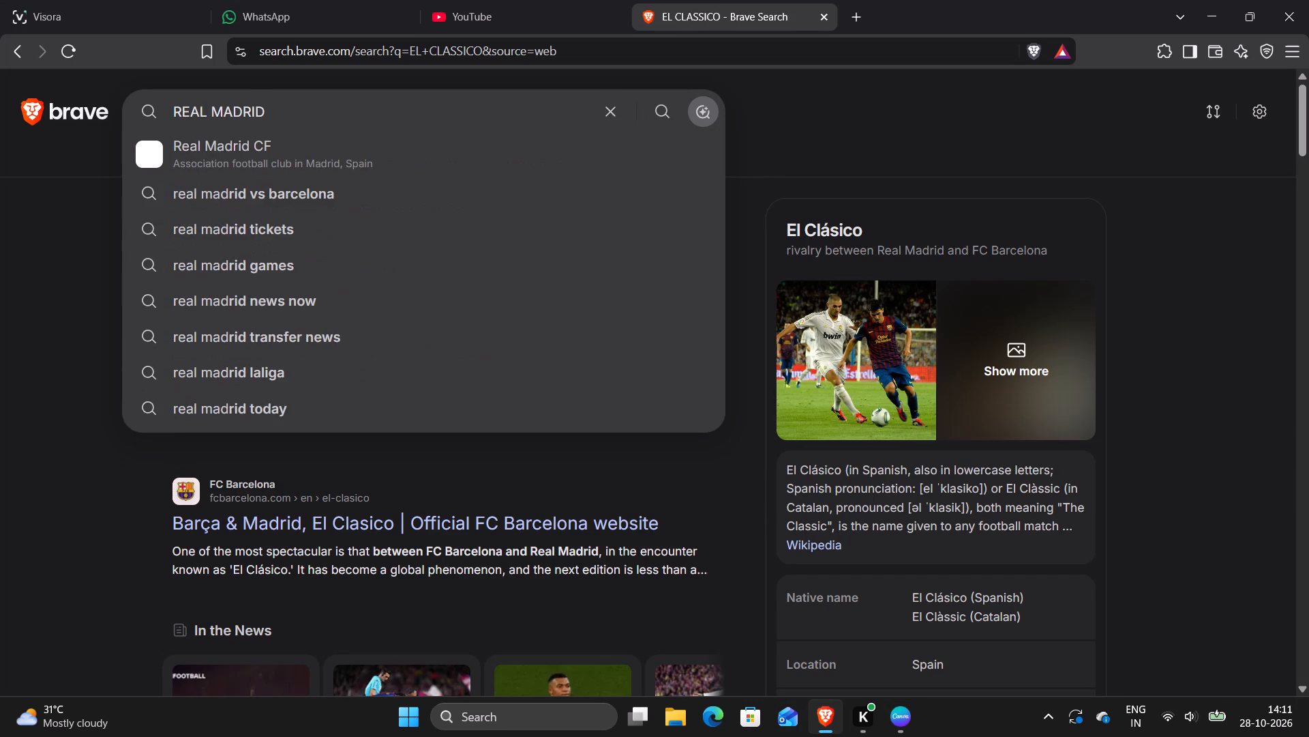
type("BADGE")
key("Return")
key("Return")
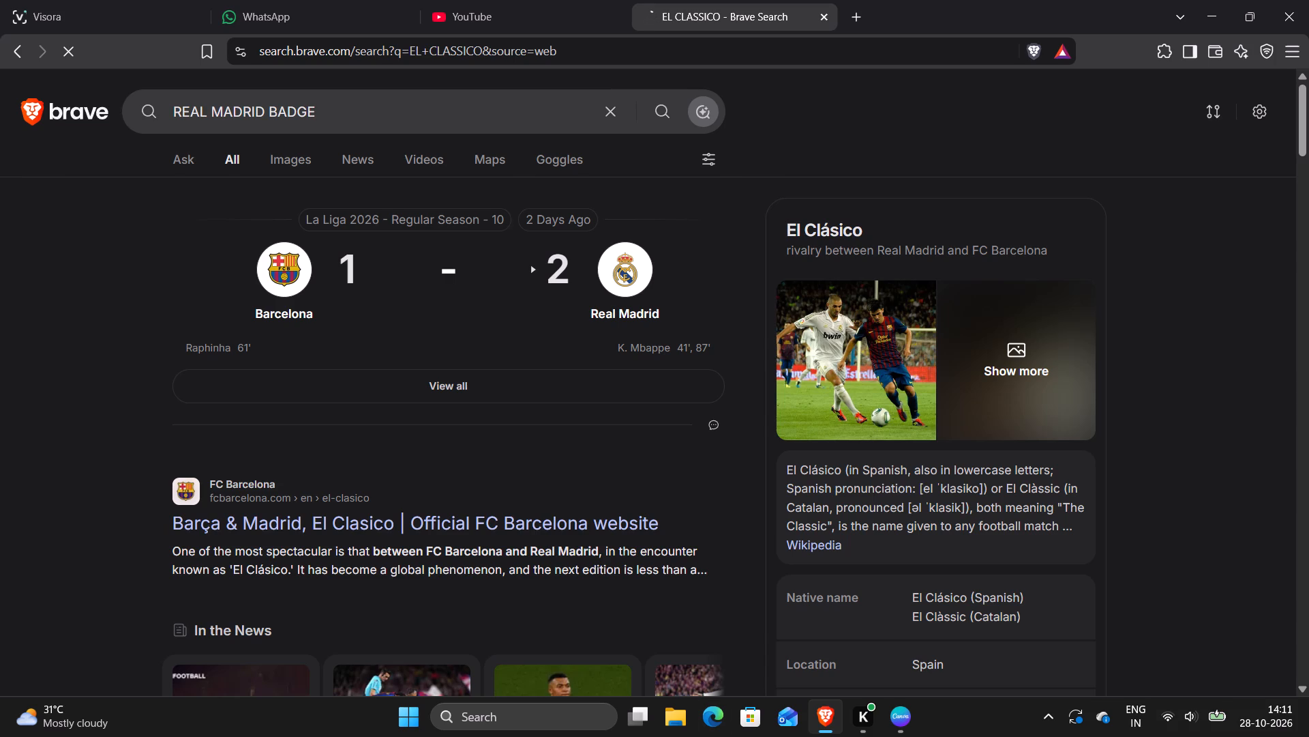
Look through the web and image results for REAL MADRID BADGE for a usable club crest.
scroll(691, 568, "down", 2)
scroll(691, 567, "up", 1)
scroll(690, 566, "down", 1)
scroll(690, 566, "up", 1)
scroll(690, 566, "down", 2)
scroll(690, 566, "up", 2)
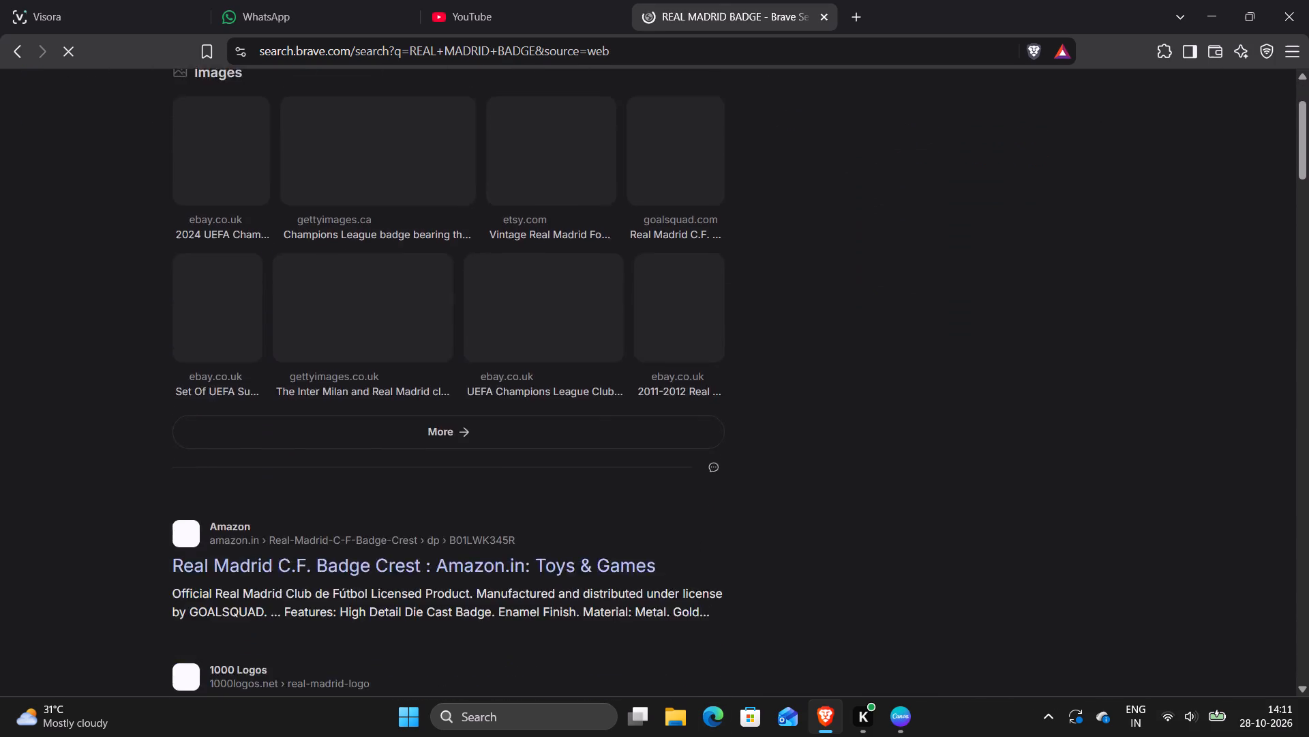
scroll(599, 487, "up", 2)
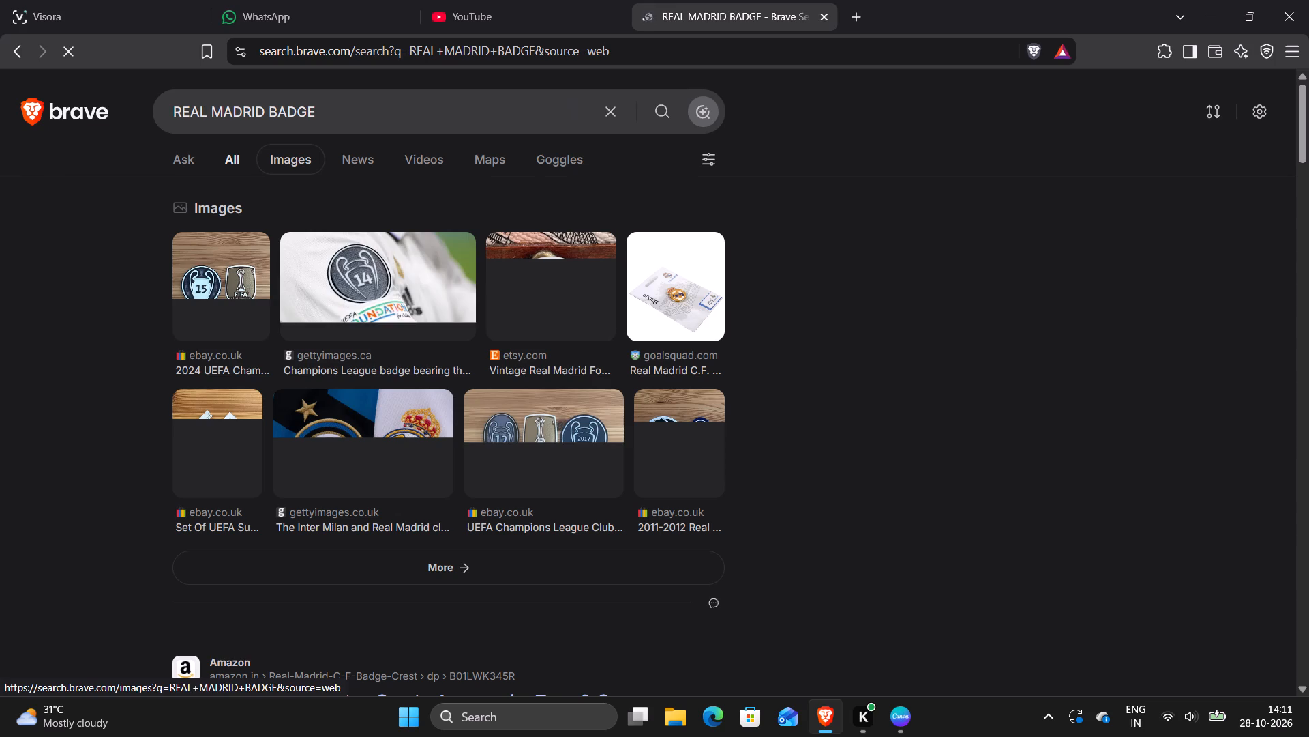
left_click(289, 161)
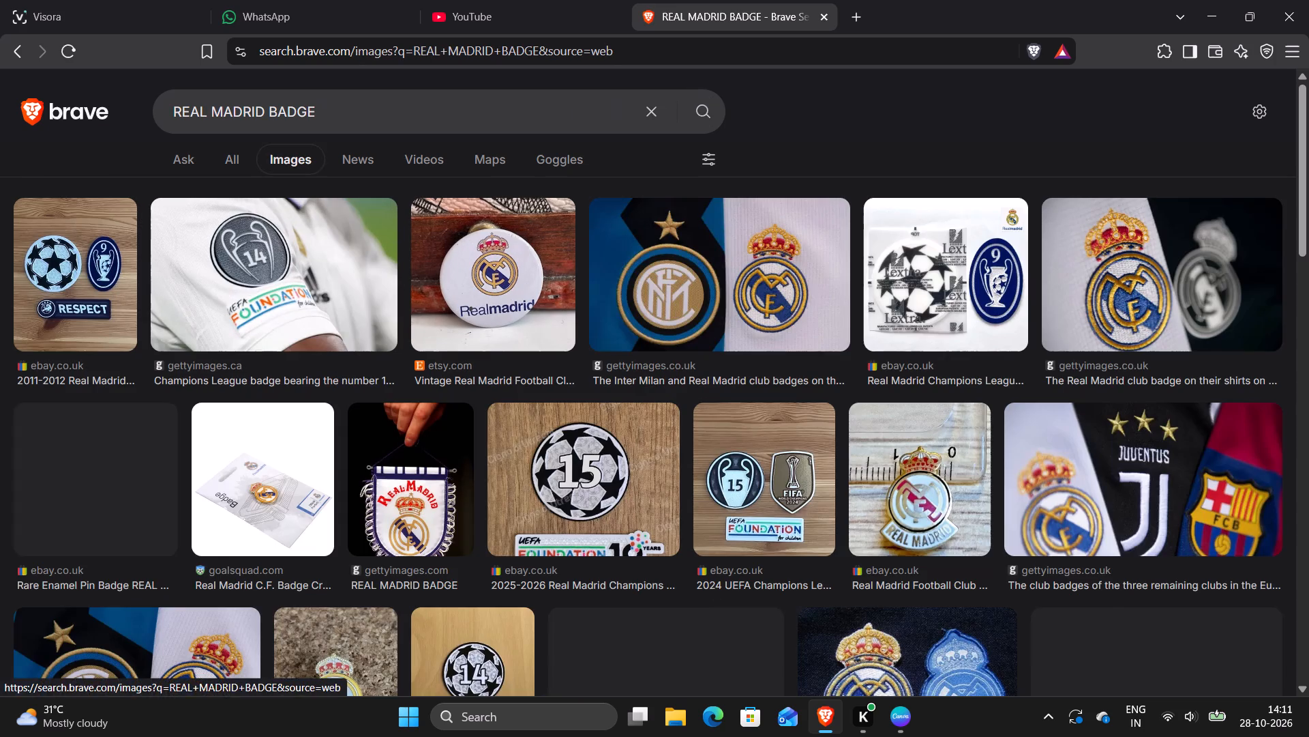
scroll(1104, 276, "down", 1)
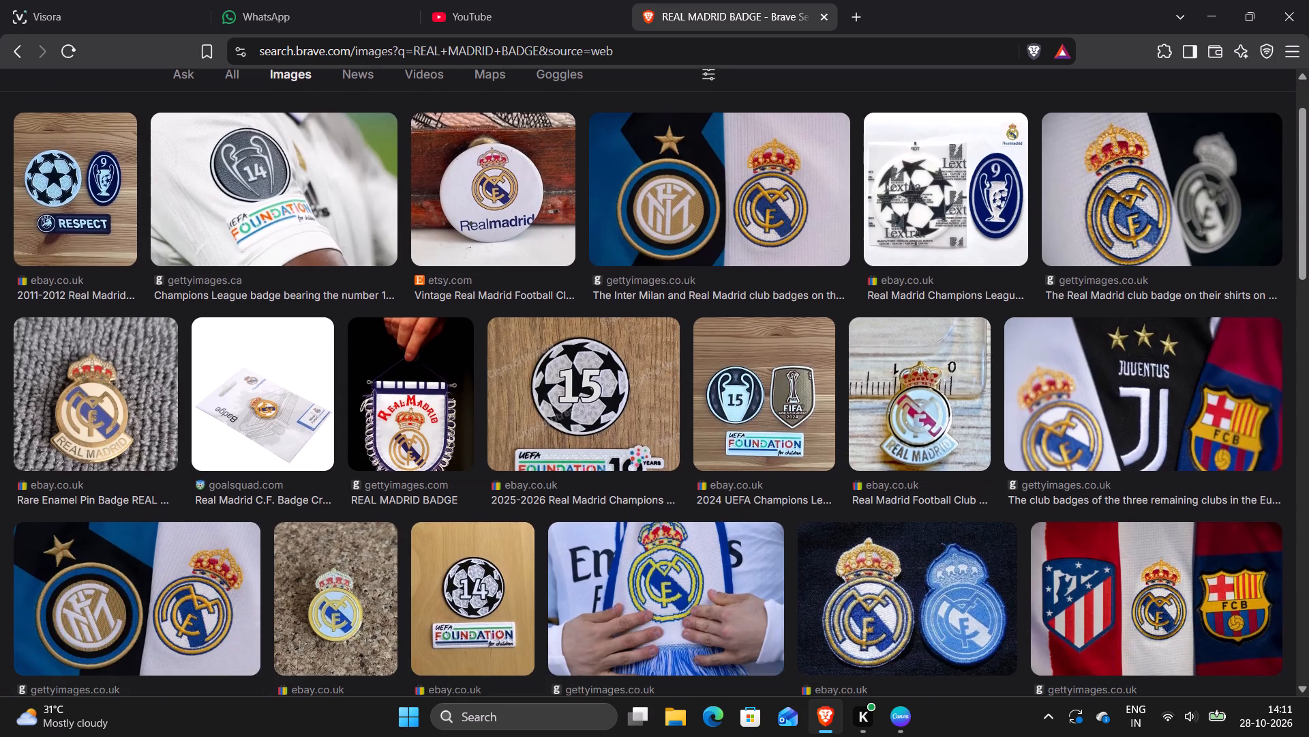
scroll(427, 441, "down", 4)
scroll(435, 444, "up", 9)
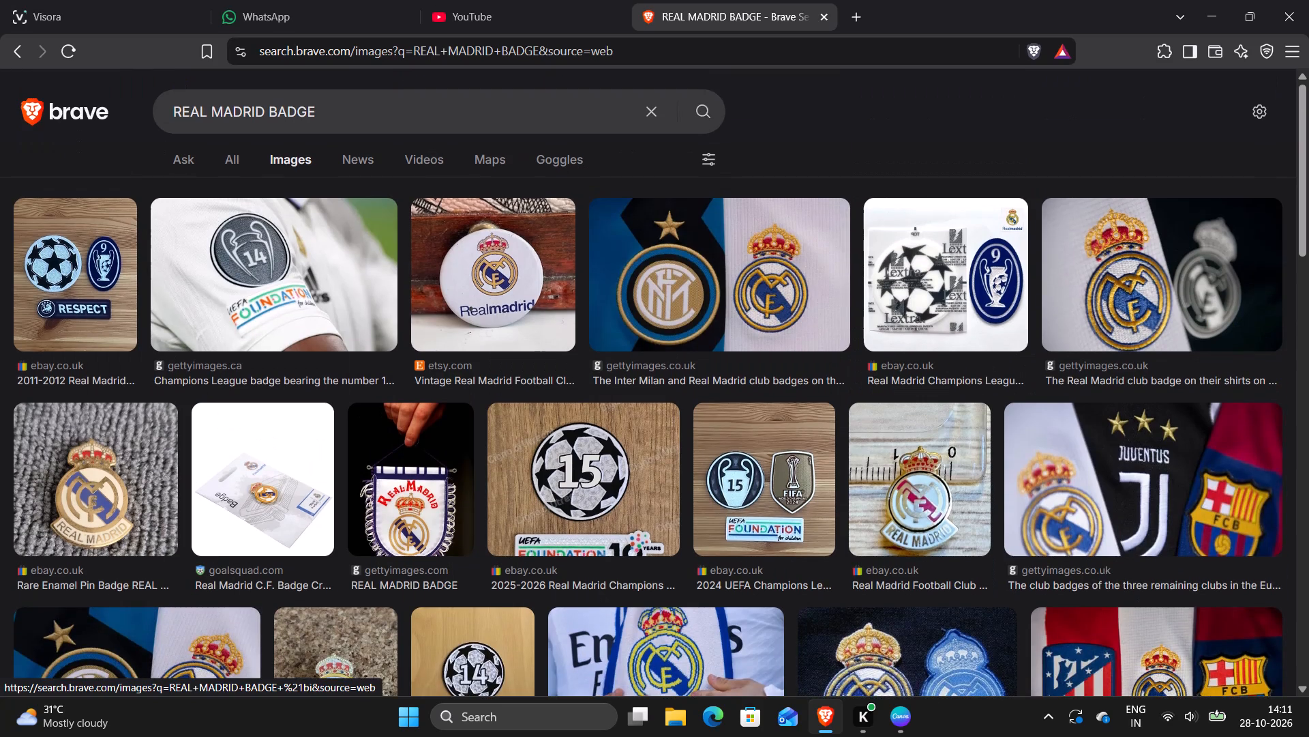
scroll(379, 196, "down", 7)
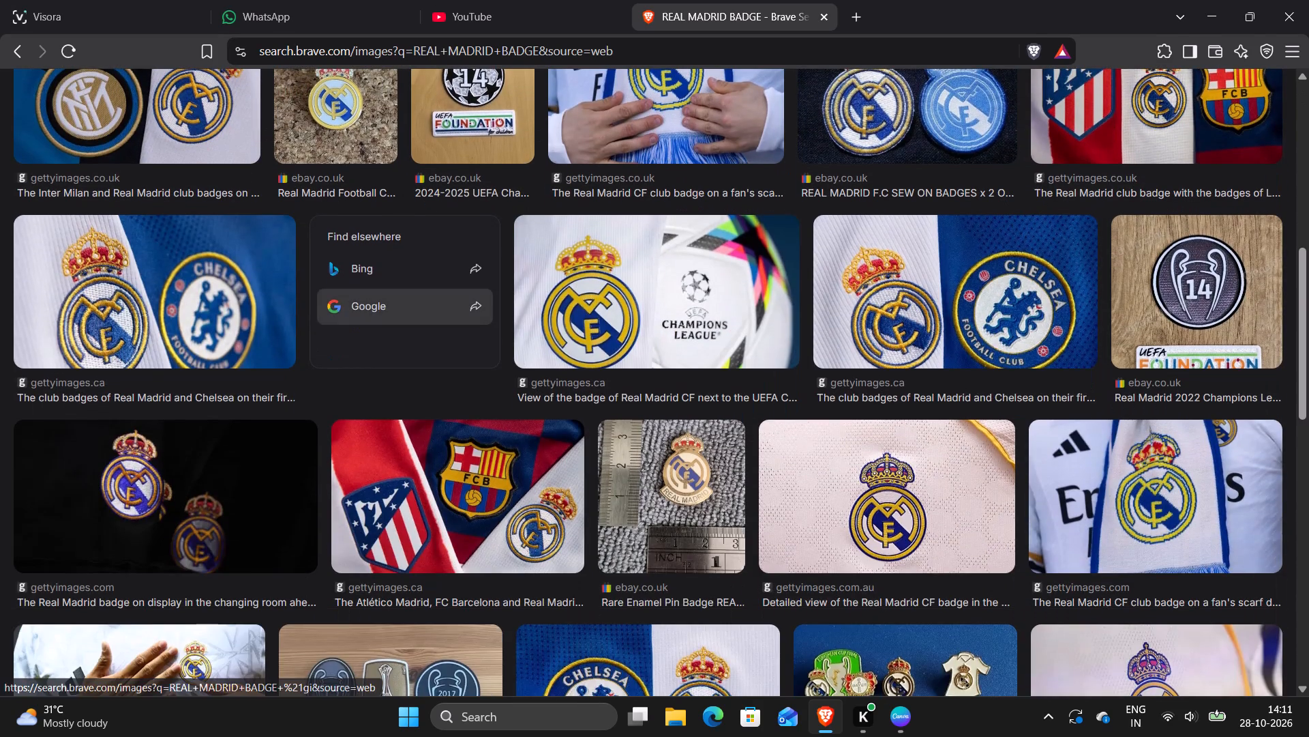
scroll(878, 461, "down", 5)
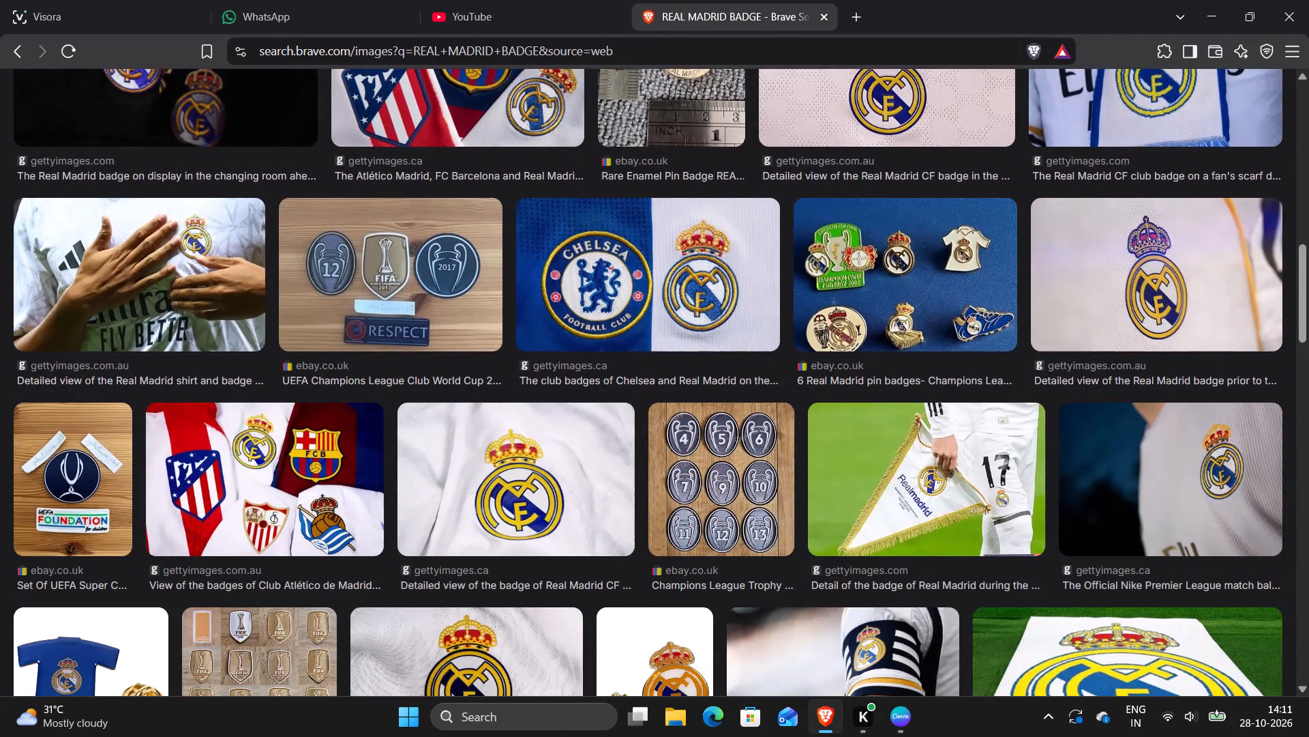
scroll(882, 455, "down", 9)
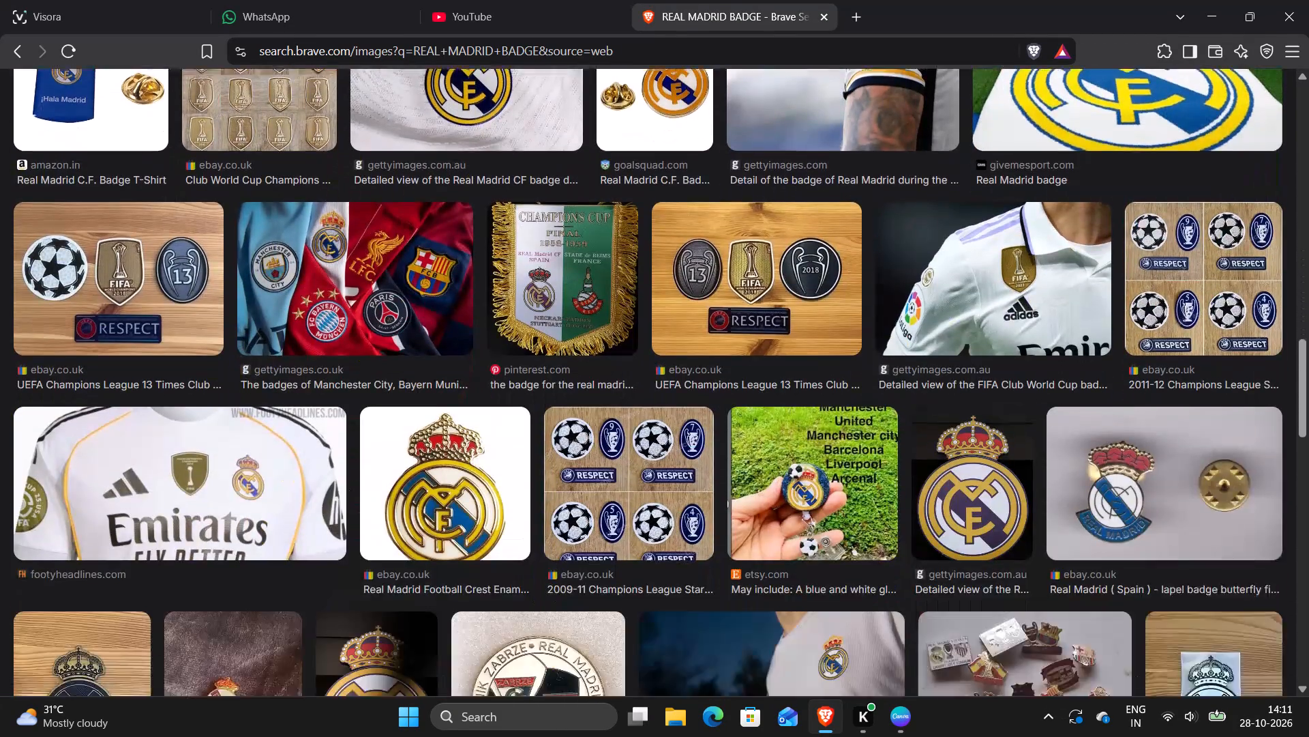
scroll(882, 455, "down", 10)
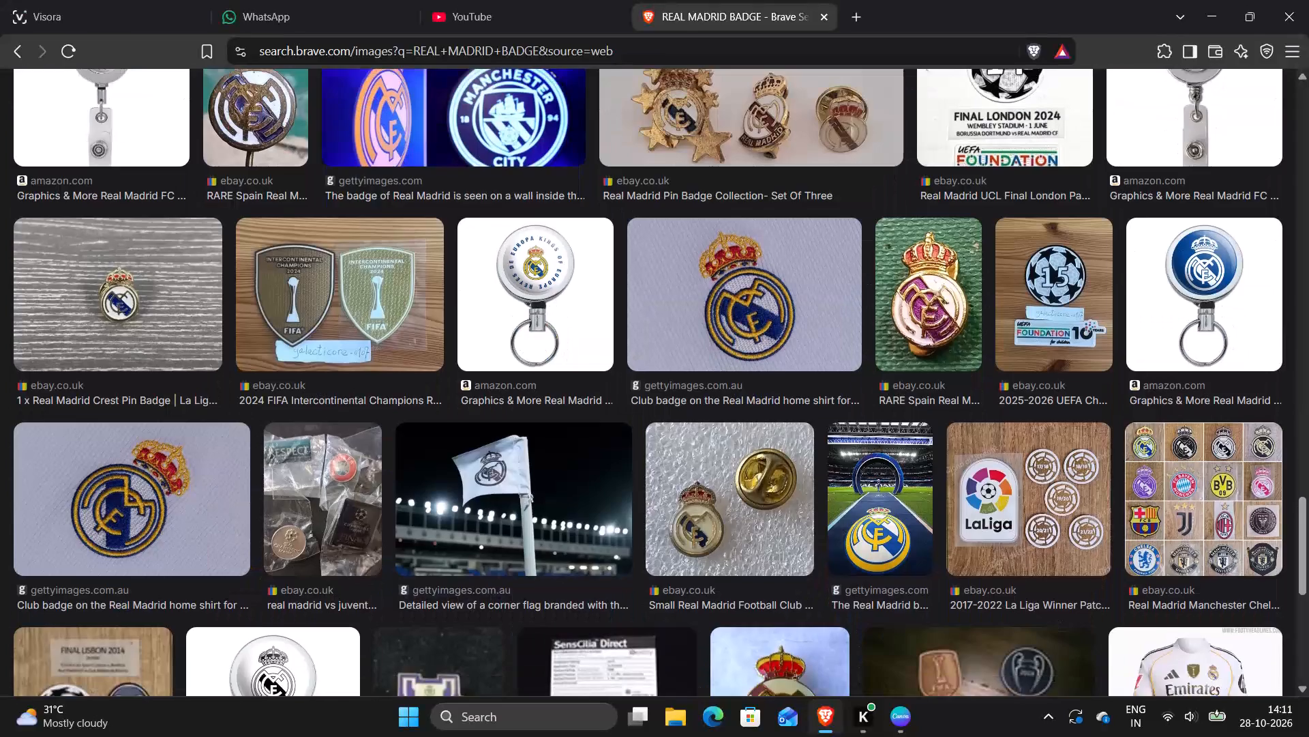
scroll(882, 451, "up", 6)
scroll(545, 167, "up", 20)
scroll(545, 167, "up", 11)
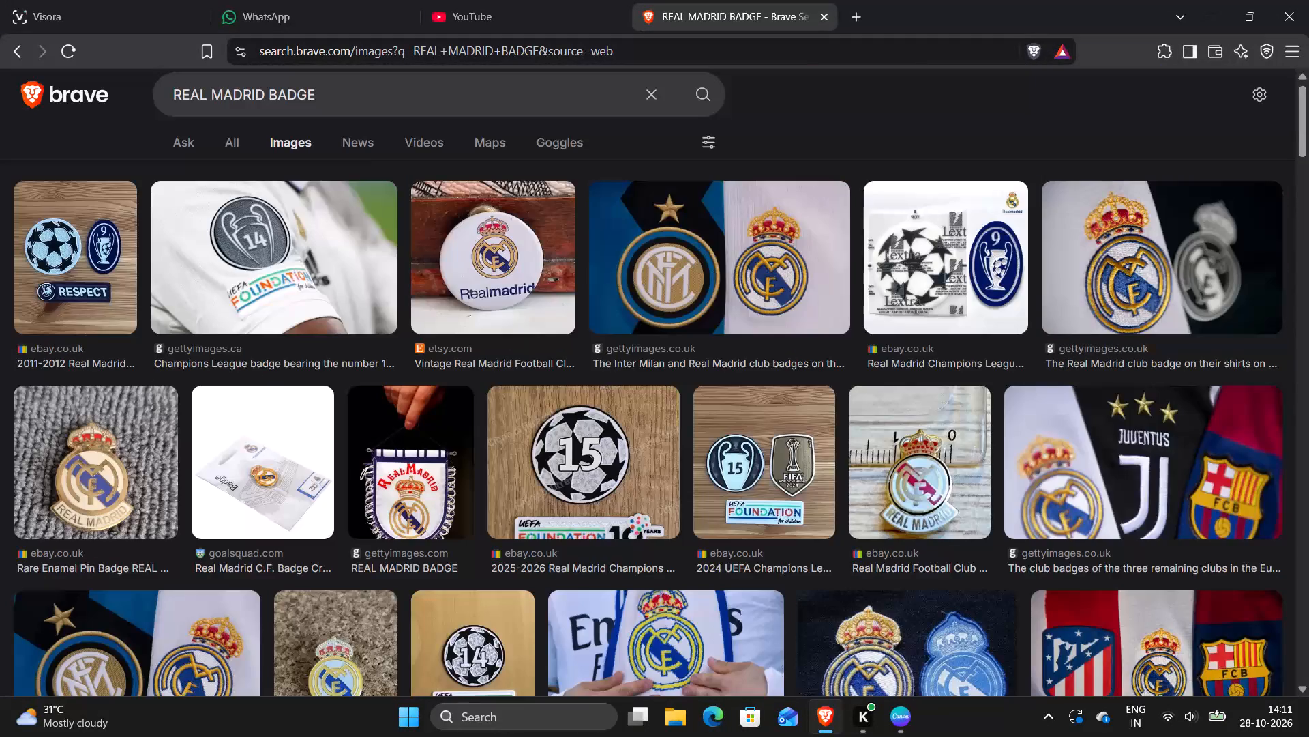
scroll(542, 88, "up", 3)
Return to the EL CLASSICO results, open Real Madrid's team details and save its crest image as 541.webp in Downloads.
left_click(18, 55)
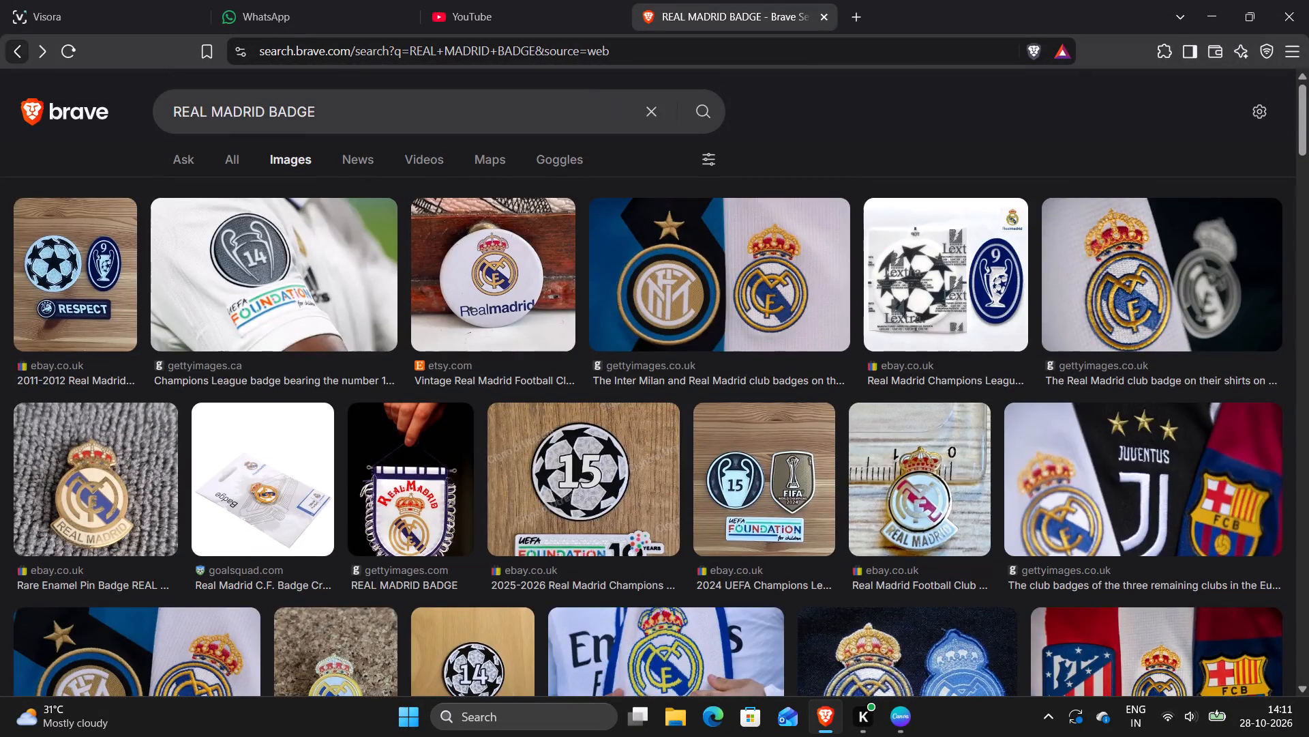
left_click(18, 54)
left_click(627, 104)
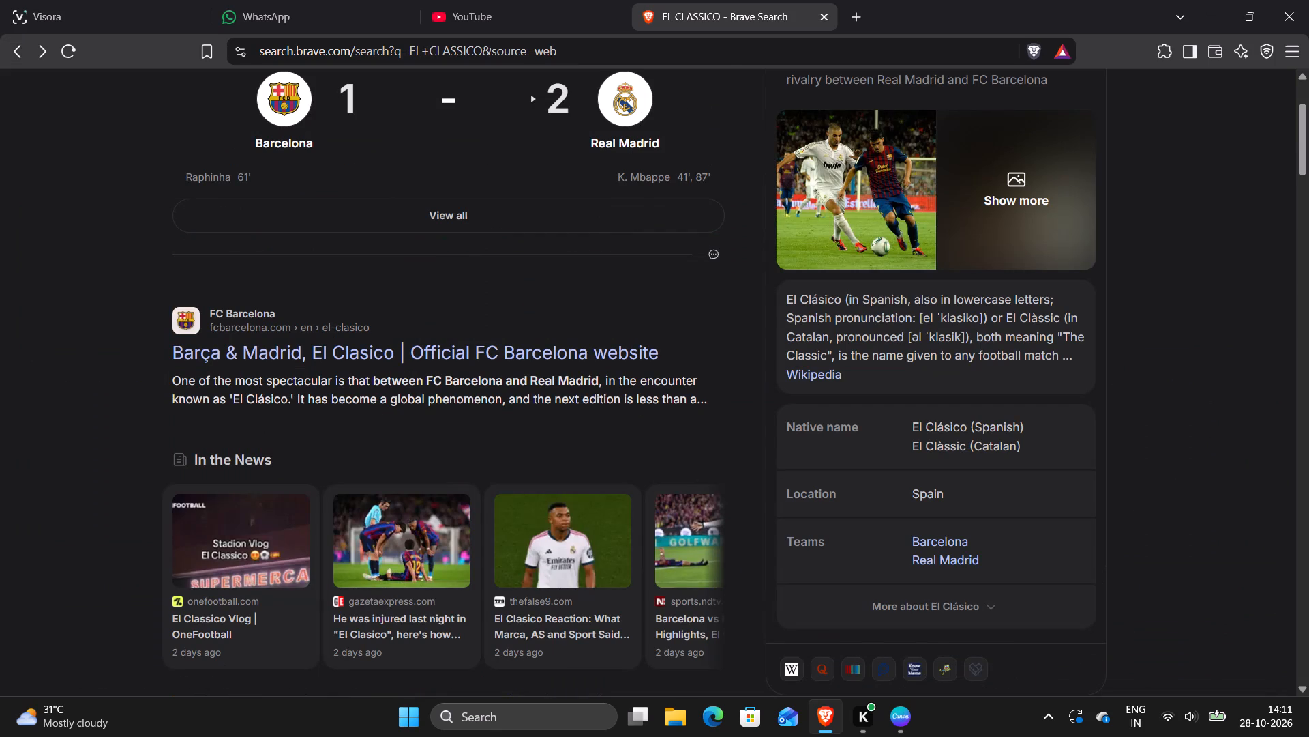
left_click(373, 186)
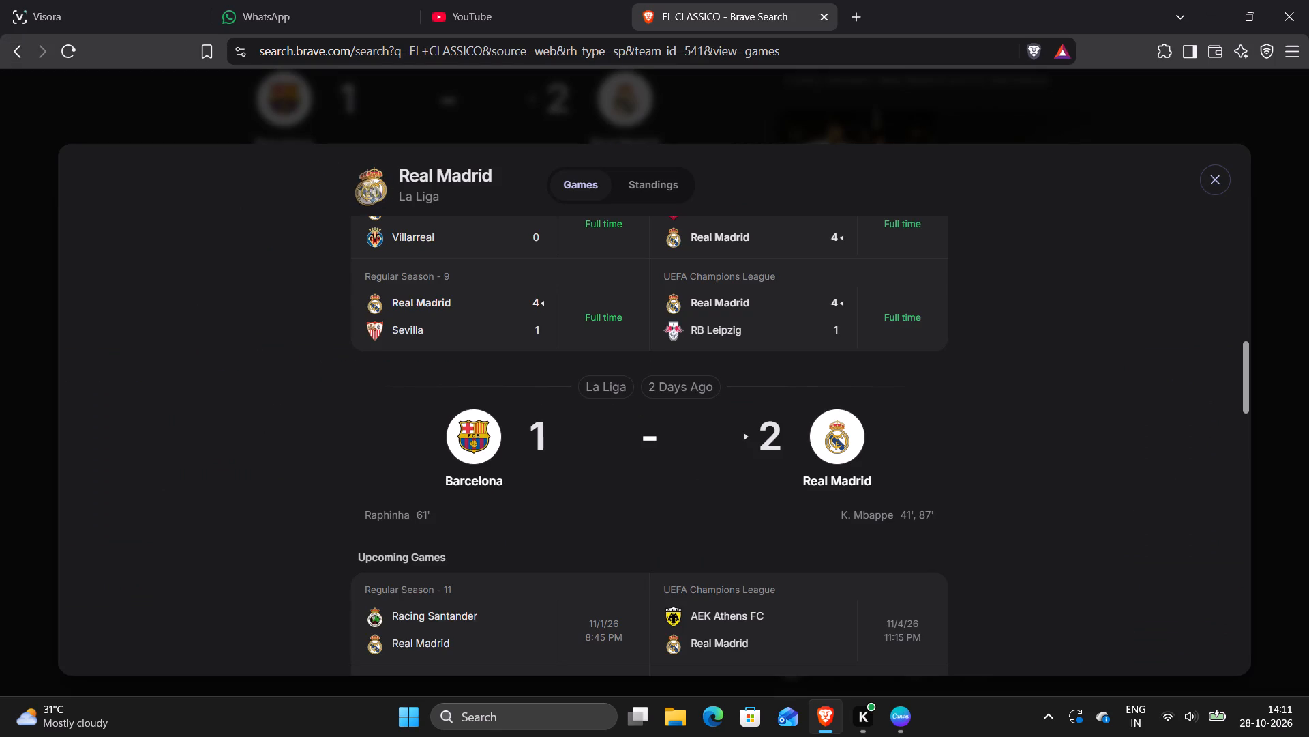
right_click(374, 185)
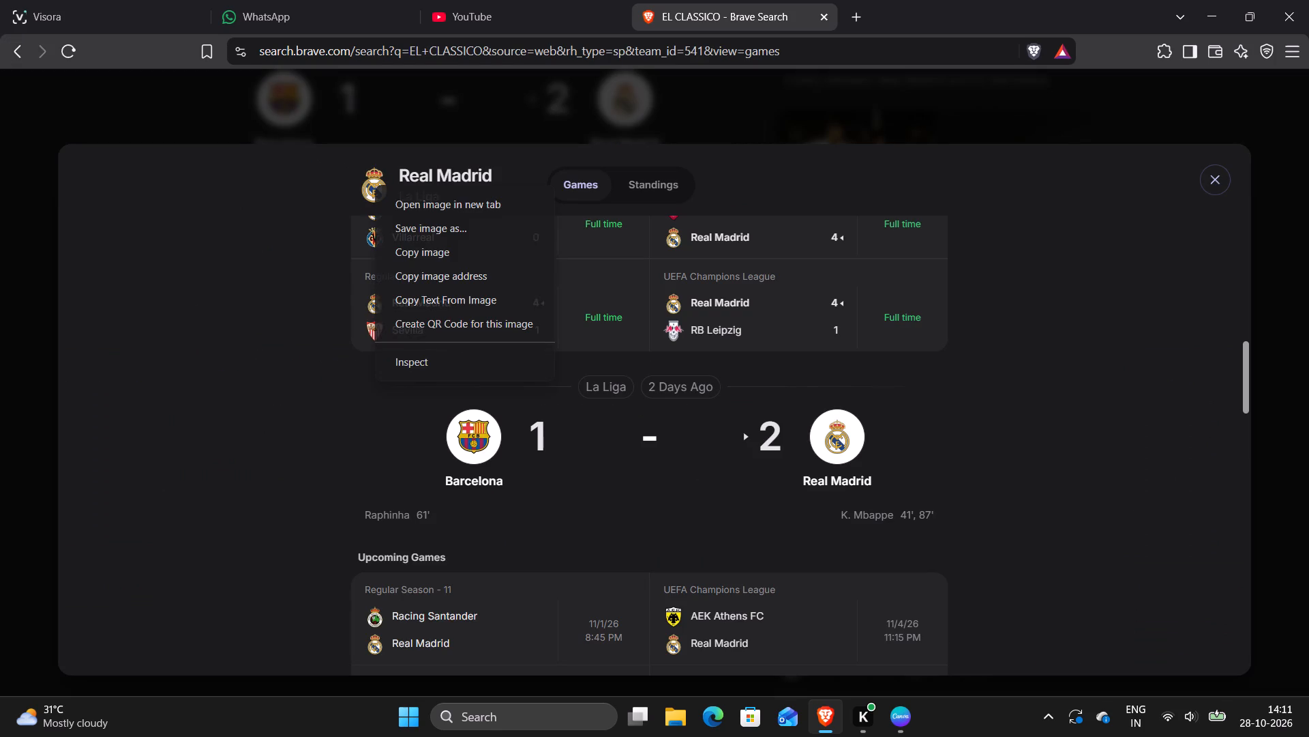
left_click(404, 221)
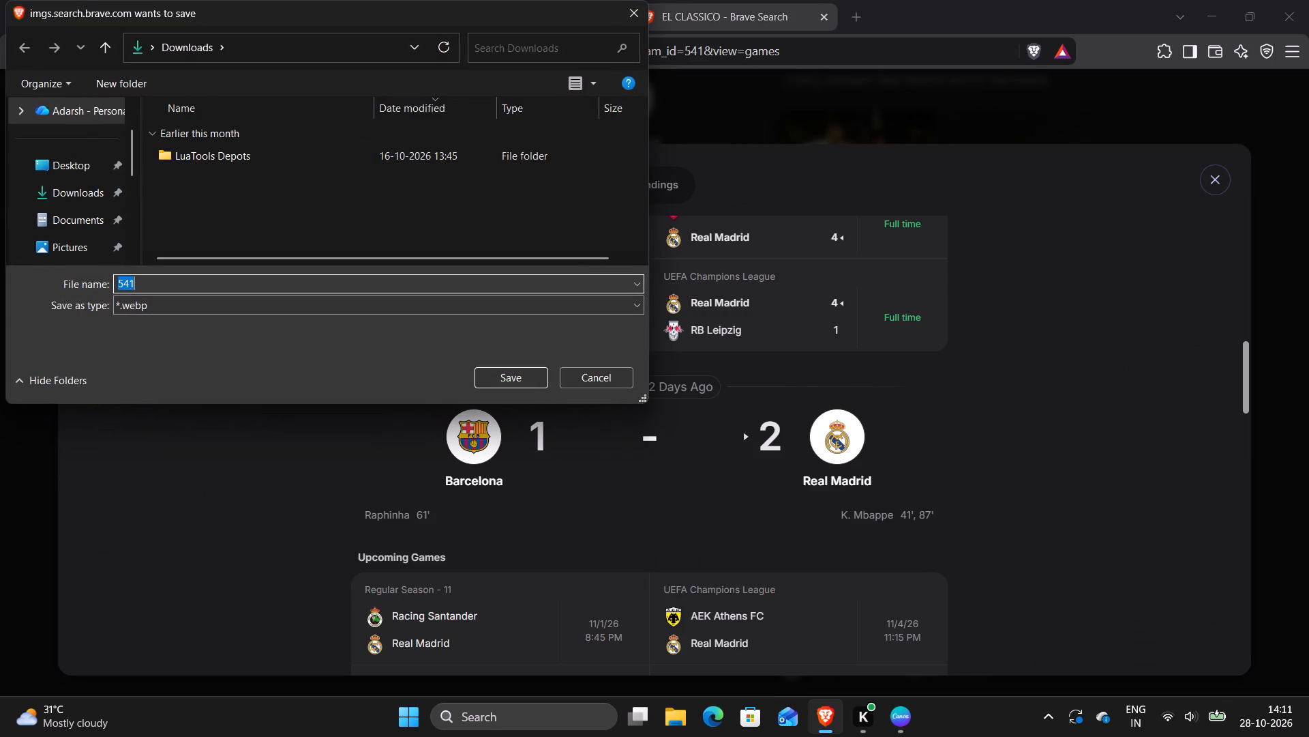
left_click(502, 383)
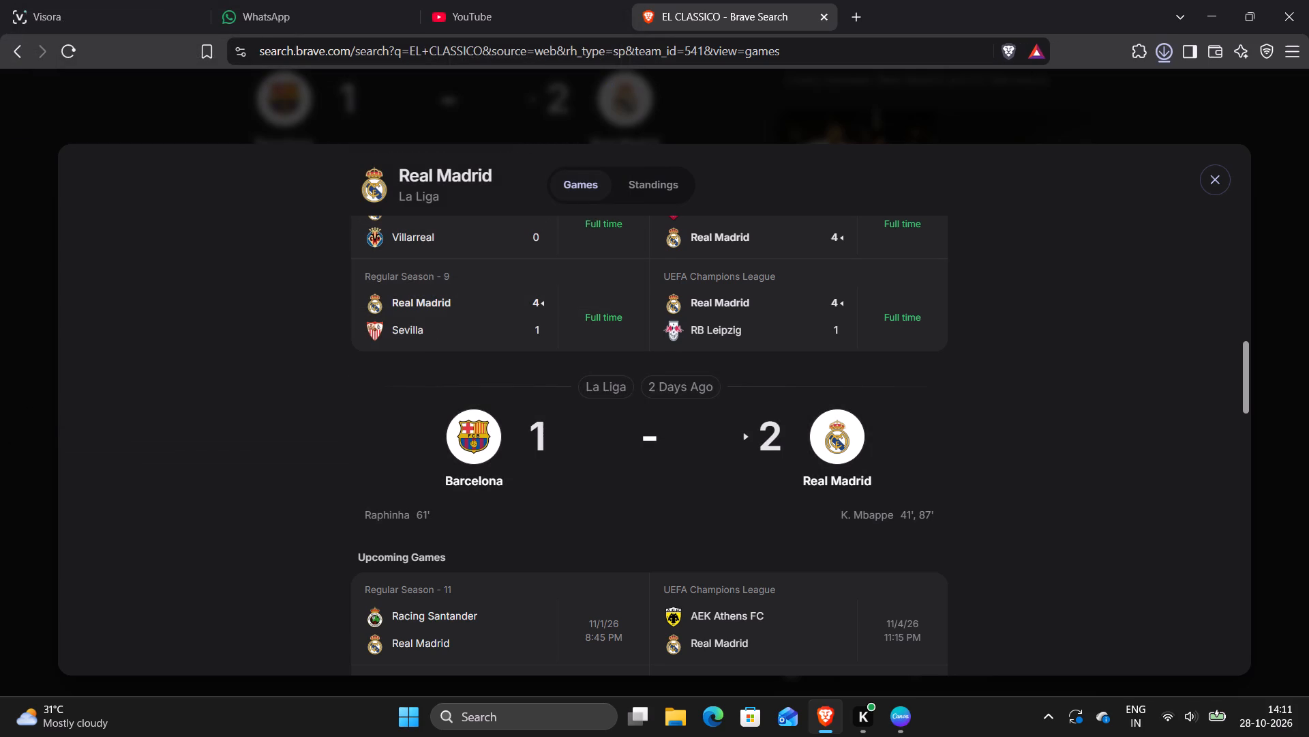
Locate the downloaded 541.webp in its folder and open it with Canva just once, adding it to the uploads.
left_click(1163, 65)
left_click(1089, 95)
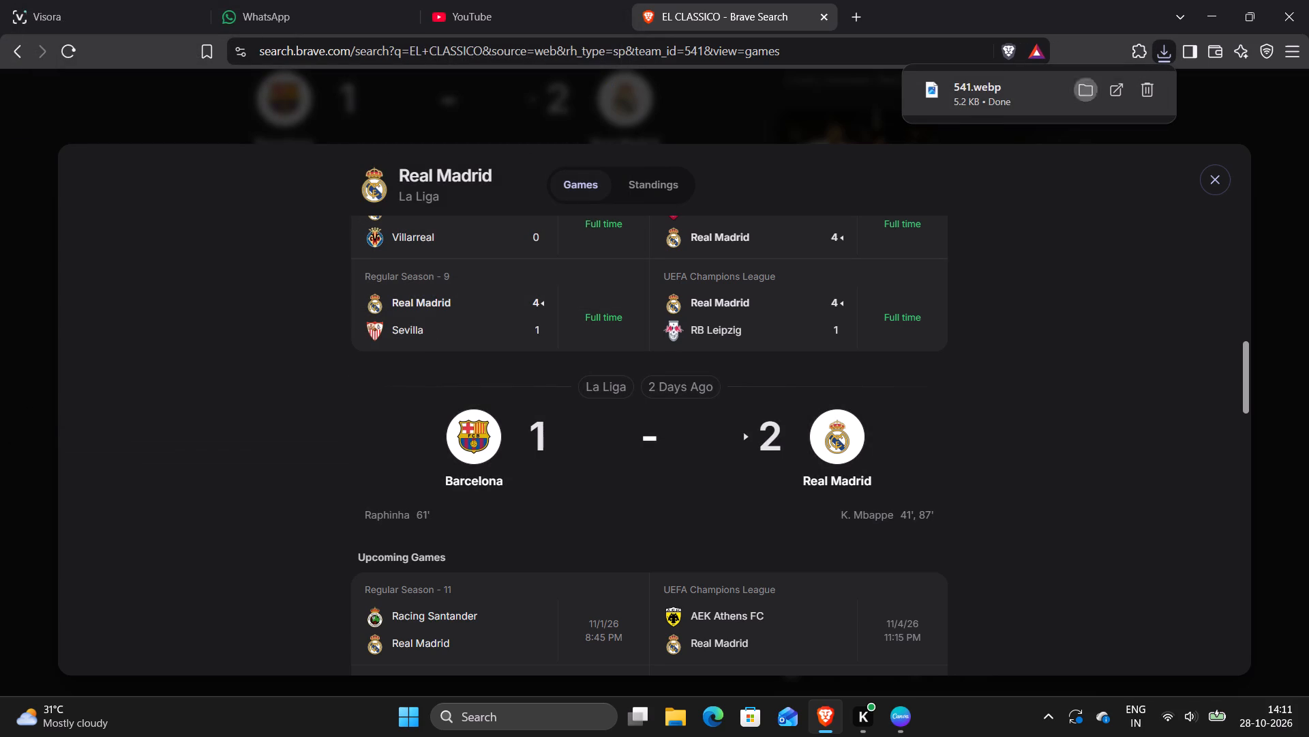
double_click(538, 179)
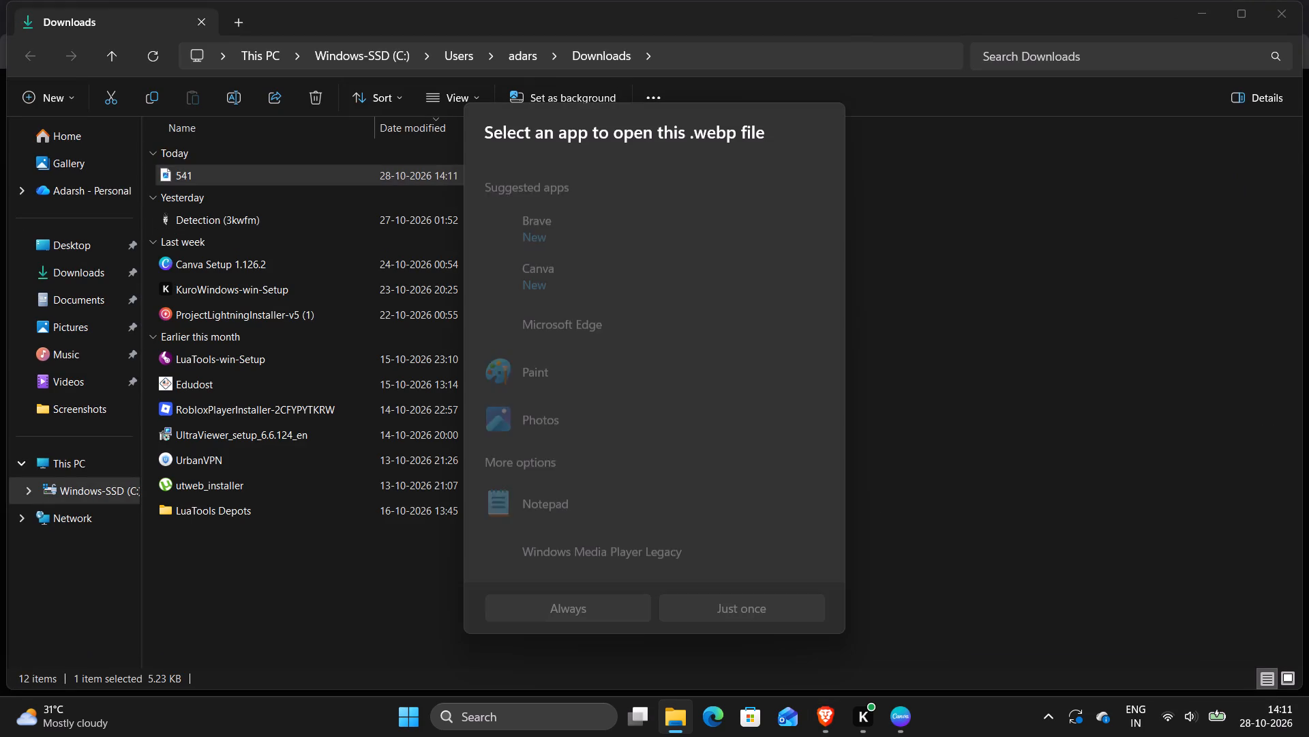
left_click(571, 256)
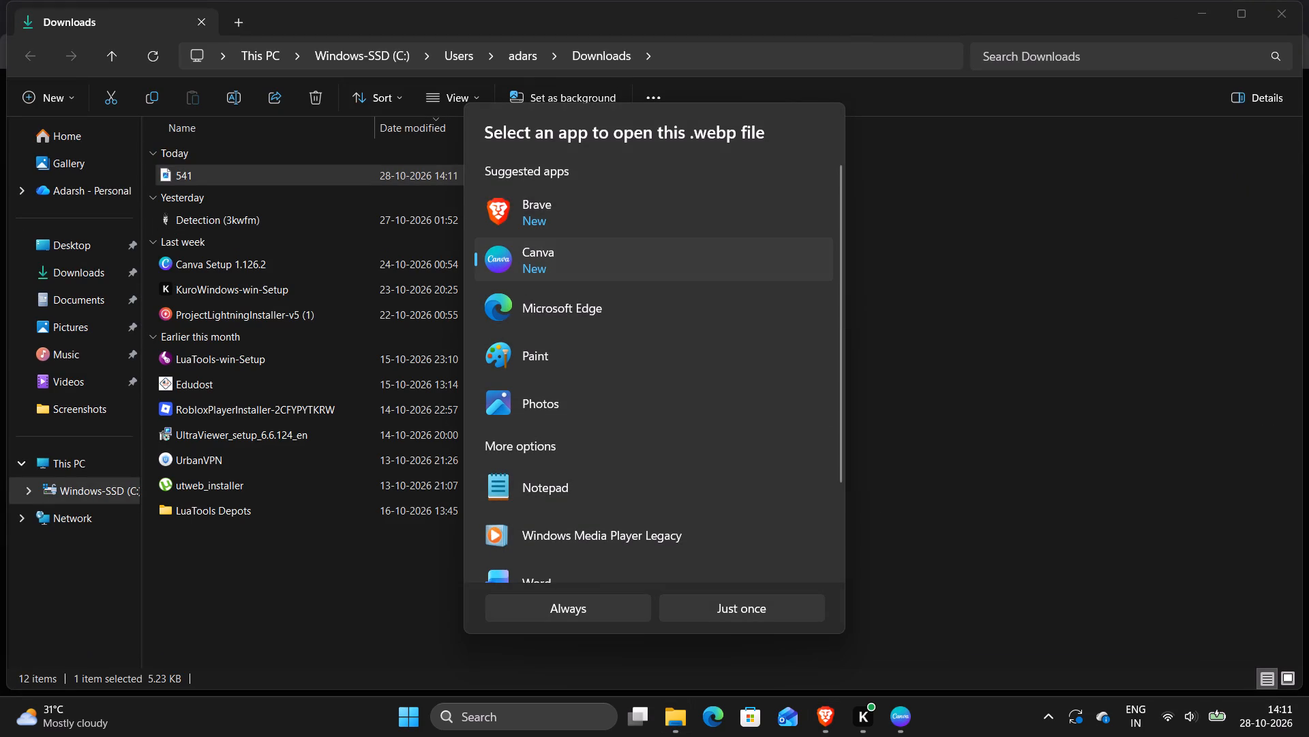
left_click(672, 603)
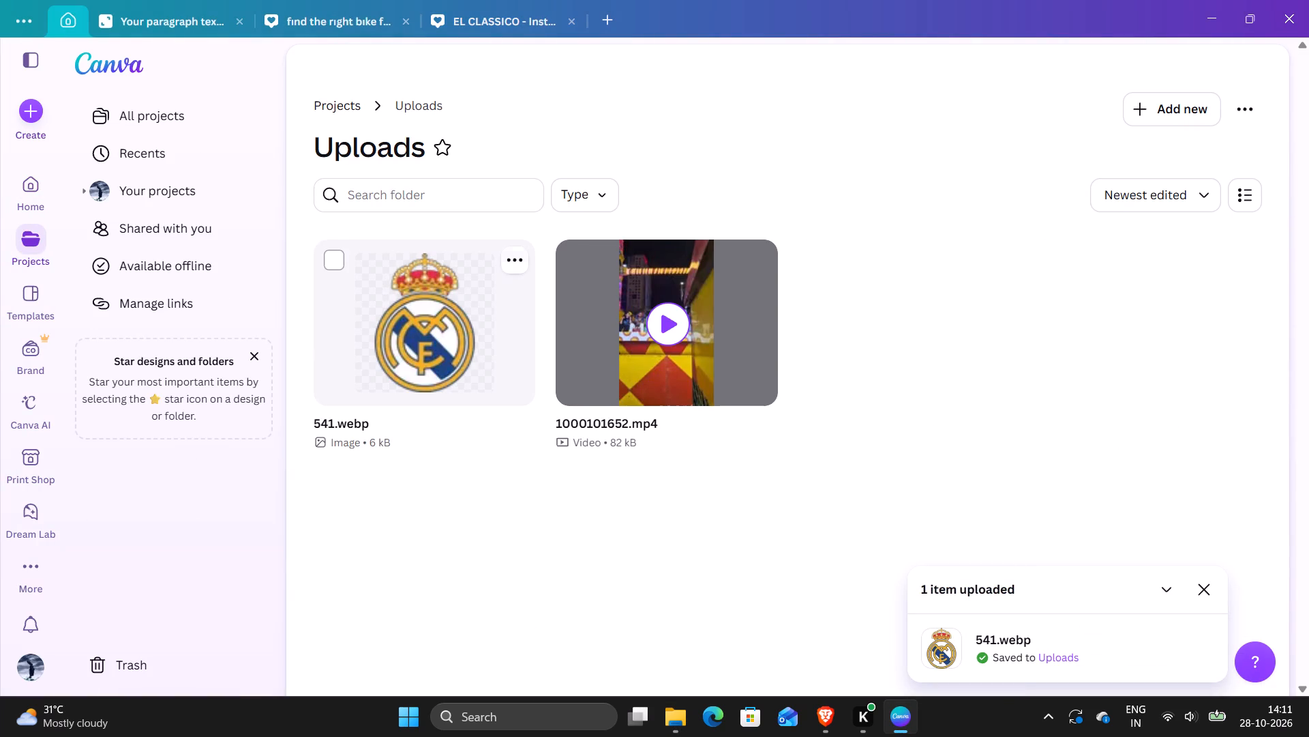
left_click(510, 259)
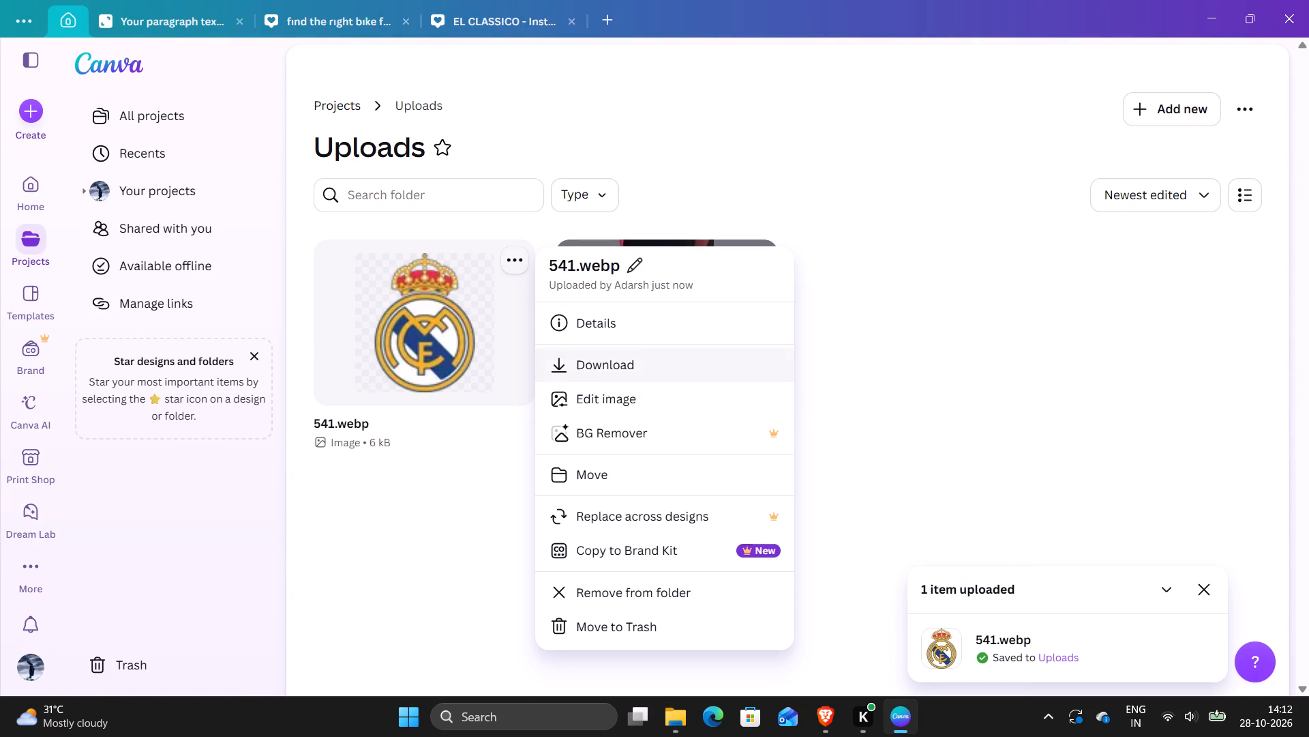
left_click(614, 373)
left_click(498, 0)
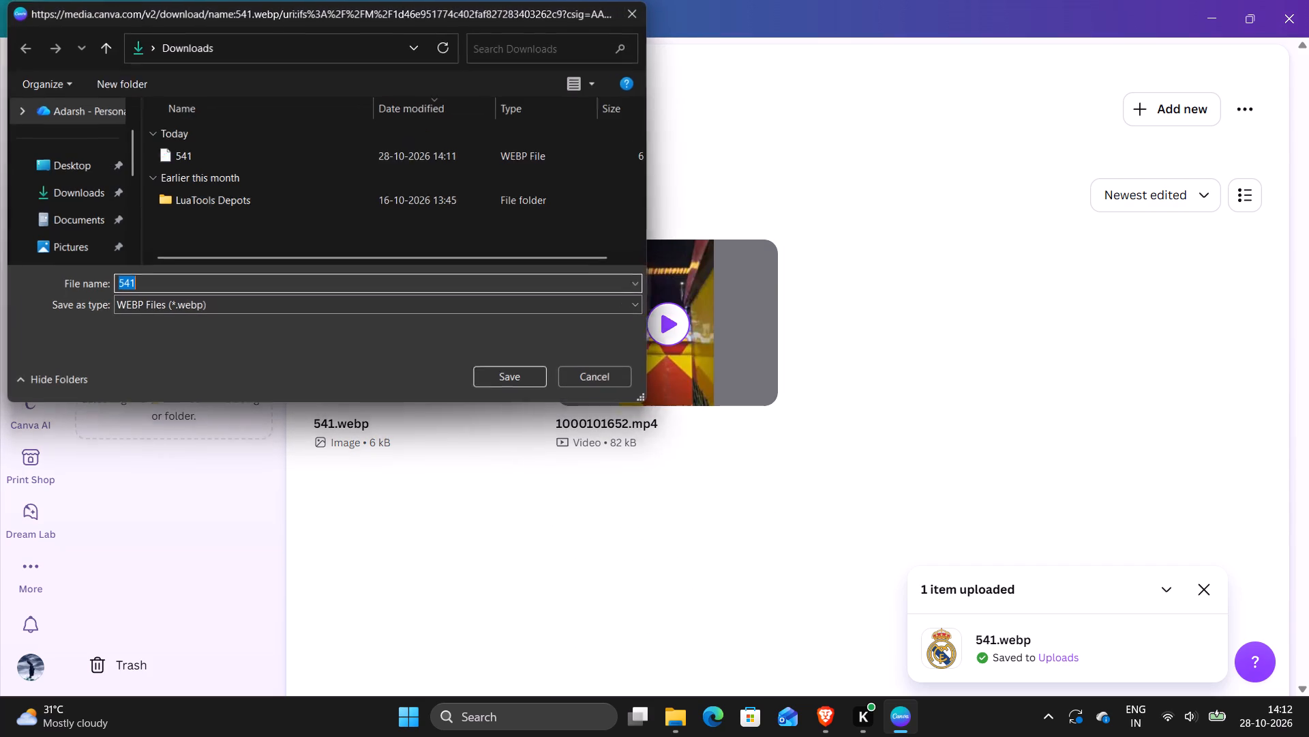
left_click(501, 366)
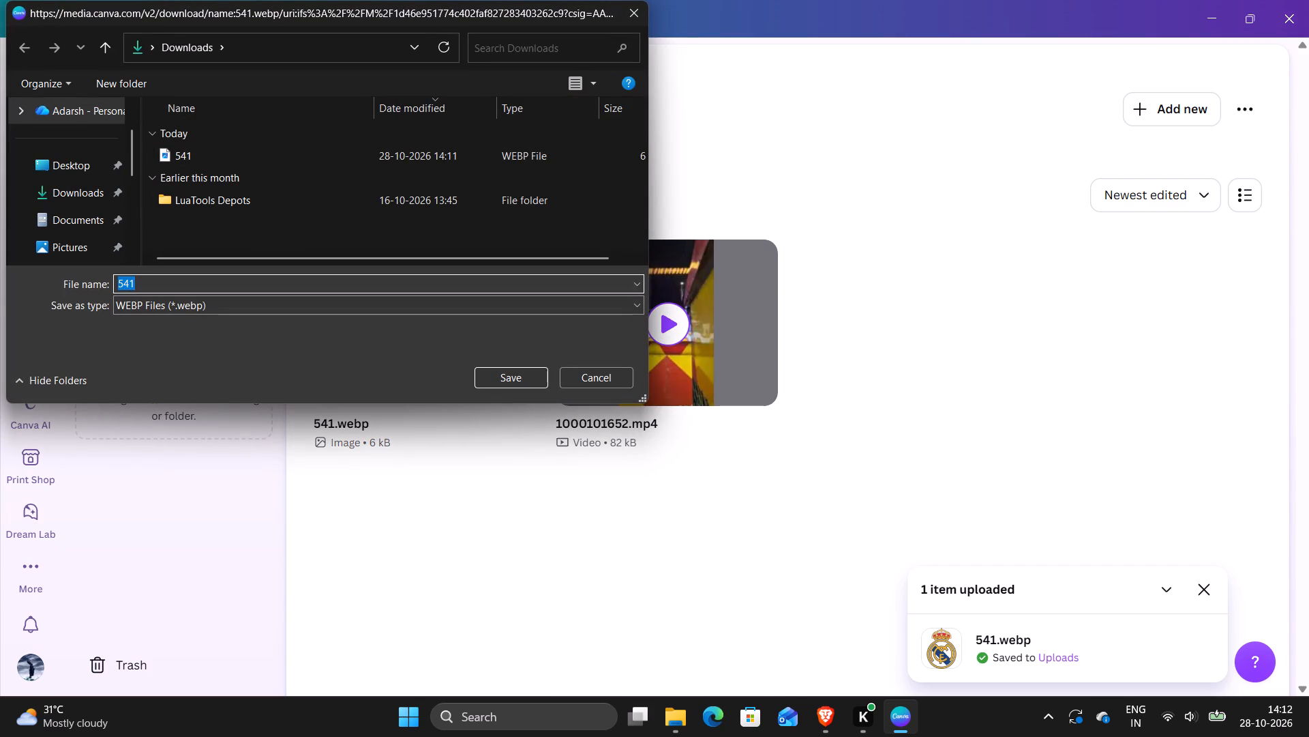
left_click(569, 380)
Switch to the EL CLASSICO design and upload the 541.webp crest from the Downloads folder.
left_click(531, 8)
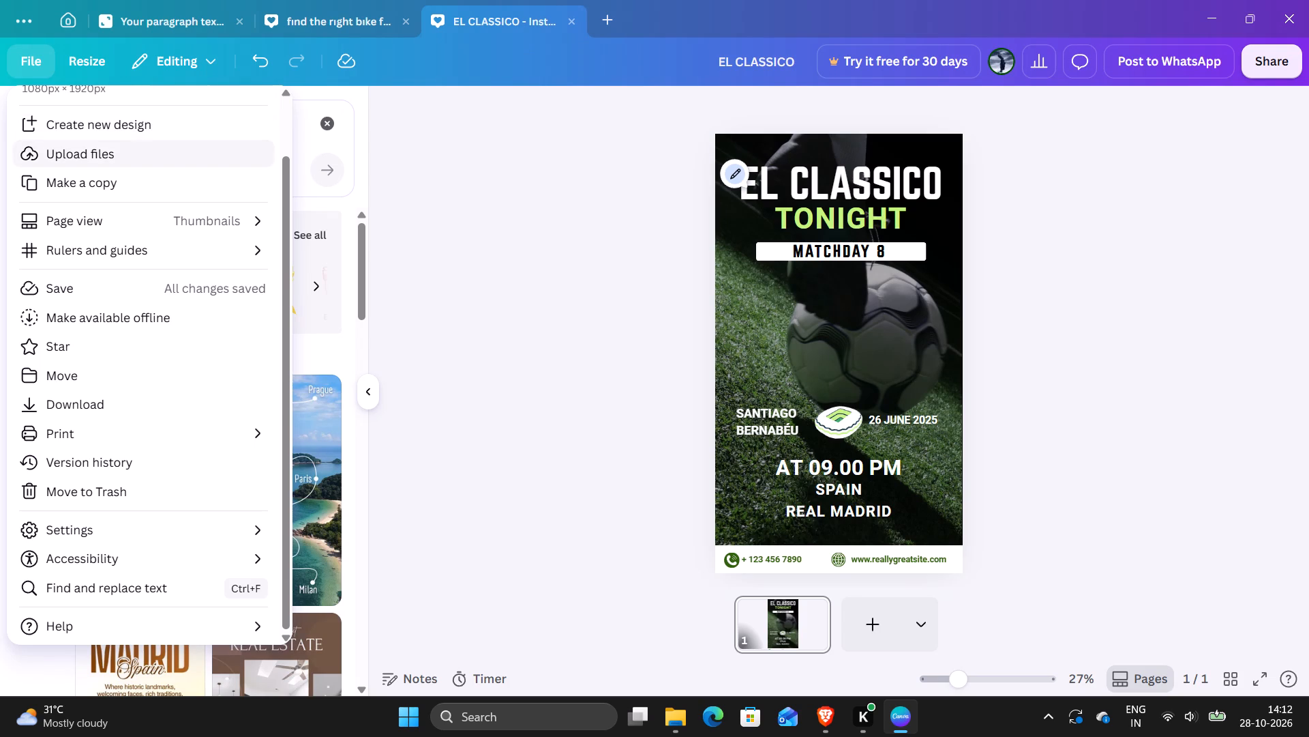
left_click(85, 155)
left_click(145, 293)
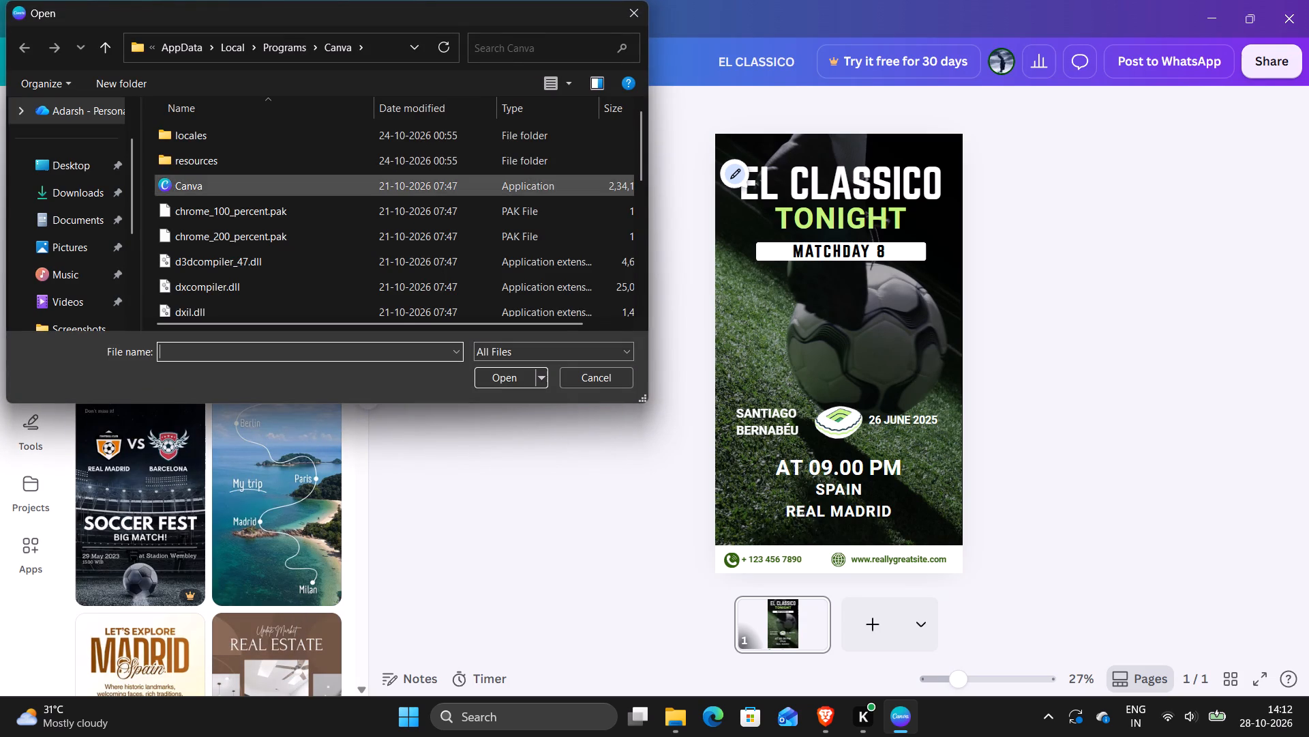
scroll(227, 214, "down", 16)
left_click(97, 197)
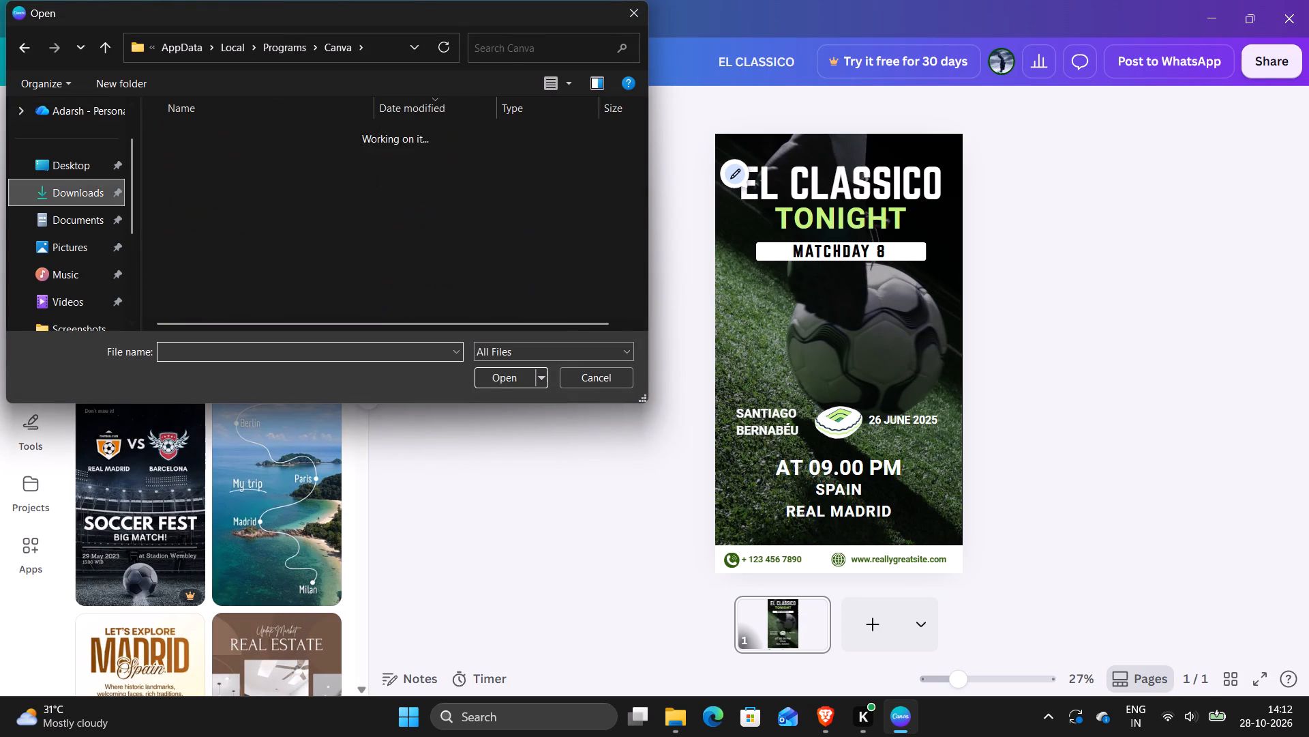
double_click(187, 155)
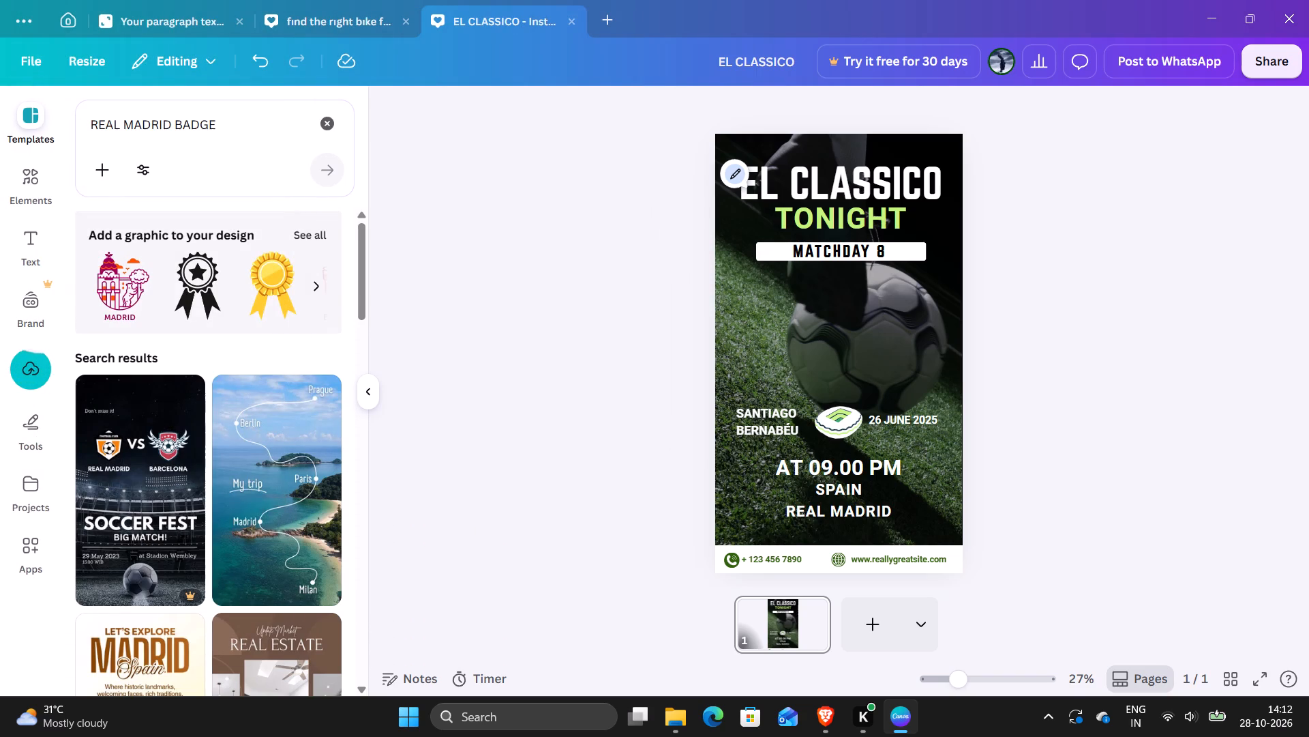
left_click(781, 326)
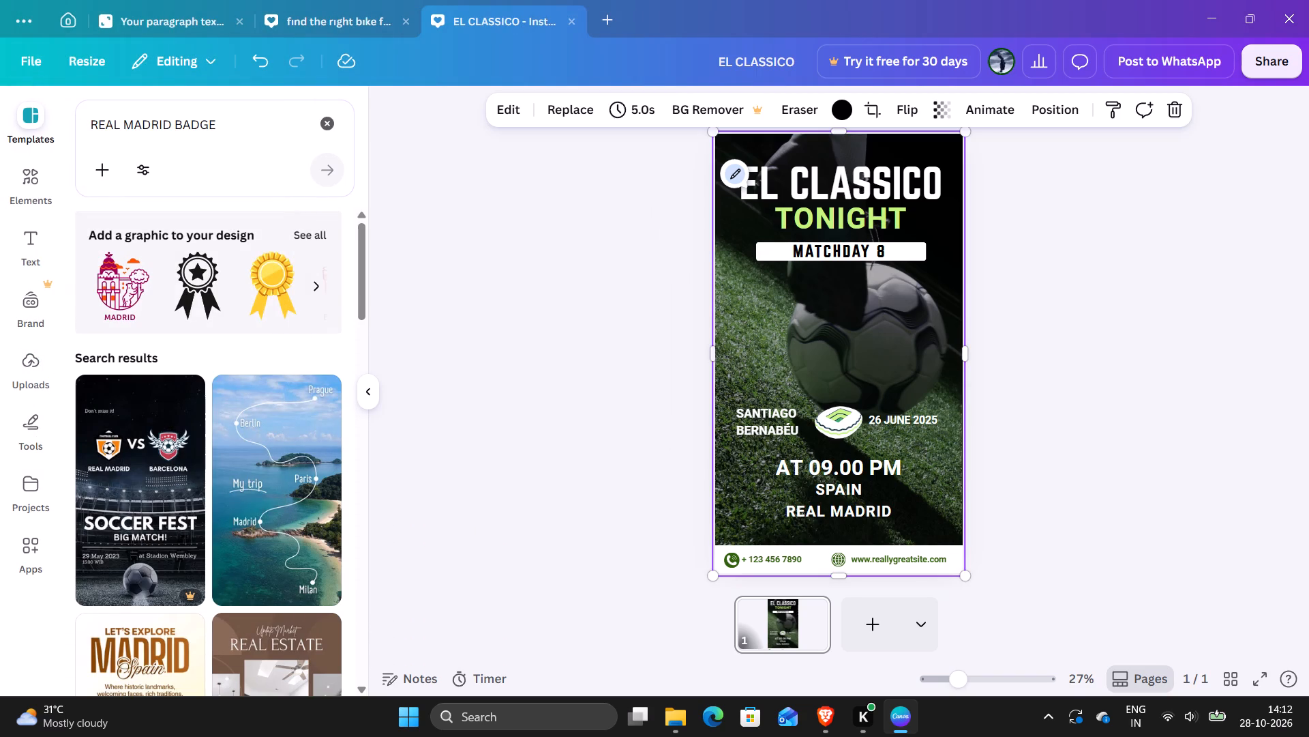
left_click(508, 292)
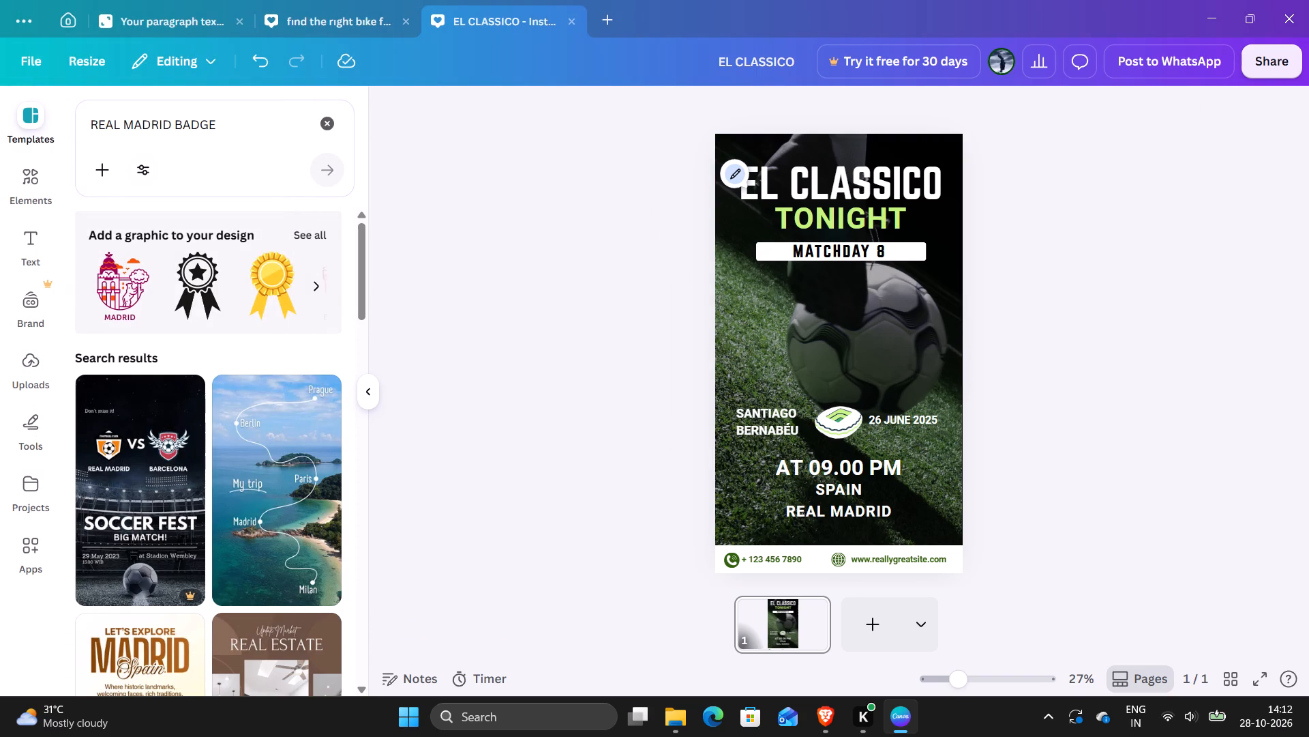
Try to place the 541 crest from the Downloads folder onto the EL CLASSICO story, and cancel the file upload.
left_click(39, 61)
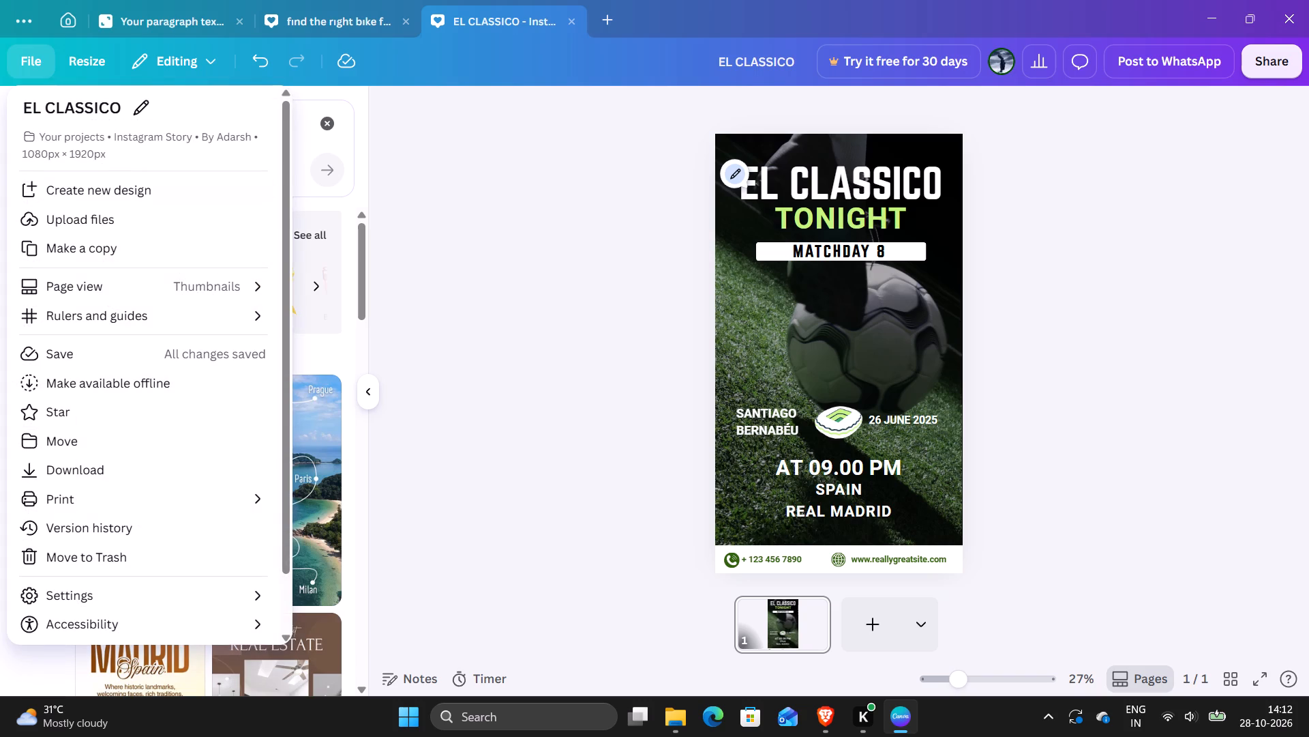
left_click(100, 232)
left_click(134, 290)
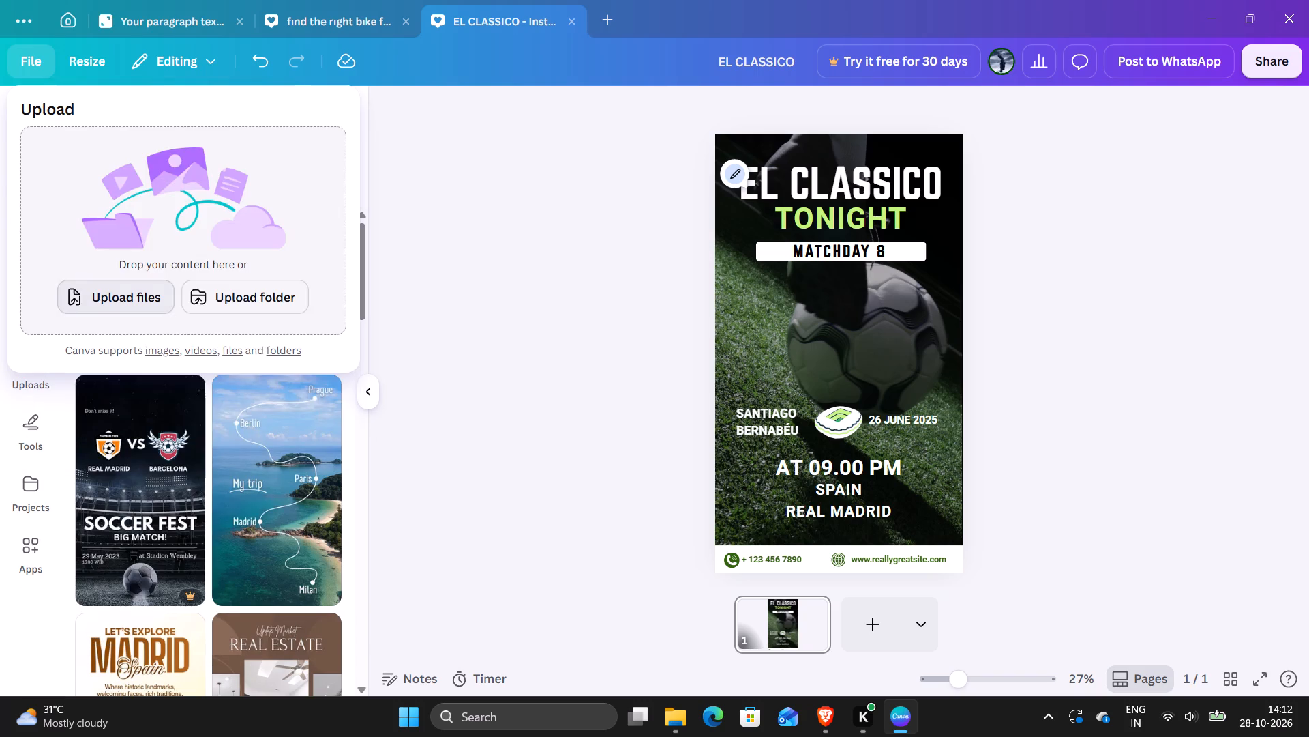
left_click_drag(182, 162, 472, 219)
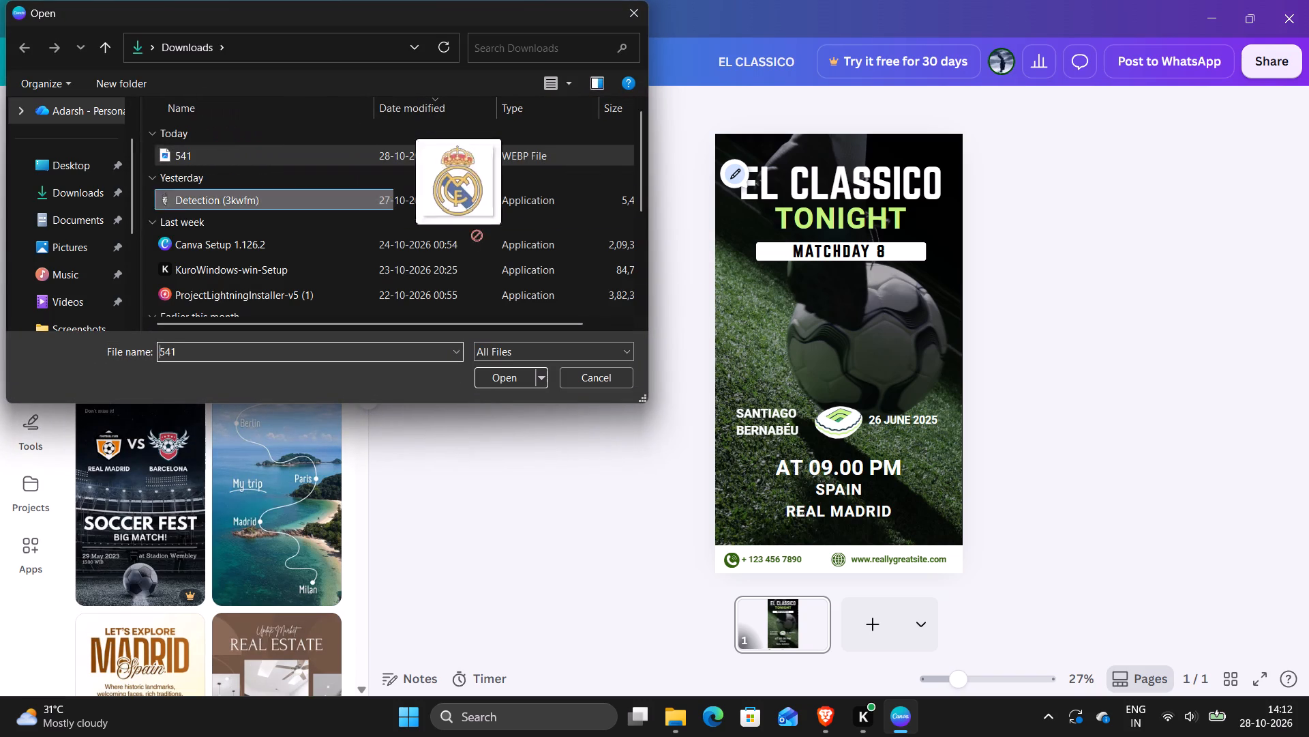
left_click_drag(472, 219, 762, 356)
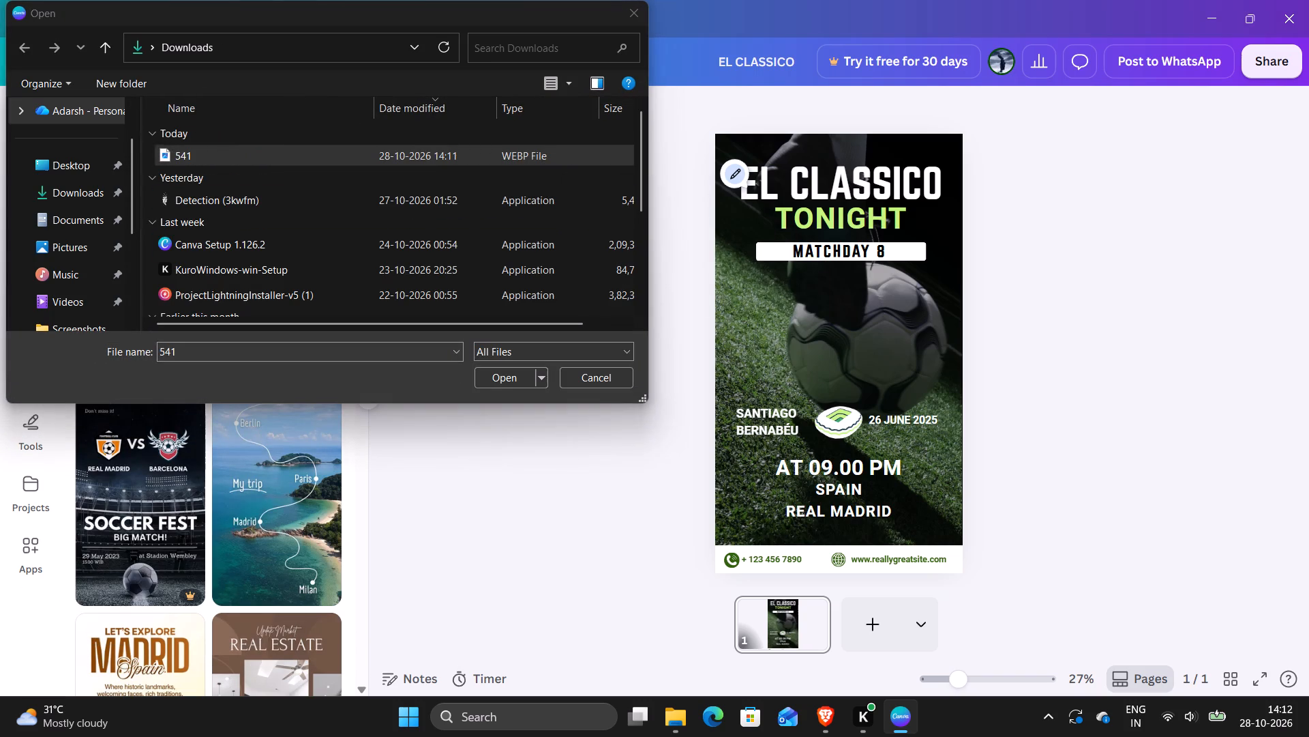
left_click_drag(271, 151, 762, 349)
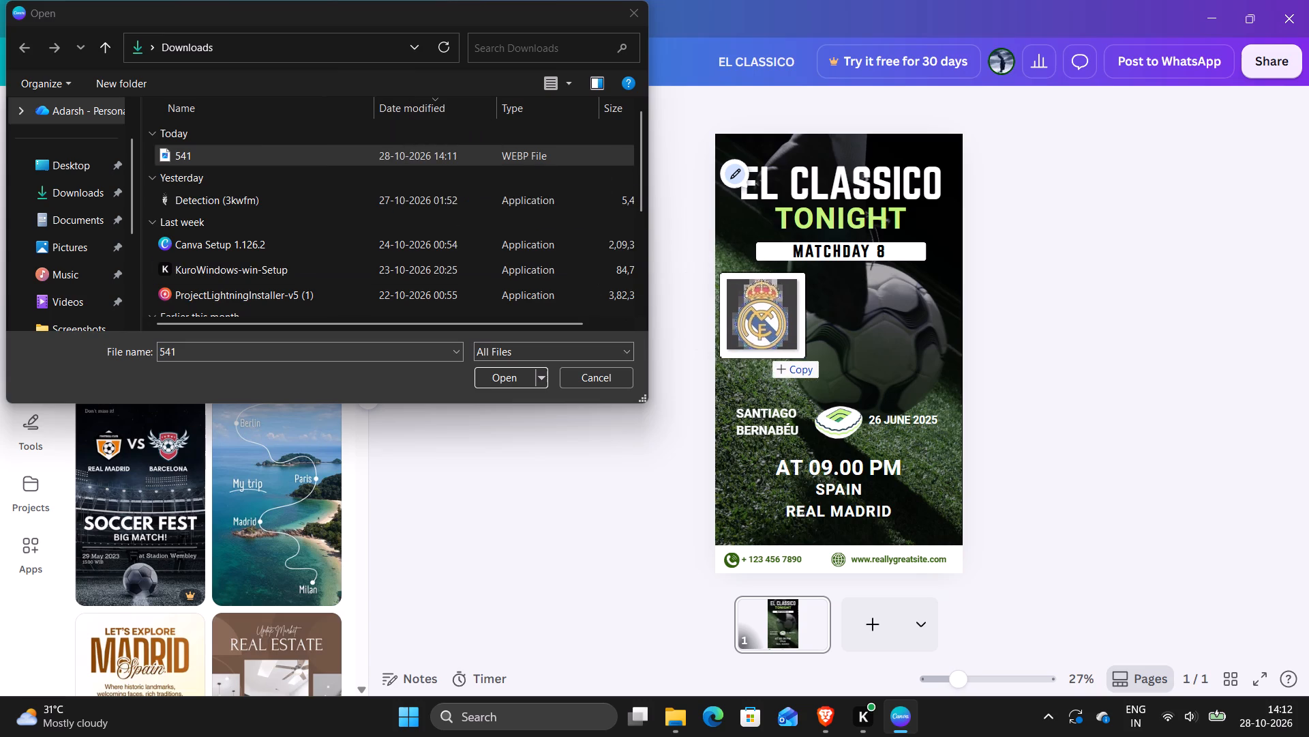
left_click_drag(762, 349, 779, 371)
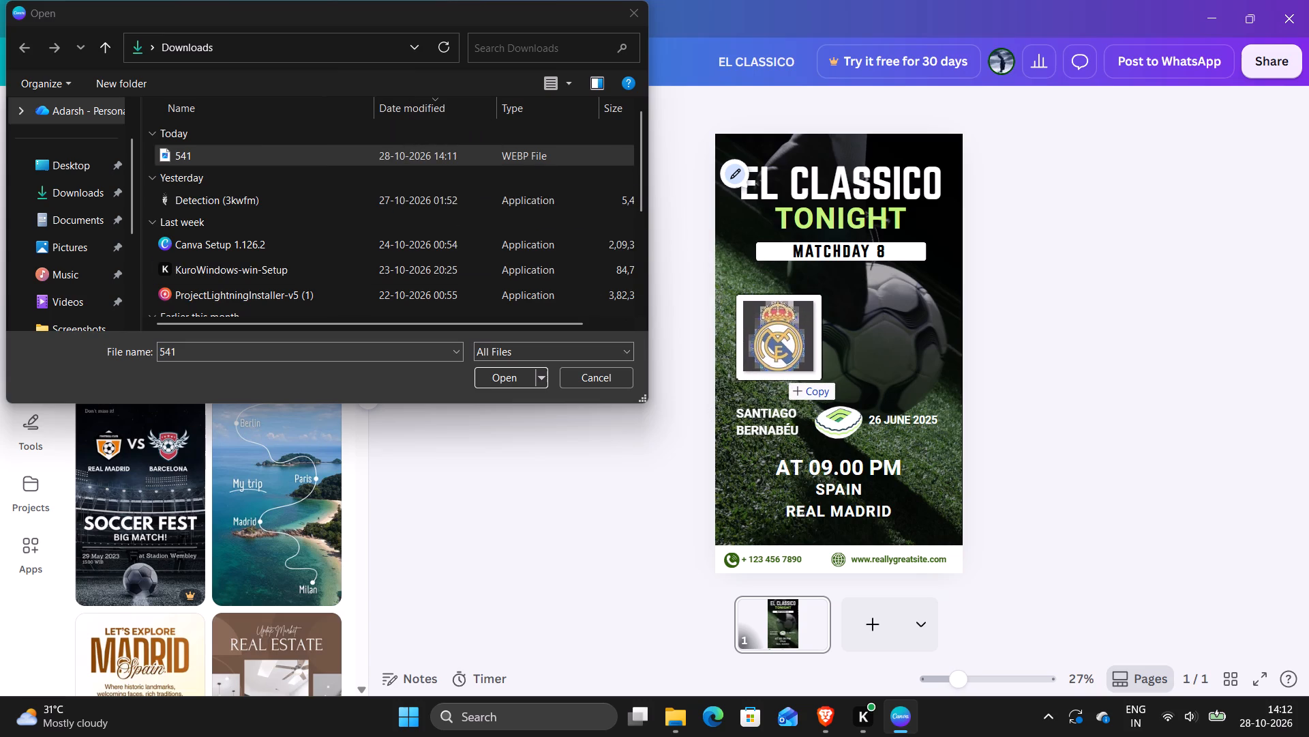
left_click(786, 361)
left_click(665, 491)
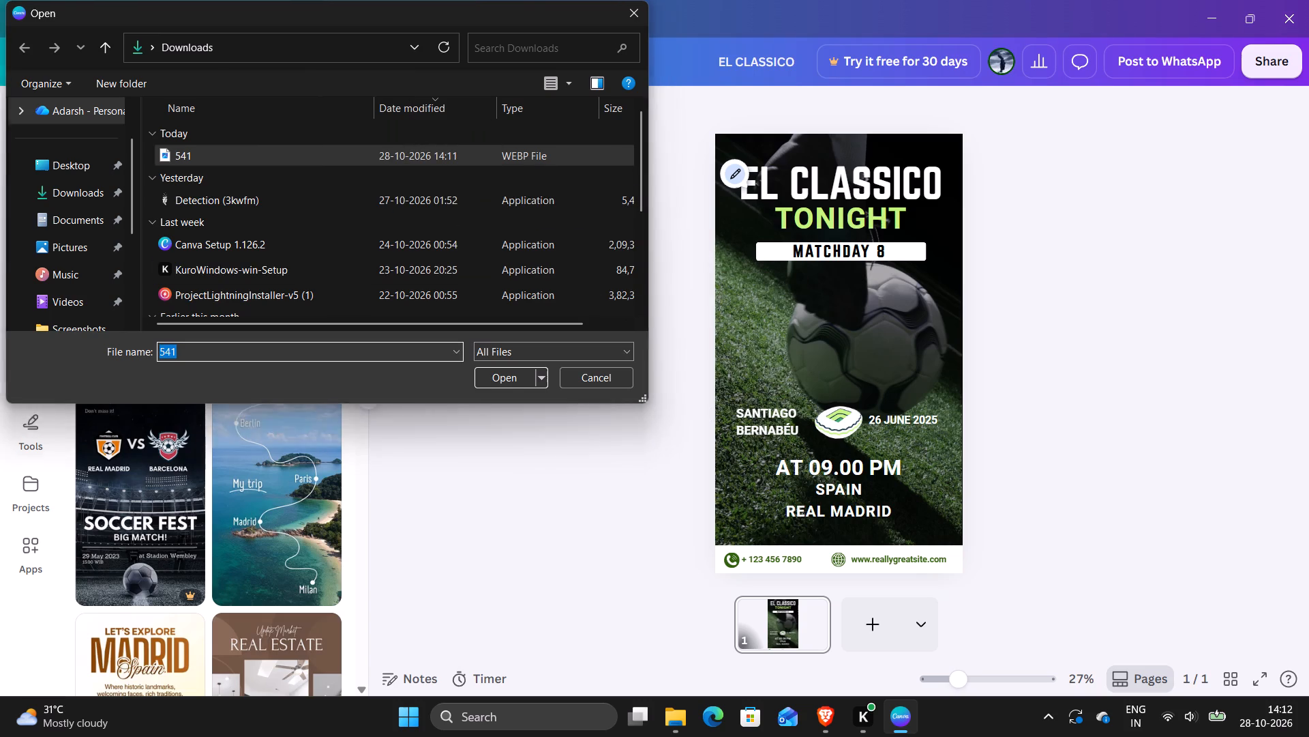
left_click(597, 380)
Examine the story's full and overlapping layer lists to identify the background photo, icons and white shapes behind the text.
left_click(830, 205)
left_click(800, 296)
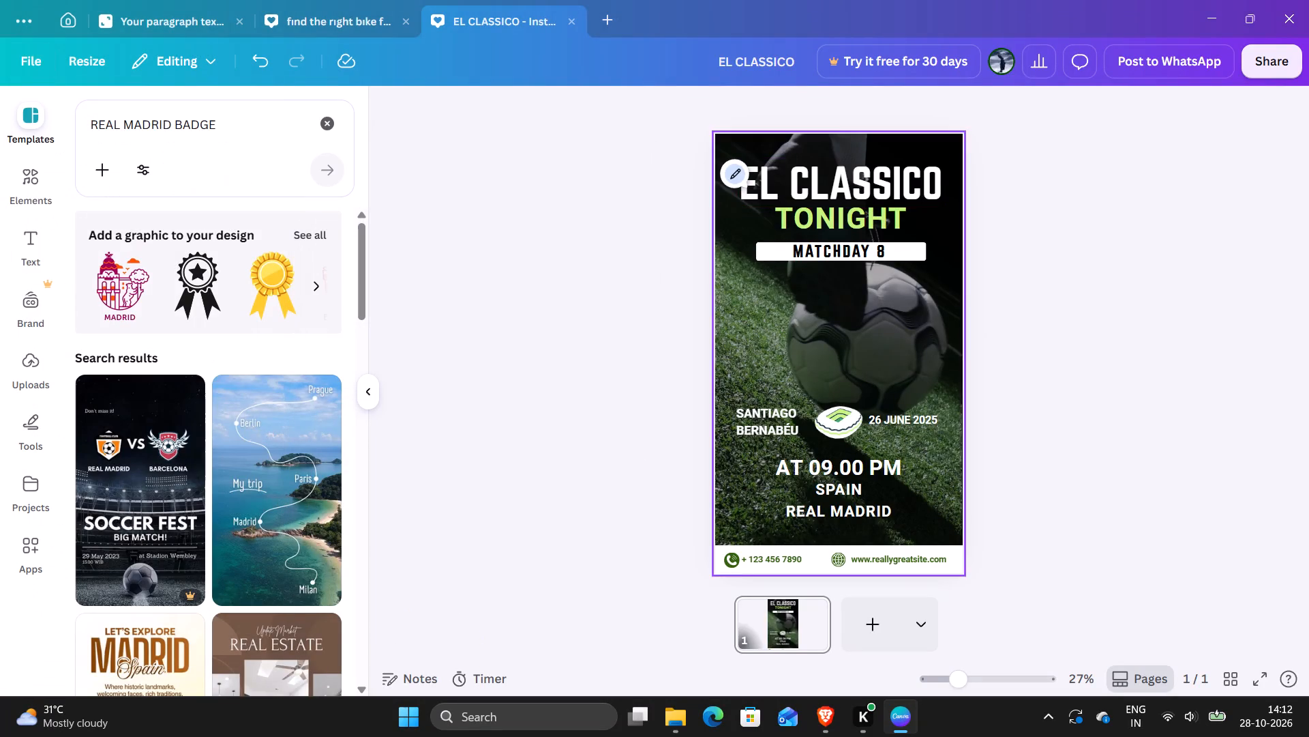
left_click(1042, 111)
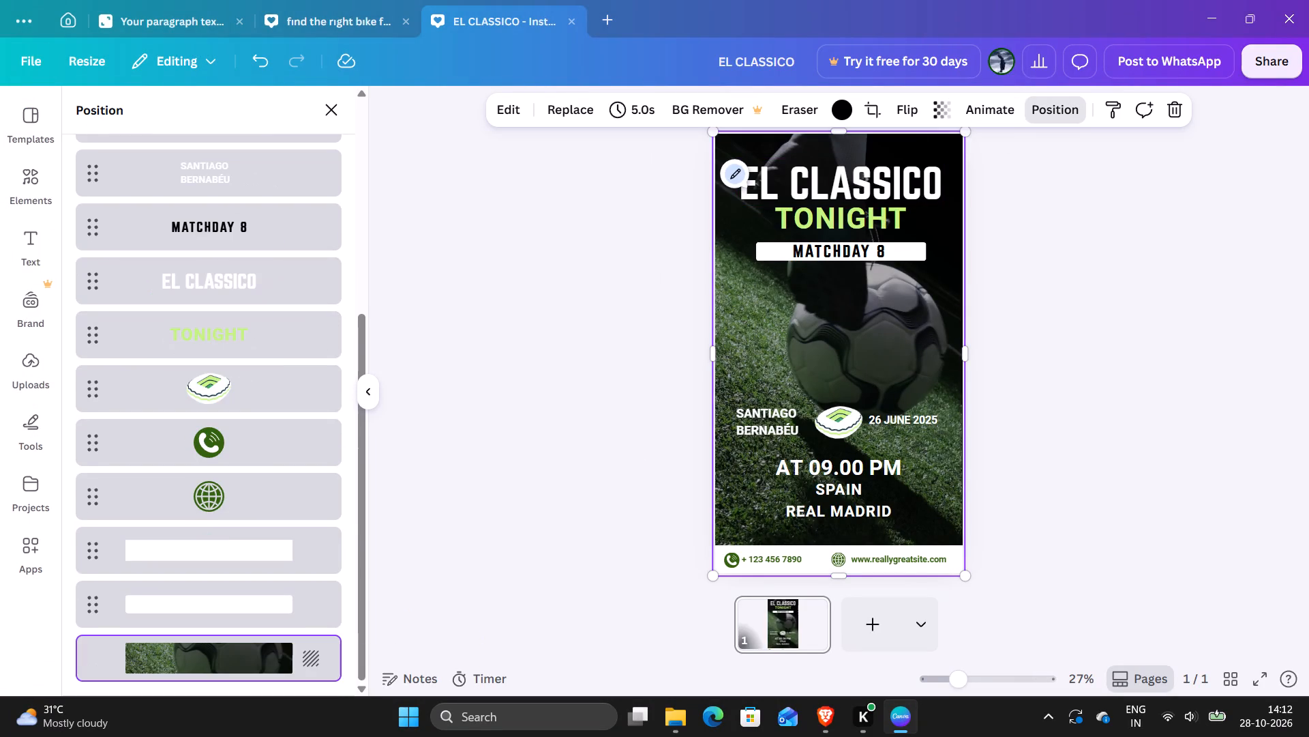
scroll(222, 410, "down", 2)
scroll(220, 411, "up", 12)
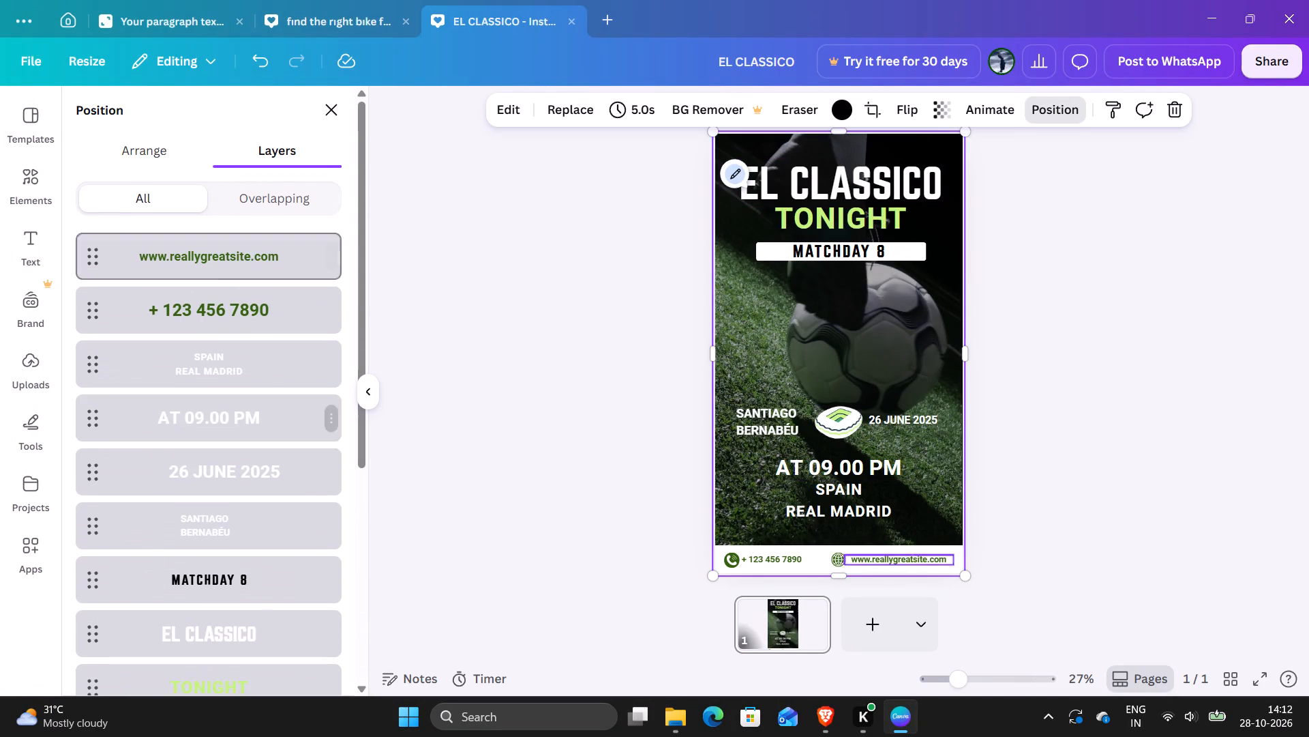
left_click(262, 199)
scroll(200, 371, "down", 2)
scroll(201, 369, "up", 2)
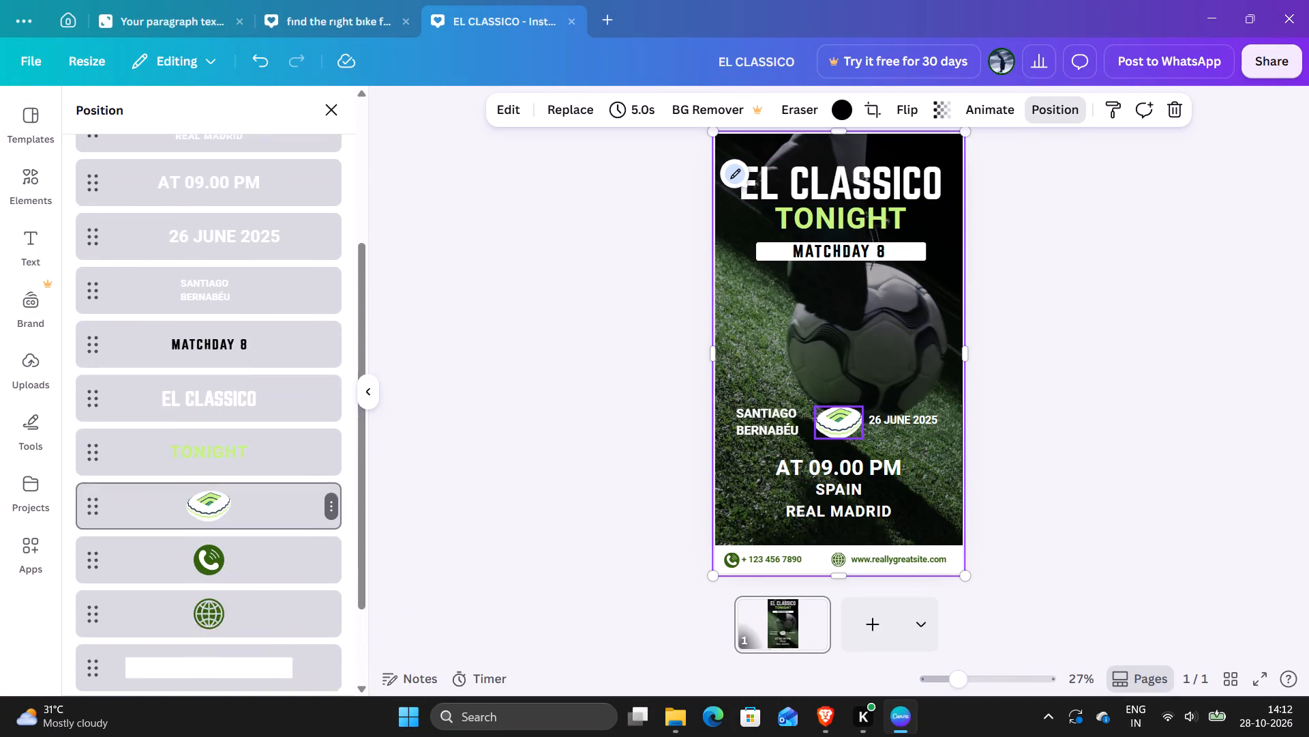
scroll(201, 369, "down", 7)
scroll(190, 381, "up", 5)
scroll(190, 381, "down", 7)
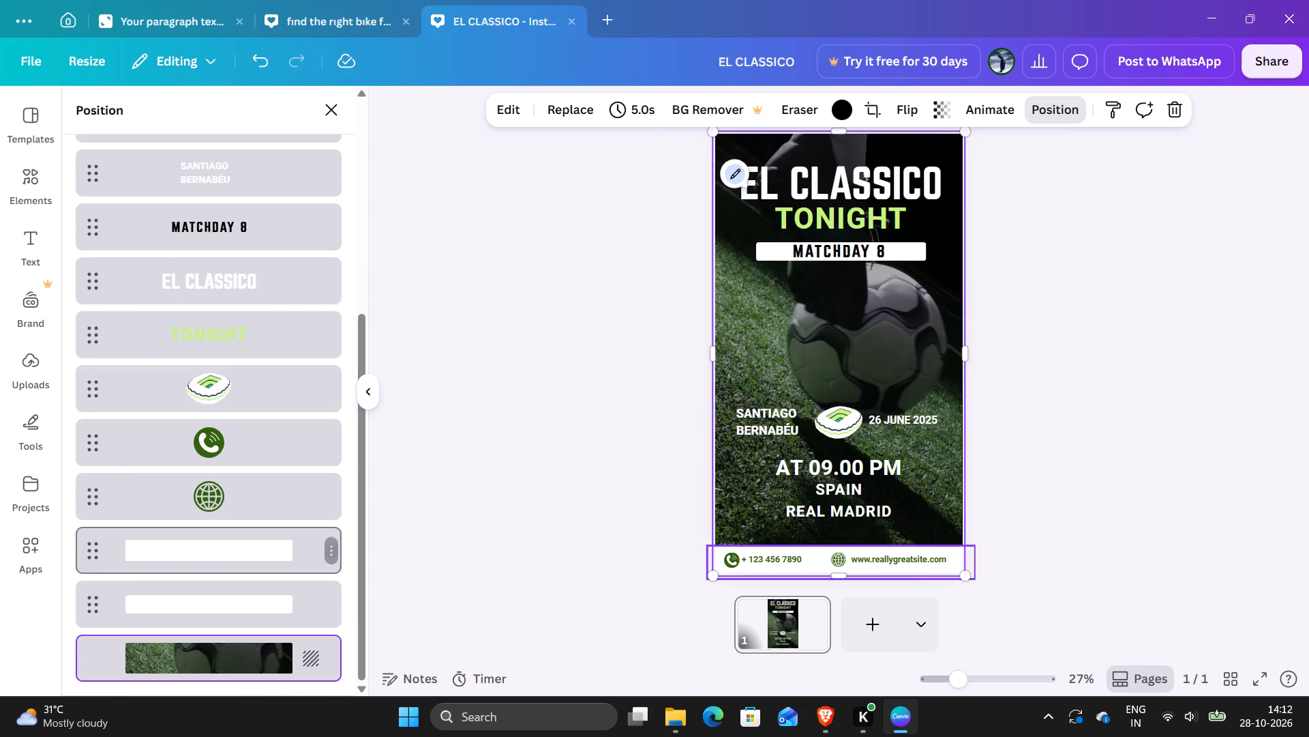
left_click(183, 541)
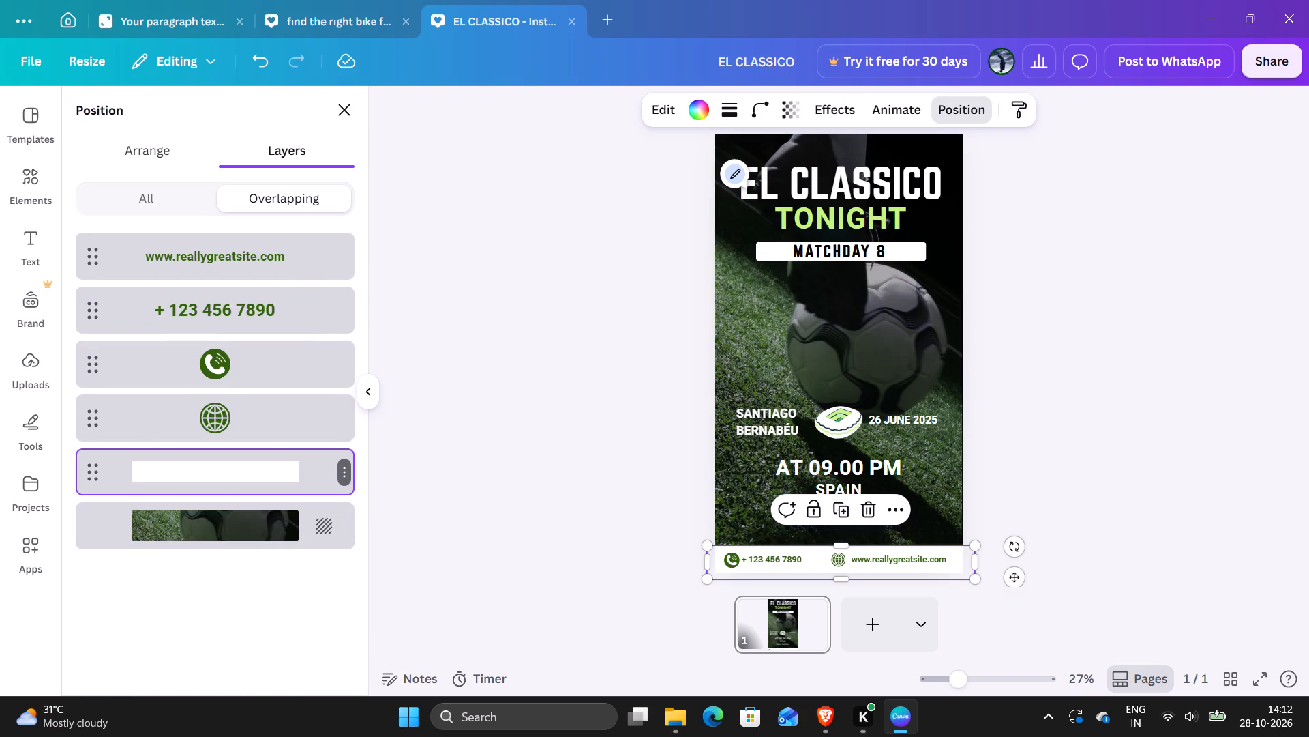
scroll(301, 444, "up", 5)
scroll(305, 283, "up", 2)
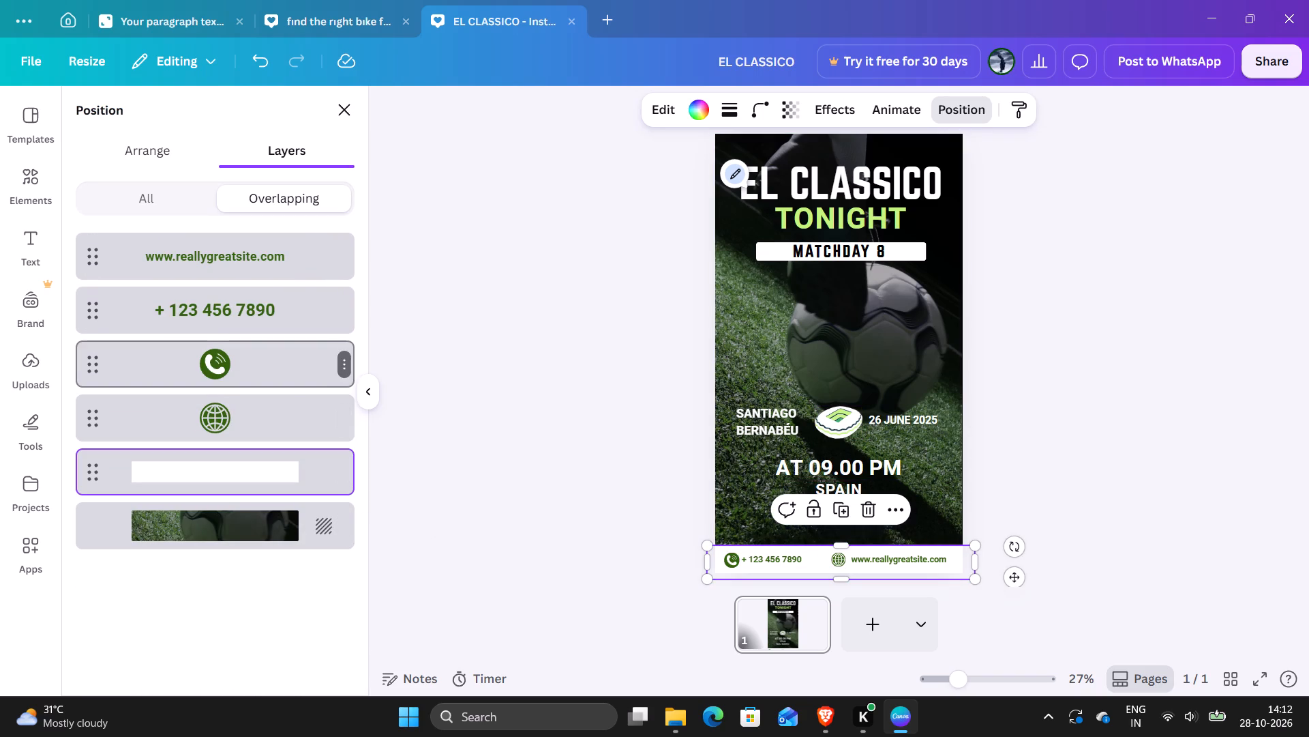
left_click(286, 314)
scroll(286, 314, "up", 4)
scroll(286, 314, "down", 1)
left_click(286, 314)
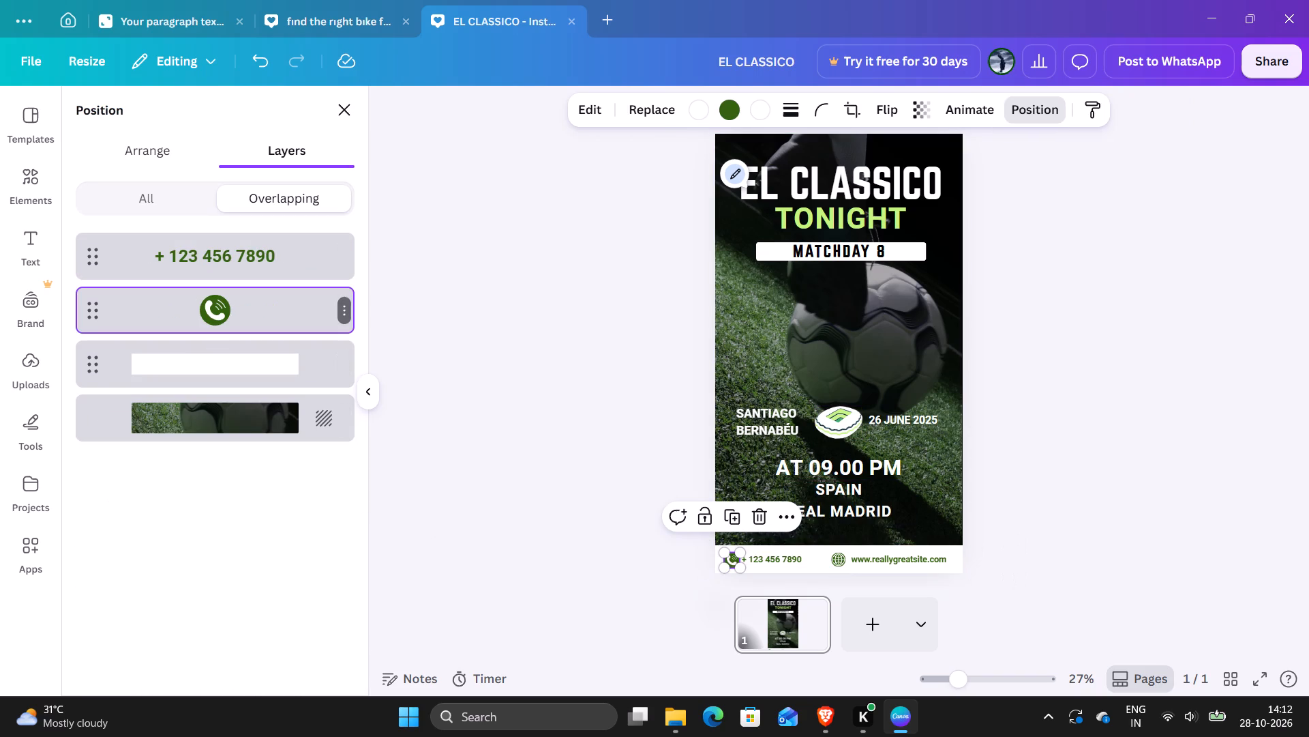
scroll(267, 391, "down", 6)
scroll(265, 392, "up", 5)
left_click(194, 192)
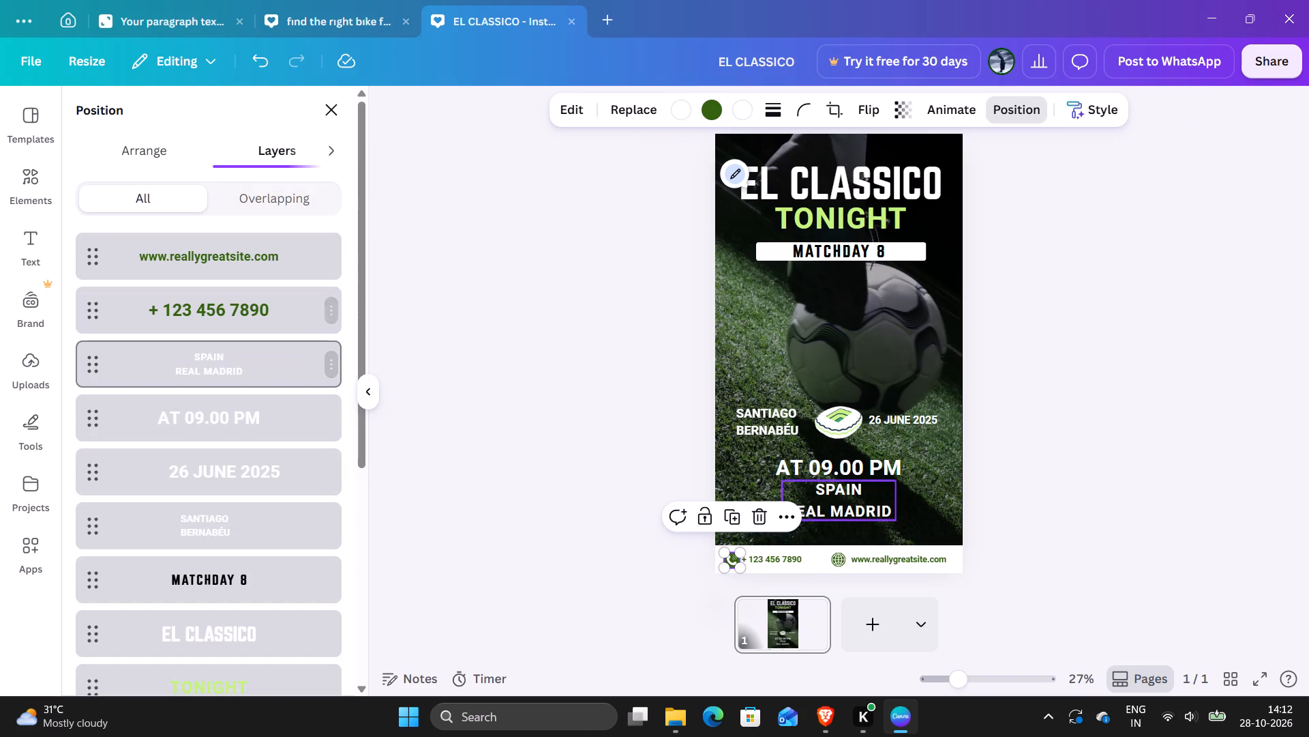
scroll(198, 386, "down", 5)
left_click(206, 546)
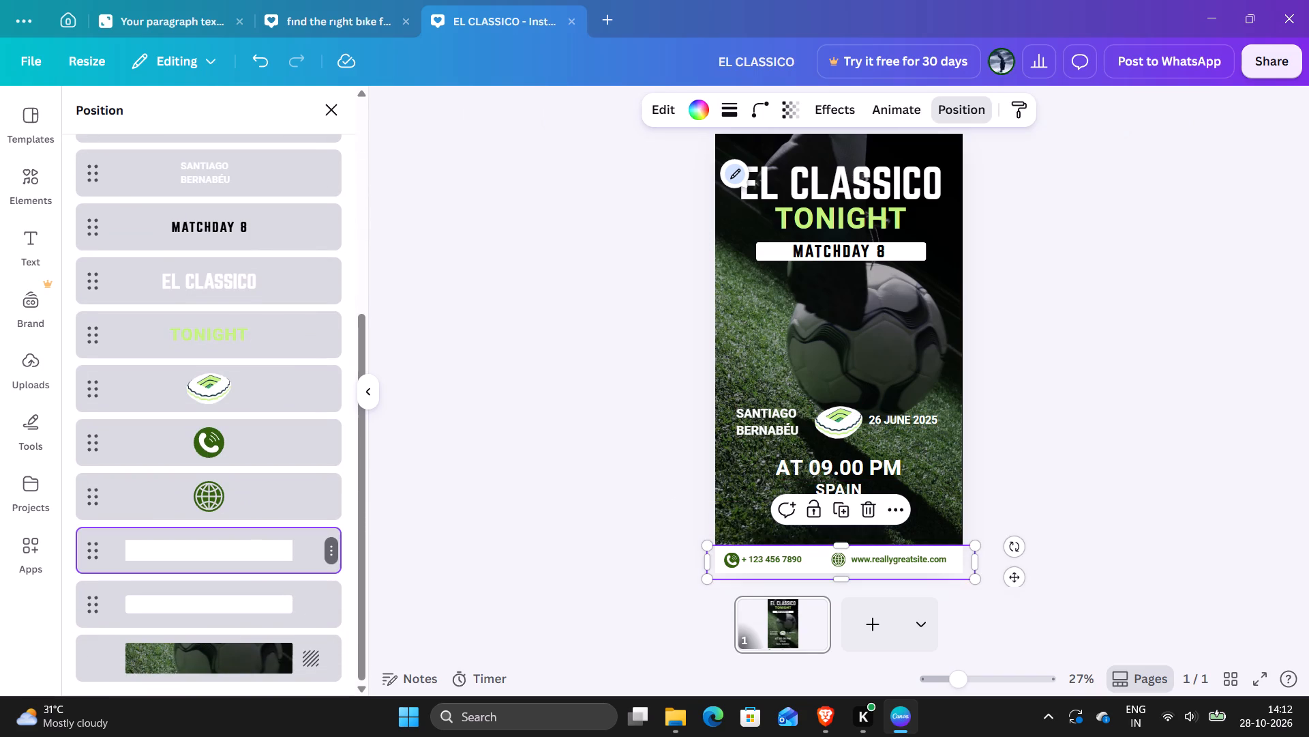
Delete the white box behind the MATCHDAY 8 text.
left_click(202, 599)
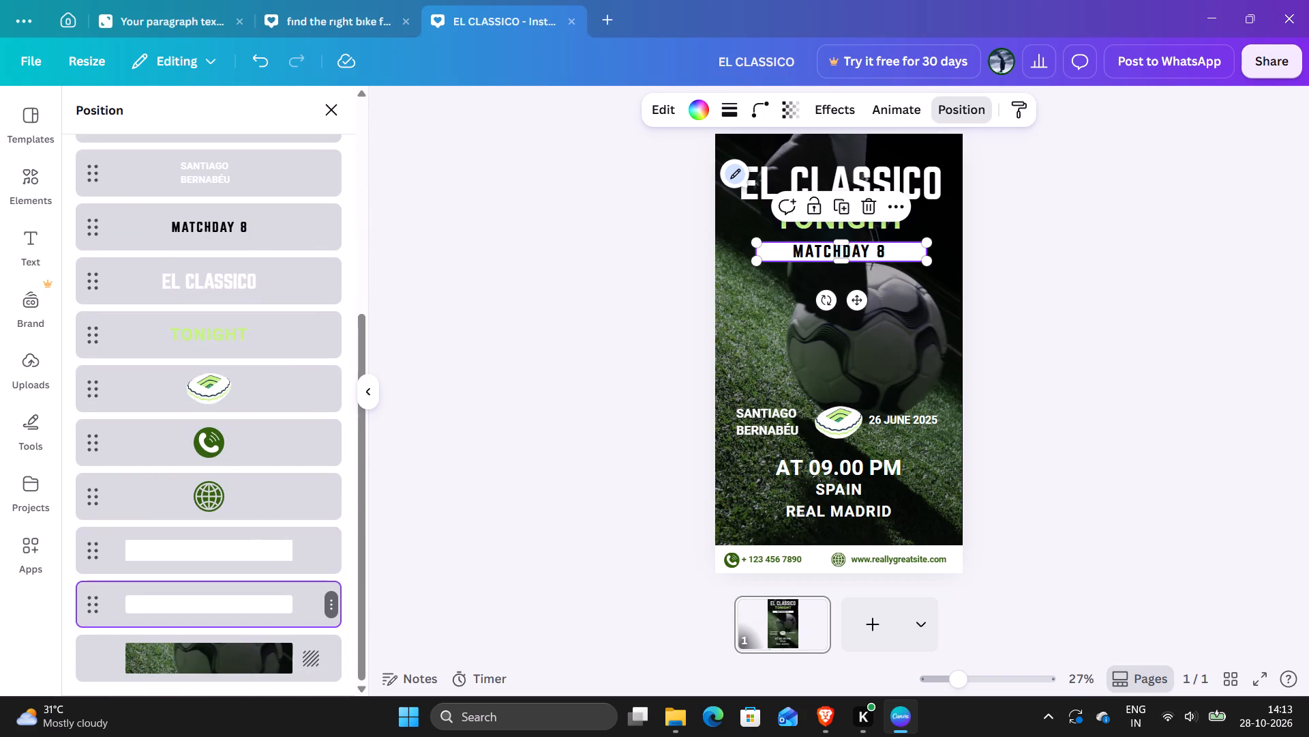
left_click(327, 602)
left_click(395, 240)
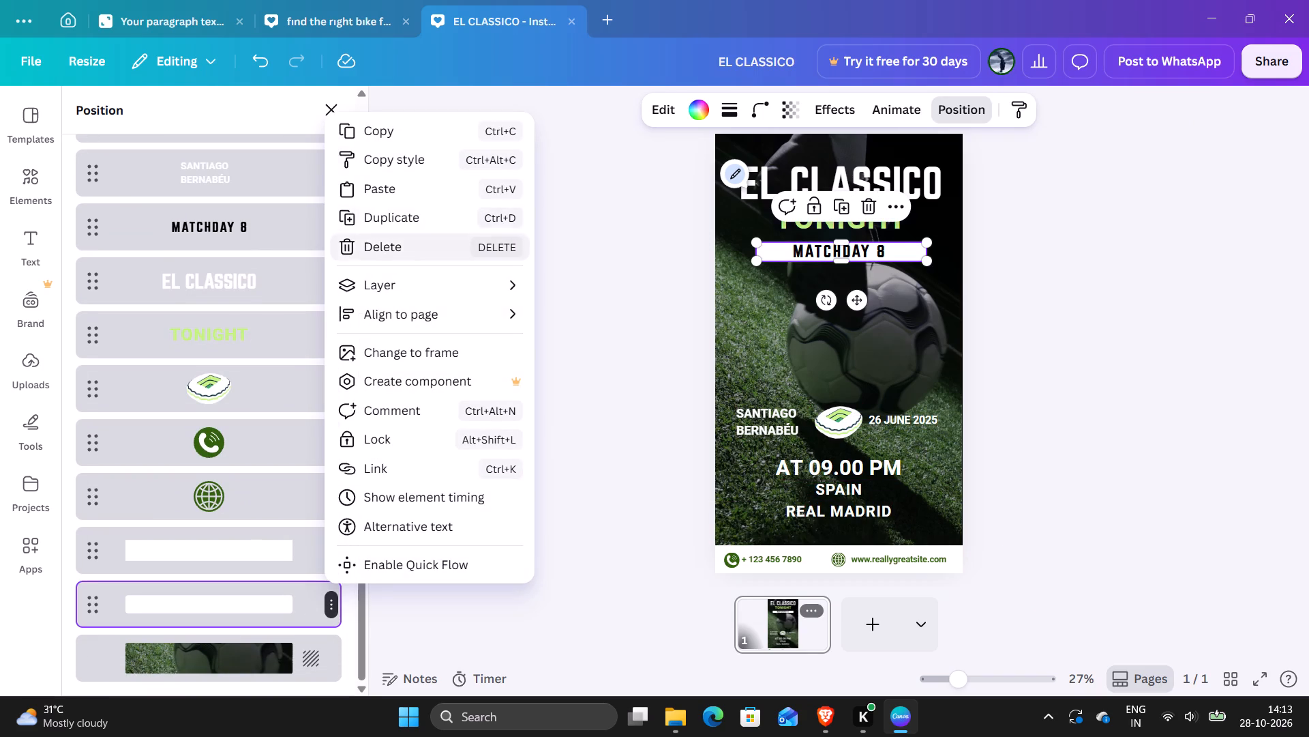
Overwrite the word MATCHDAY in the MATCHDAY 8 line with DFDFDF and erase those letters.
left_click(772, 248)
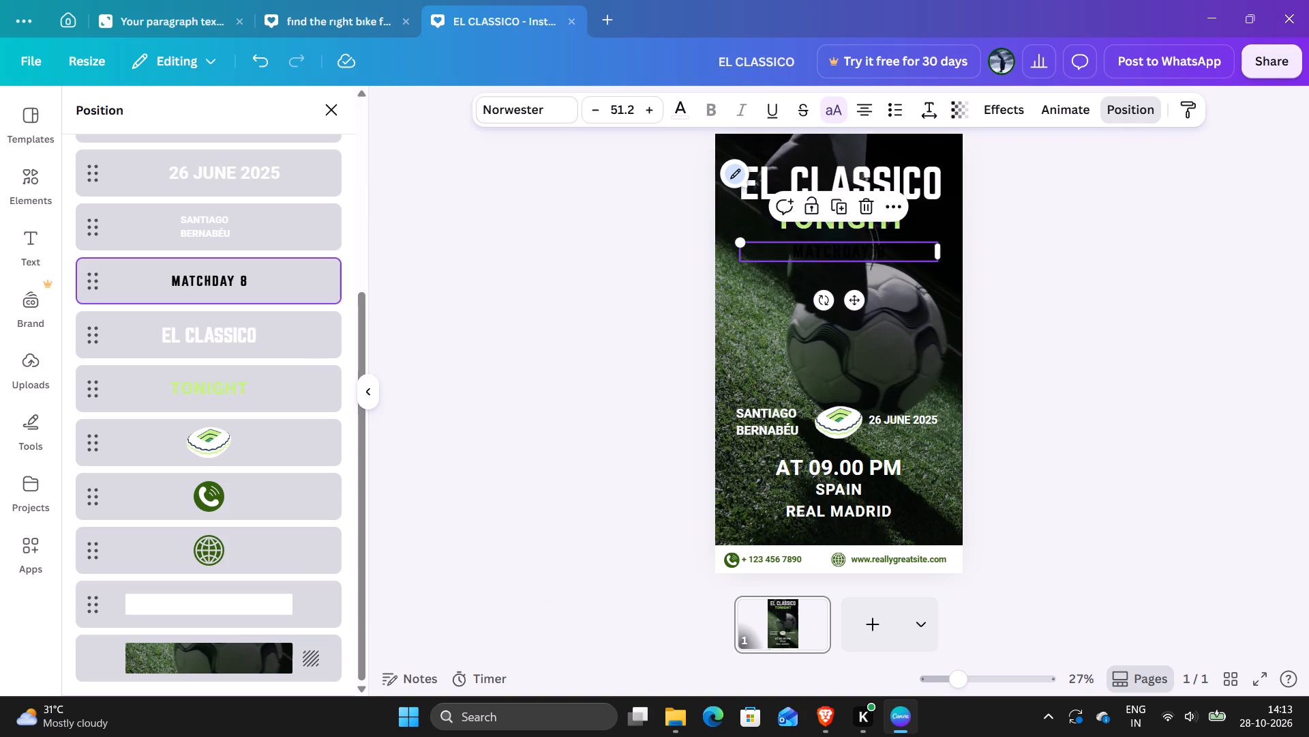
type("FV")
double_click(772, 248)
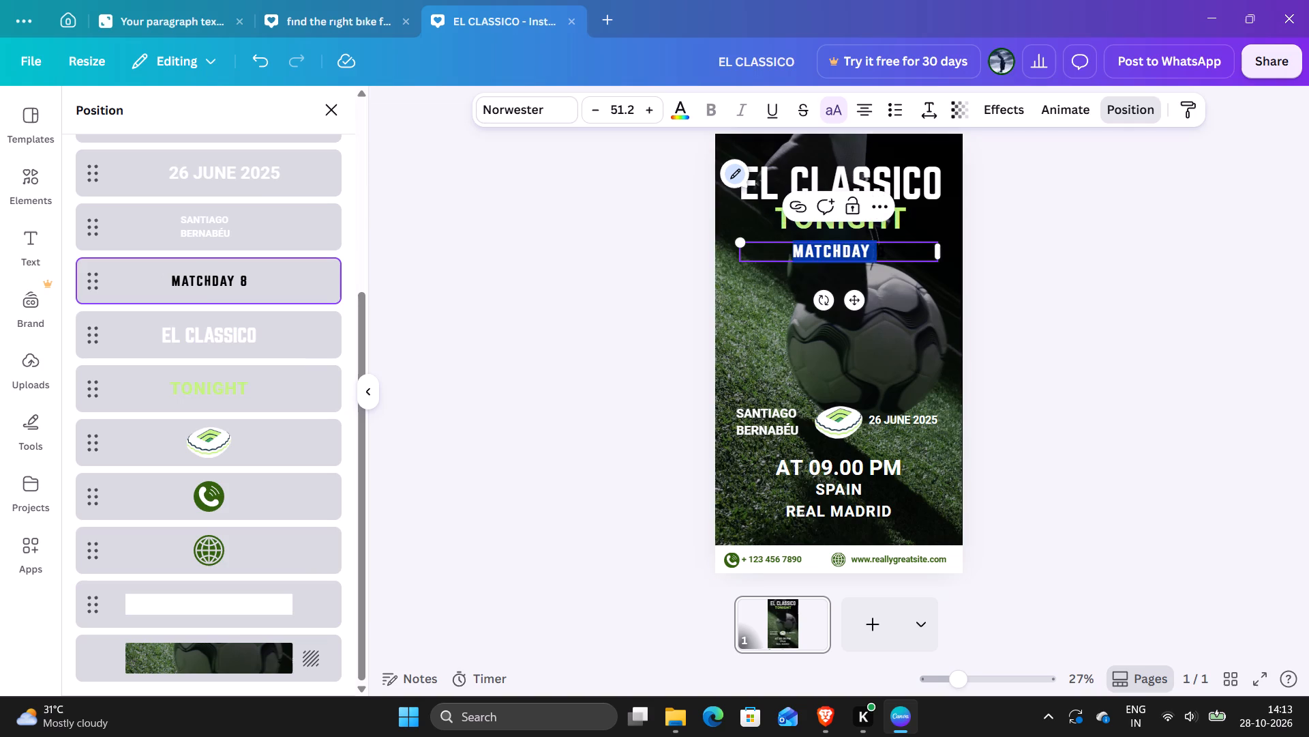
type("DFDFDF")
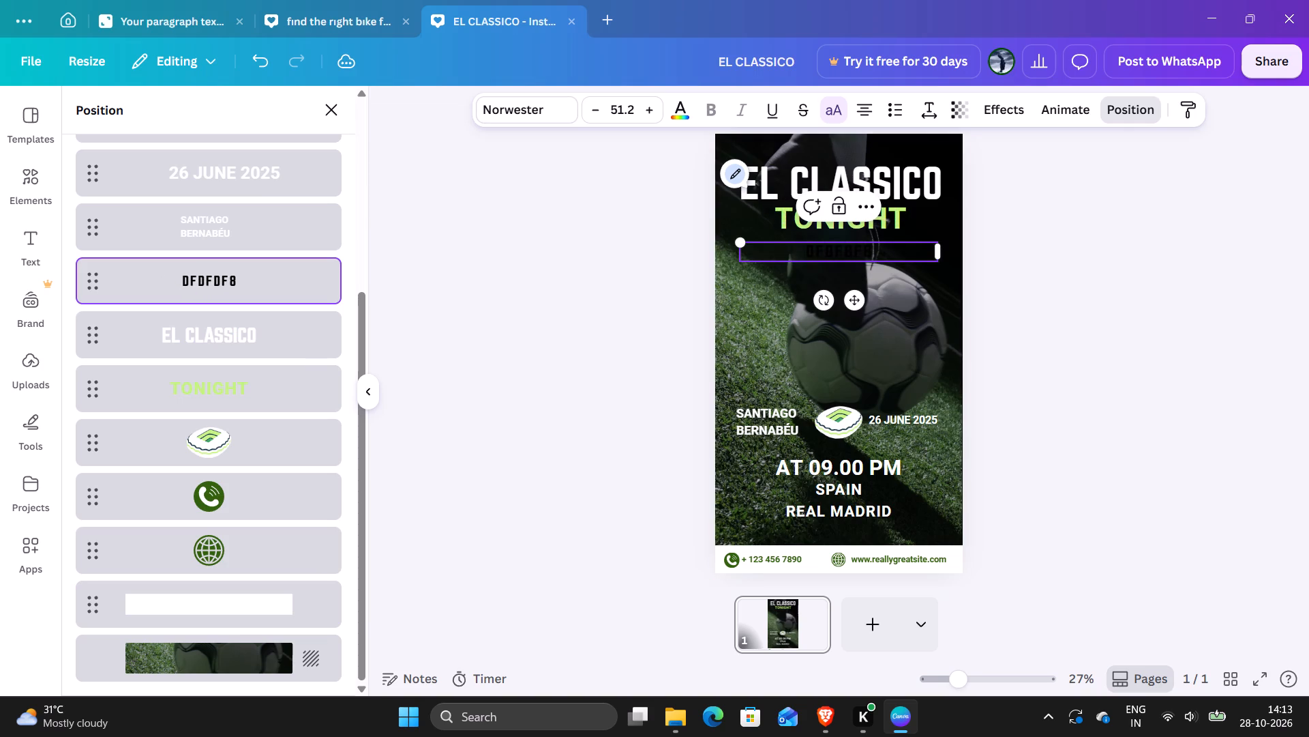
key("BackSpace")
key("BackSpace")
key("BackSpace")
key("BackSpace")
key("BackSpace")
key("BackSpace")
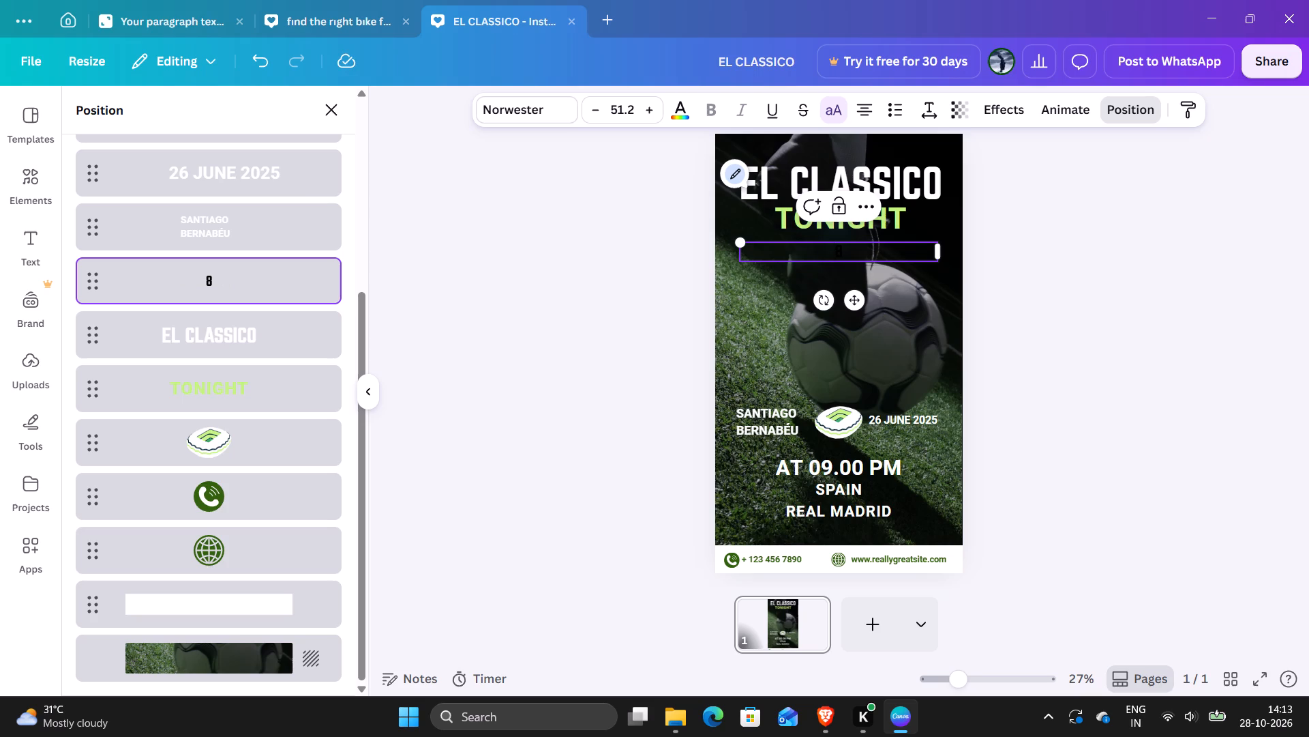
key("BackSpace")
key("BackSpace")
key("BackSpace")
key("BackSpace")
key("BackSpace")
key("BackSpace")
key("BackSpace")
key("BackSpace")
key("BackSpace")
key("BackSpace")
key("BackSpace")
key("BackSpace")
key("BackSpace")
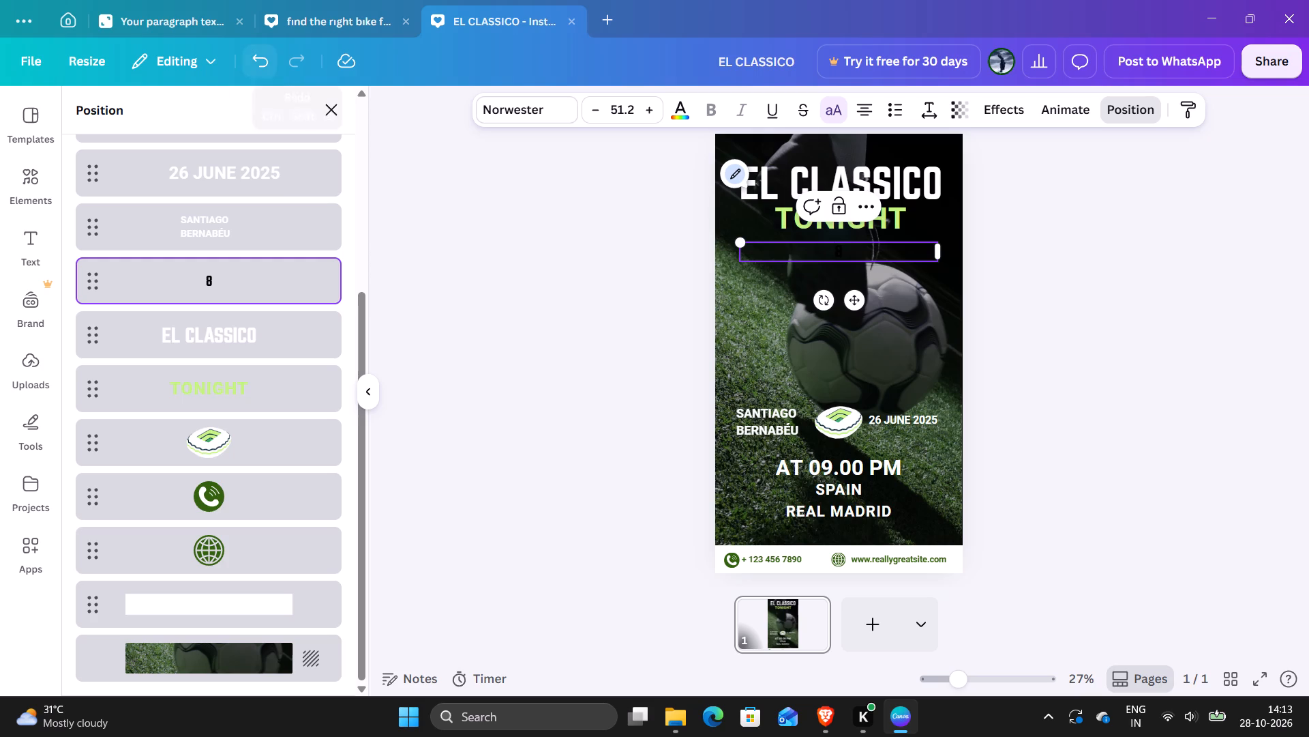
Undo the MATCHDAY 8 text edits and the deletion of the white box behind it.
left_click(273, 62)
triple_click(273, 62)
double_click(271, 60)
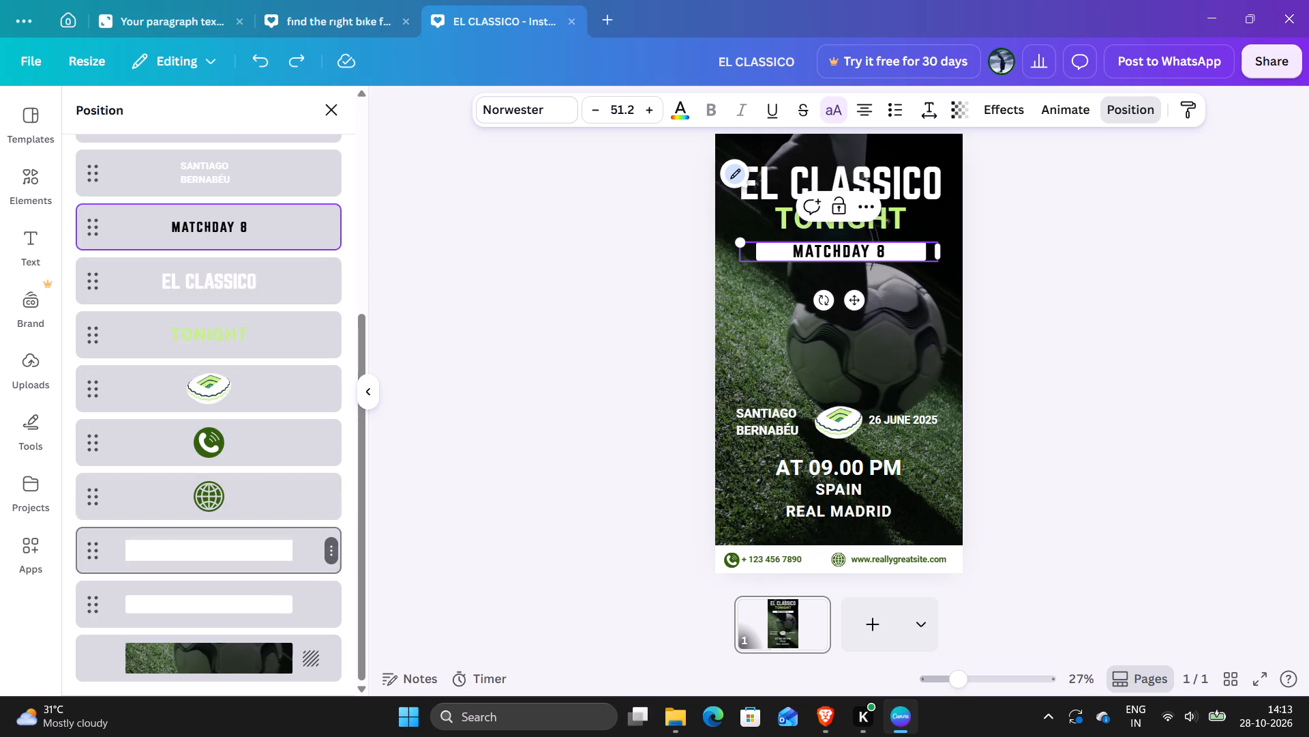
Delete the white bar behind the phone number and website at the foot of the story.
left_click(329, 552)
left_click(391, 189)
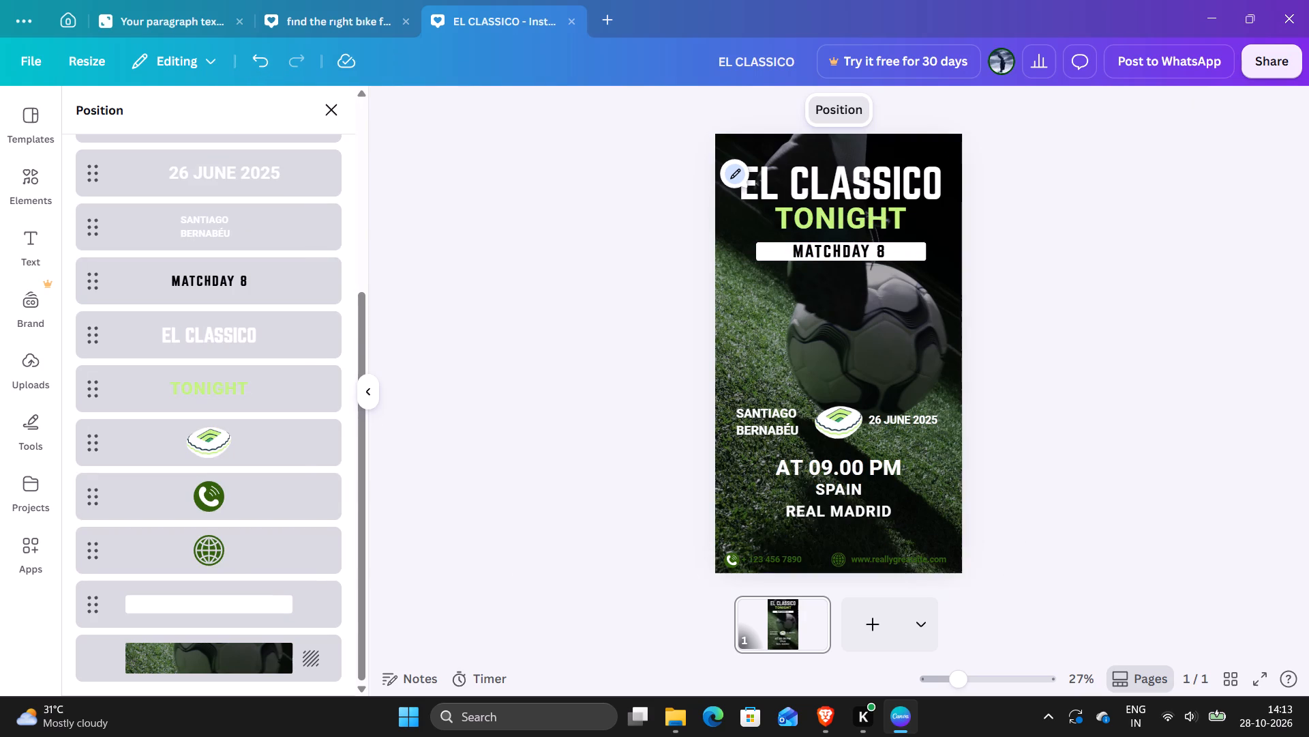
Delete the white box behind the MATCHDAY 8 text.
left_click(264, 605)
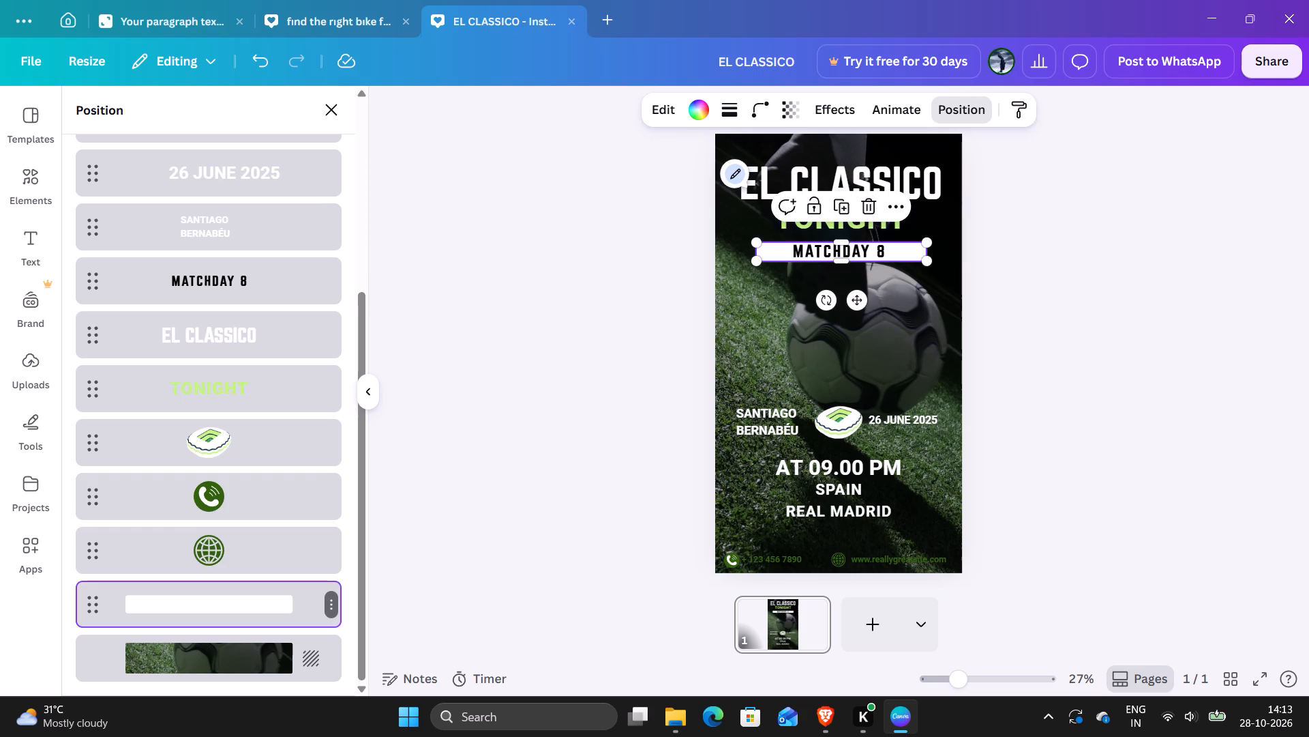
left_click(325, 600)
left_click(379, 255)
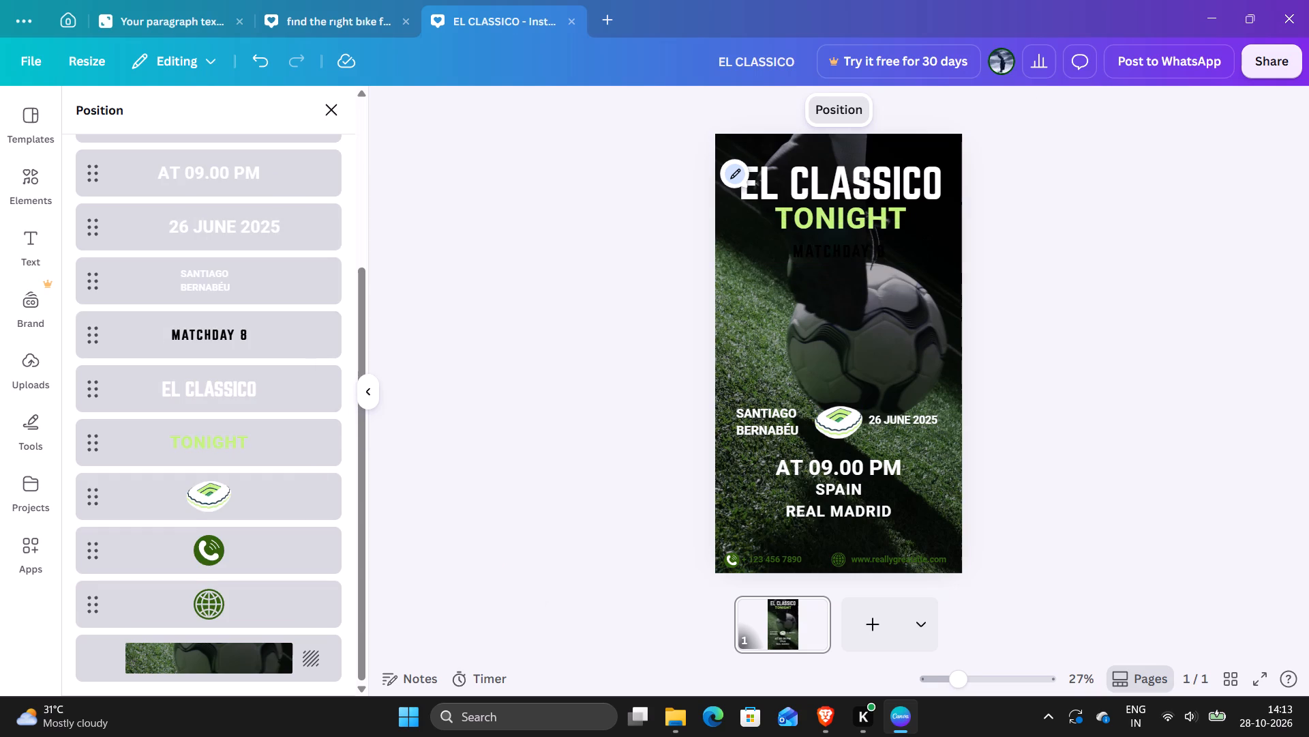
Recolour the MATCHDAY 8 text with the muted medium green from the photo colors.
left_click(156, 337)
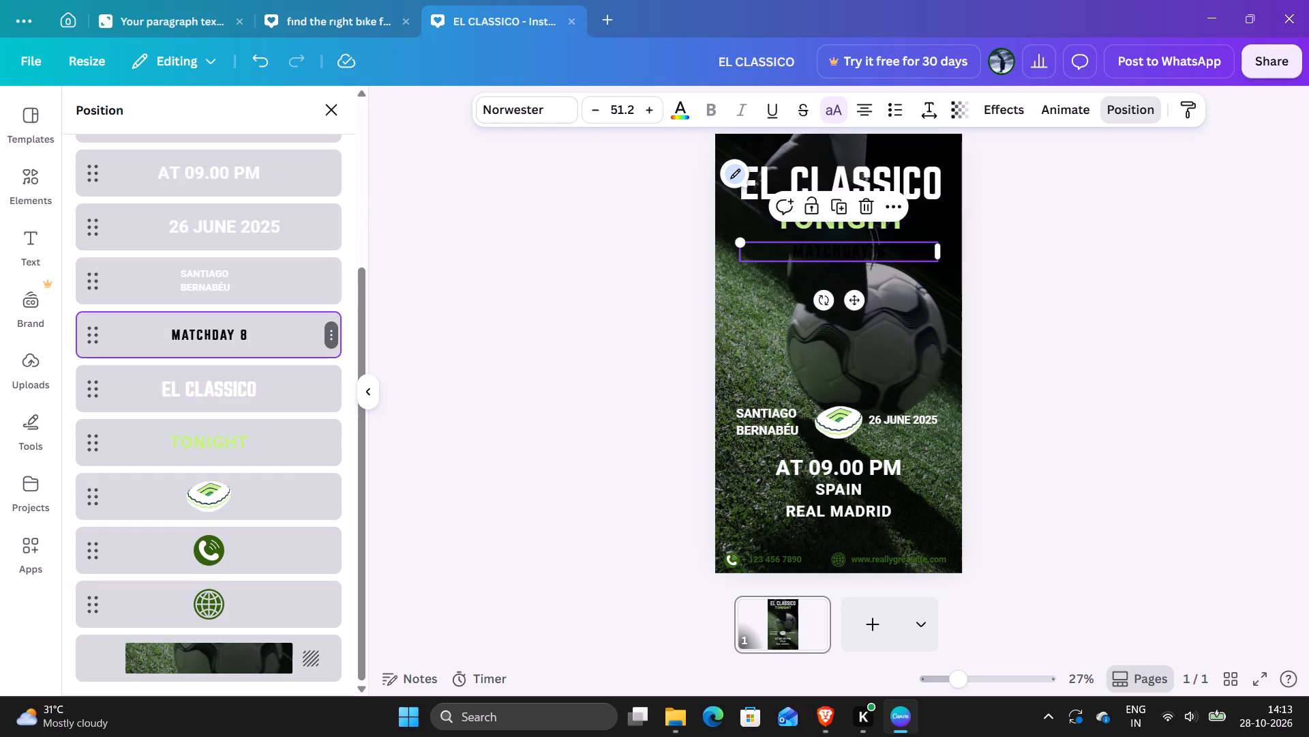
left_click(338, 337)
left_click(331, 337)
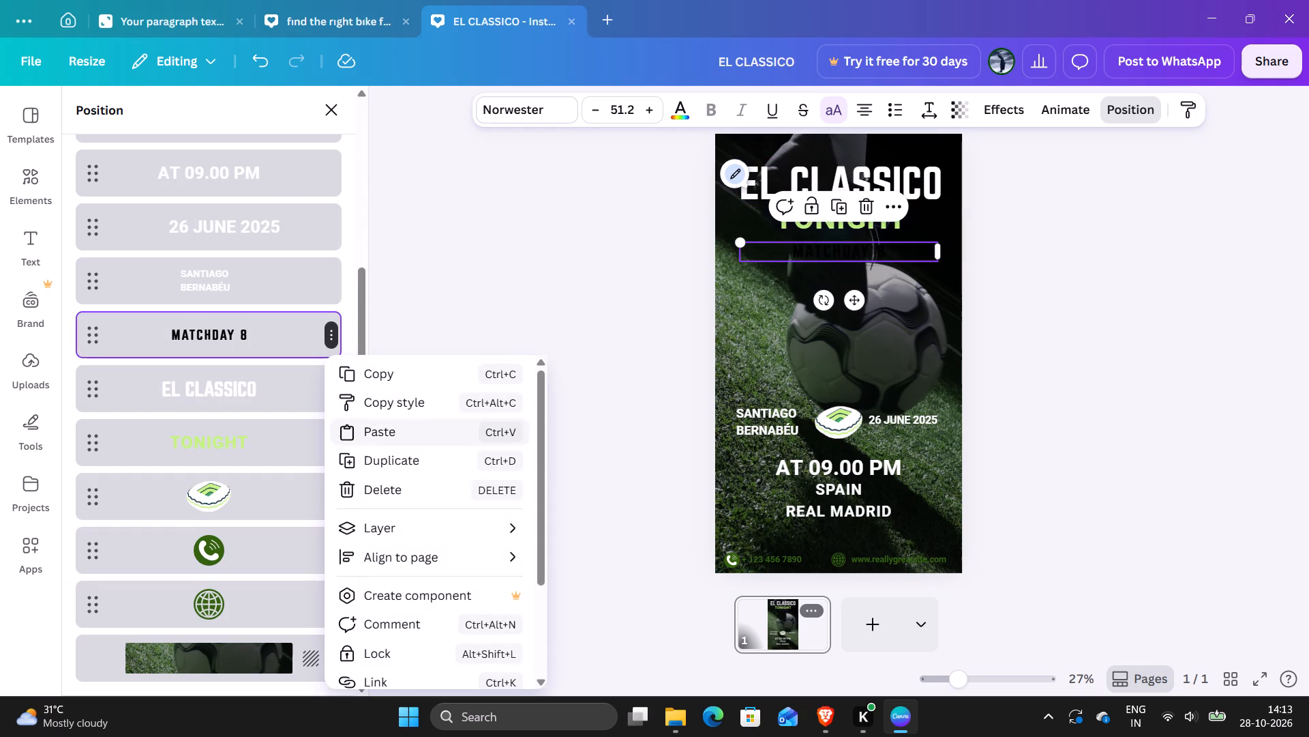
double_click(682, 111)
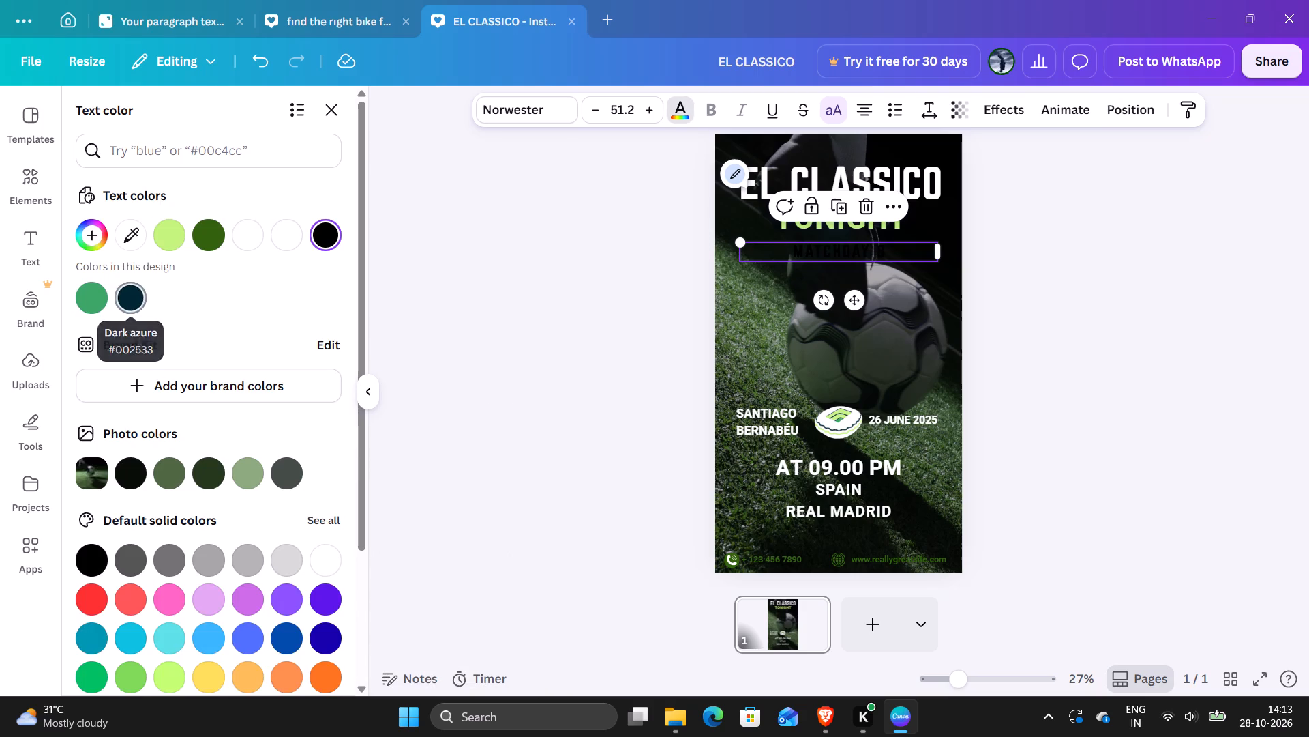
left_click(93, 294)
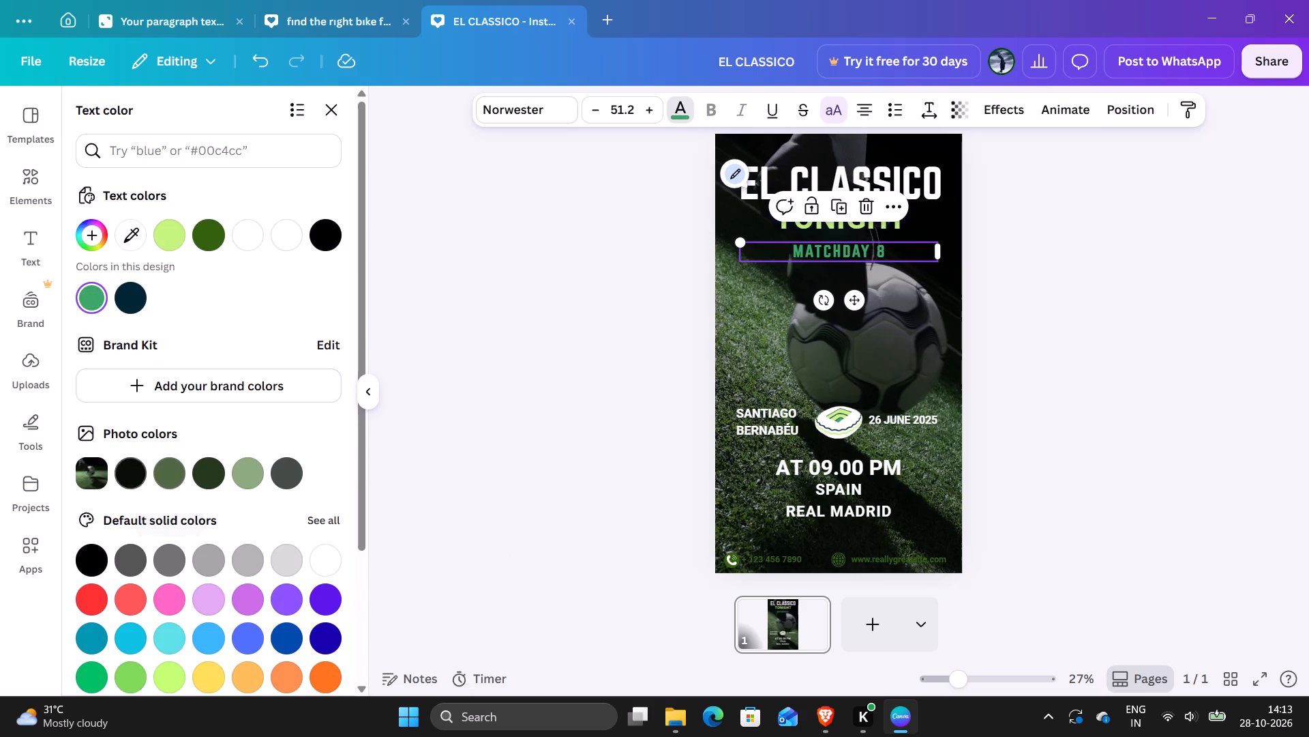
left_click(95, 468)
left_click(258, 473)
left_click(289, 519)
left_click(250, 526)
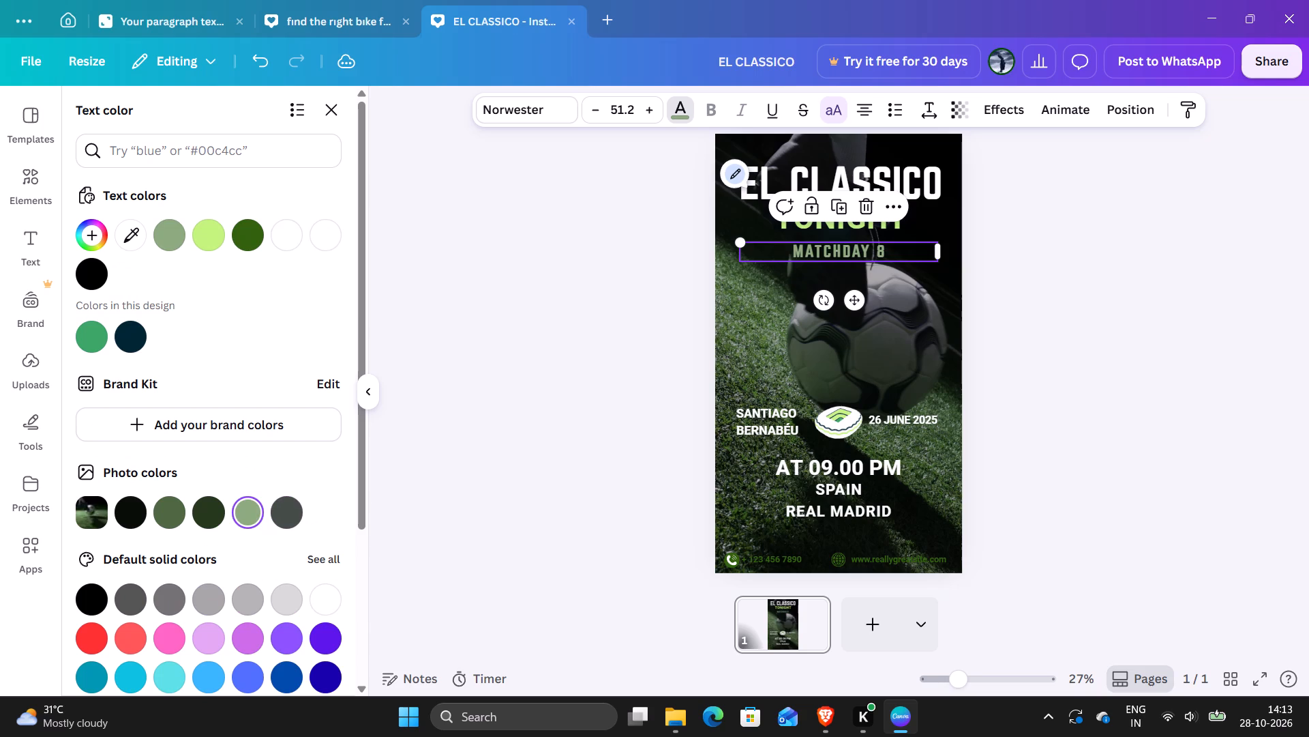
left_click(215, 506)
left_click(163, 511)
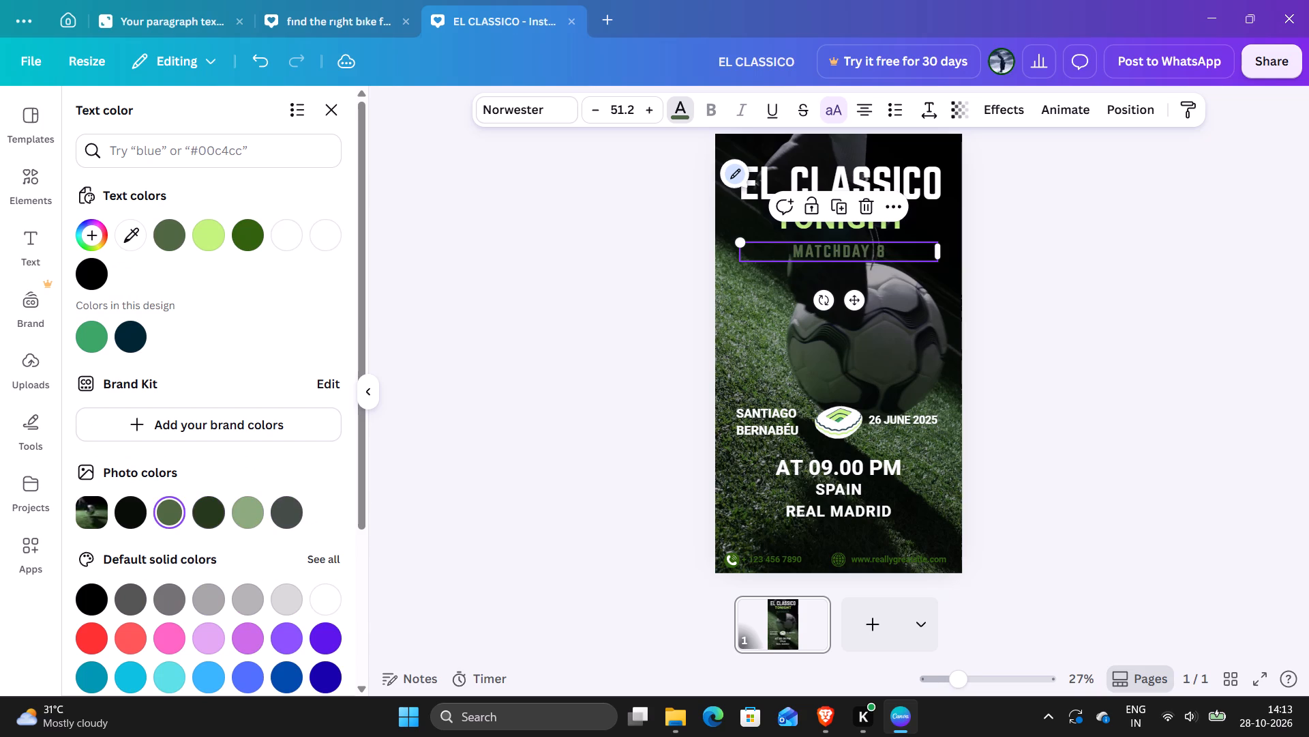
left_click(129, 504)
left_click(173, 495)
left_click(179, 507)
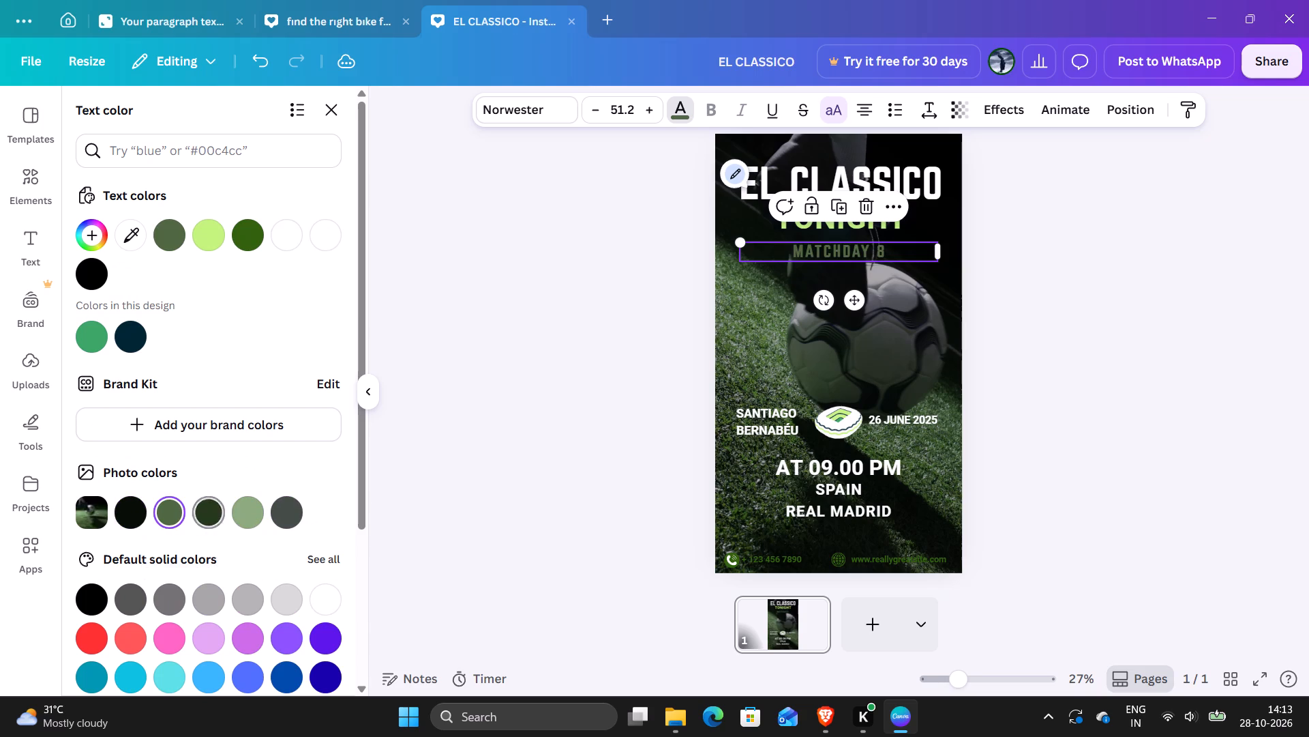
left_click(200, 512)
left_click(177, 510)
scroll(196, 368, "down", 5)
left_click(635, 319)
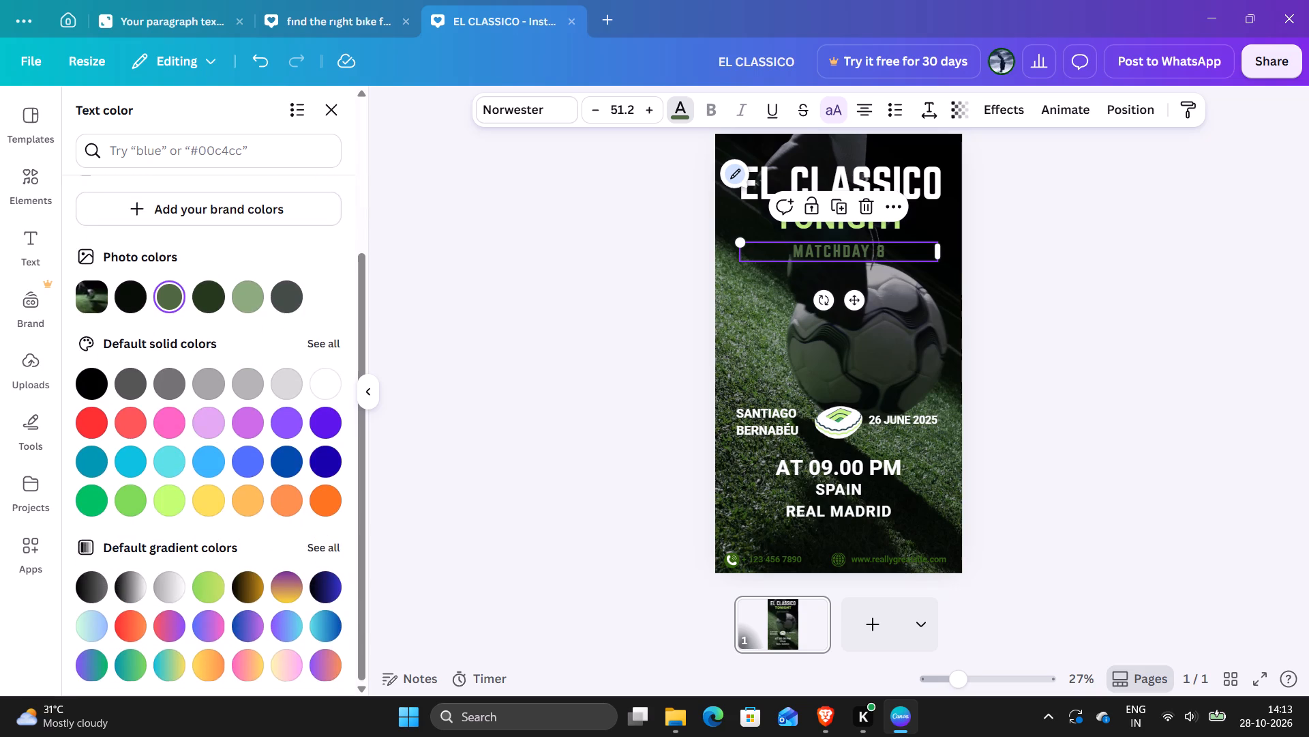
left_click(1289, 440)
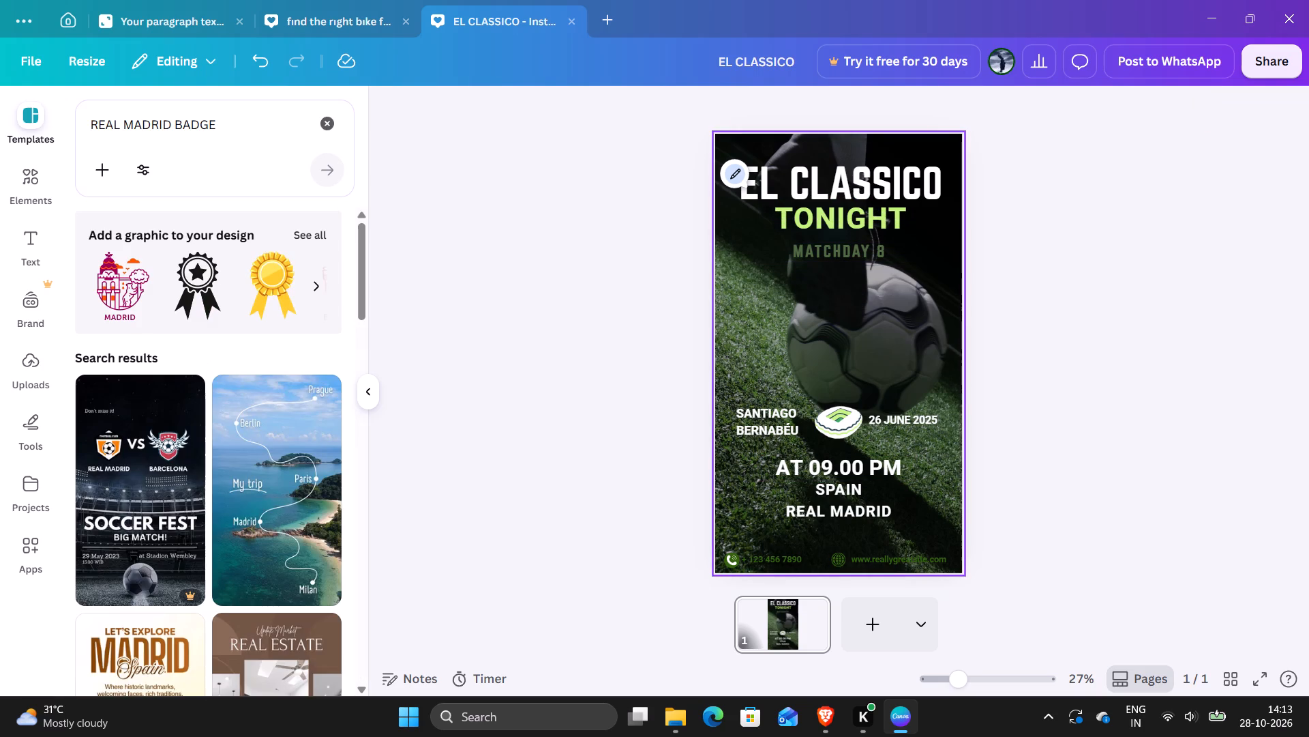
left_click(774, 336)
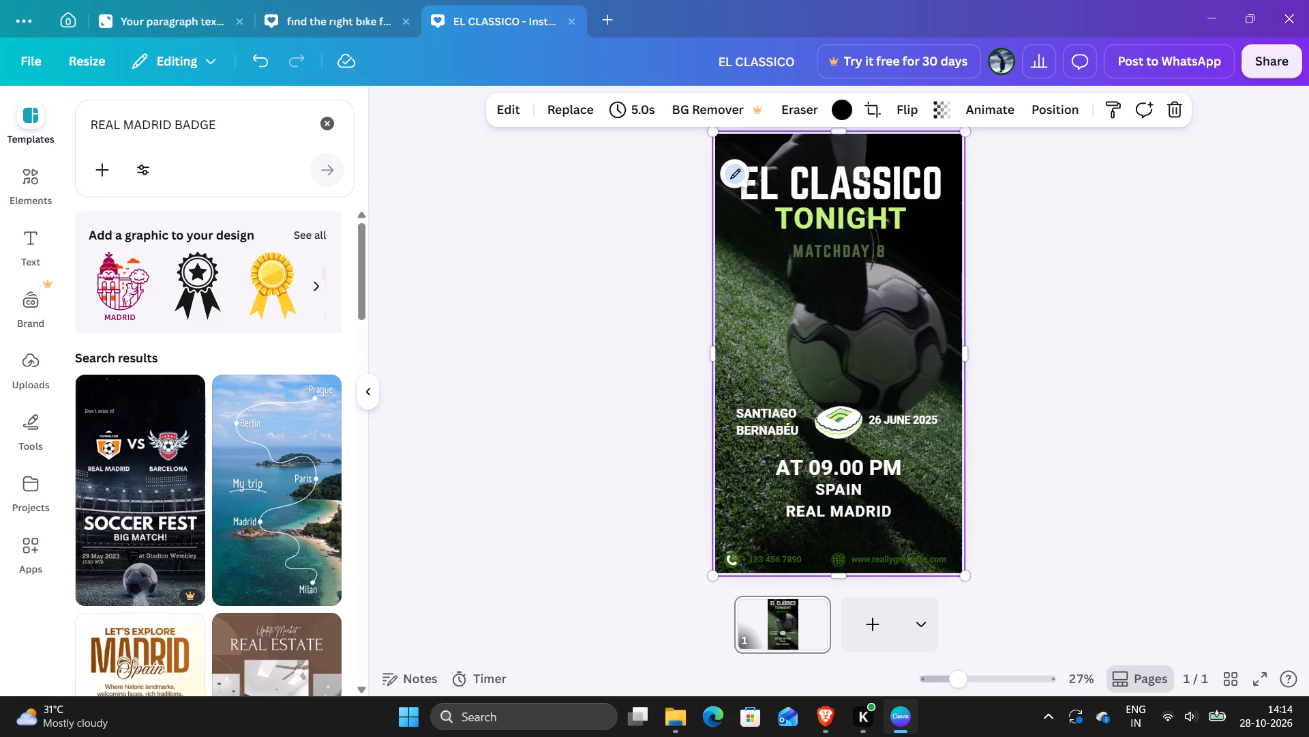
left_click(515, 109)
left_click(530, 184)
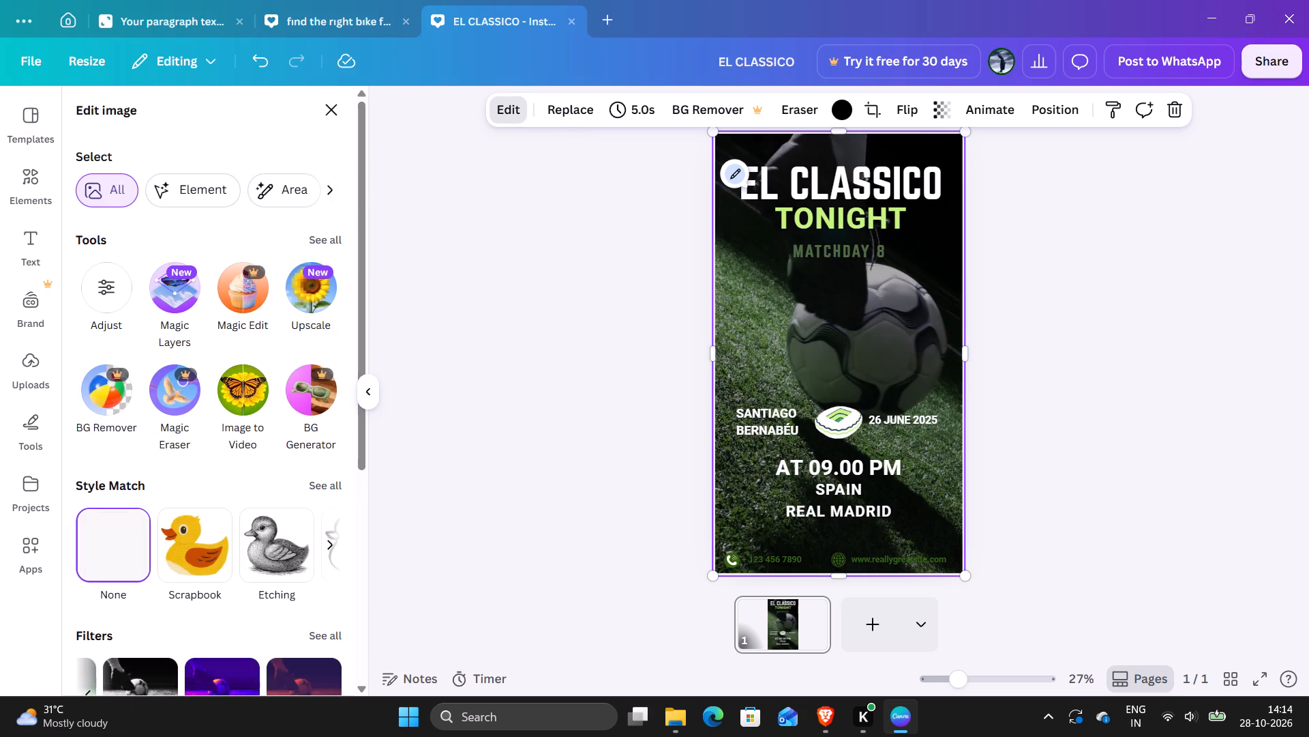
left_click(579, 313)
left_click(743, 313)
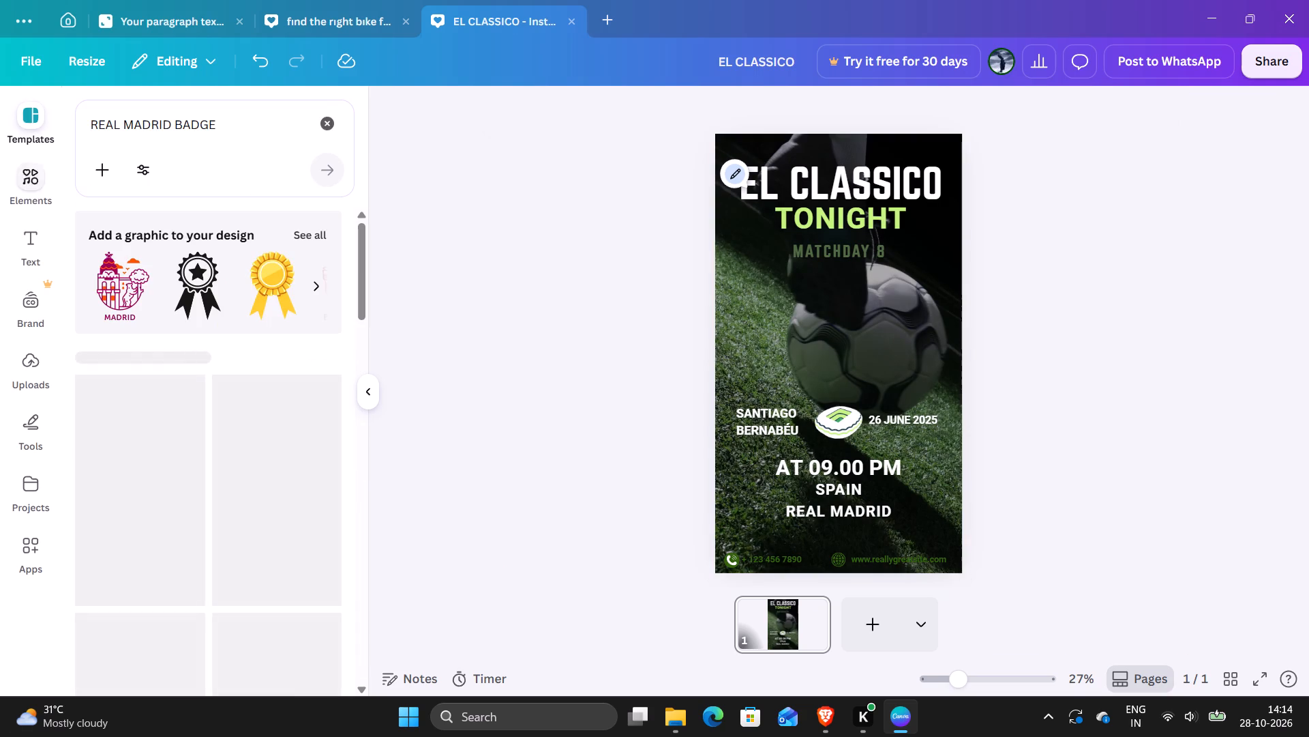
Upload the crest image file 541 from the Downloads folder and show the uploaded images.
left_click(30, 67)
left_click(89, 222)
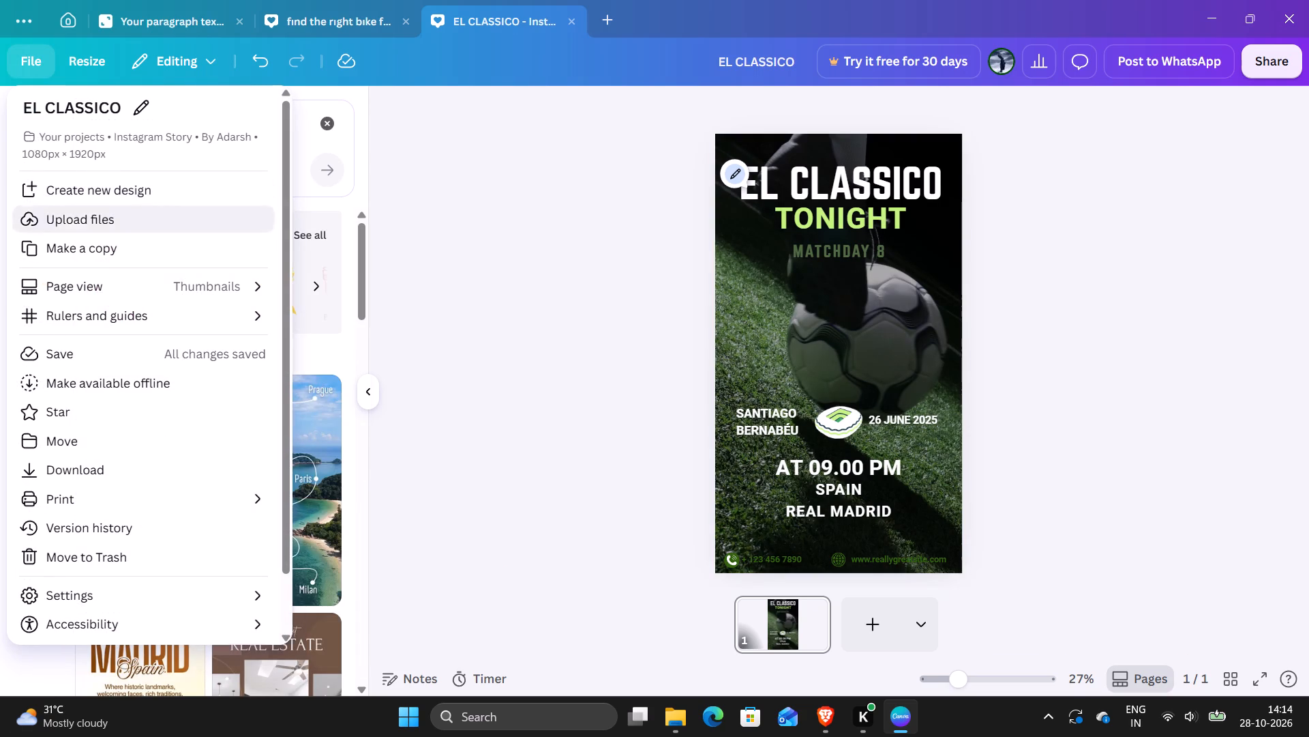
left_click(151, 283)
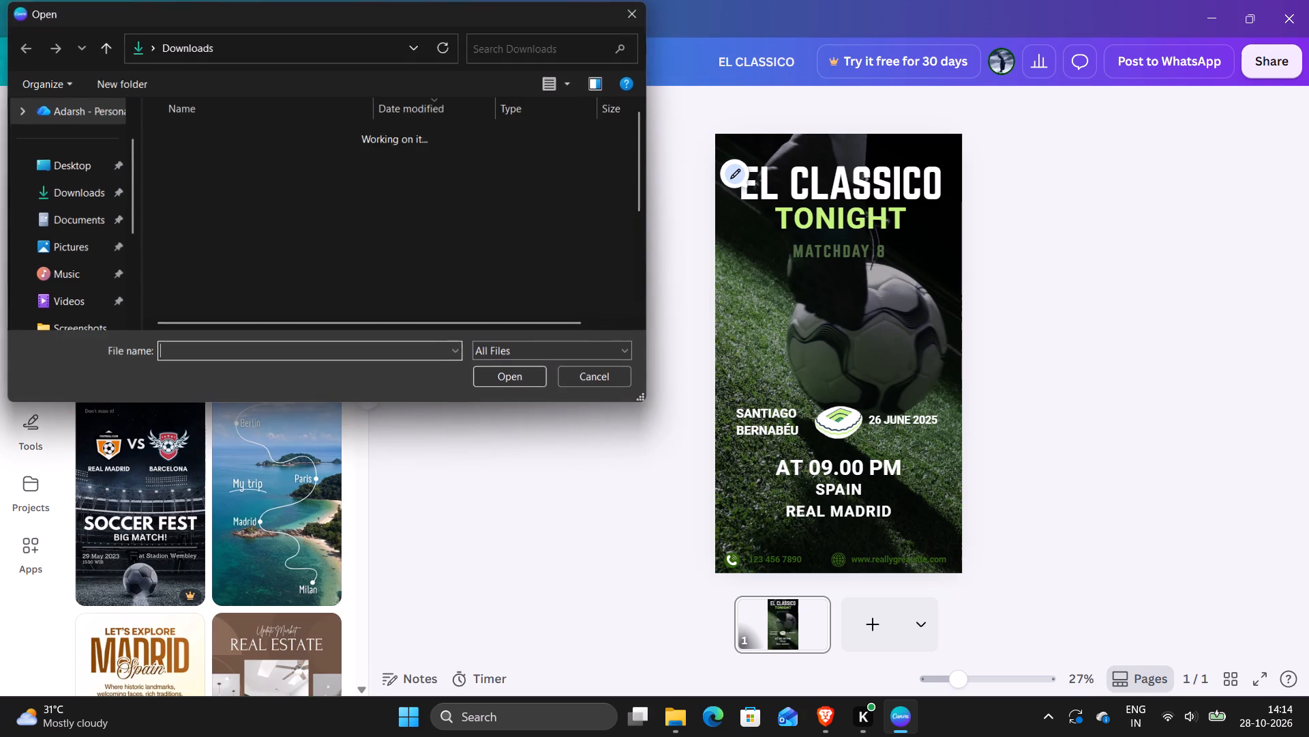
left_click_drag(248, 157, 277, 0)
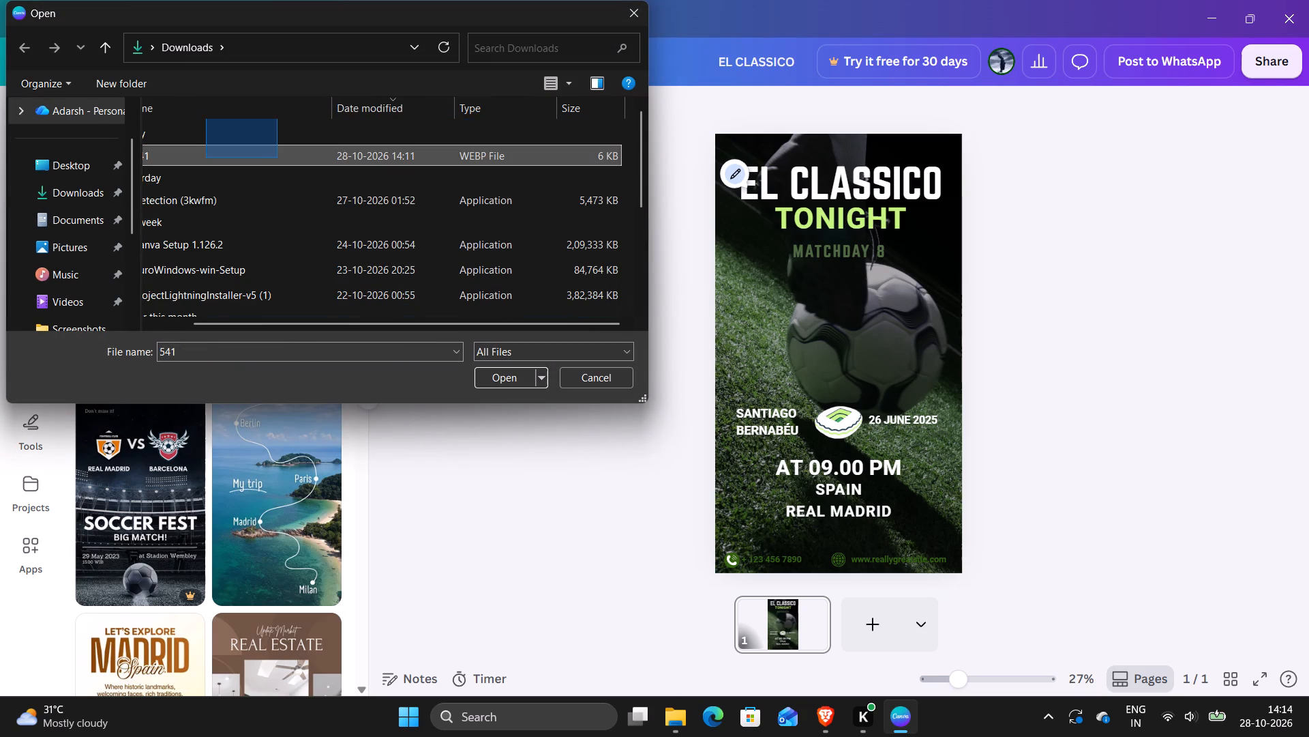
left_click_drag(277, 0, 272, 0)
left_click_drag(197, 151, 736, 340)
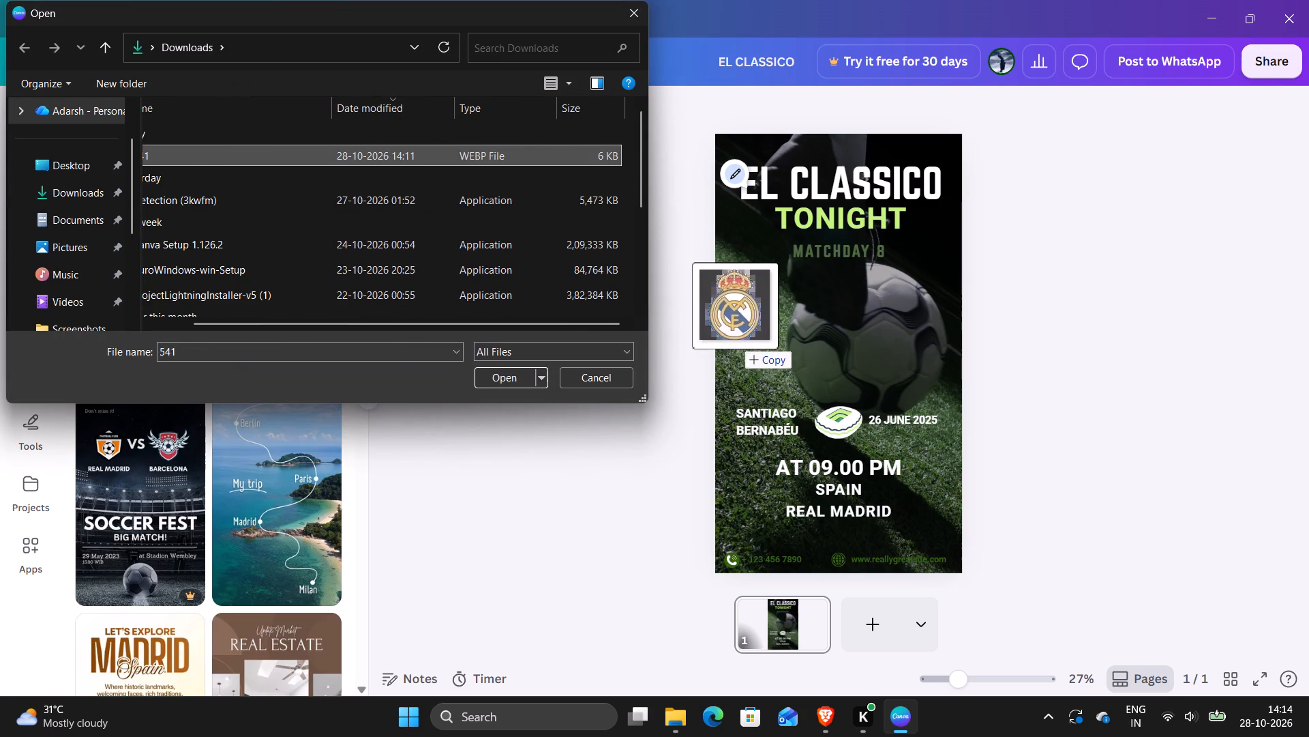
left_click_drag(736, 340, 750, 345)
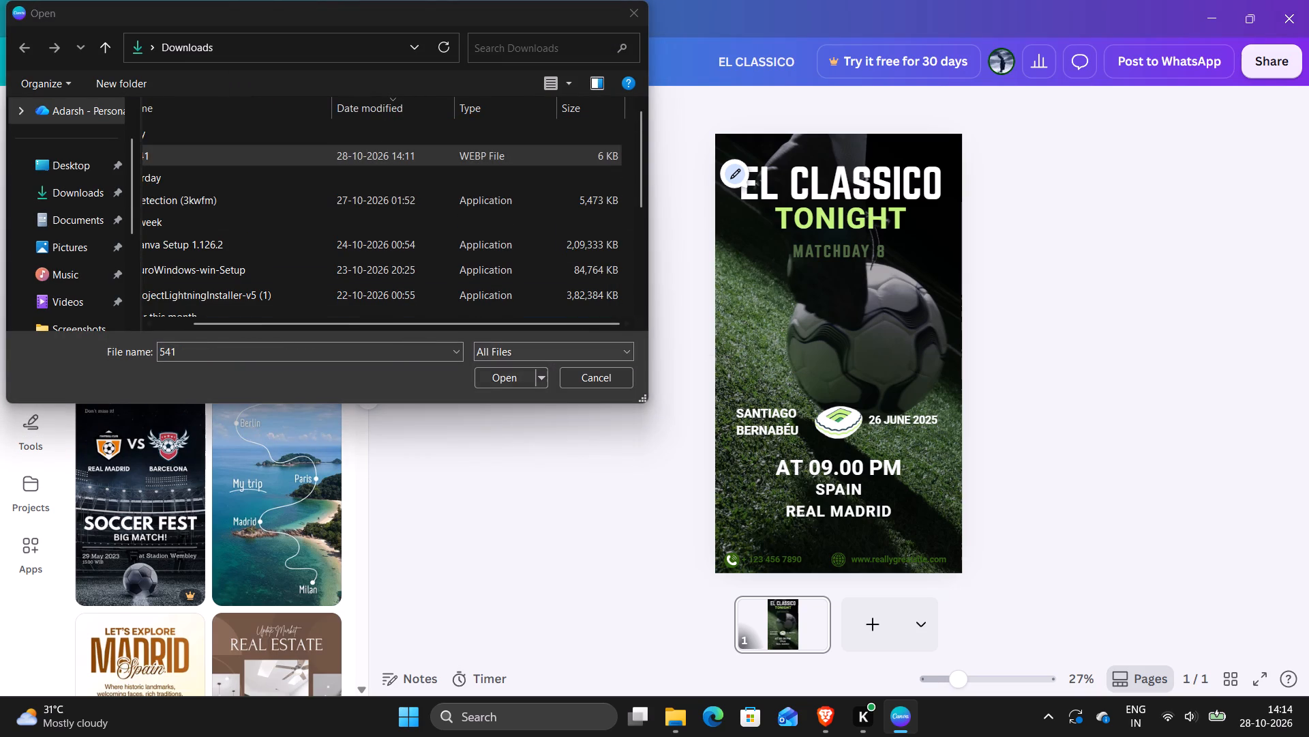
left_click(509, 379)
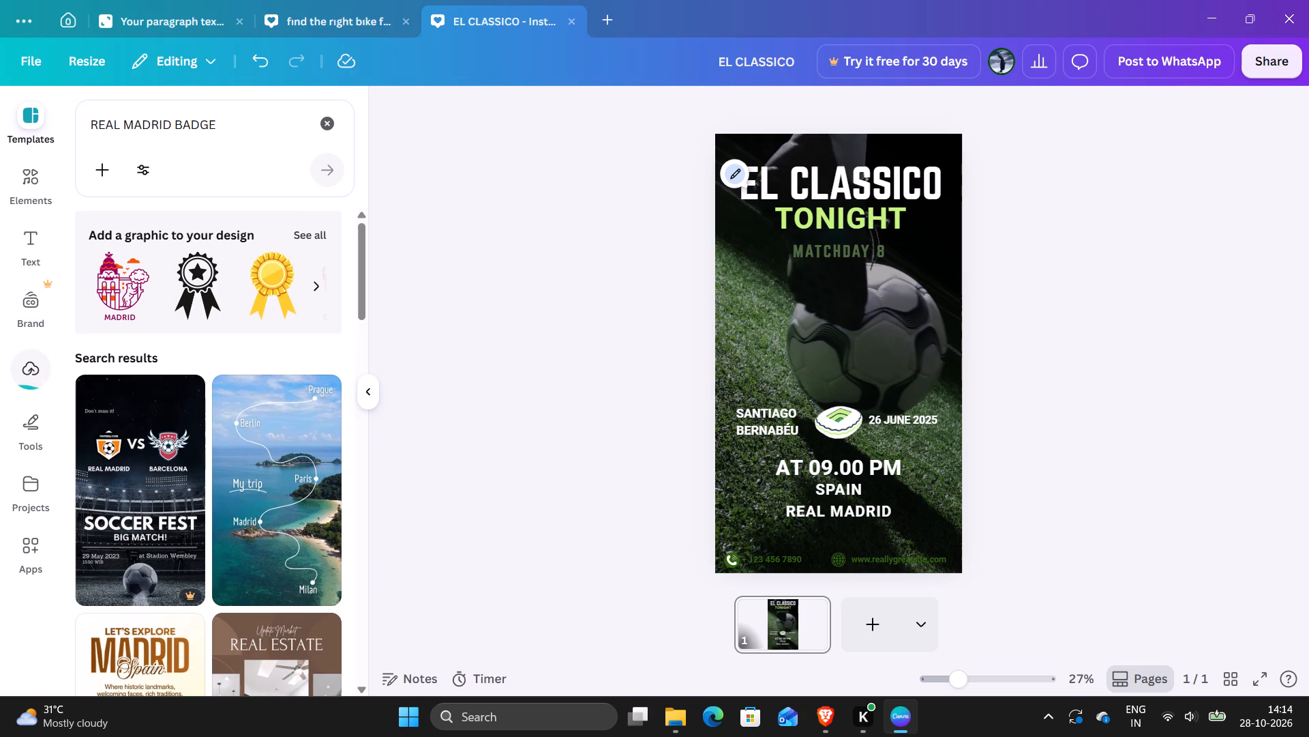
left_click(323, 129)
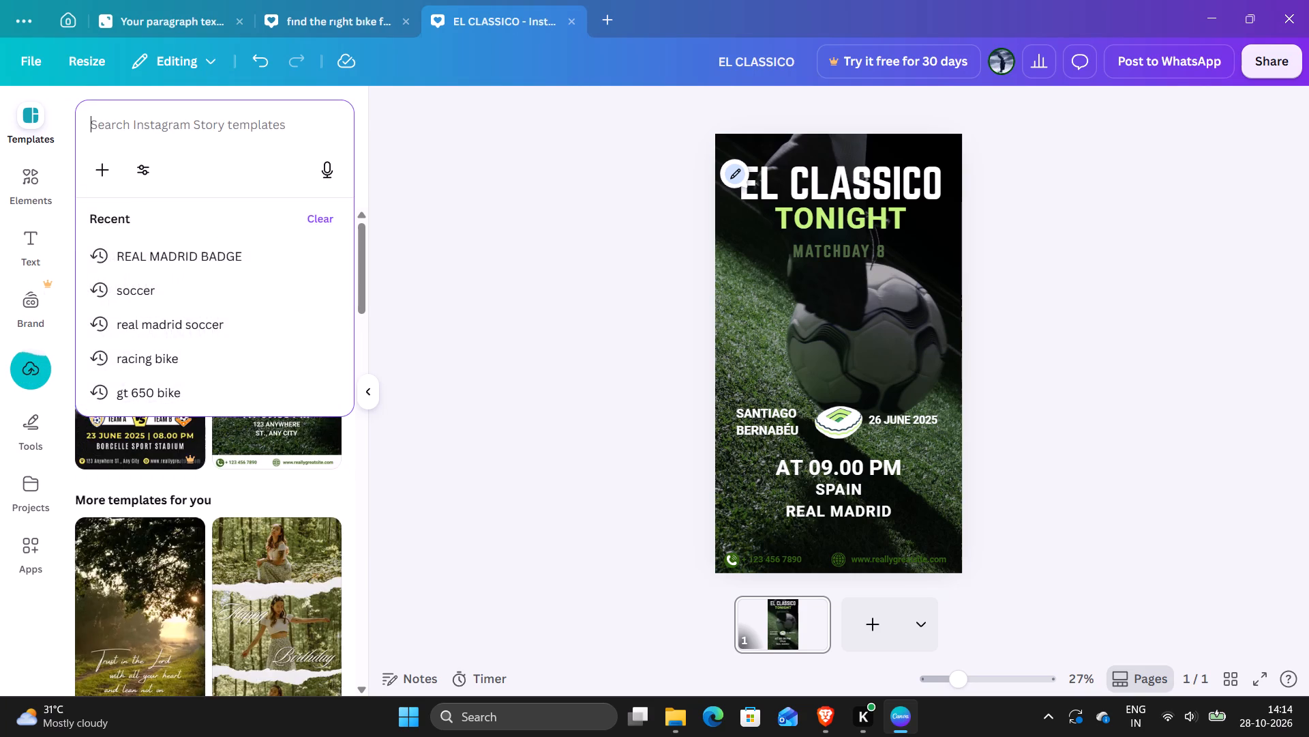
left_click(22, 364)
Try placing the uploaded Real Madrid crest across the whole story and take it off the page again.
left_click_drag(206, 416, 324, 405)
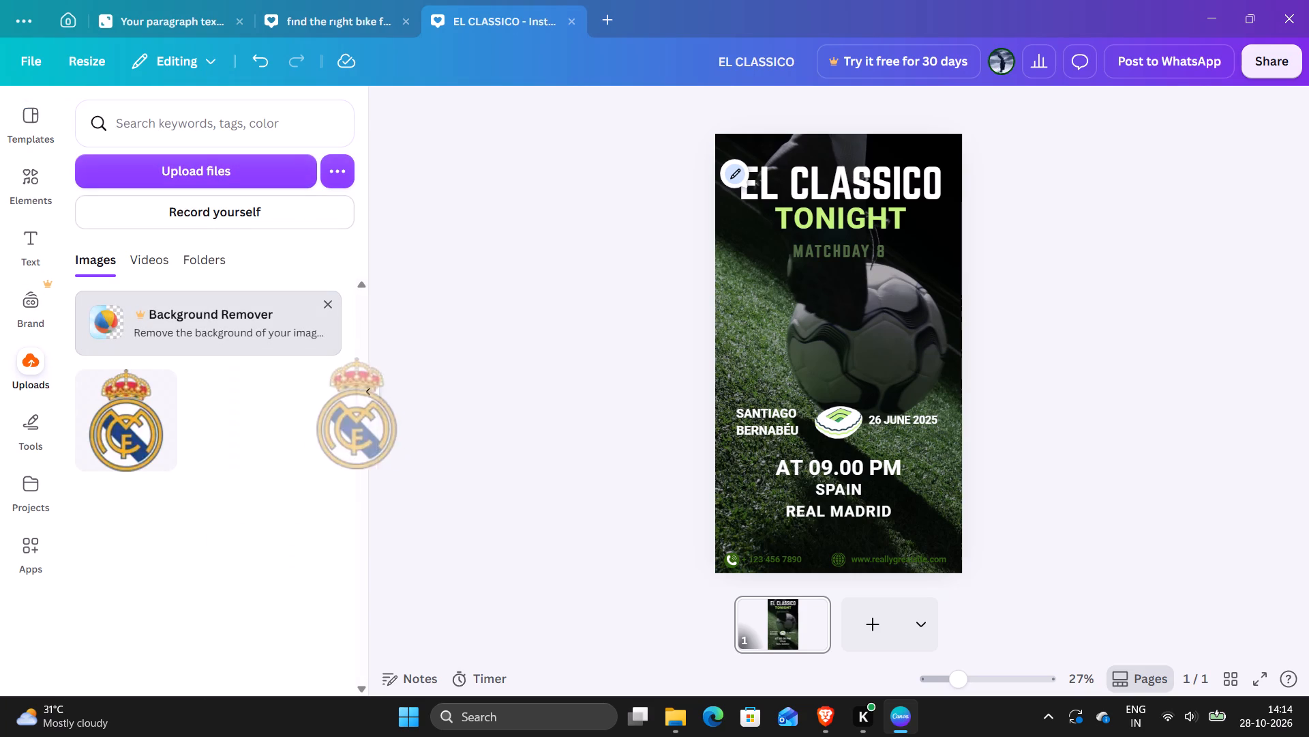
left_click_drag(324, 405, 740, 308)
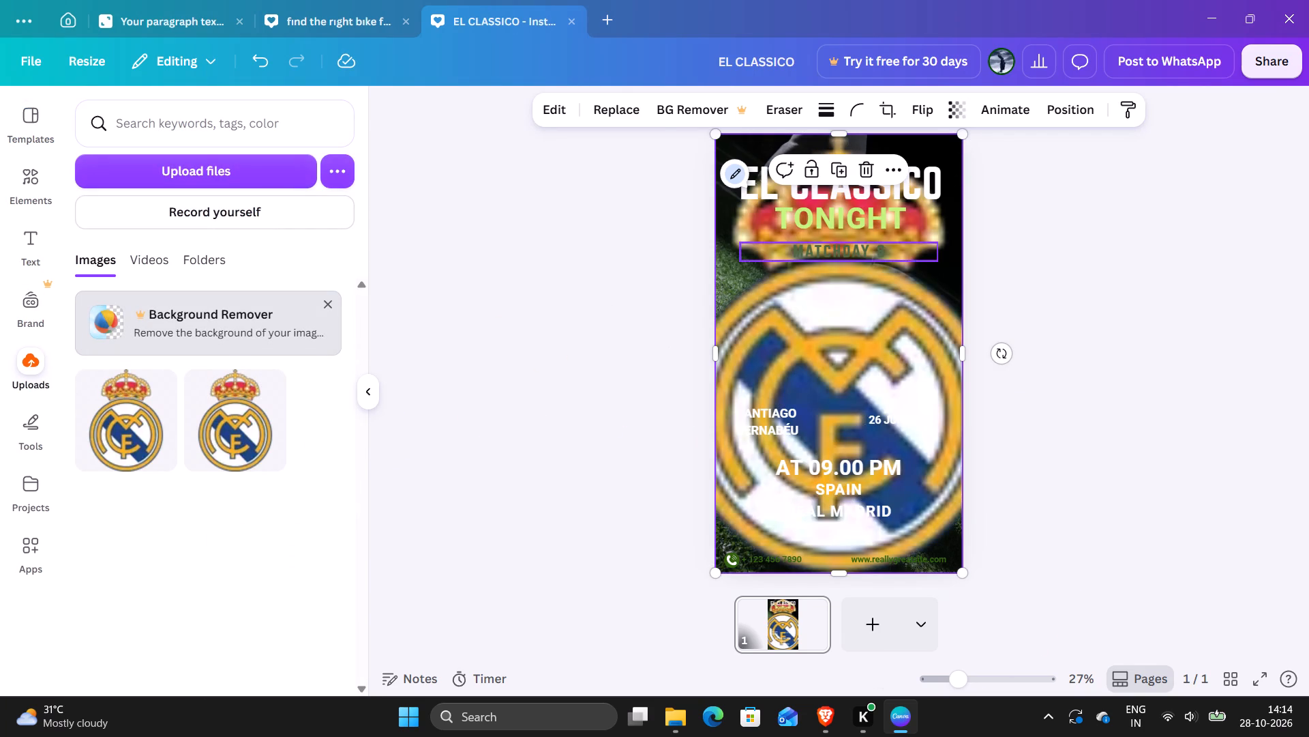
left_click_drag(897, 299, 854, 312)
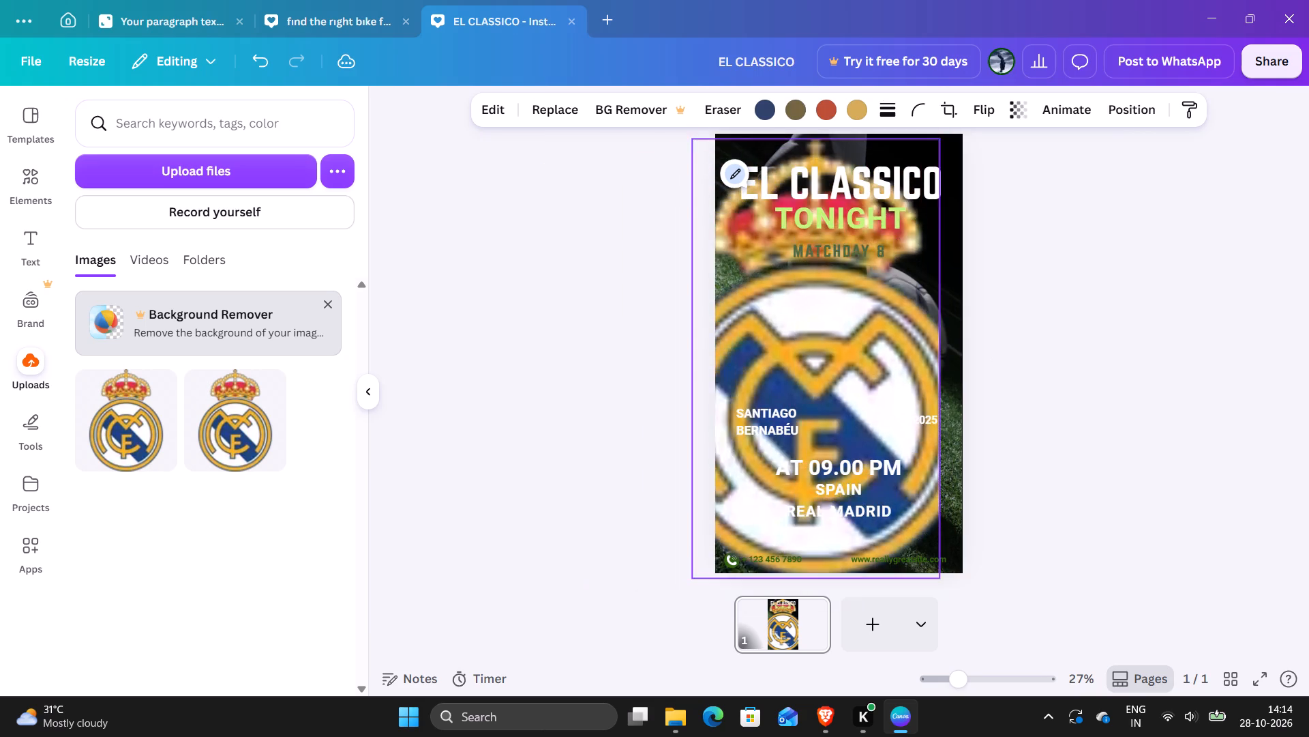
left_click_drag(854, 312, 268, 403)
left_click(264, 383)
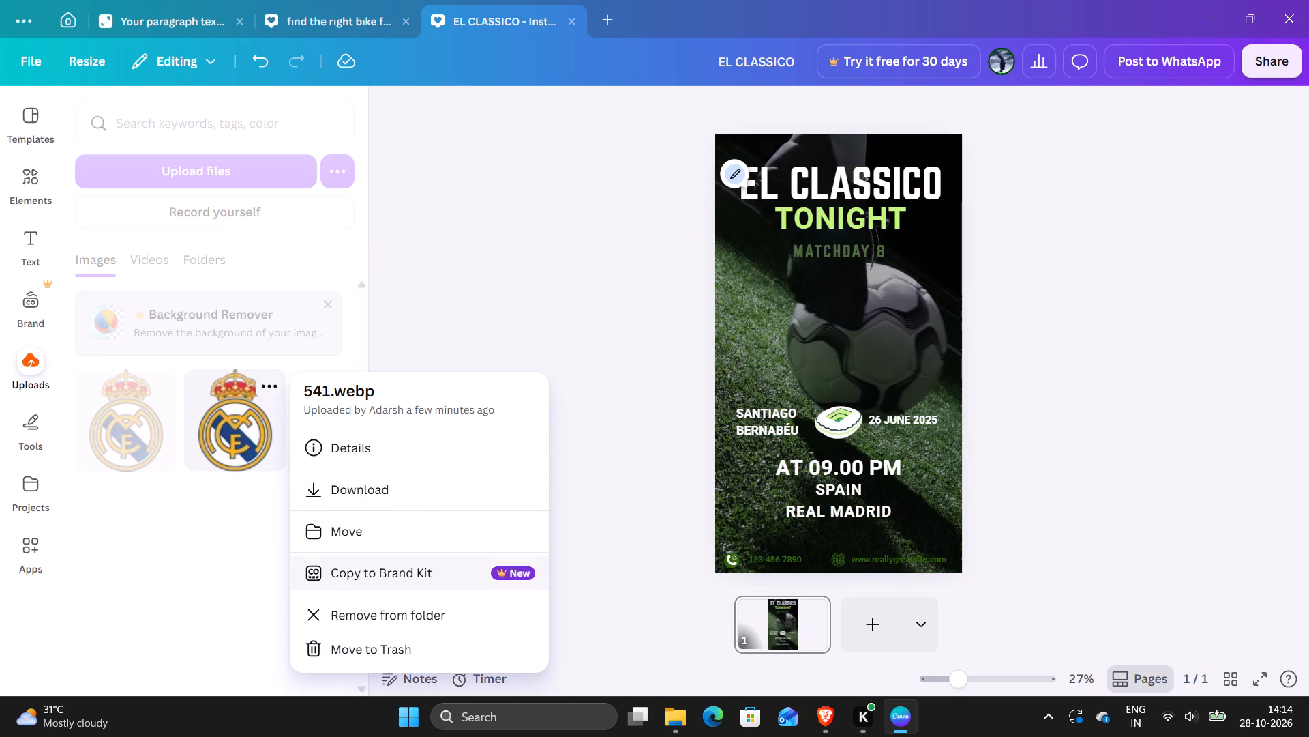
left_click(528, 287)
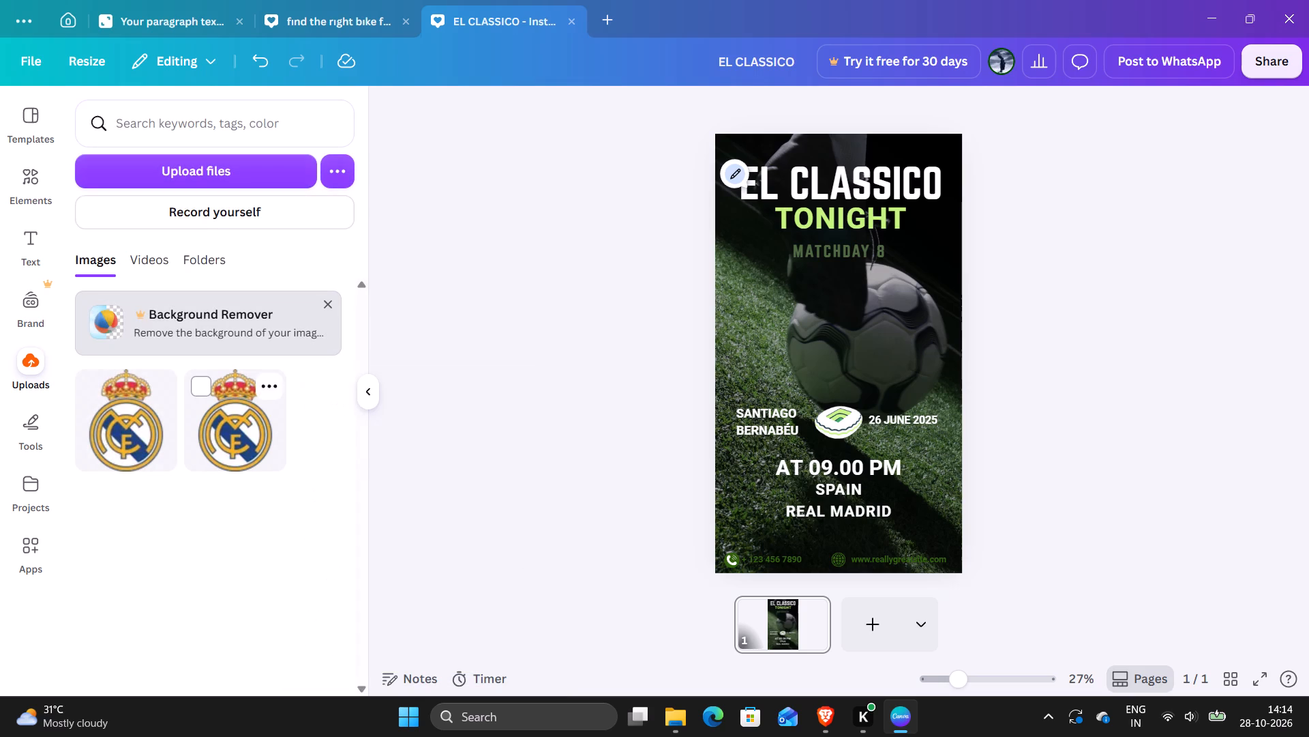
Place the uploaded Real Madrid crest on the story, shrink it and position it beside the ball, above SANTIAGO BERNABÉU.
left_click_drag(217, 439, 747, 348)
scroll(747, 348, "down", 1)
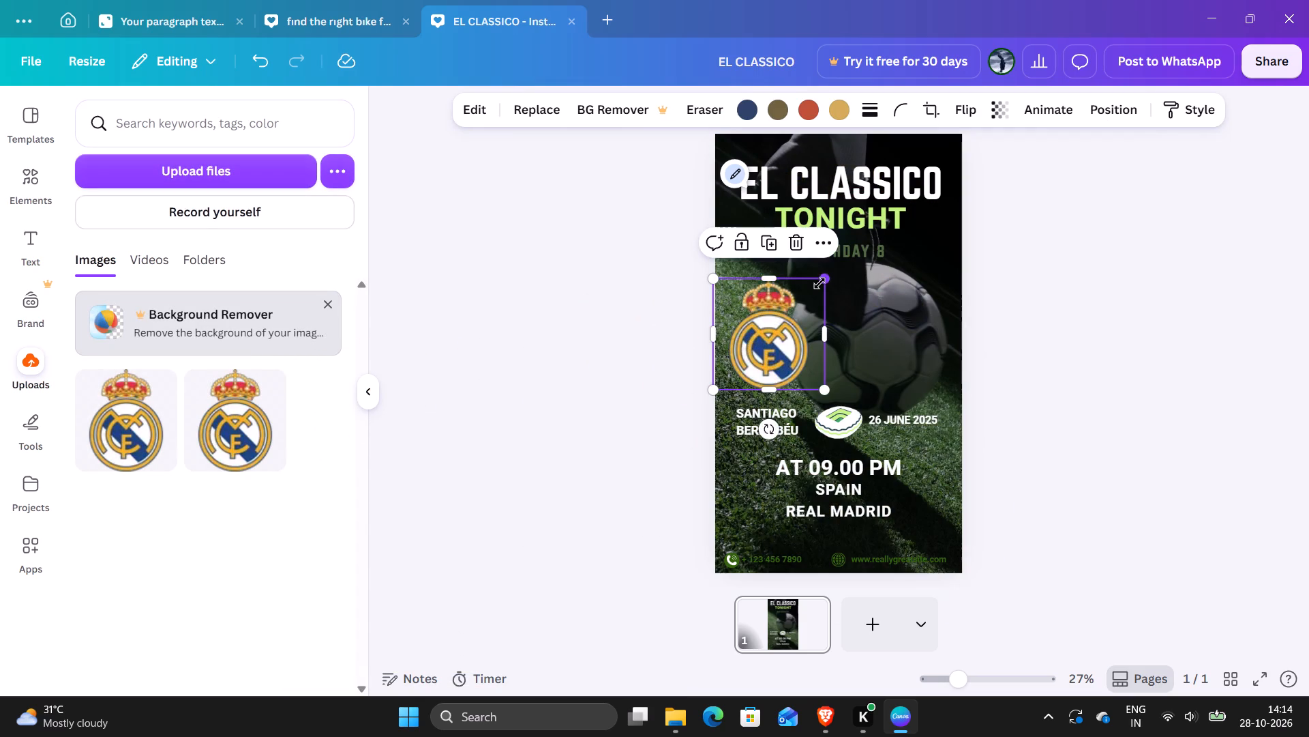
left_click_drag(820, 283, 800, 328)
left_click_drag(761, 354, 785, 317)
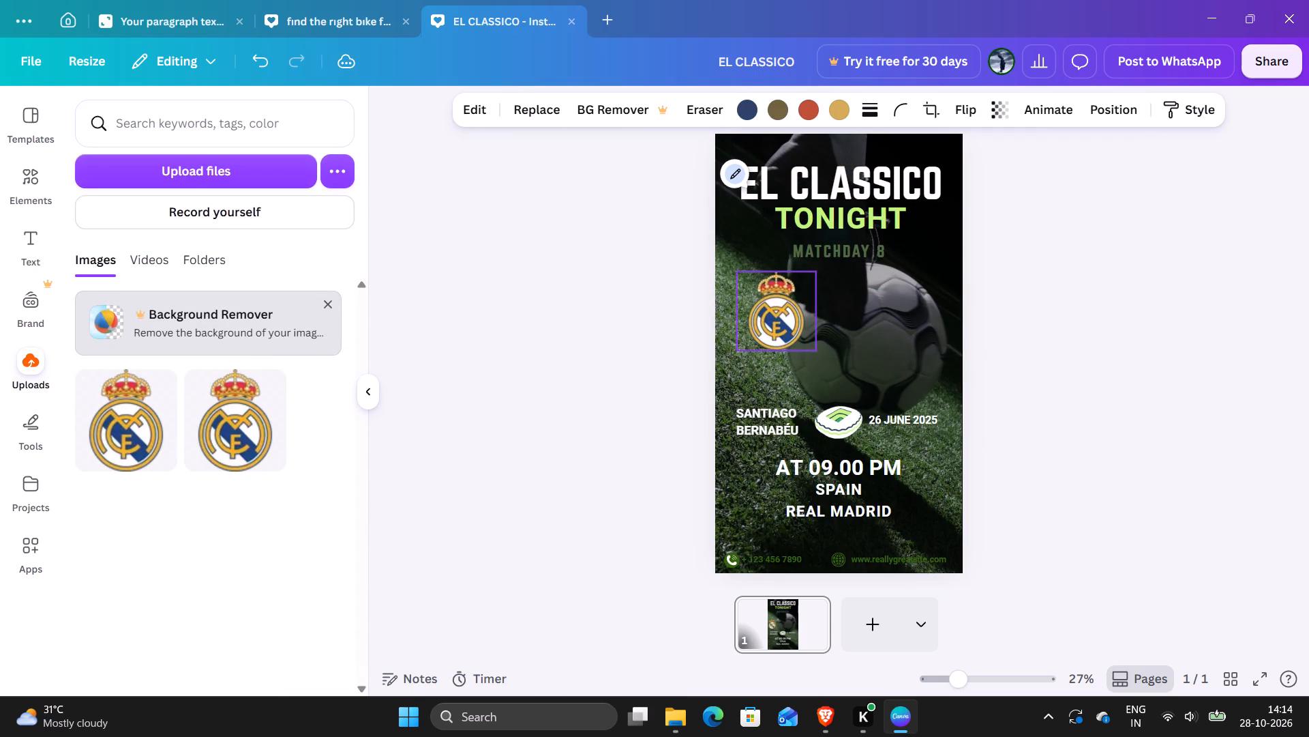
left_click_drag(785, 317, 780, 319)
left_click(806, 351)
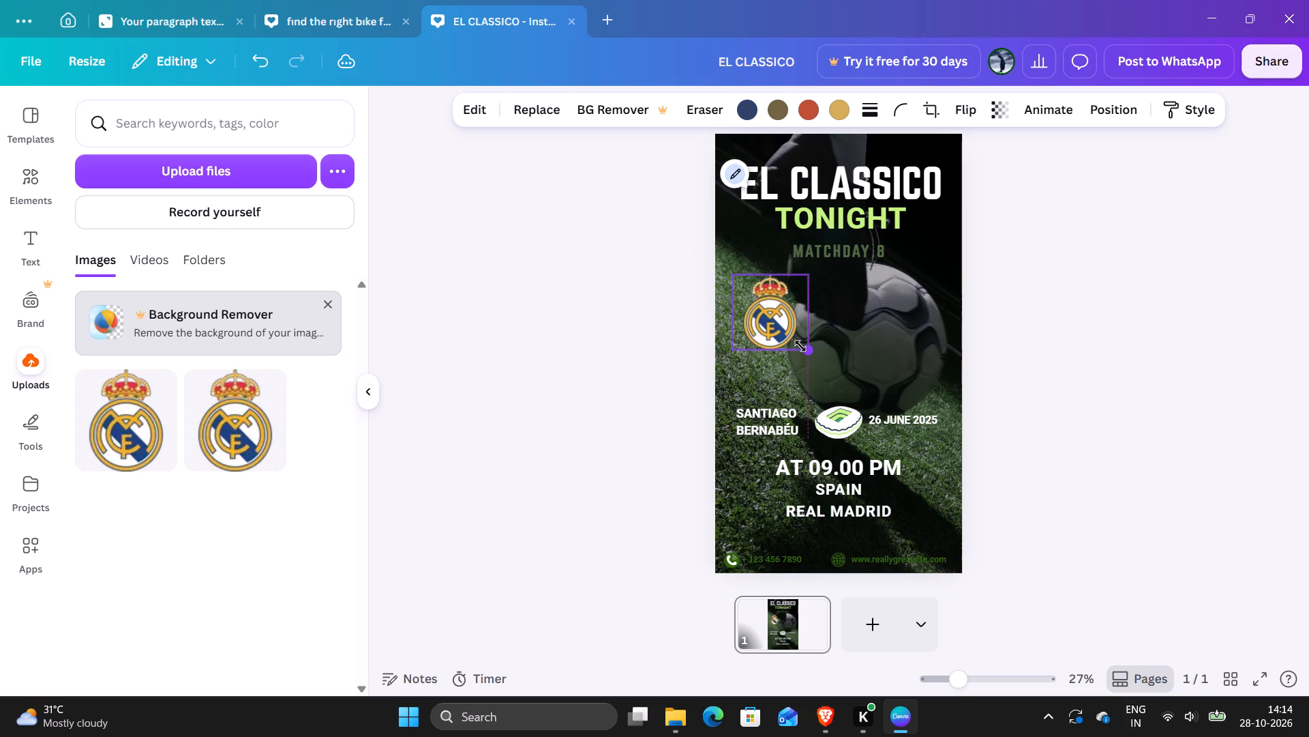
left_click_drag(781, 319, 771, 319)
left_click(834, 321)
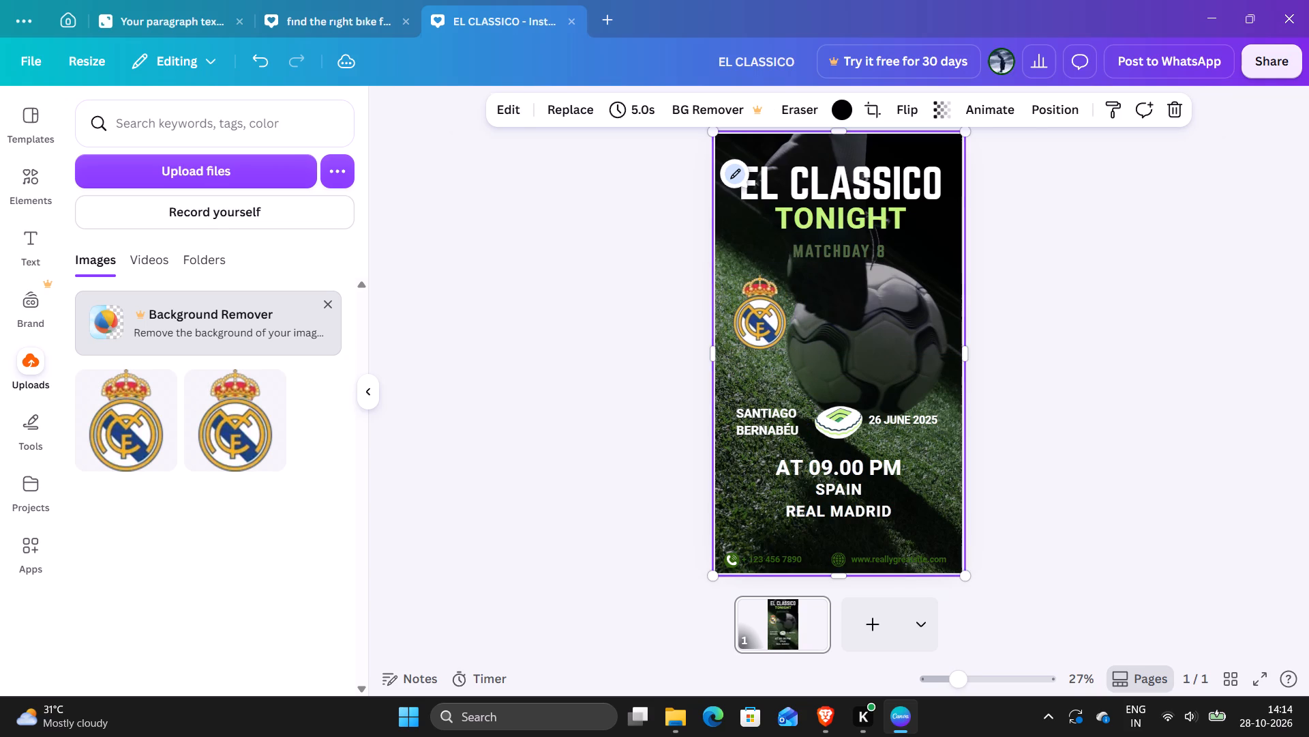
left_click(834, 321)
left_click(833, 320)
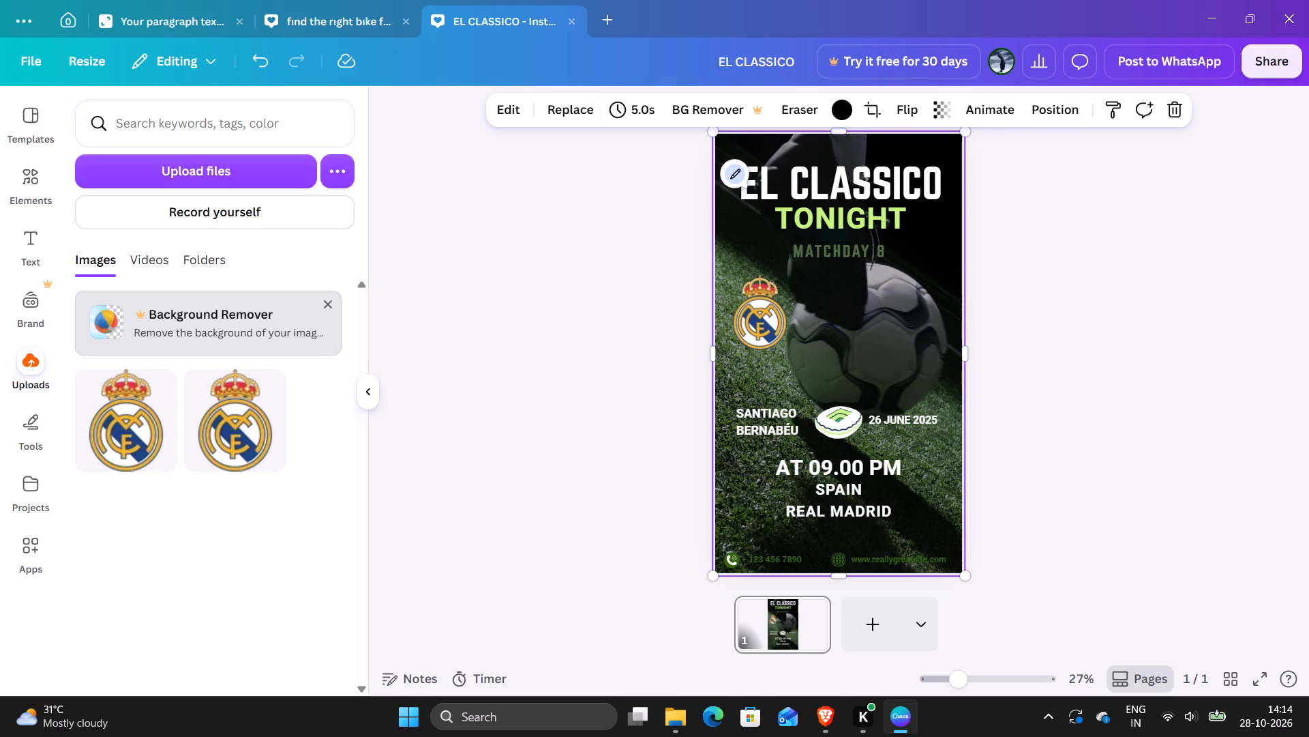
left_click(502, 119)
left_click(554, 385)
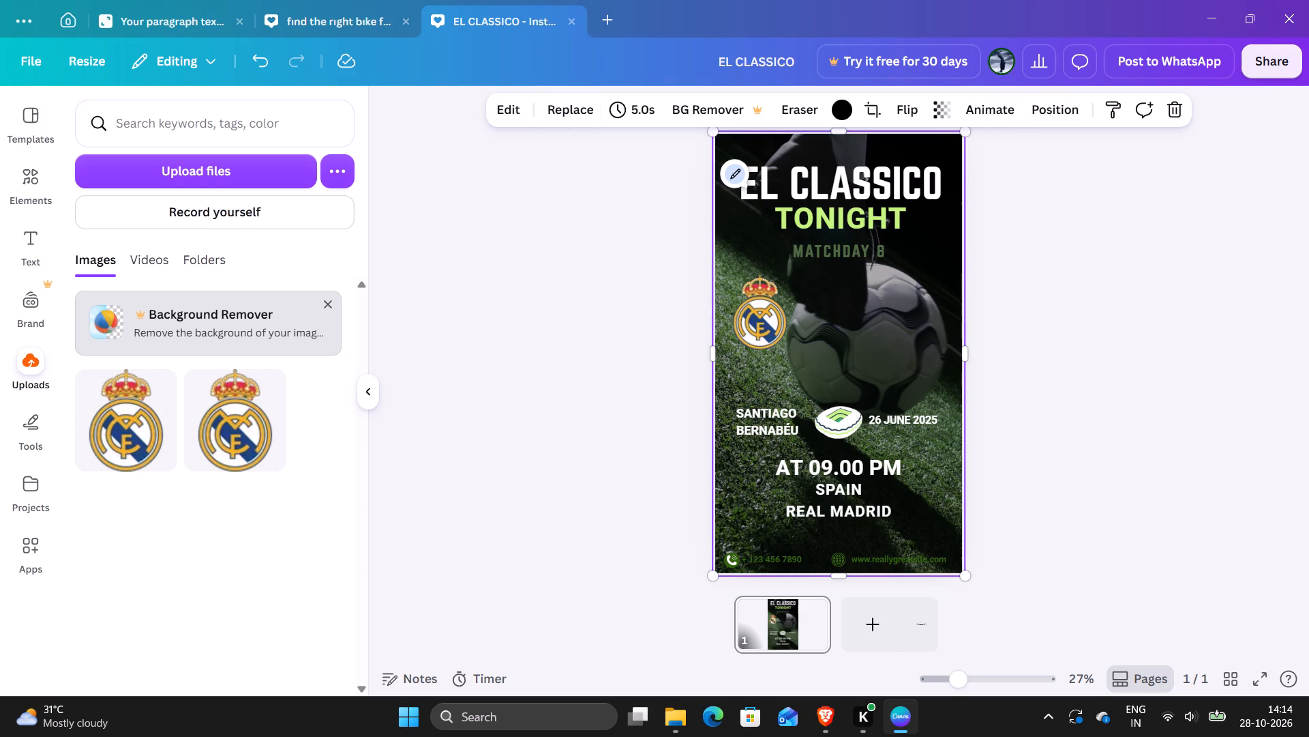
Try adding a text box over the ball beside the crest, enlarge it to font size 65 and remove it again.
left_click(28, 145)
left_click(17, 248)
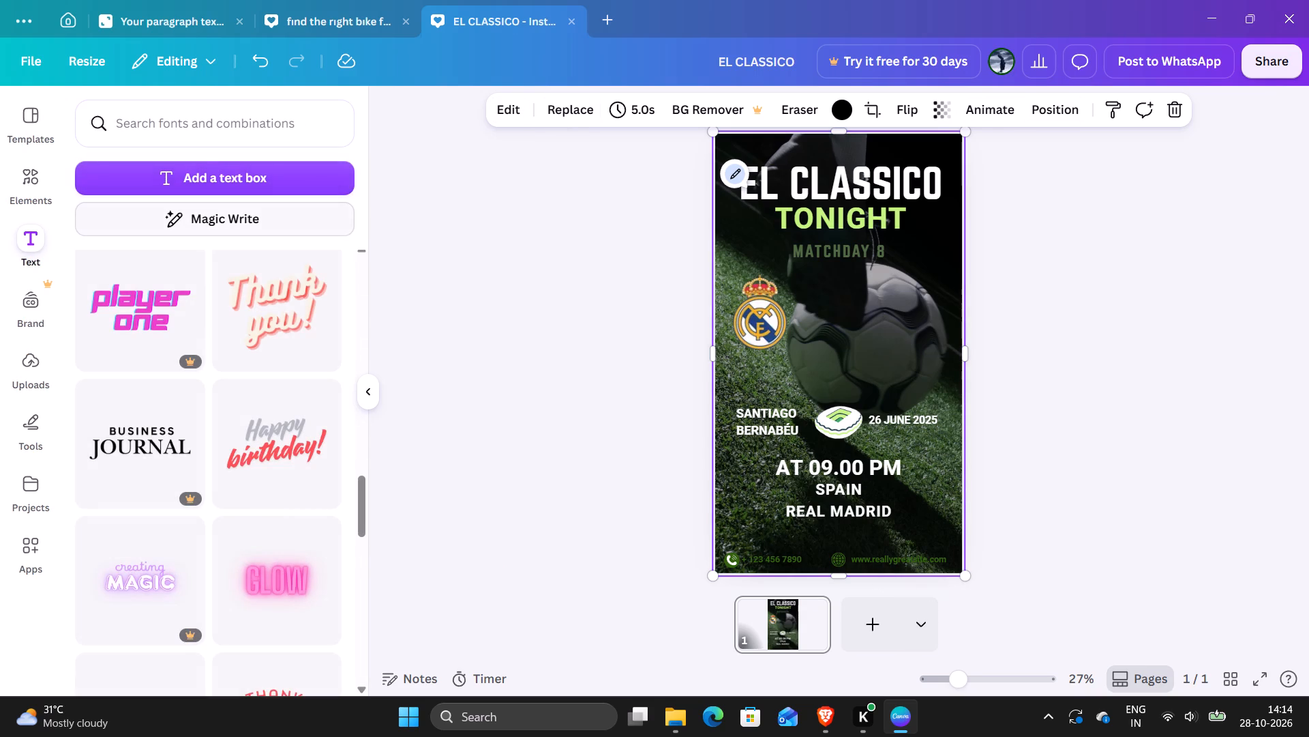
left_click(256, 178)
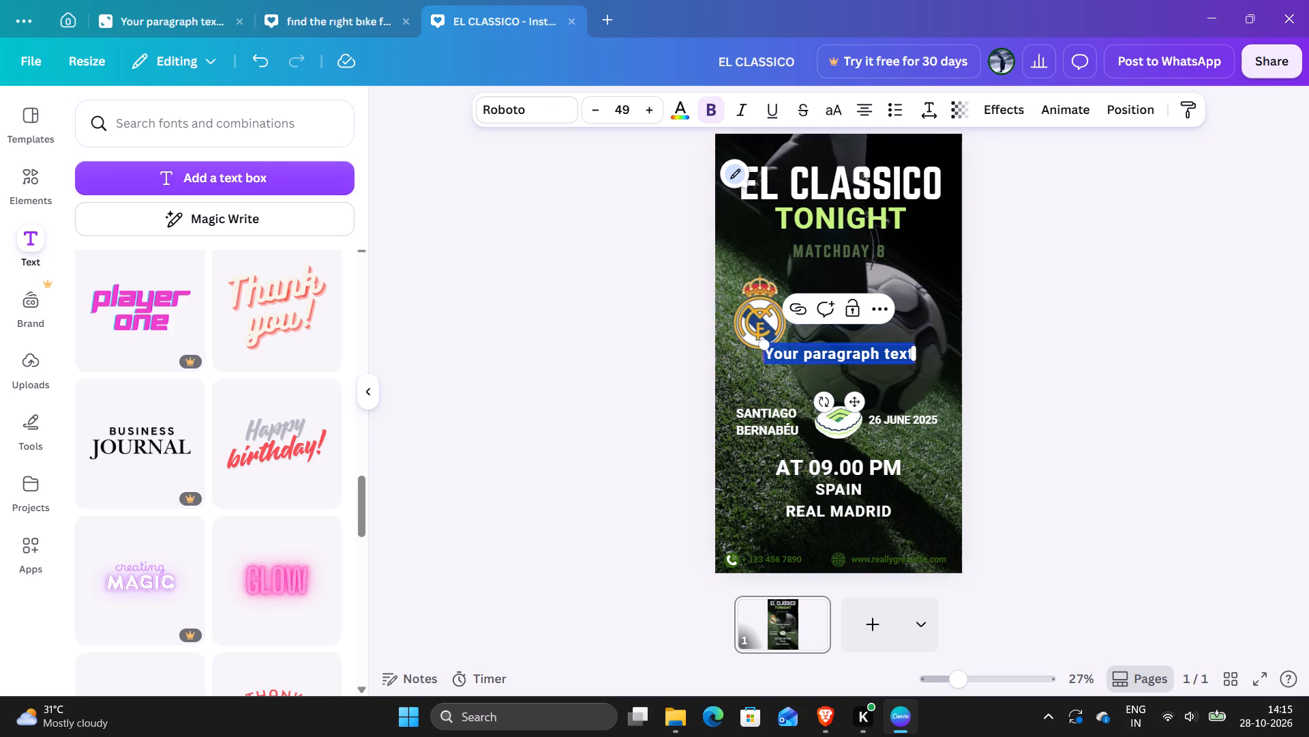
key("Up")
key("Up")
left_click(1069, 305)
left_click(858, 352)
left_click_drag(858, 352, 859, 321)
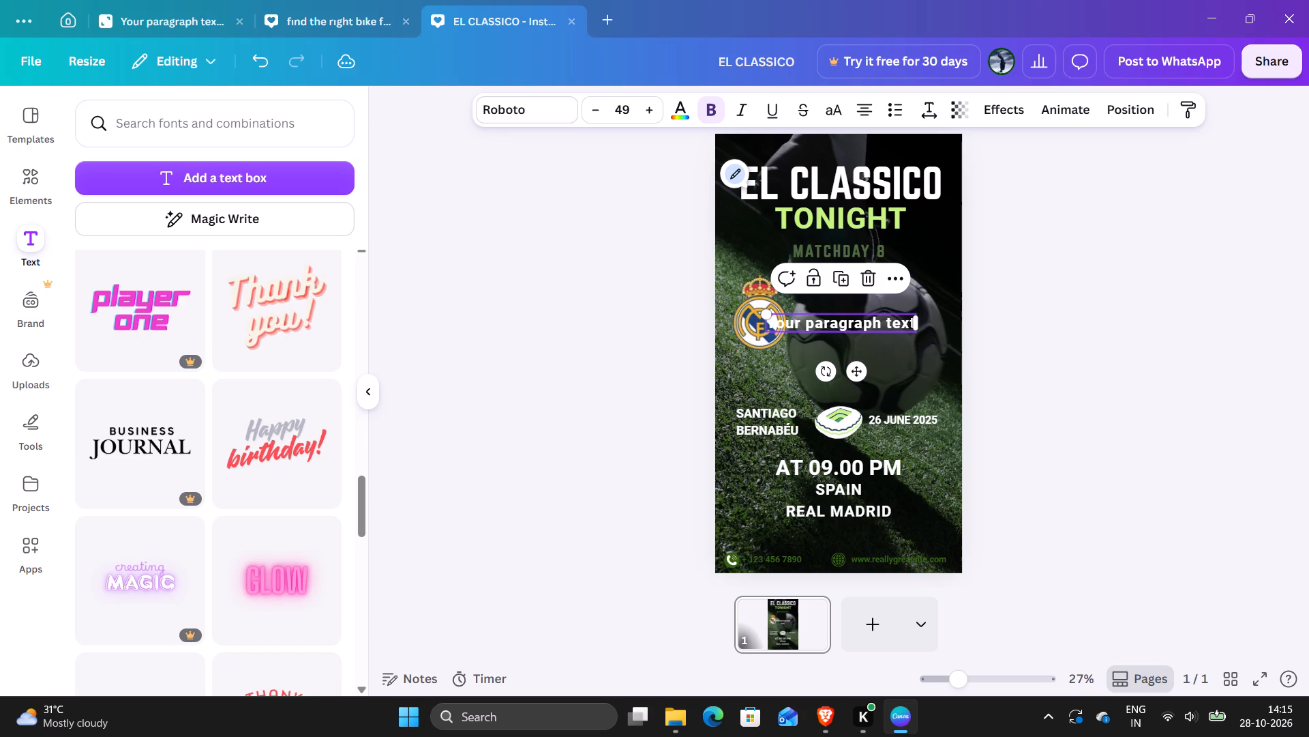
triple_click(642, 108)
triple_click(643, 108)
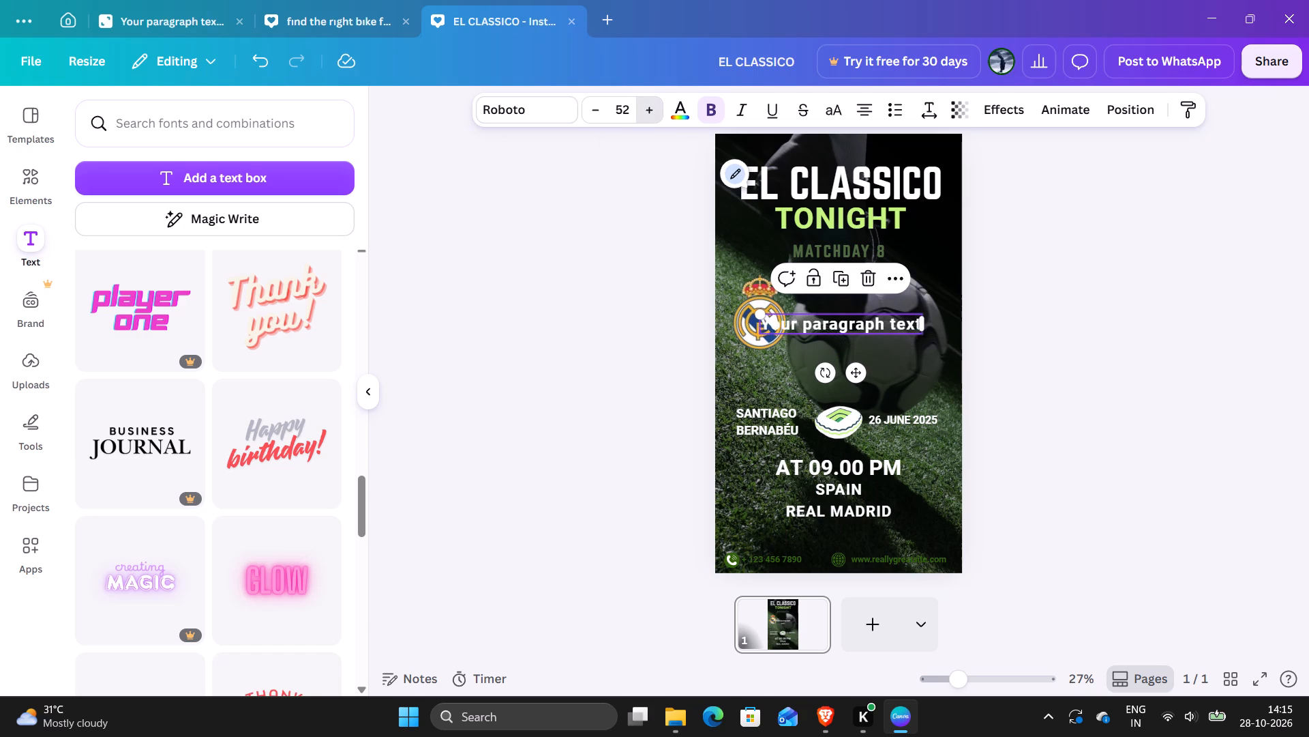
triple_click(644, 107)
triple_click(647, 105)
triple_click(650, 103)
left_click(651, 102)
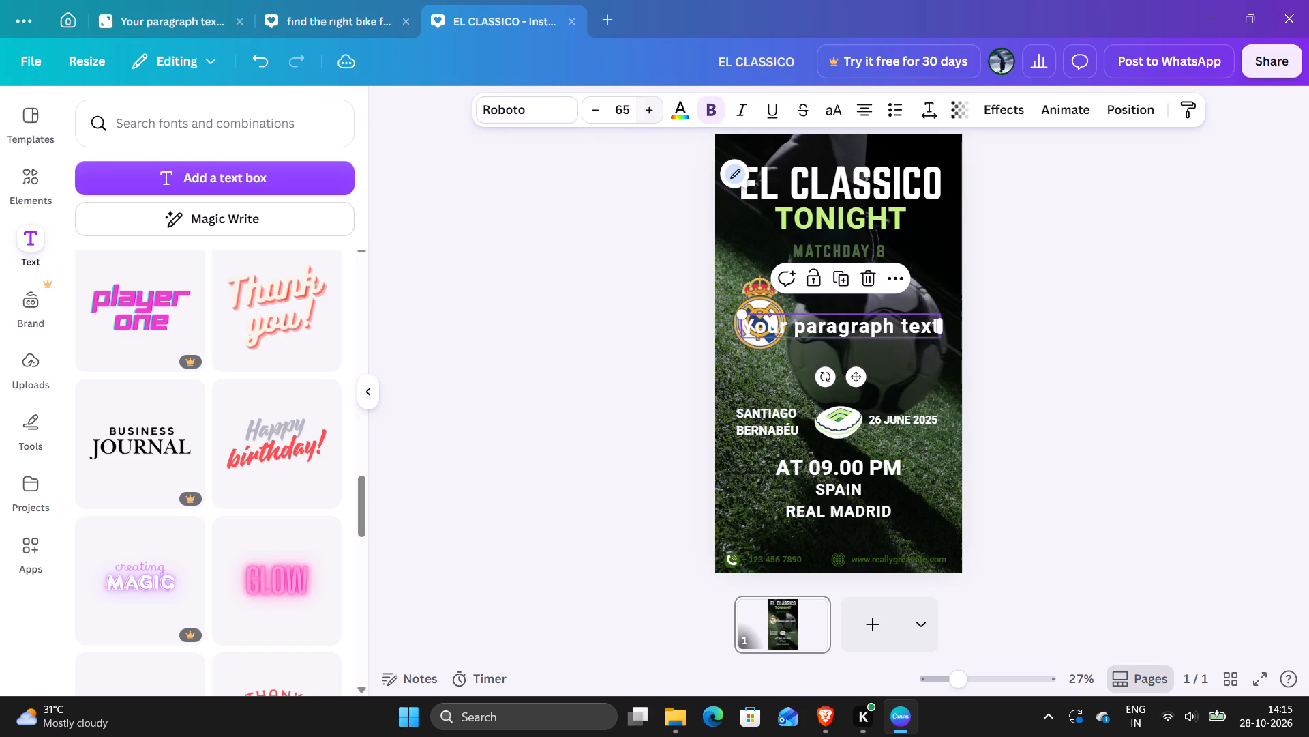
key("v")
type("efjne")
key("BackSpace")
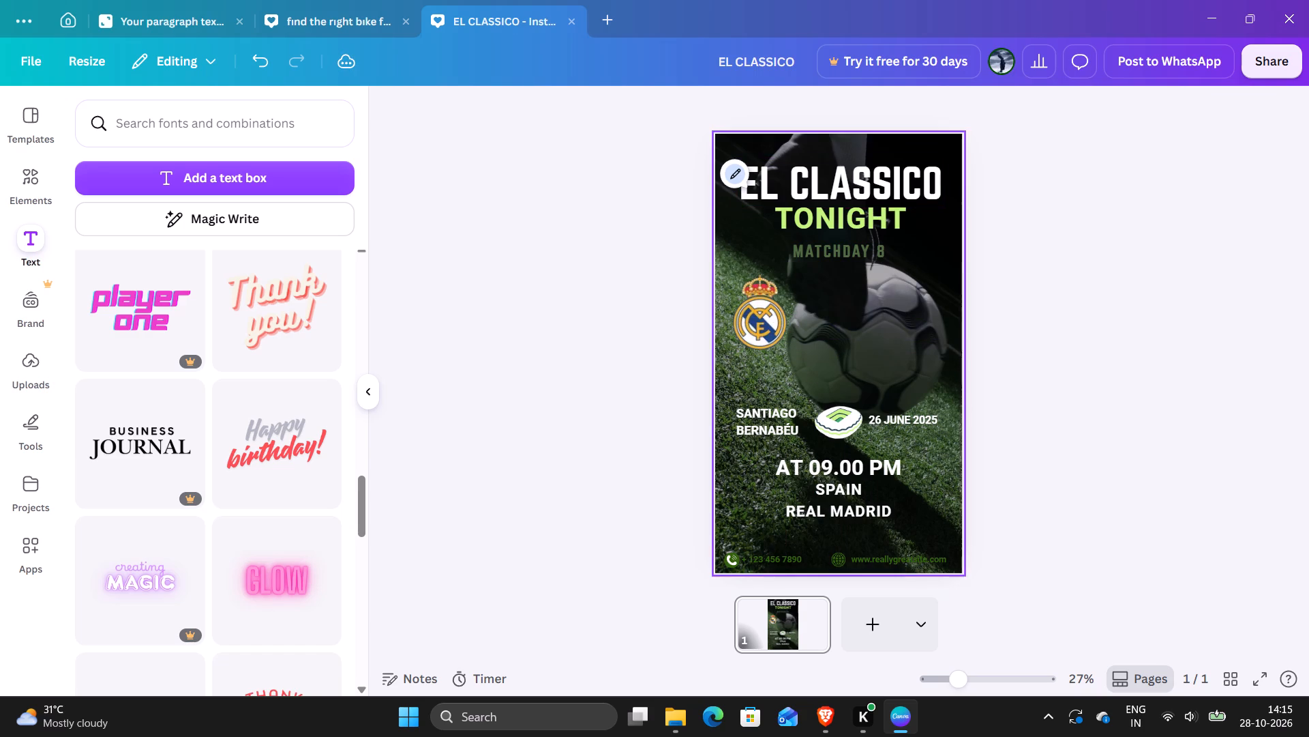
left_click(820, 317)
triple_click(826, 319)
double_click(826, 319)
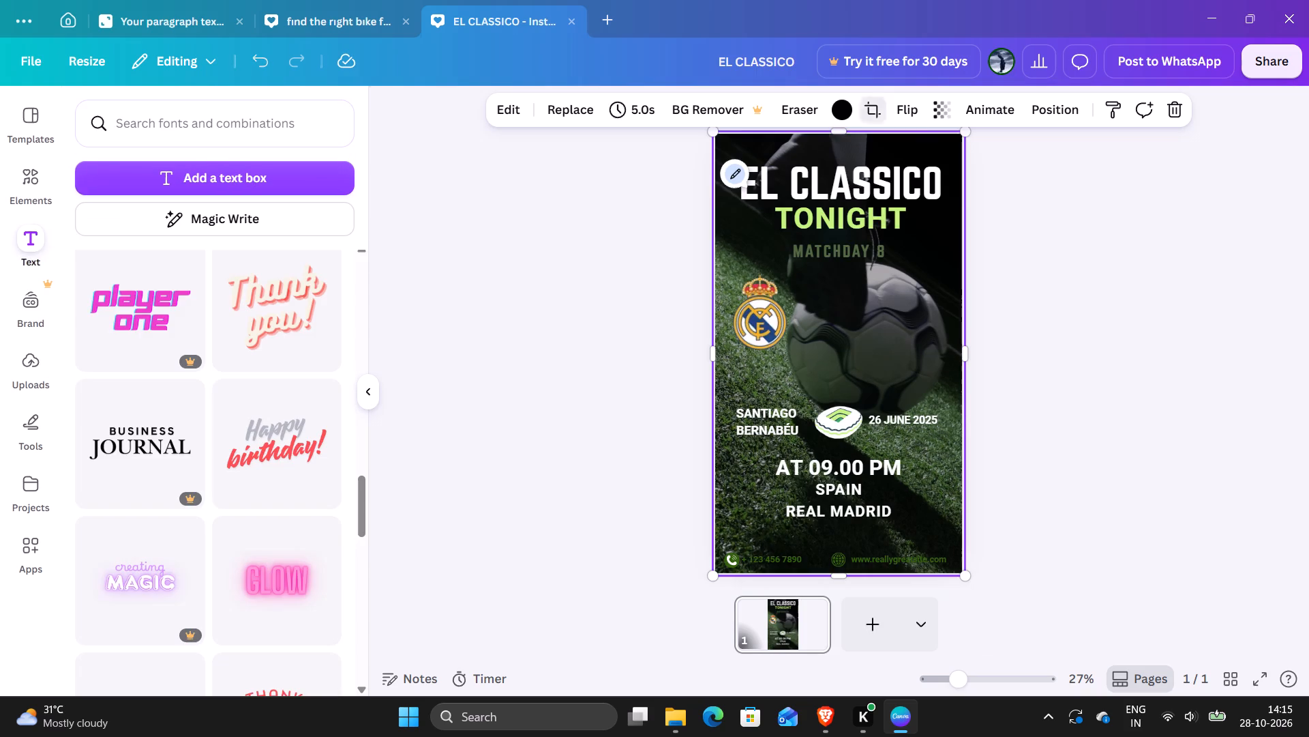
Add a new text box beside the crest, wrap it onto two lines and scale it to about font size 44.6.
left_click(278, 182)
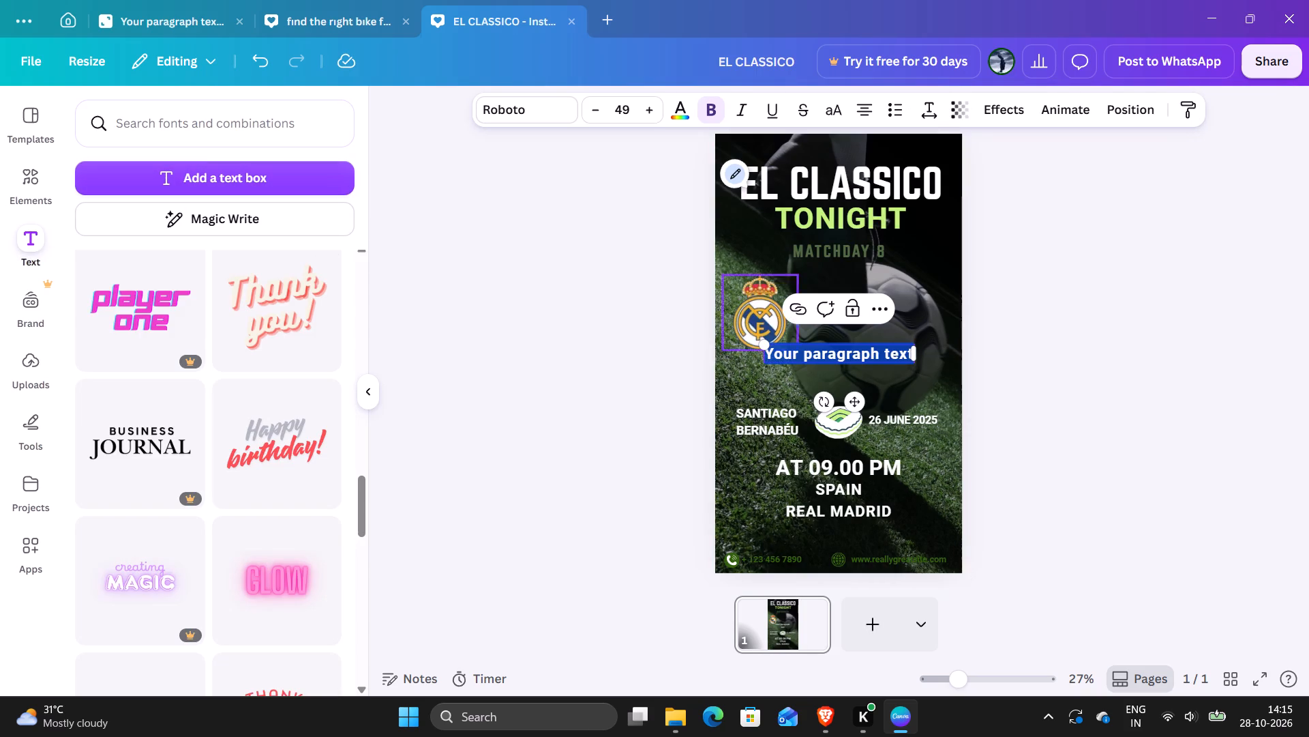
left_click_drag(841, 360, 849, 323)
left_click_drag(843, 354, 852, 321)
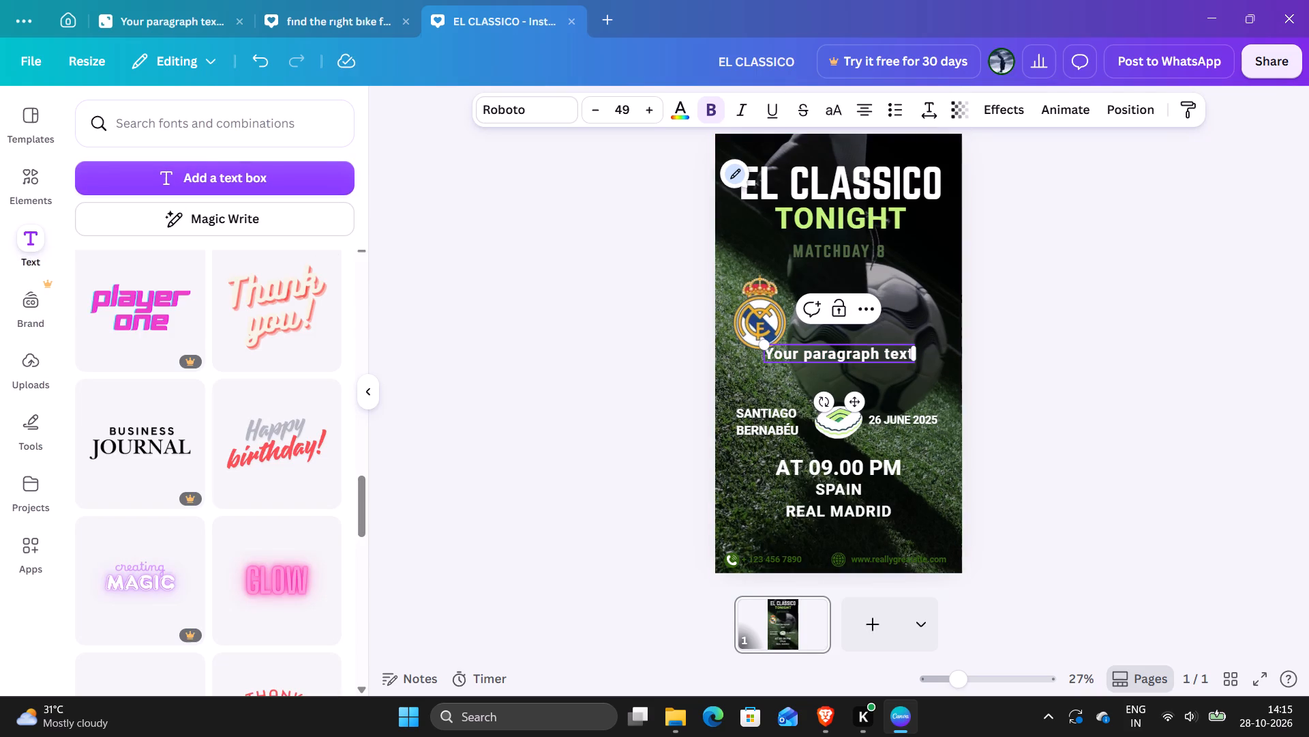
left_click_drag(849, 354, 849, 330)
left_click_drag(844, 345, 844, 351)
left_click_drag(915, 356, 912, 345)
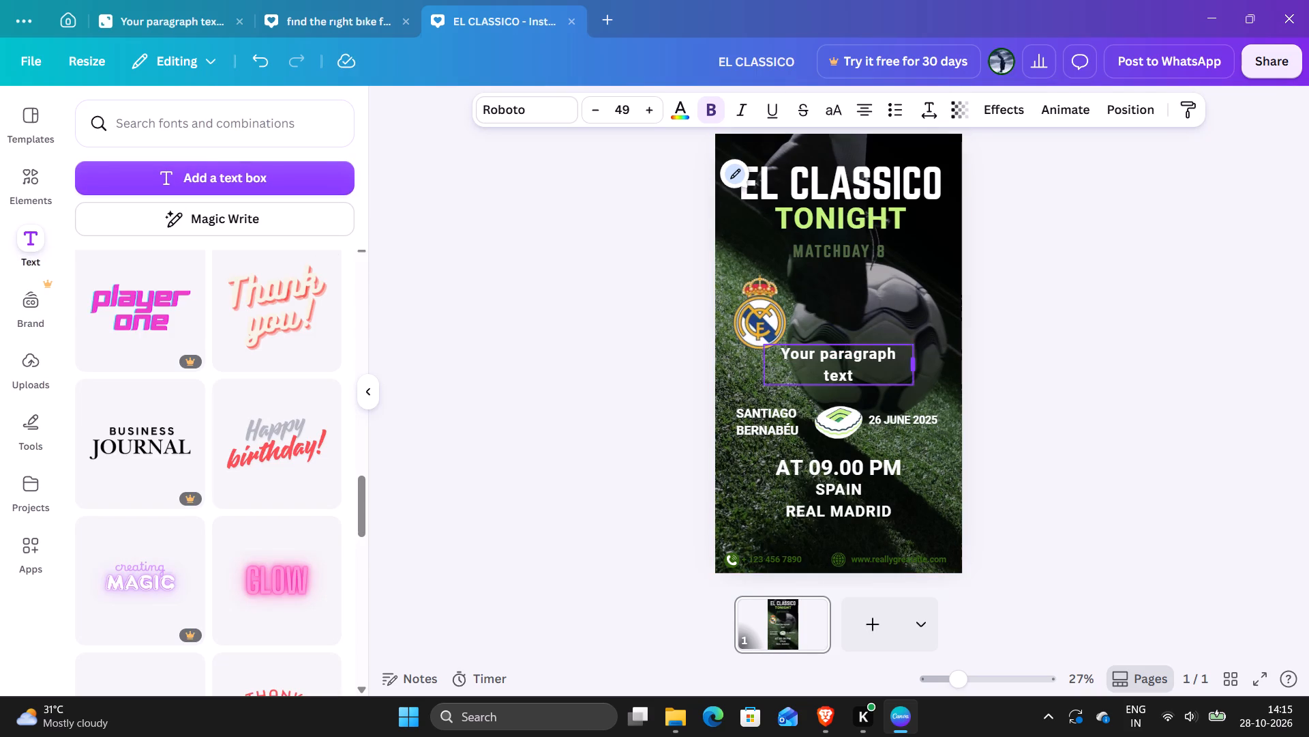
left_click_drag(912, 345, 909, 336)
left_click_drag(853, 361, 855, 328)
left_click_drag(766, 349, 770, 332)
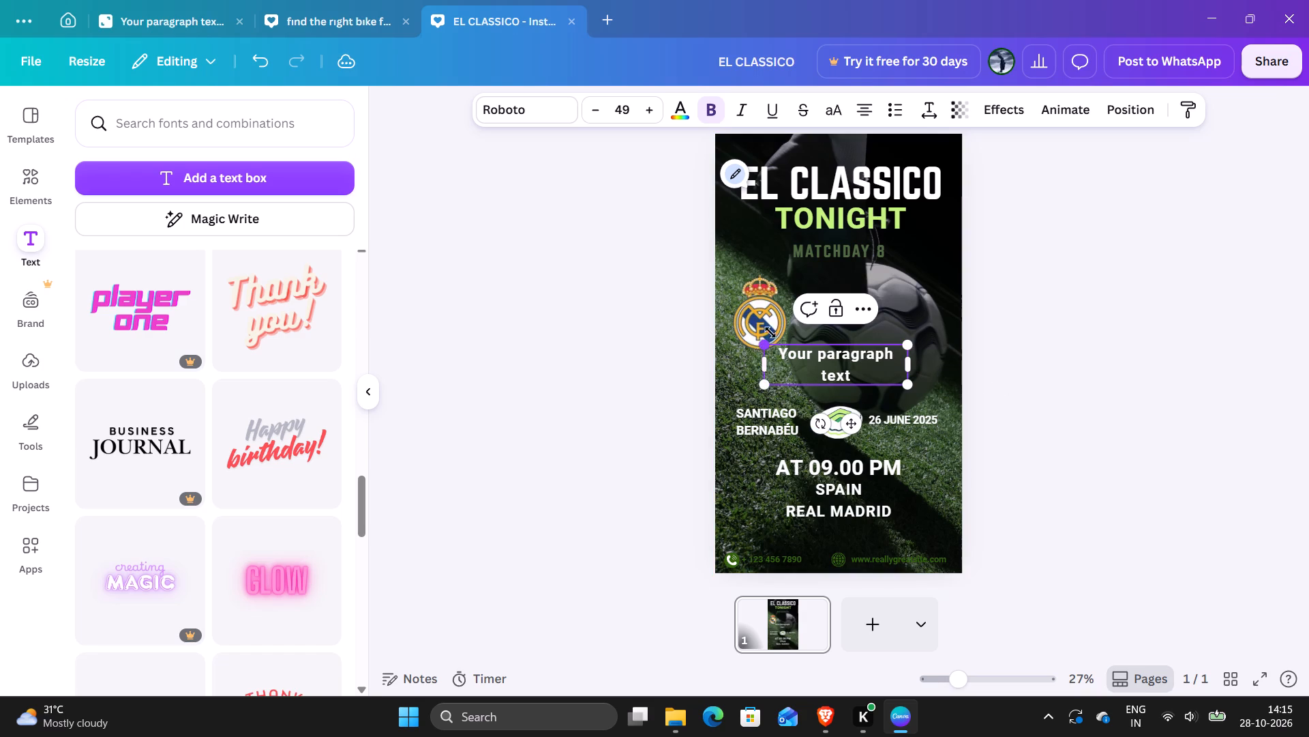
left_click_drag(770, 332, 783, 337)
left_click_drag(803, 375, 814, 353)
left_click_drag(826, 384, 828, 339)
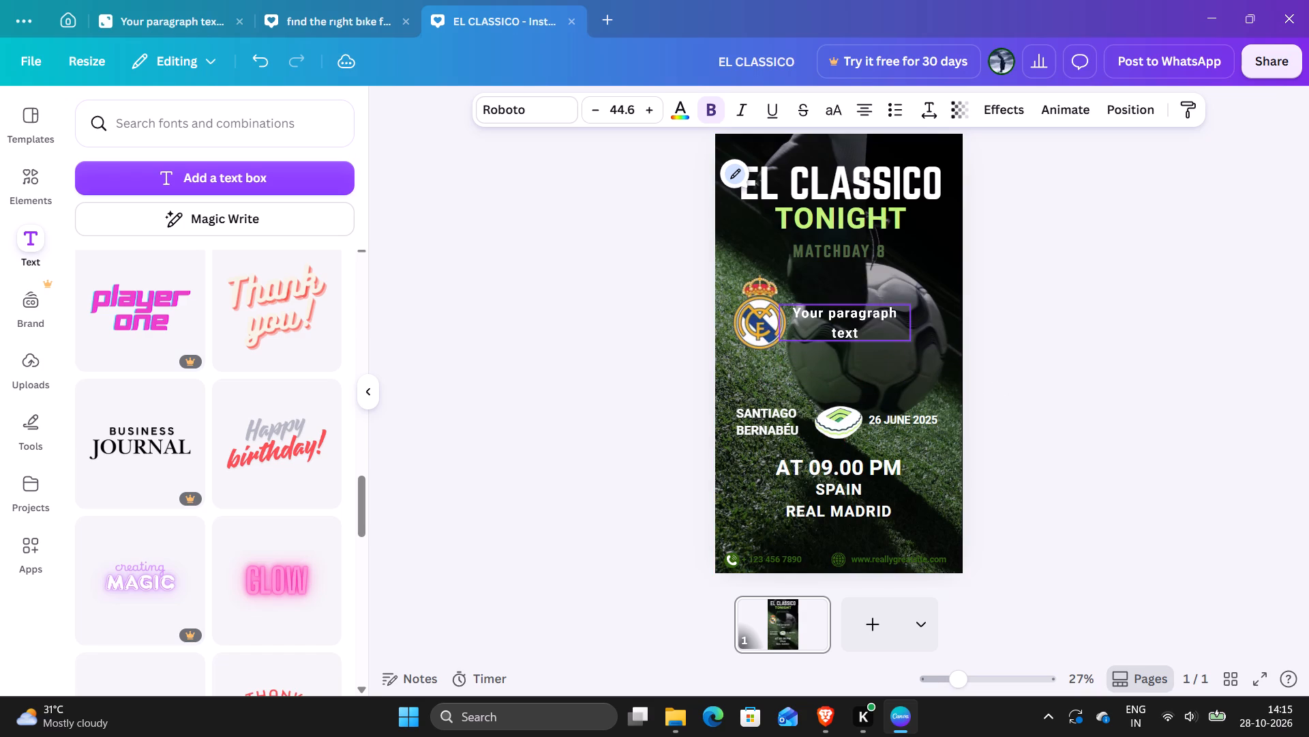
left_click_drag(828, 339, 828, 337)
Replace the placeholder text beside the crest with VS in capitals.
double_click(841, 312)
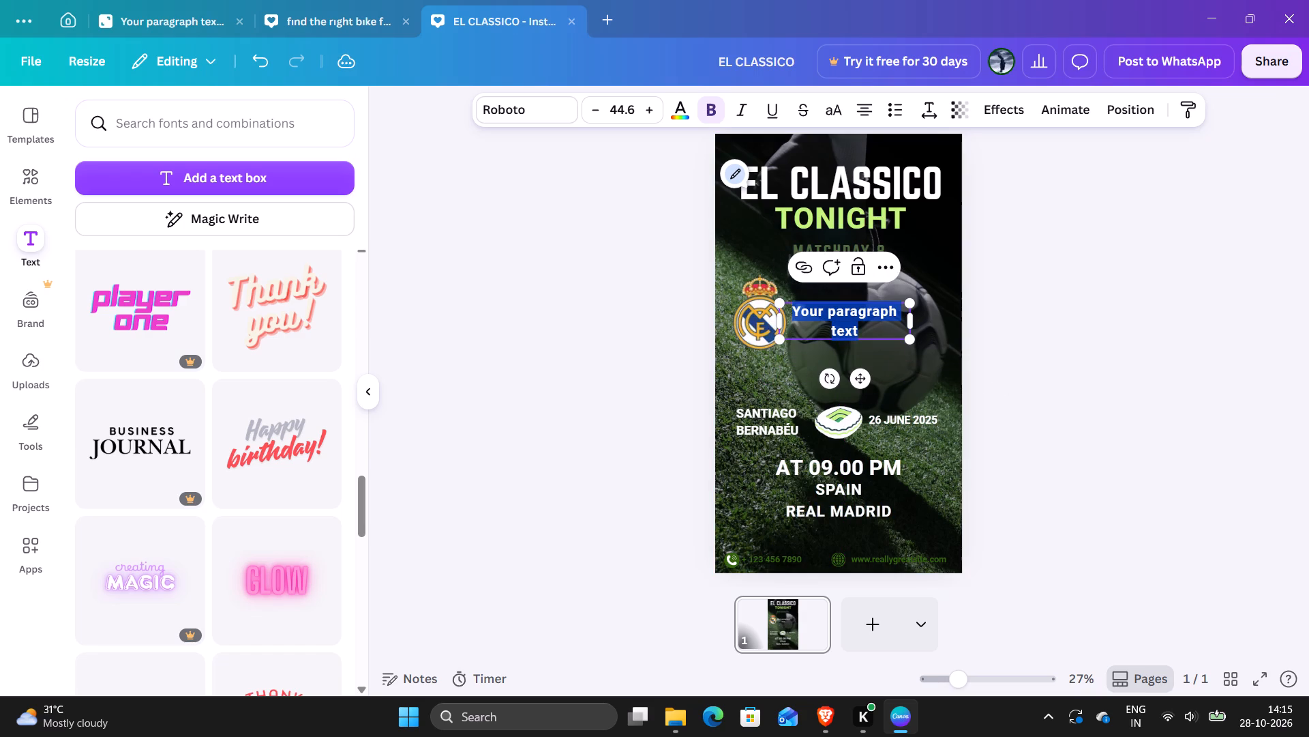
key("v")
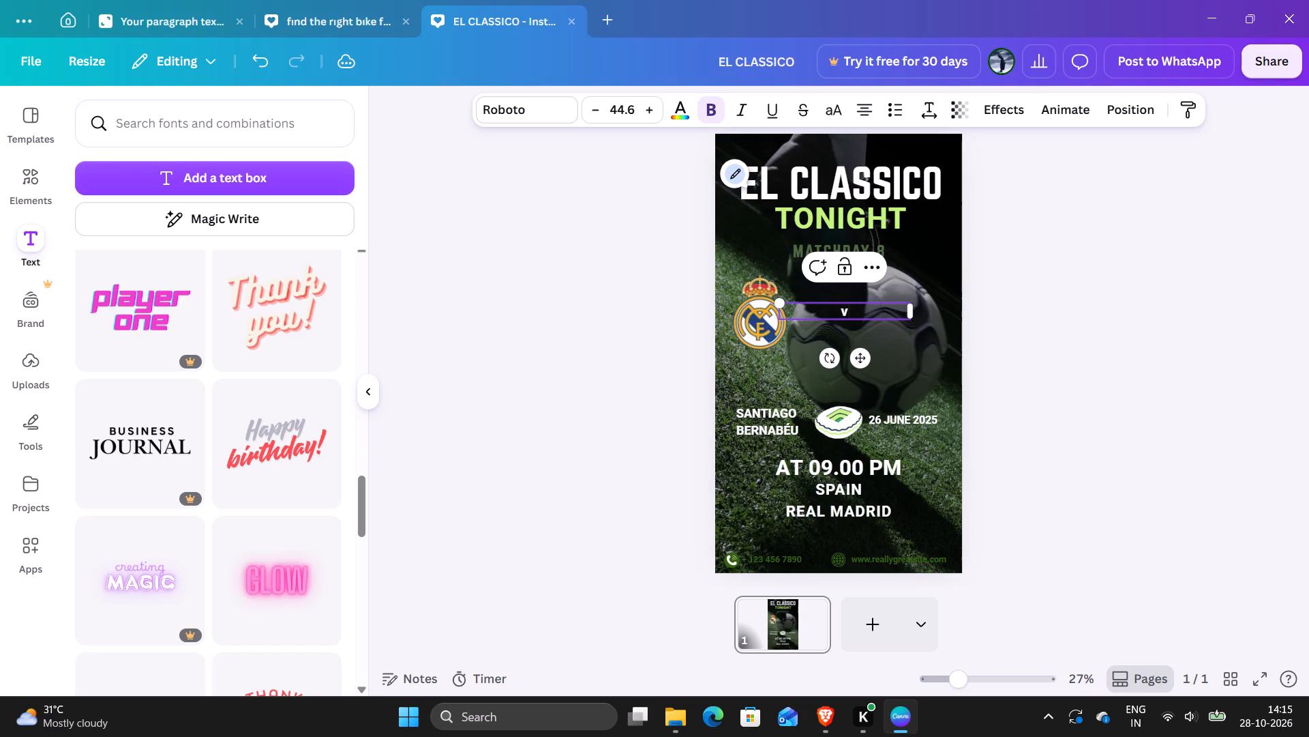
key("slash")
key("BackSpace")
key("s")
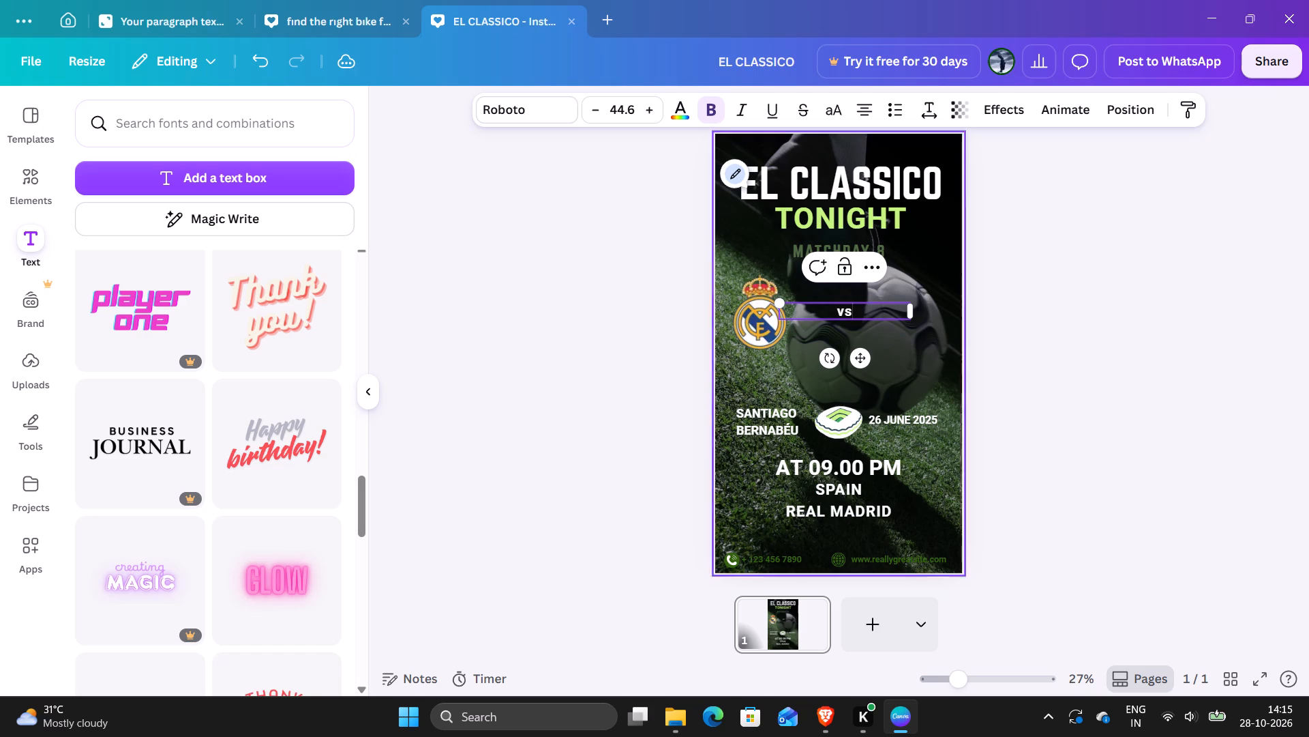
key("BackSpace")
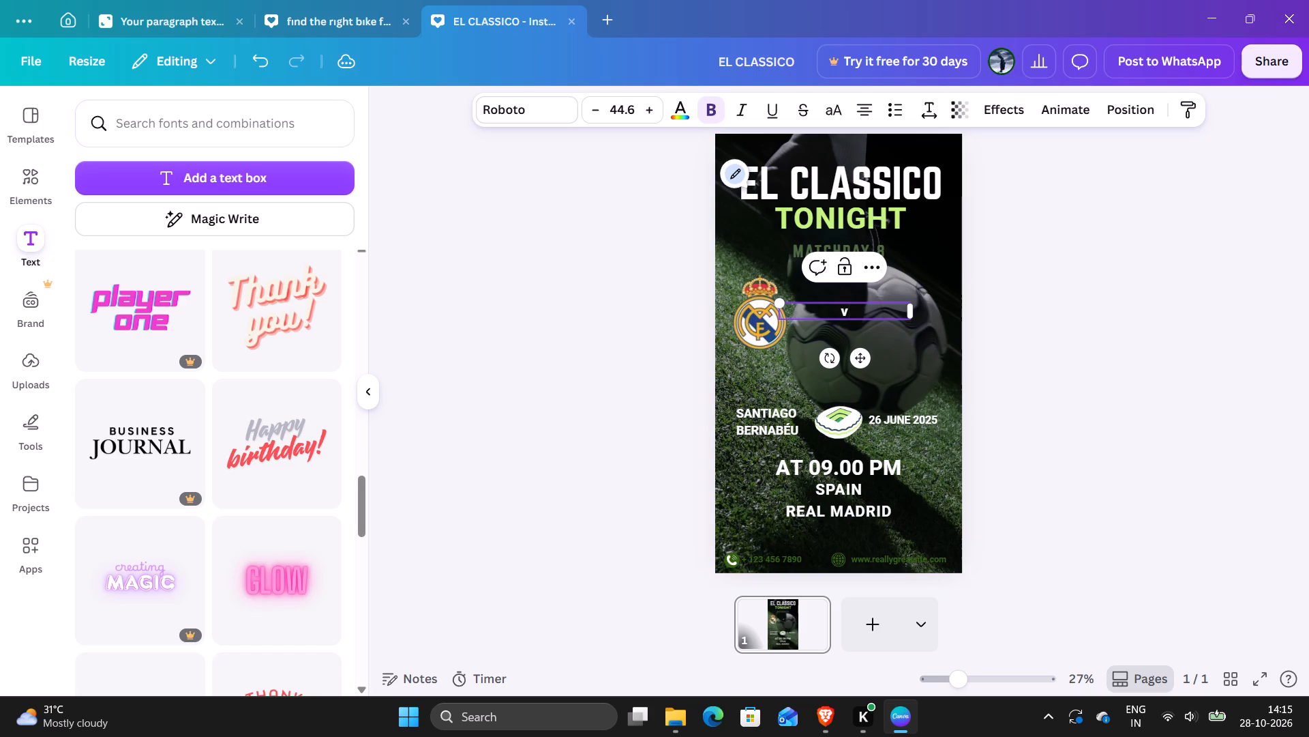
key("BackSpace")
type("VS")
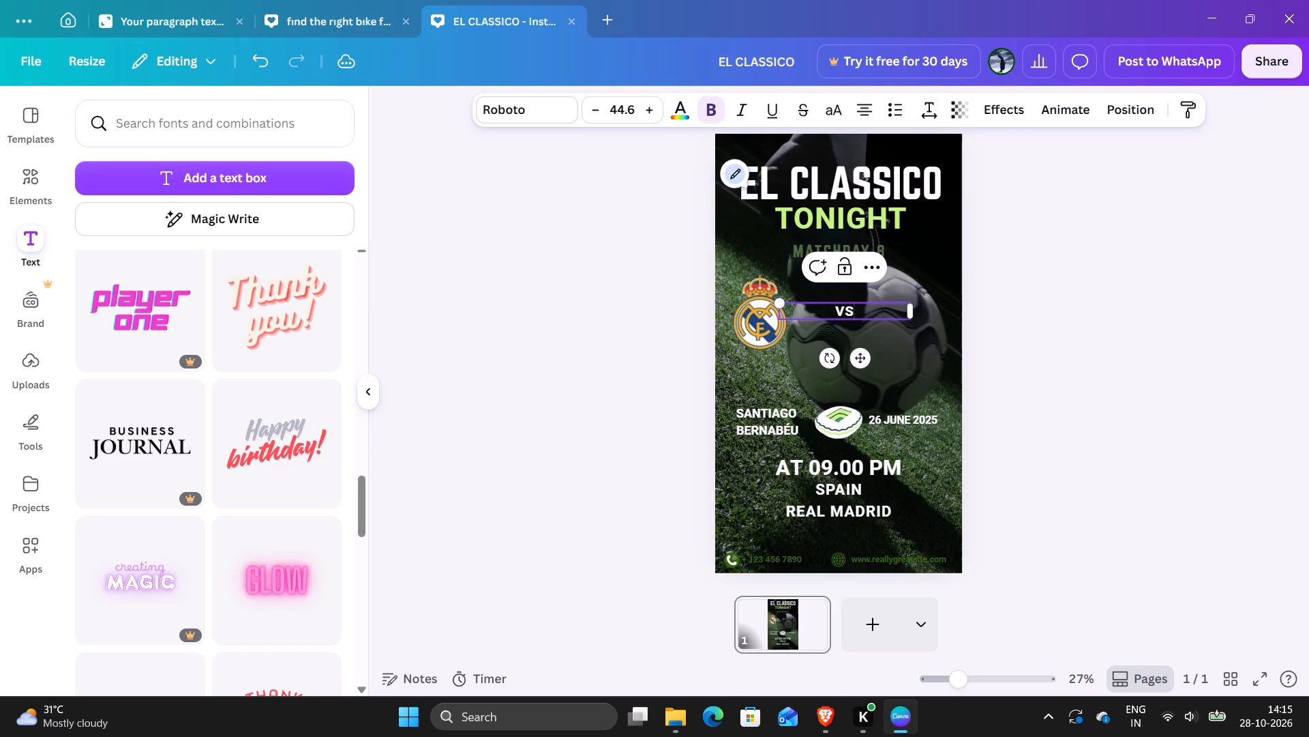
Resize the VS text box beside the crest, scaling its text to about font size 47.2.
left_click(854, 309)
left_click_drag(915, 315, 913, 323)
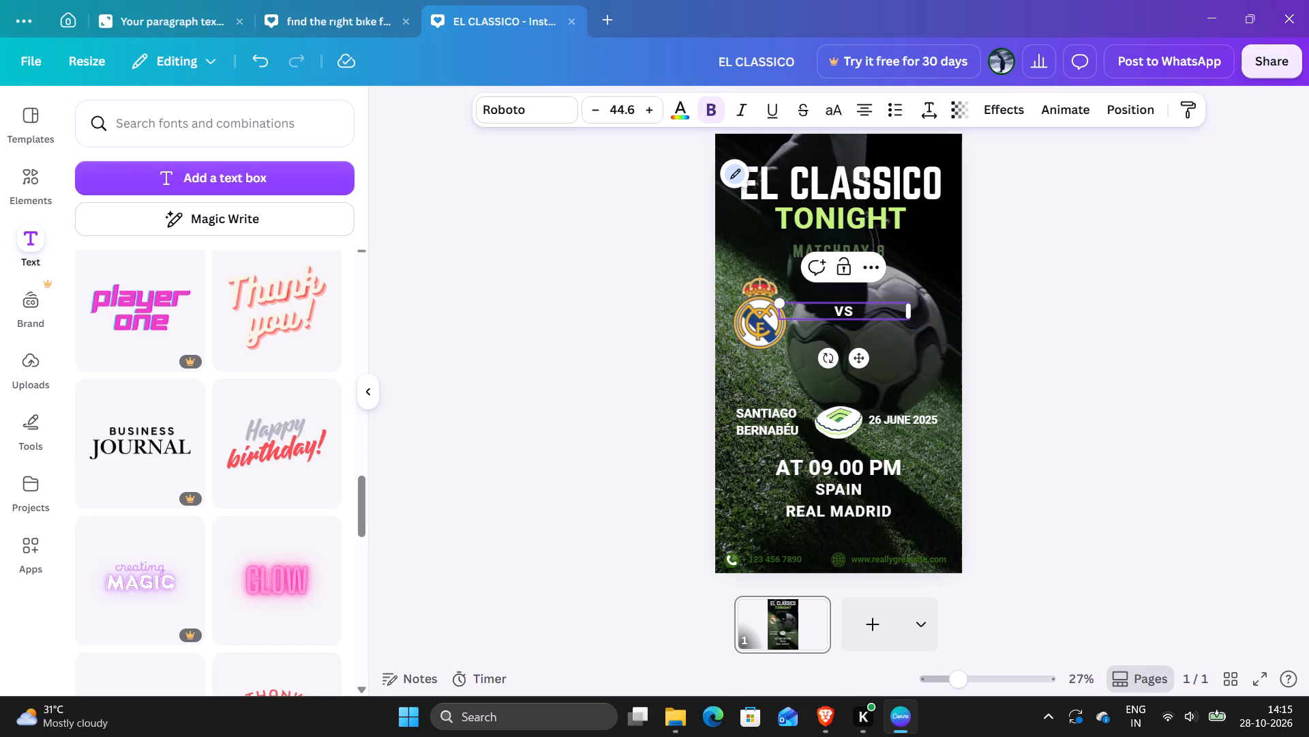
left_click_drag(855, 315, 852, 338)
left_click_drag(777, 298, 780, 270)
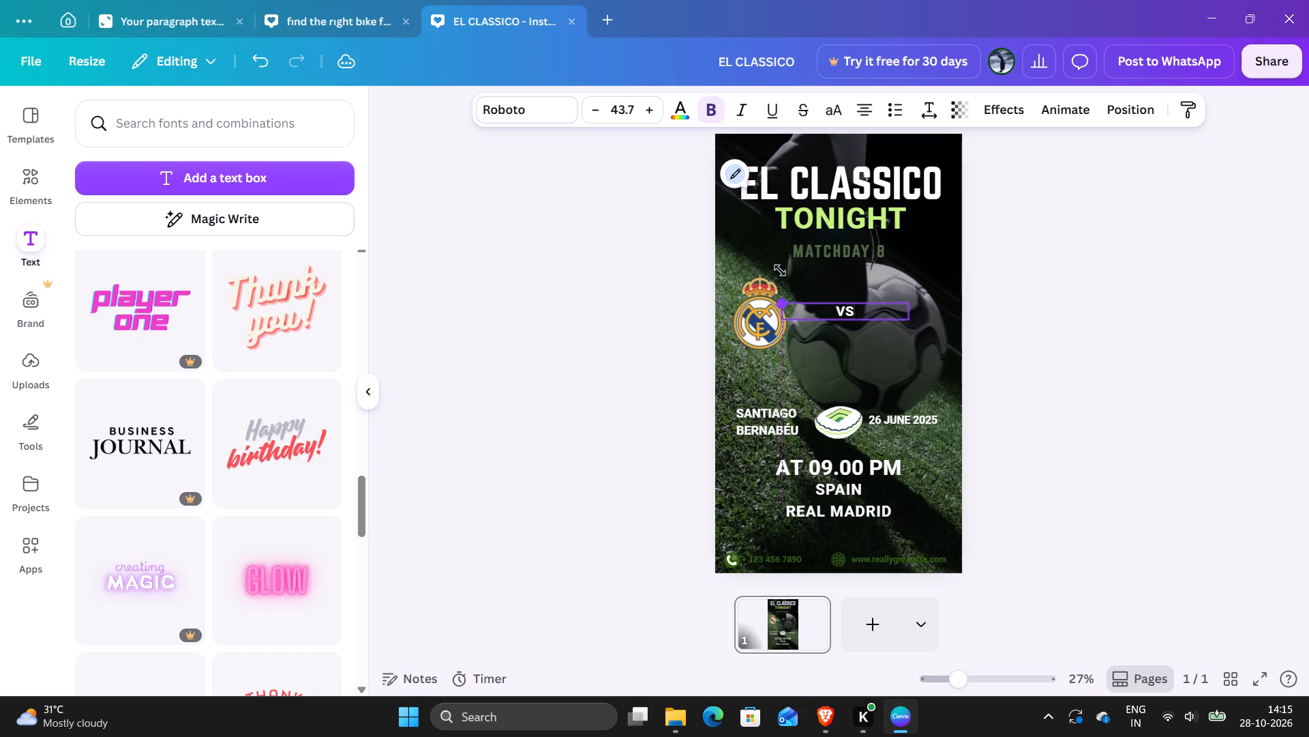
left_click_drag(780, 270, 775, 224)
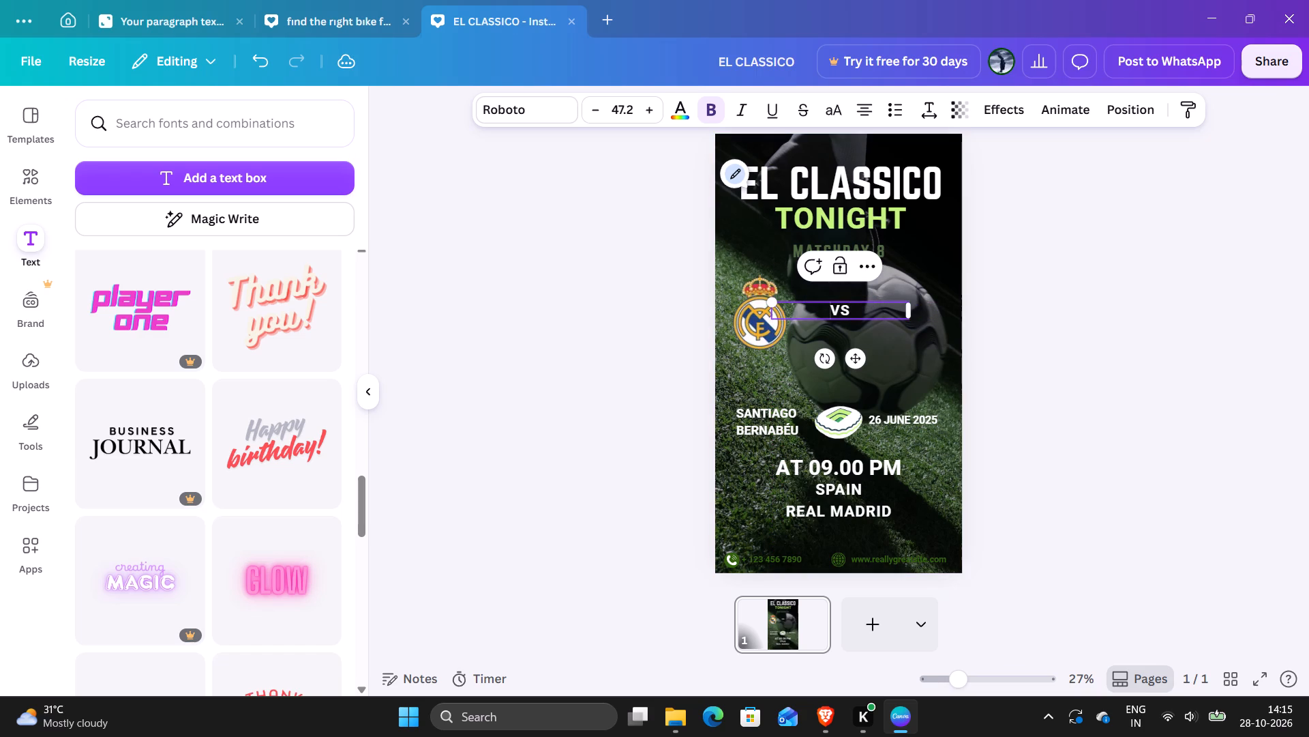
left_click(780, 315)
left_click(894, 314)
left_click_drag(910, 314, 912, 332)
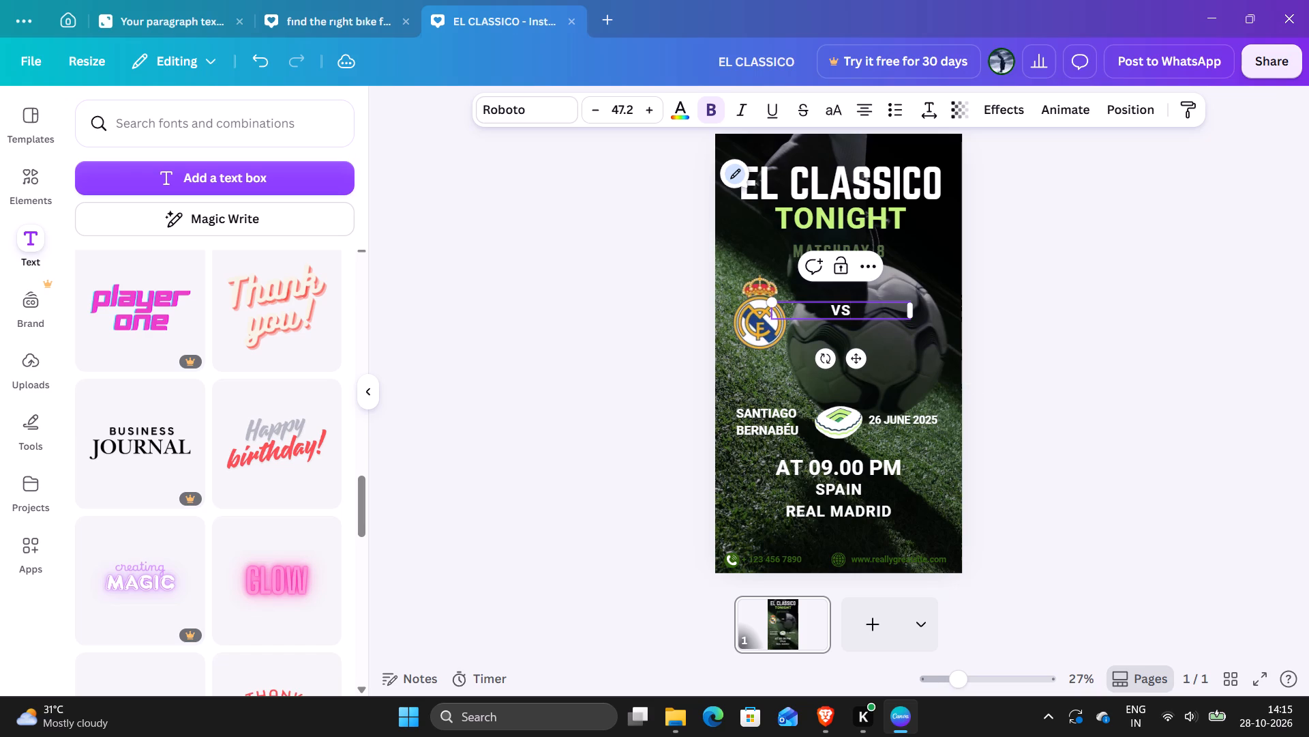
left_click_drag(840, 310, 843, 324)
Enlarge the VS text to font size 88.
triple_click(650, 104)
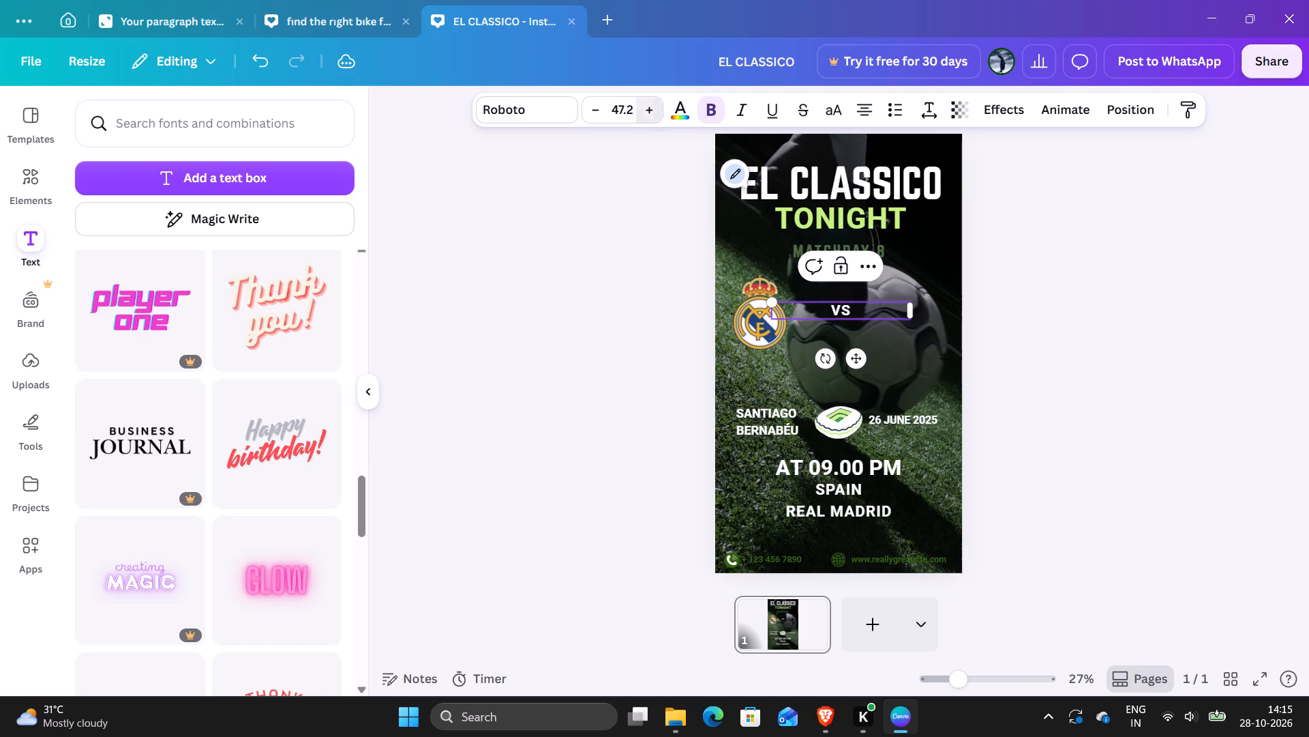
triple_click(650, 104)
triple_click(649, 104)
triple_click(649, 104)
triple_click(649, 104)
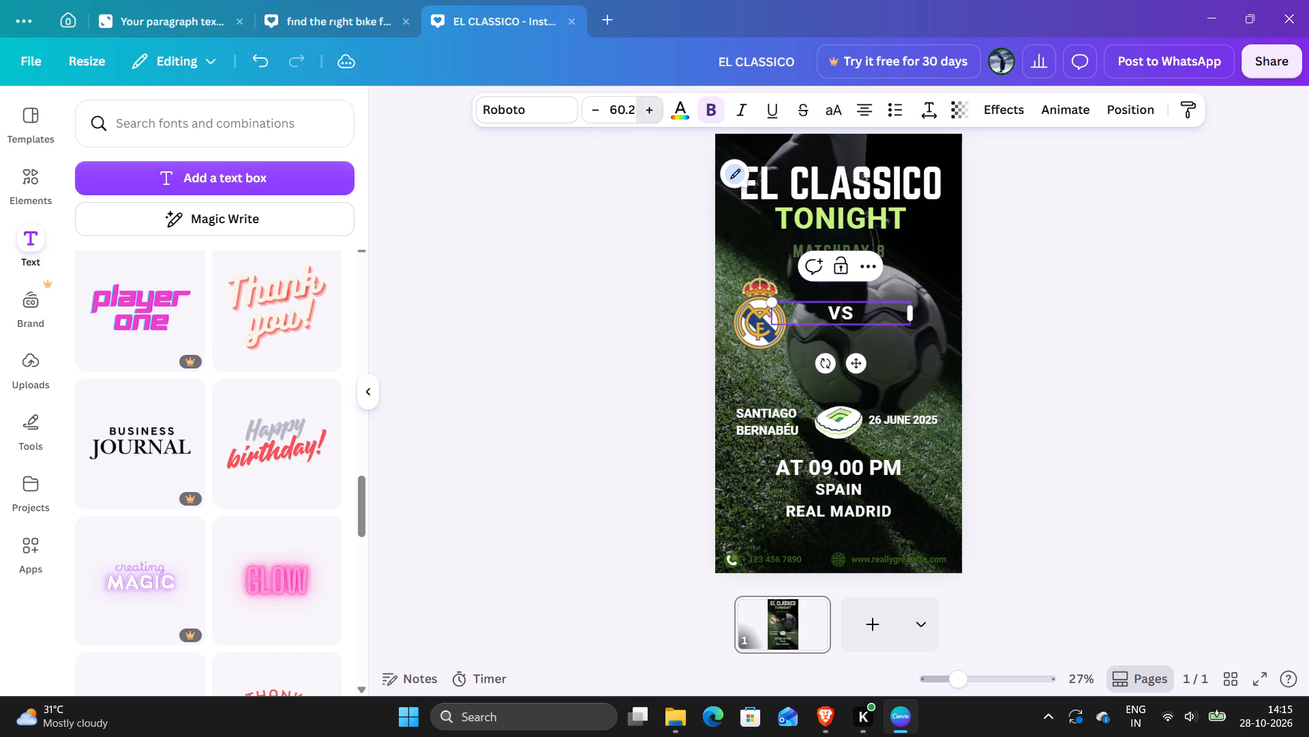
triple_click(649, 104)
left_click(649, 104)
double_click(644, 104)
left_click(613, 108)
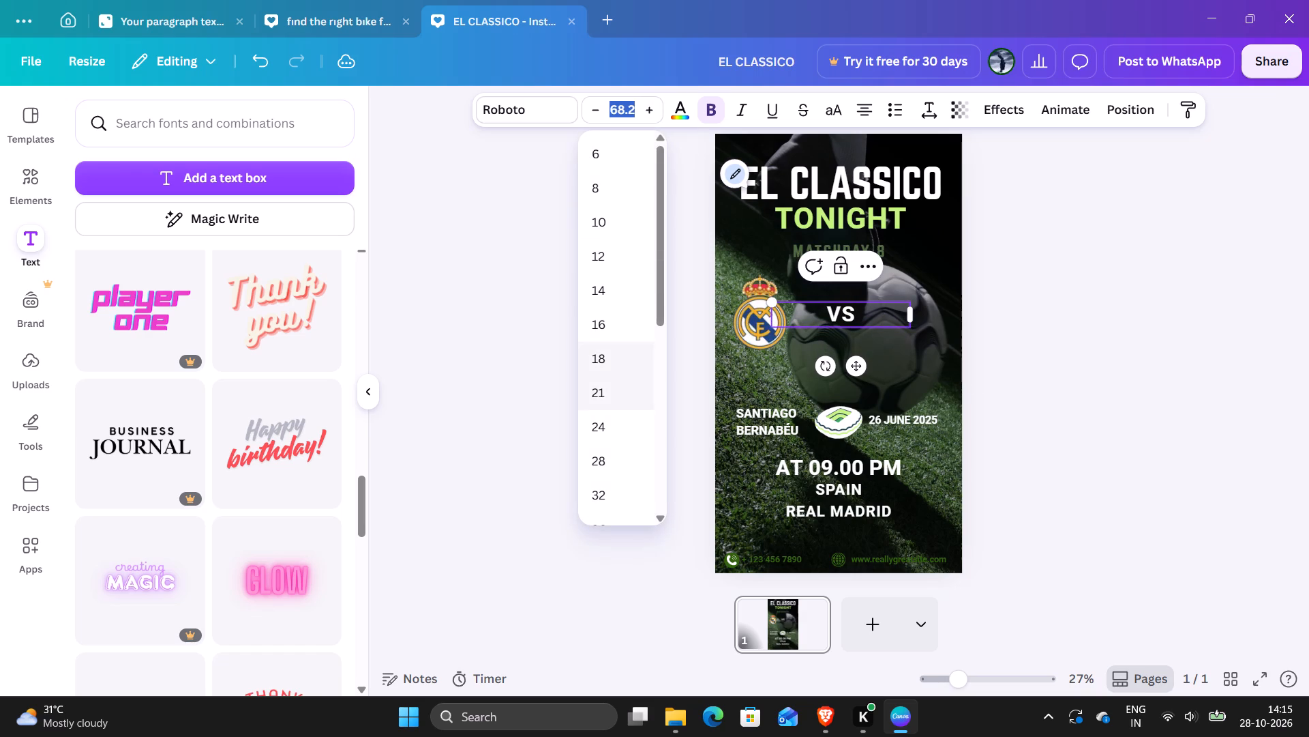
scroll(597, 377, "down", 14)
left_click(605, 332)
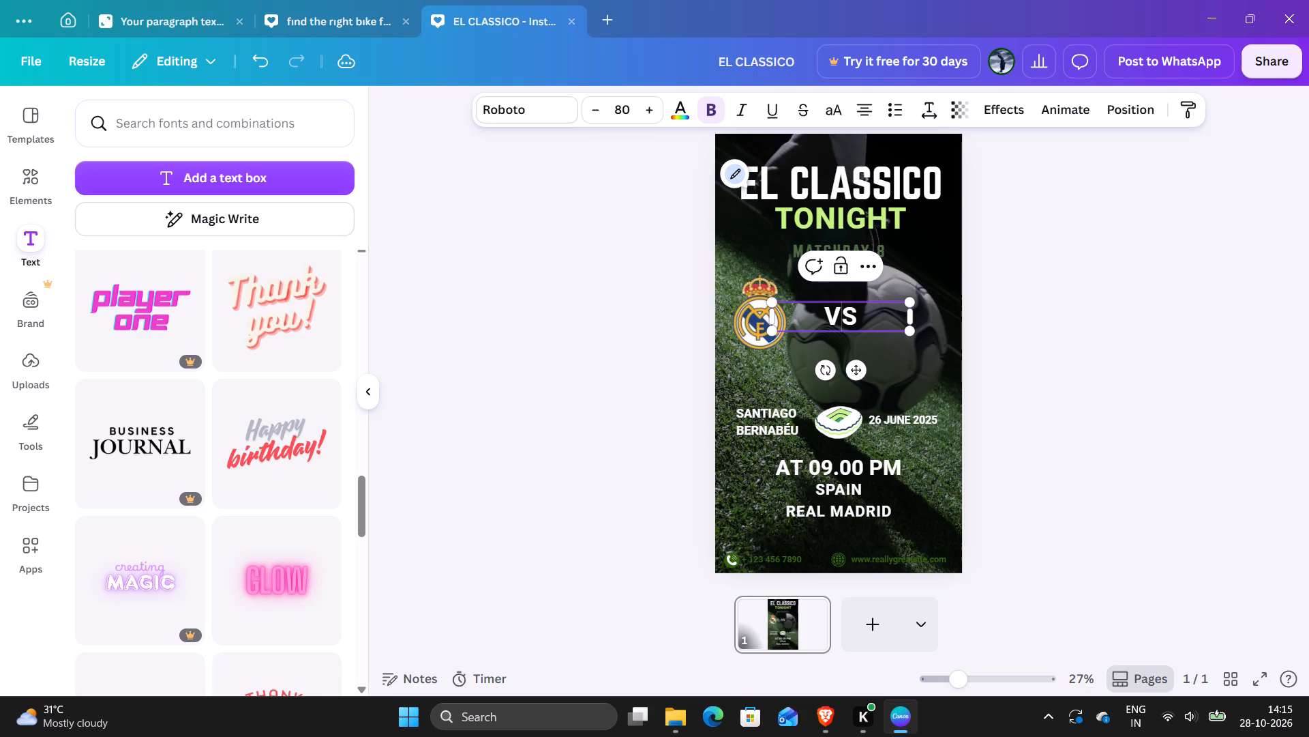
left_click(626, 100)
scroll(604, 398, "down", 6)
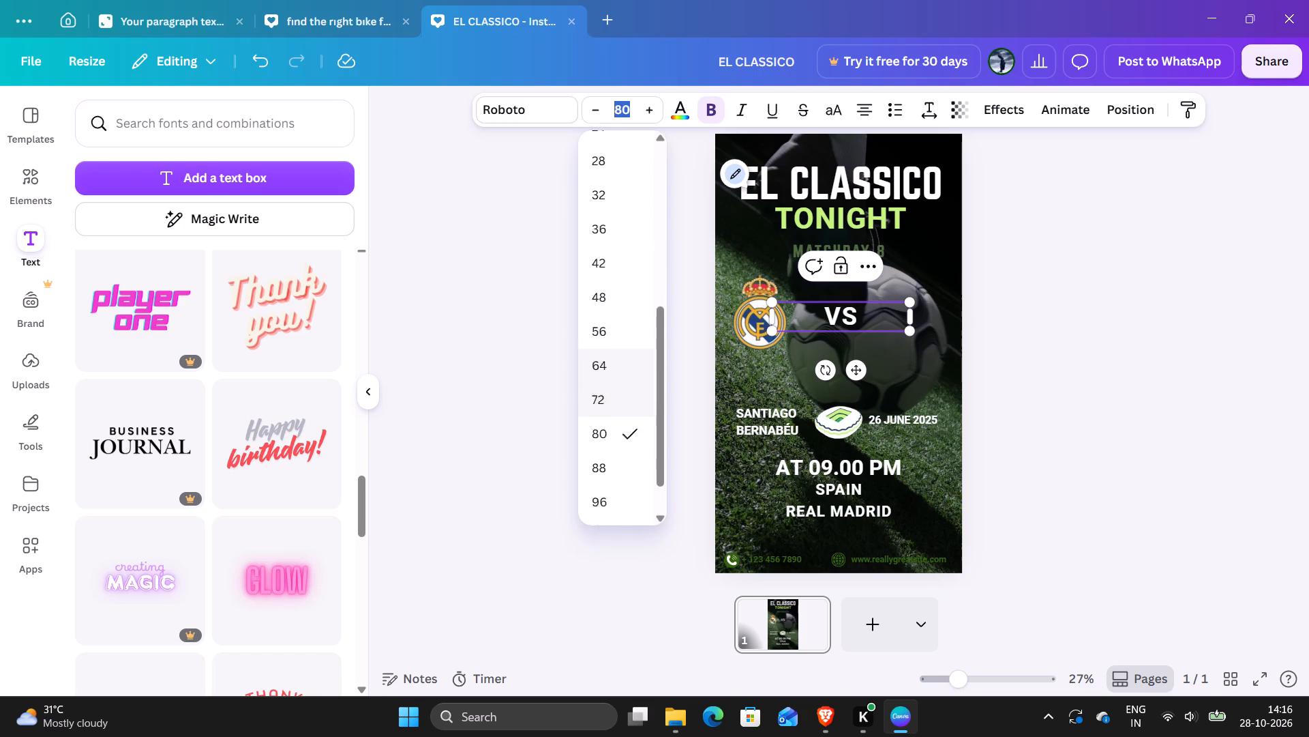
left_click(597, 367)
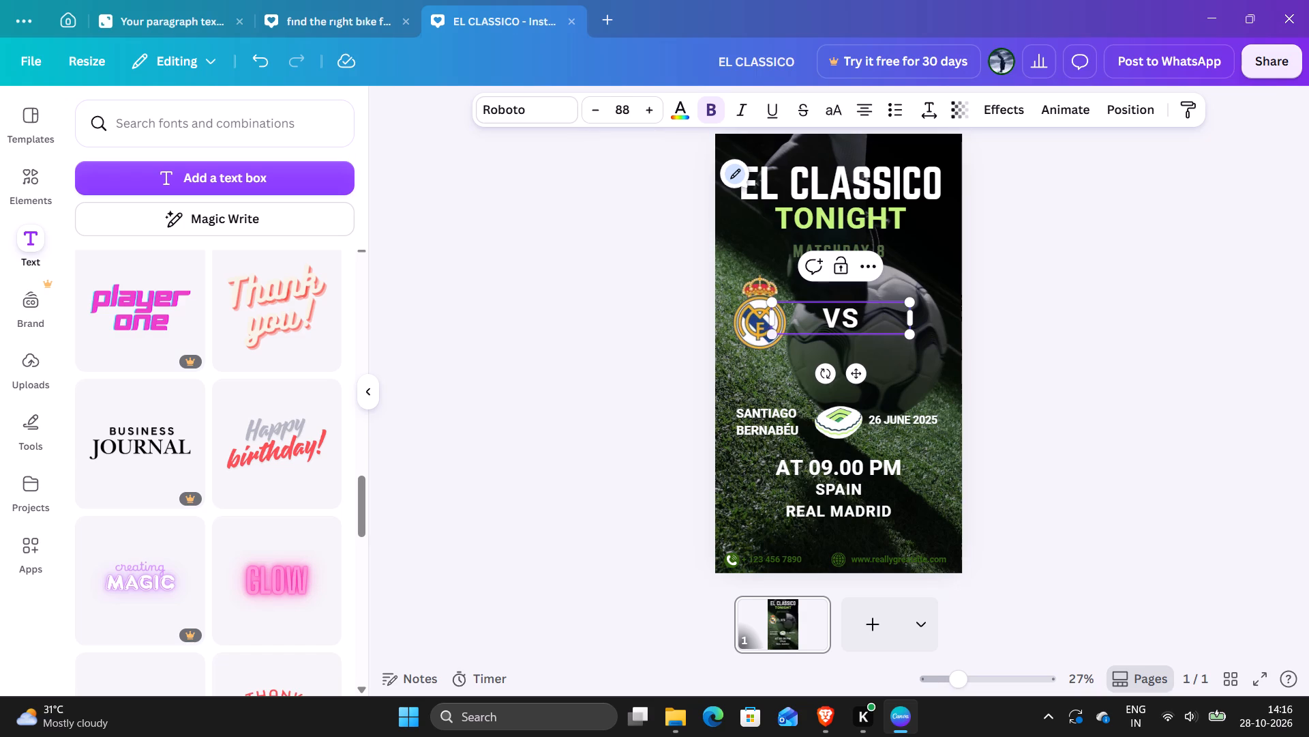
Recolour the VS text beside the crest to the design's muted grey-green, matching the MATCHDAY 8 line.
left_click_drag(841, 317, 834, 316)
left_click(842, 316)
left_click(839, 316)
left_click(856, 321)
left_click(1132, 313)
left_click(839, 324)
left_click(838, 323)
double_click(838, 317)
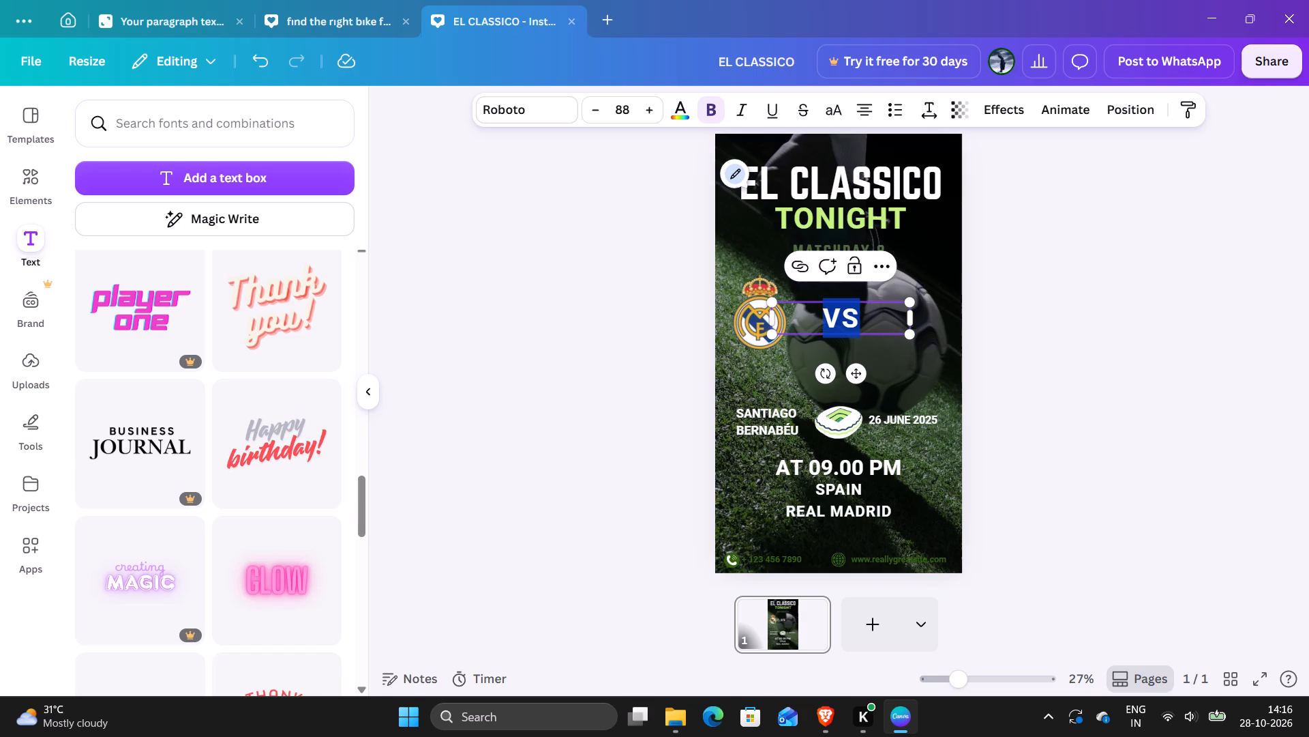
left_click(678, 109)
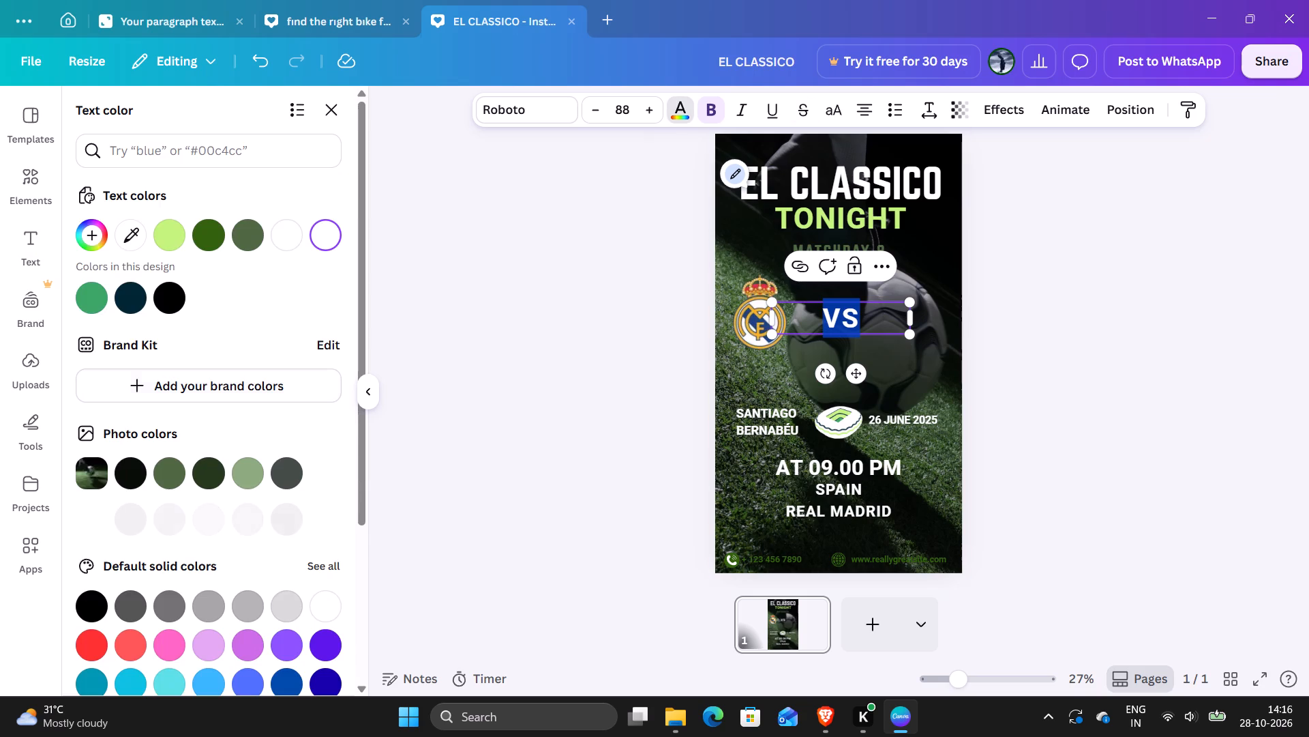
left_click(142, 300)
left_click(166, 298)
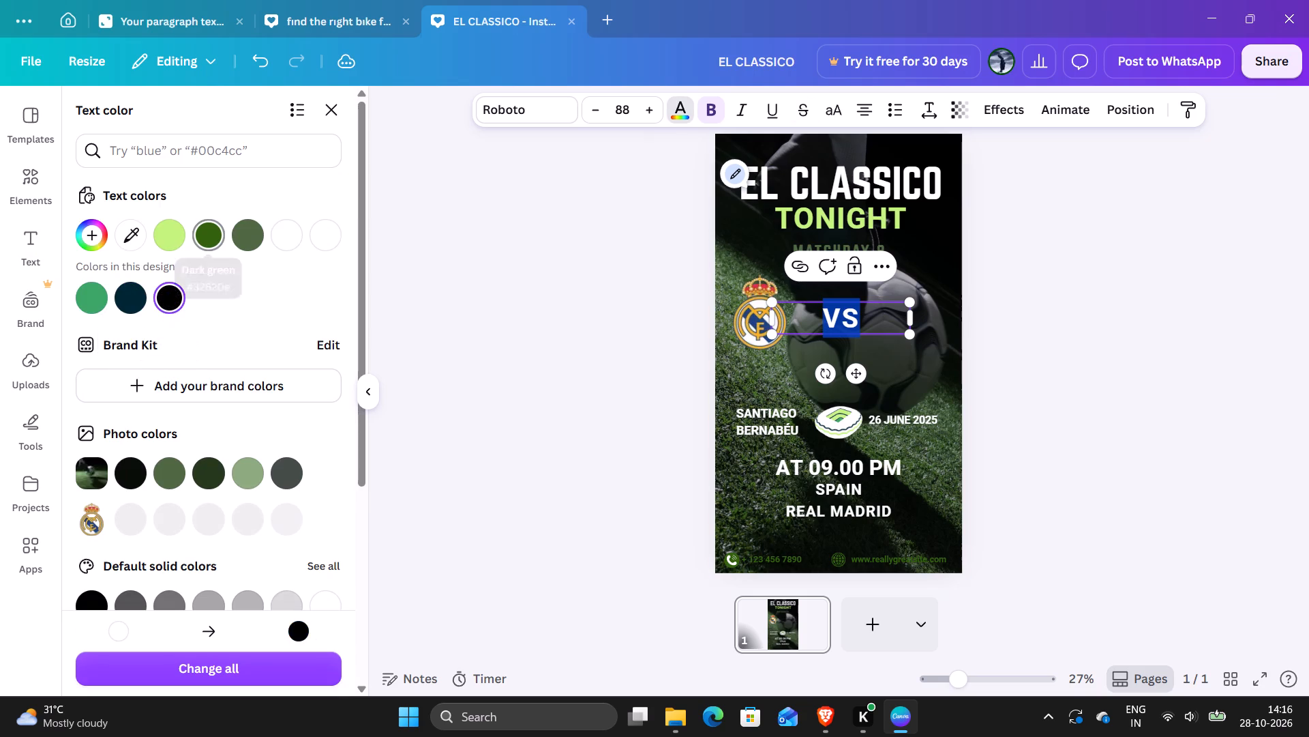
left_click(211, 235)
left_click(241, 241)
left_click(450, 371)
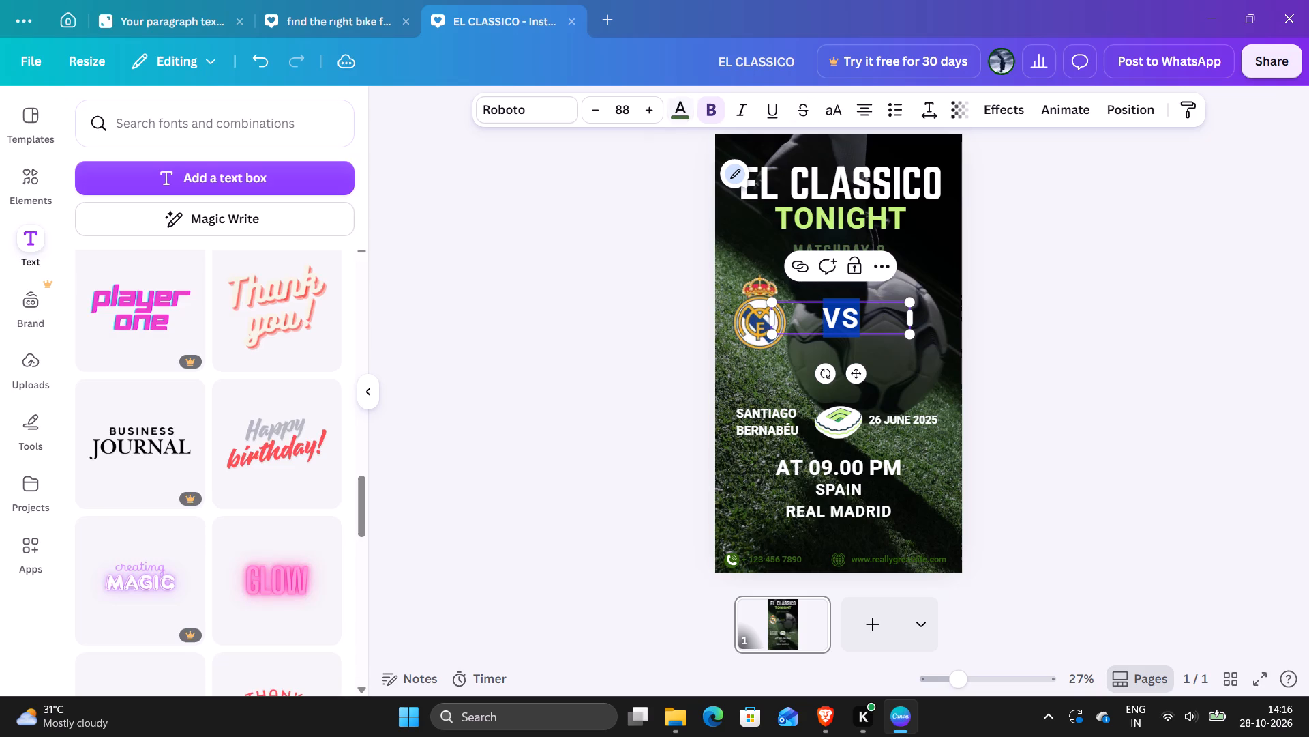
double_click(567, 324)
left_click_drag(851, 319, 851, 318)
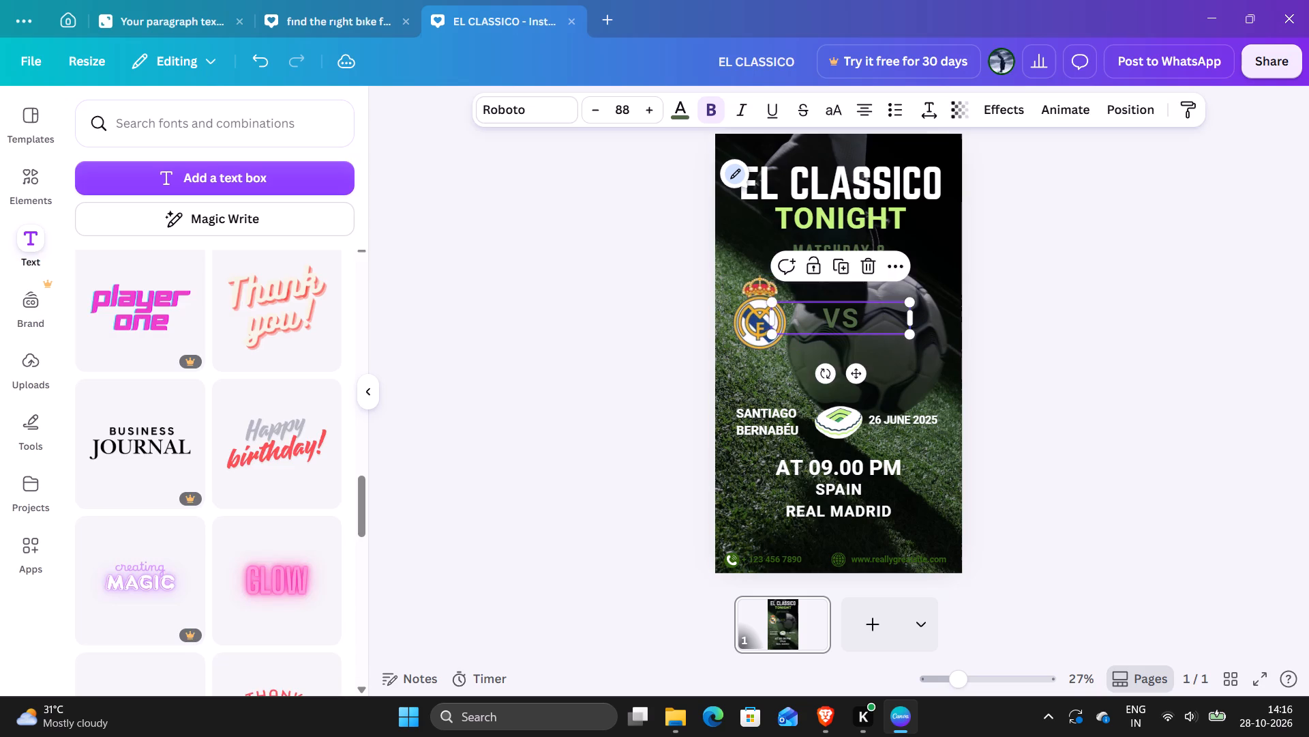
left_click_drag(851, 318, 844, 317)
left_click_drag(831, 316, 840, 315)
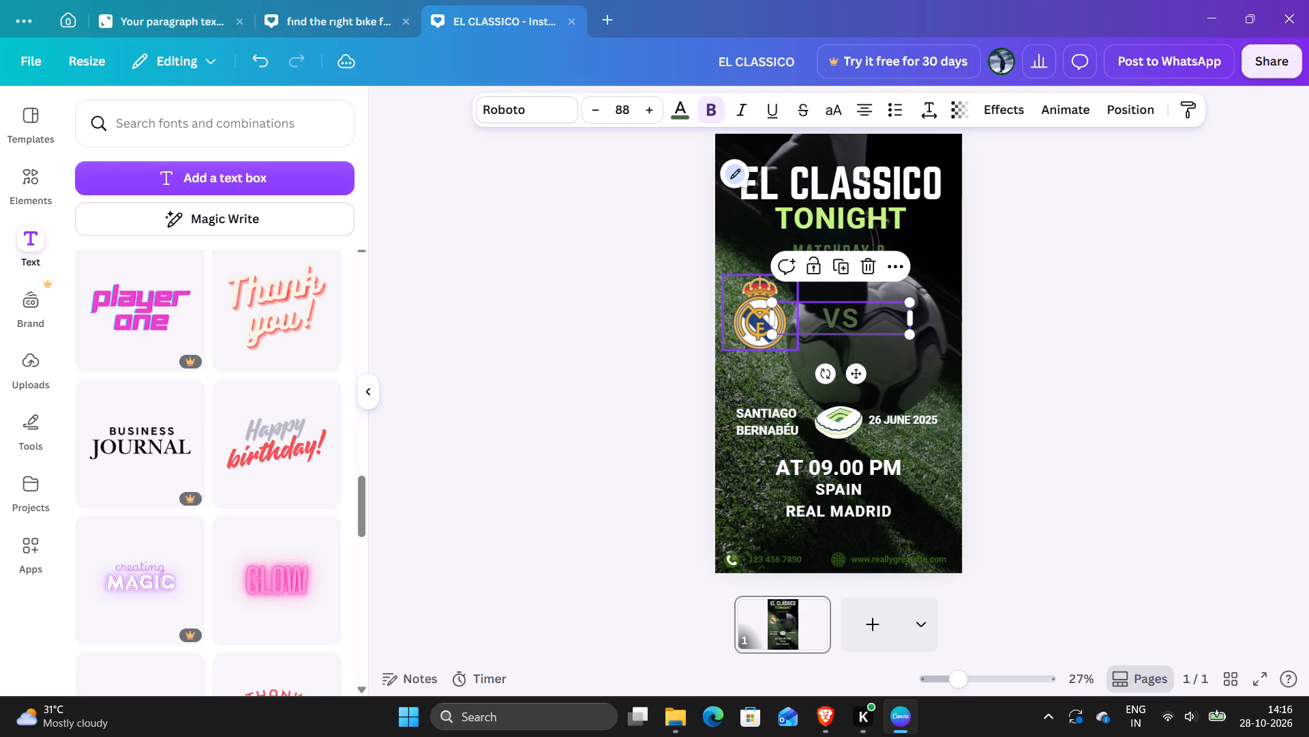
Move the Real Madrid crest slightly inward and up, closer to the VS text.
left_click_drag(747, 324, 754, 322)
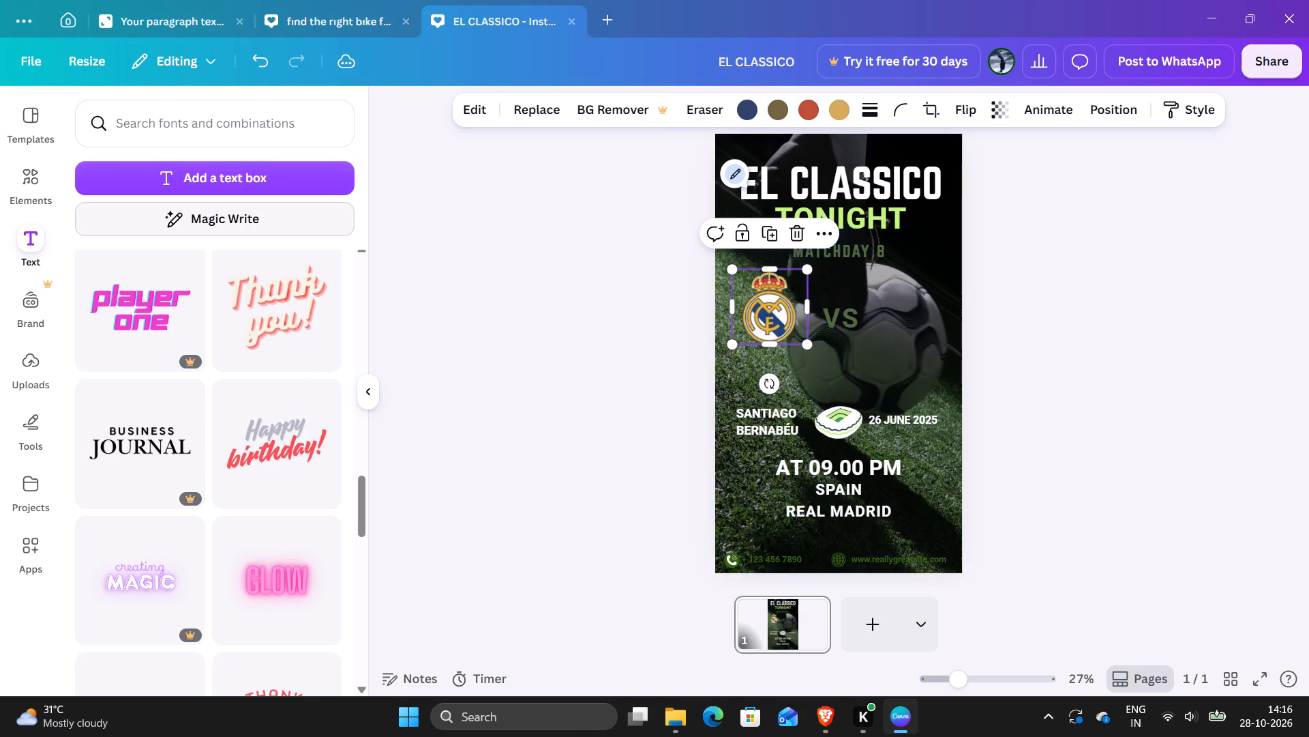
left_click(514, 310)
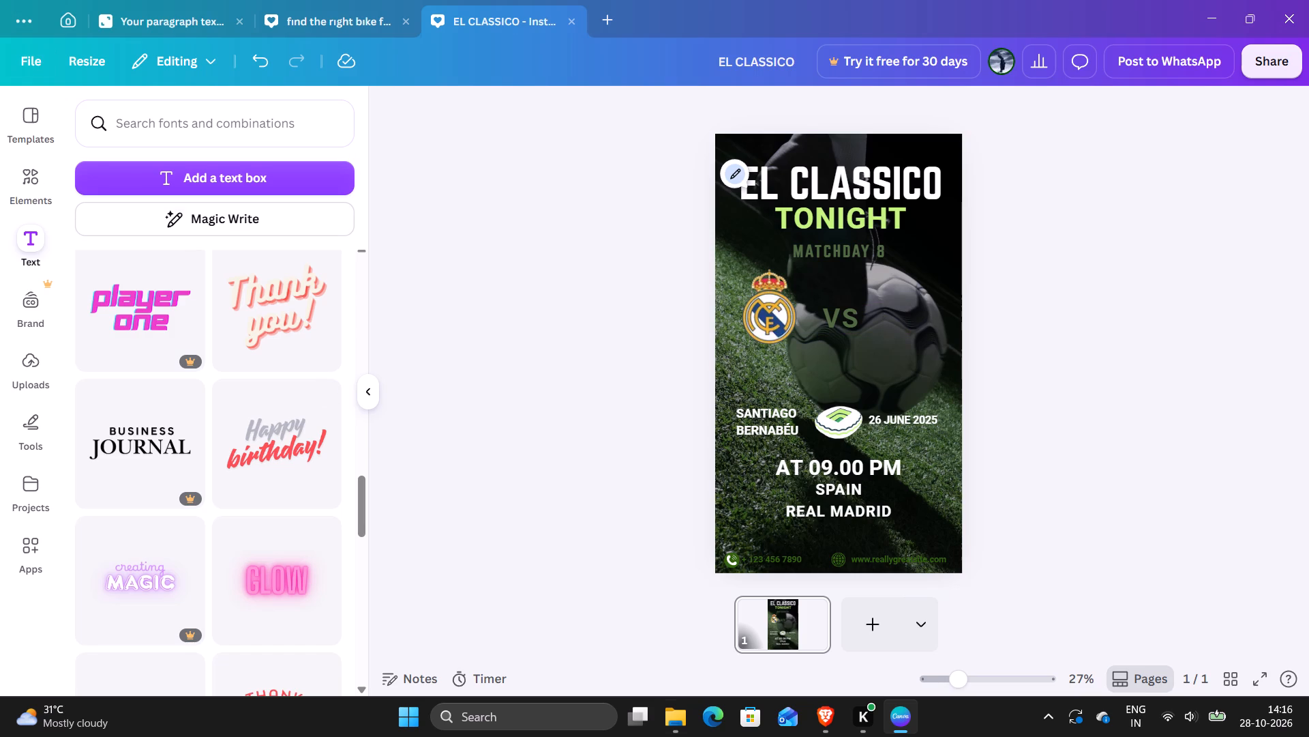
Switch to Brave and look through the Real Madrid games view of the EL CLASSICO search results.
left_click(831, 719)
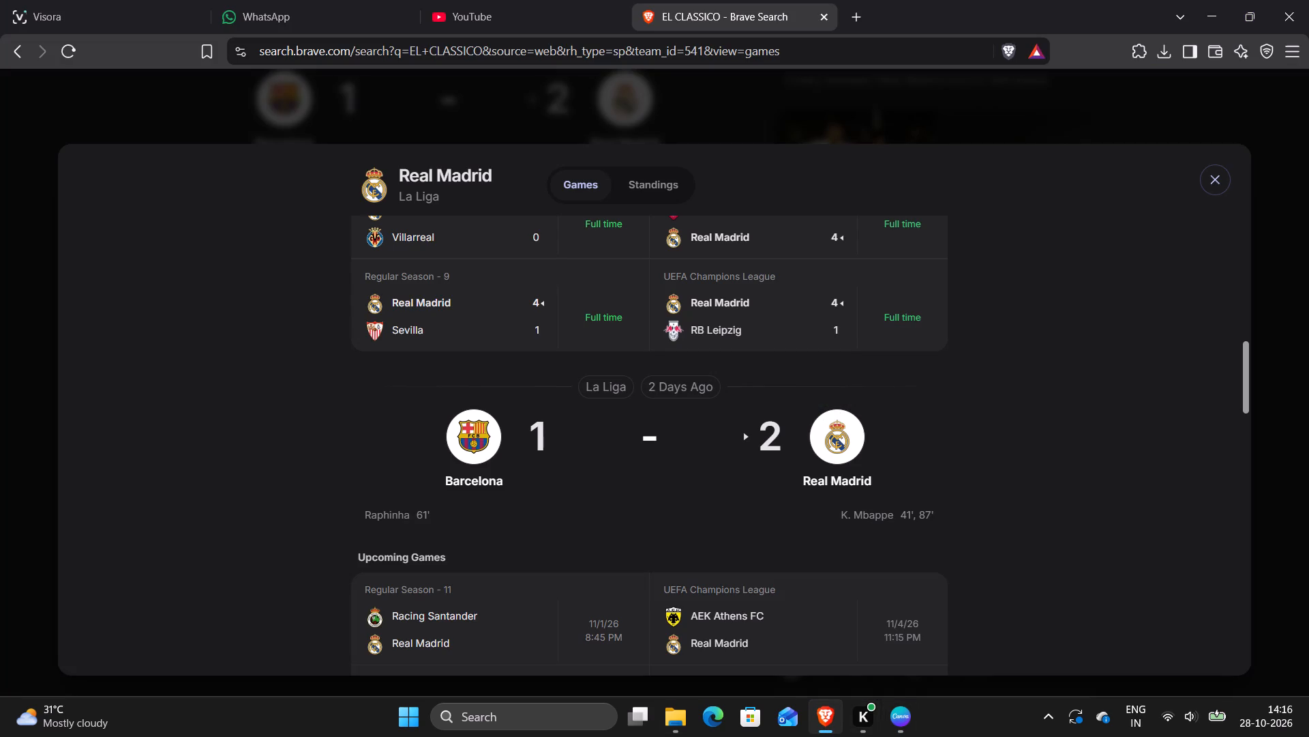
scroll(412, 158, "up", 1)
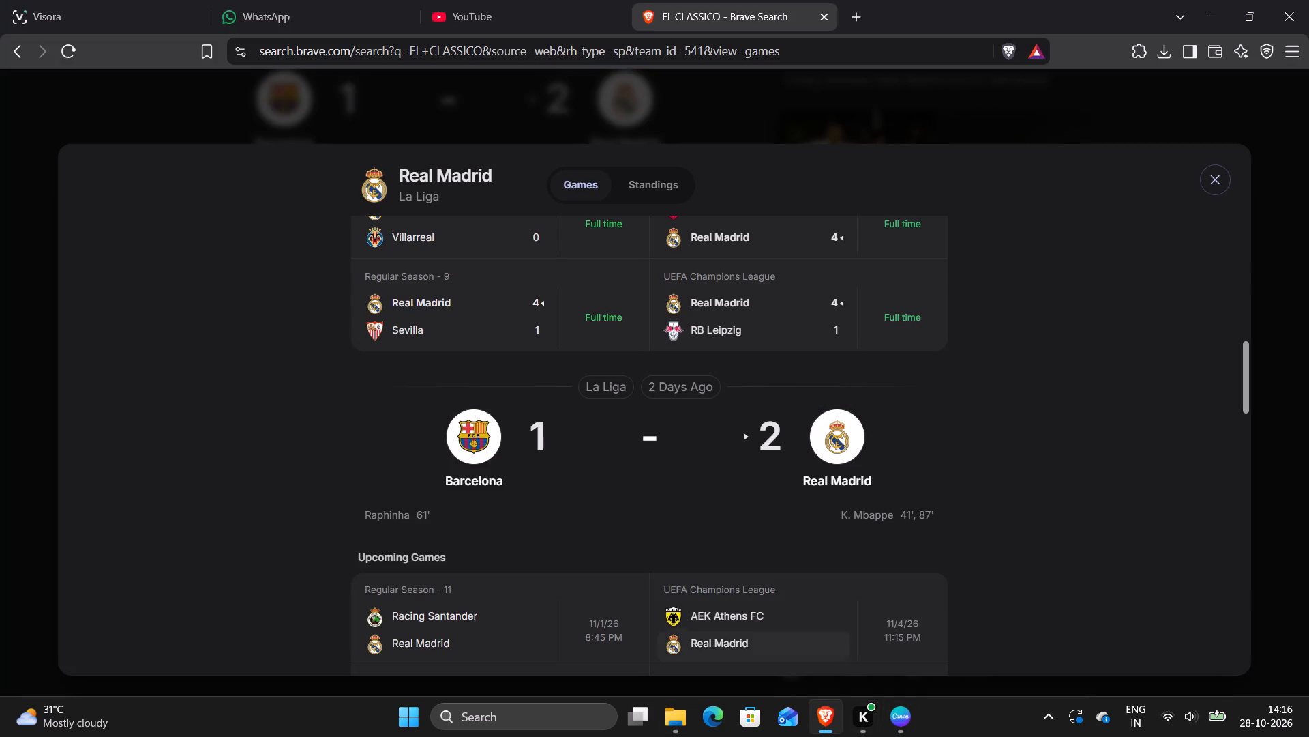
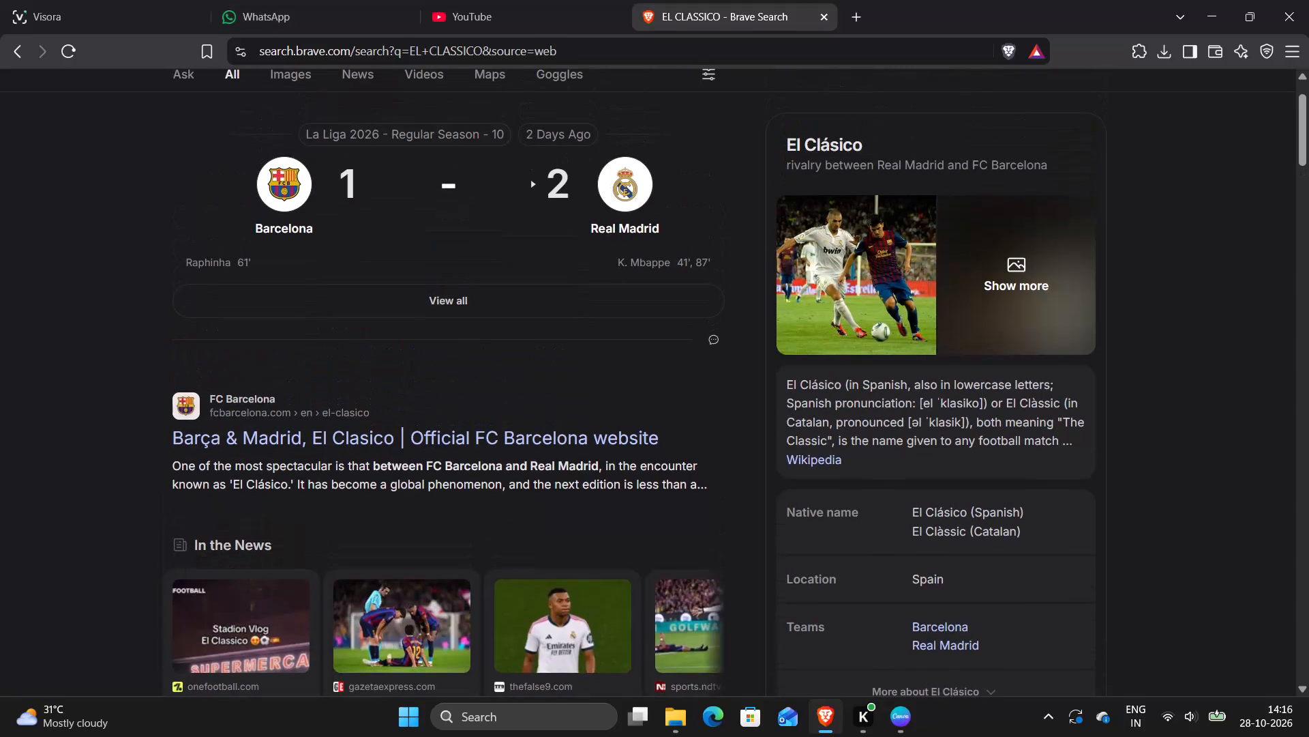
Save the Barcelona crest image from the match score result to the Downloads folder.
left_click_drag(284, 191, 299, 190)
right_click(297, 190)
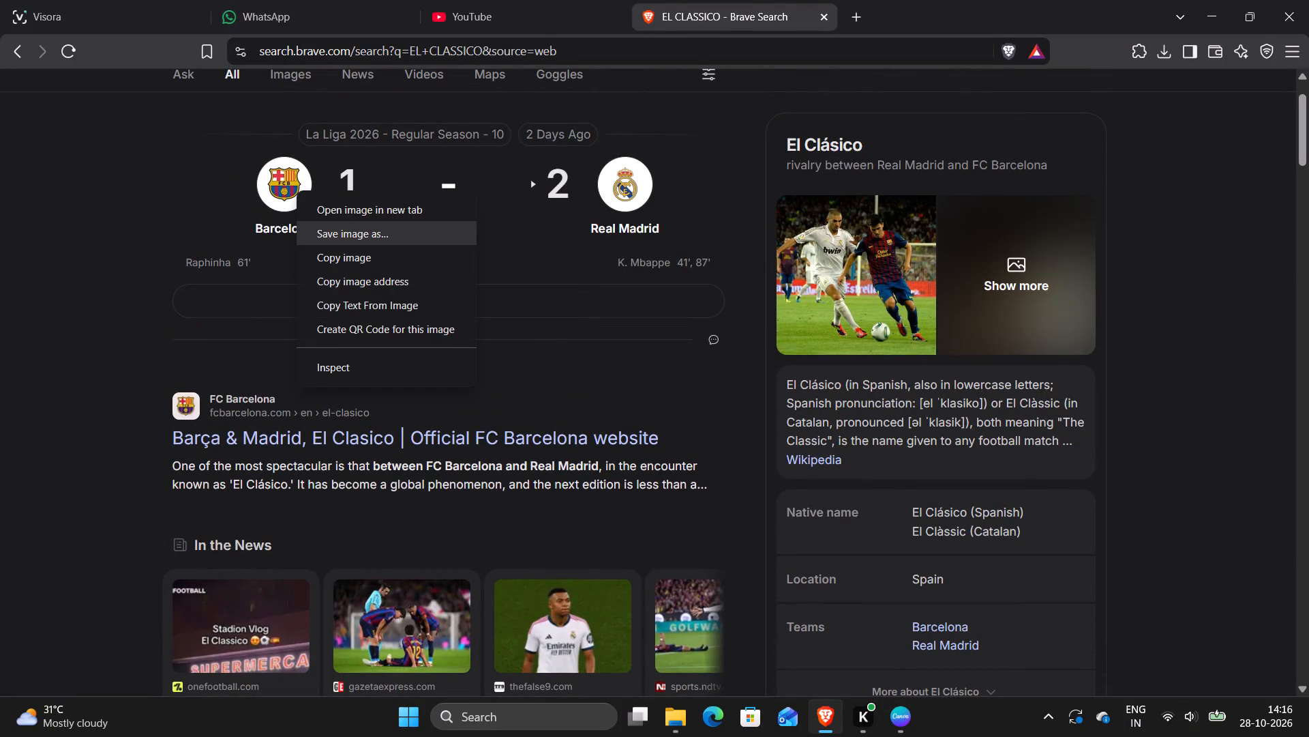
left_click(344, 242)
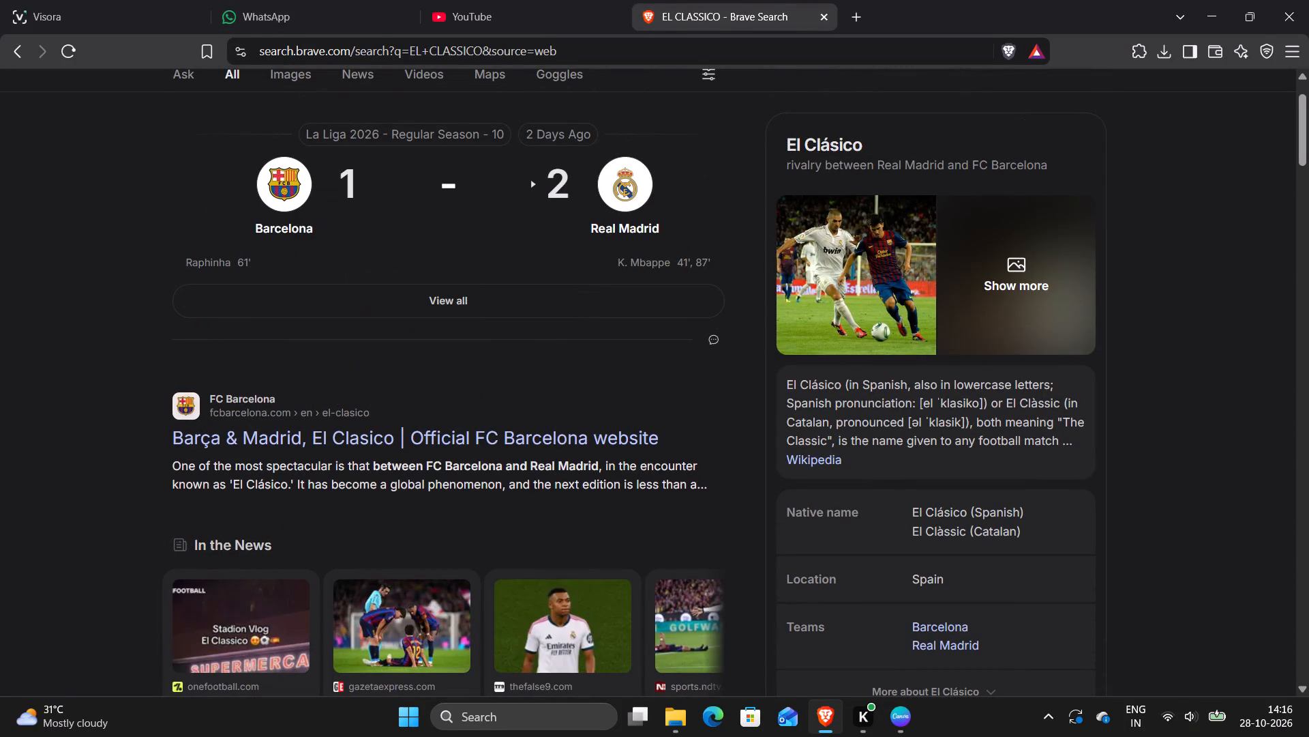
left_click(496, 375)
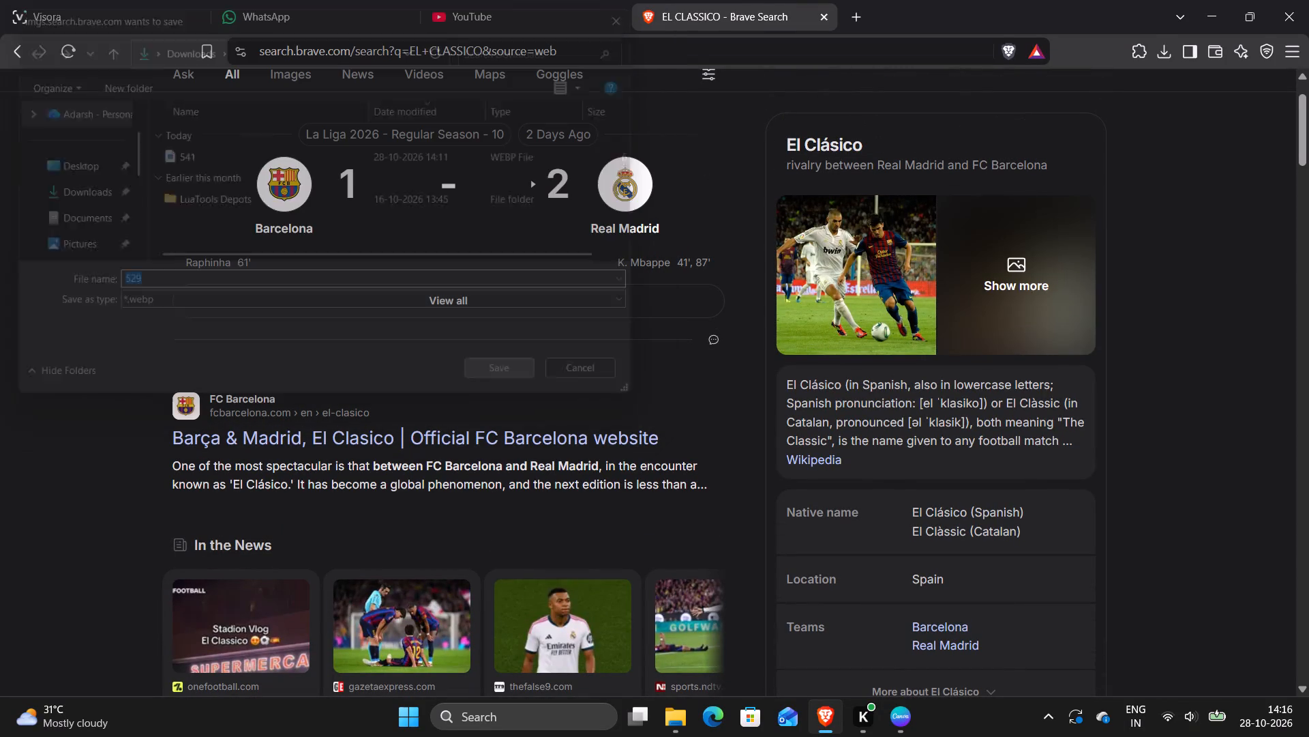
Switch to Canva and upload the saved Barcelona crest file 529 from Downloads.
key("alt+Tab")
key("alt+Tab")
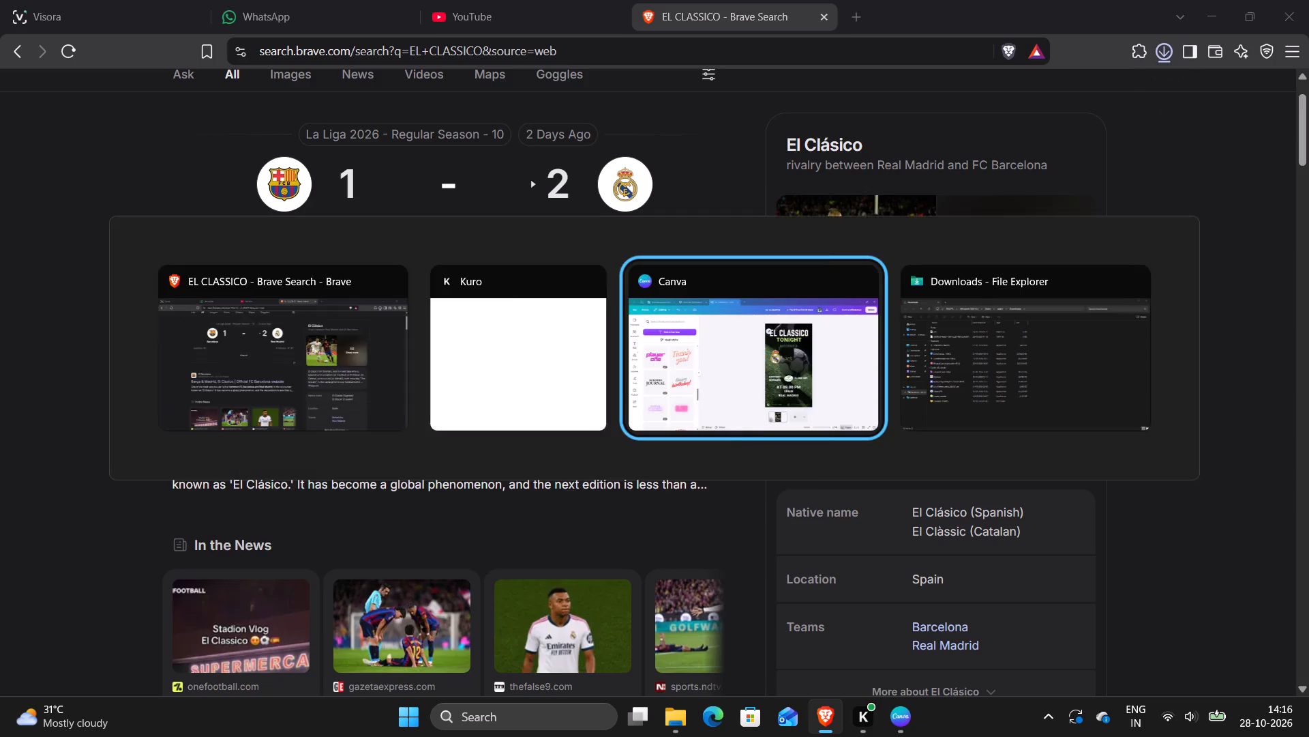
left_click(30, 74)
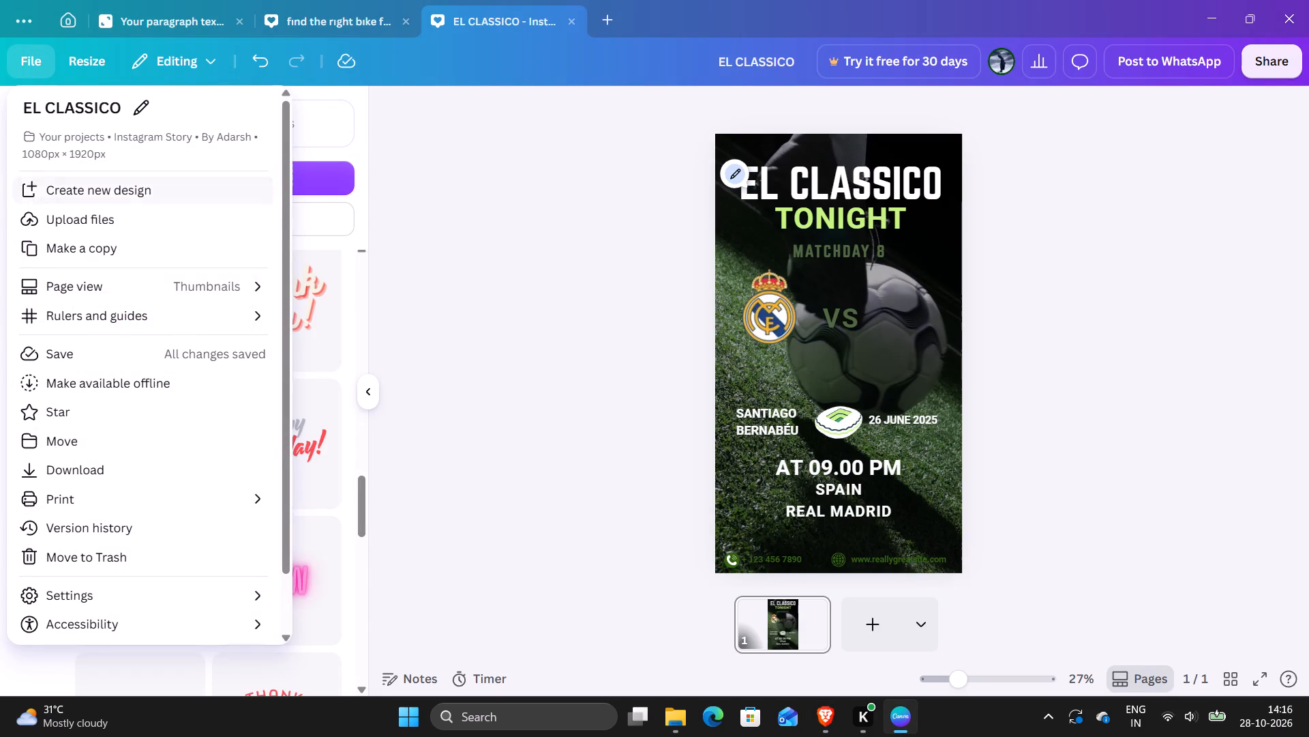
left_click(56, 229)
left_click(141, 292)
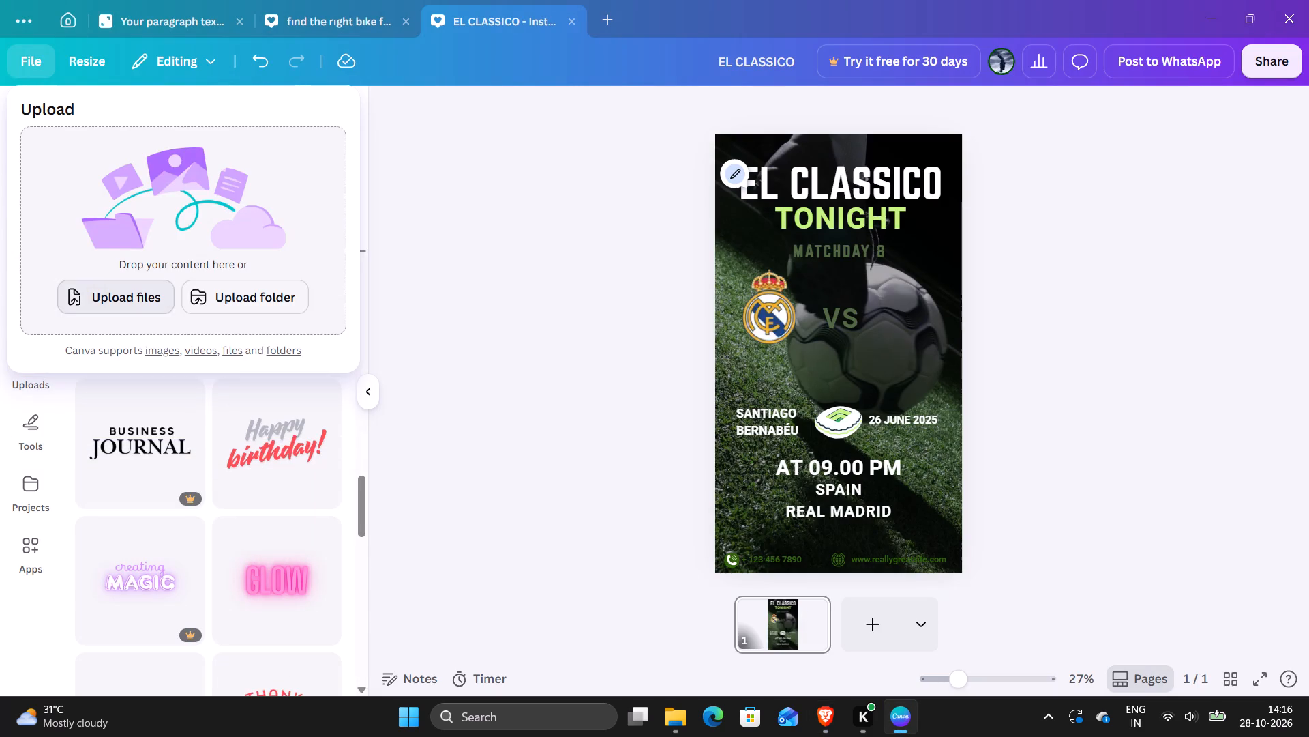
left_click(186, 163)
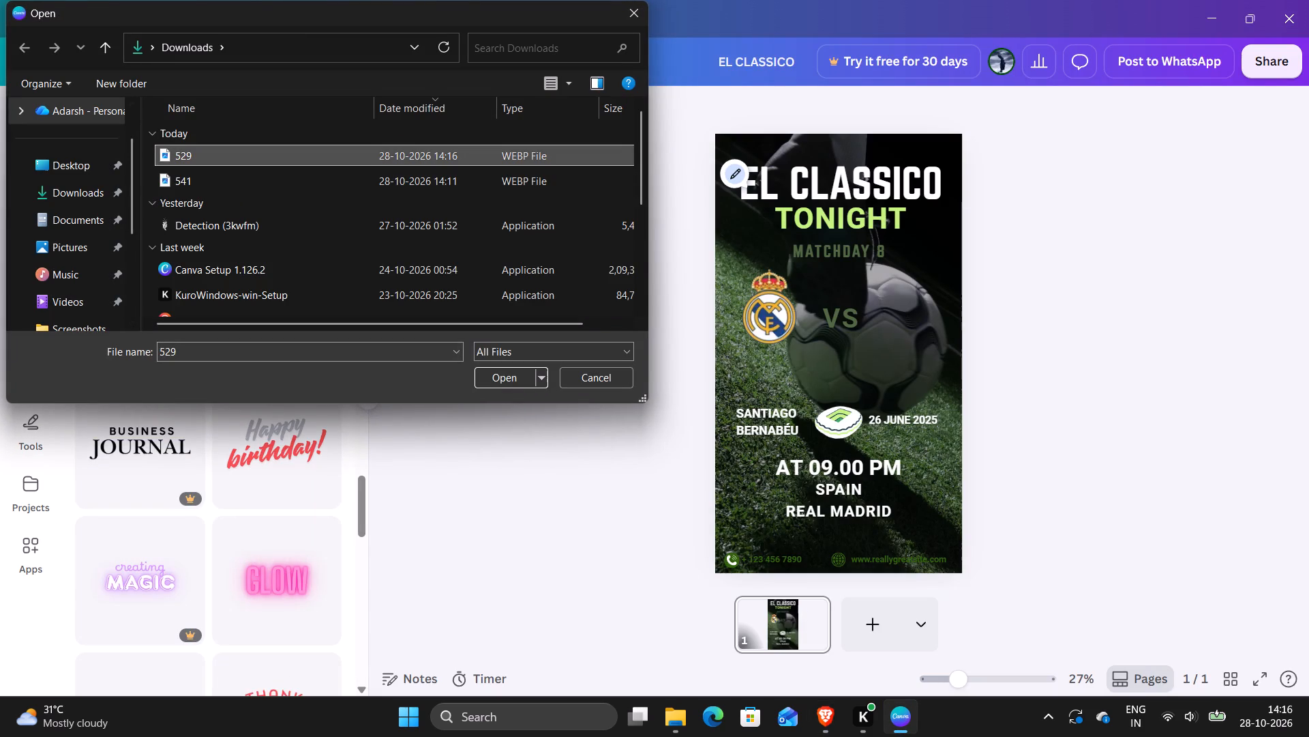
double_click(186, 163)
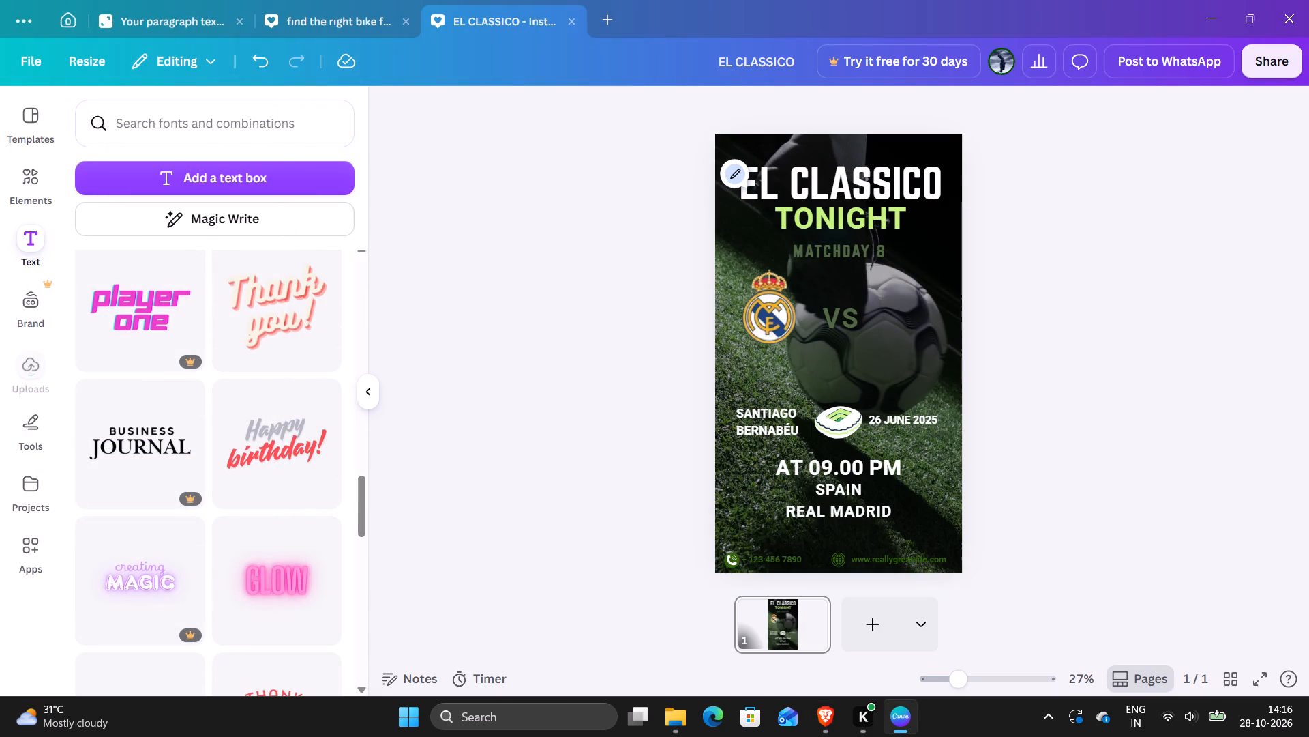
Place the uploaded Barcelona crest on the story, on the opposite side of VS from the Real Madrid crest.
left_click(30, 127)
left_click(29, 367)
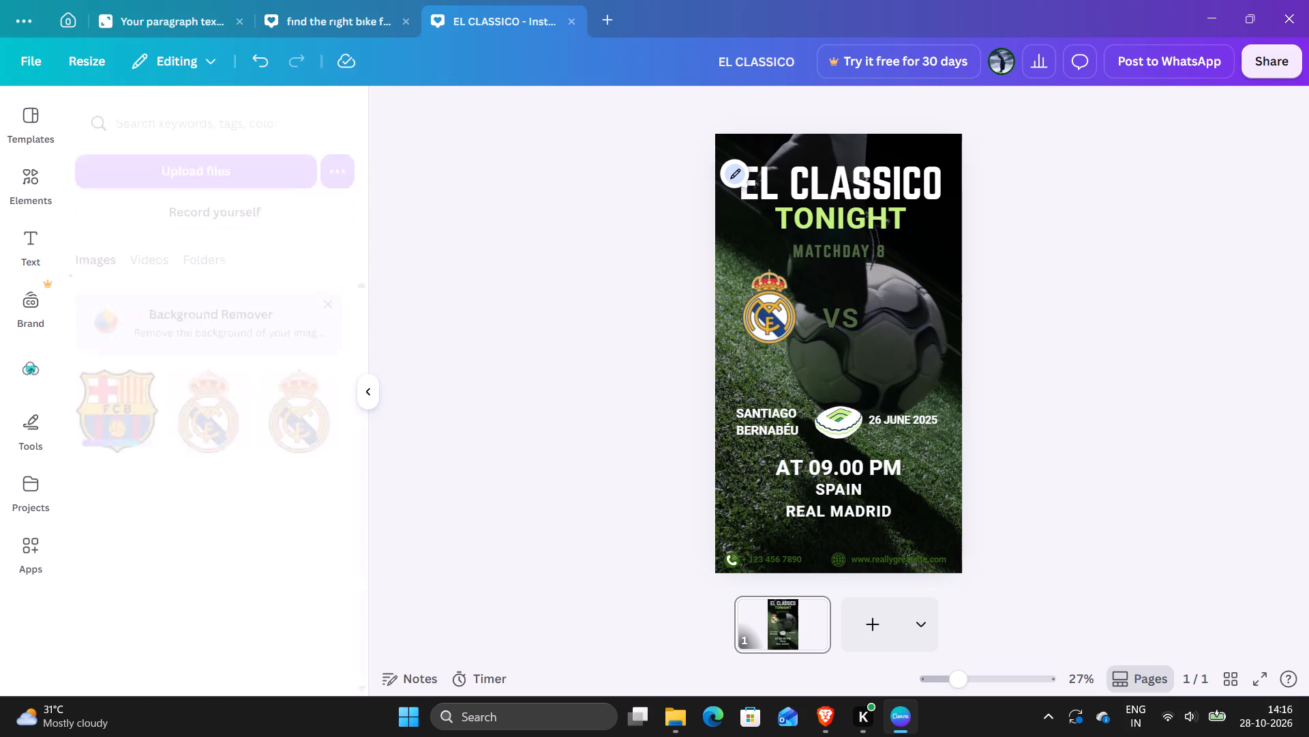
left_click_drag(123, 386, 902, 285)
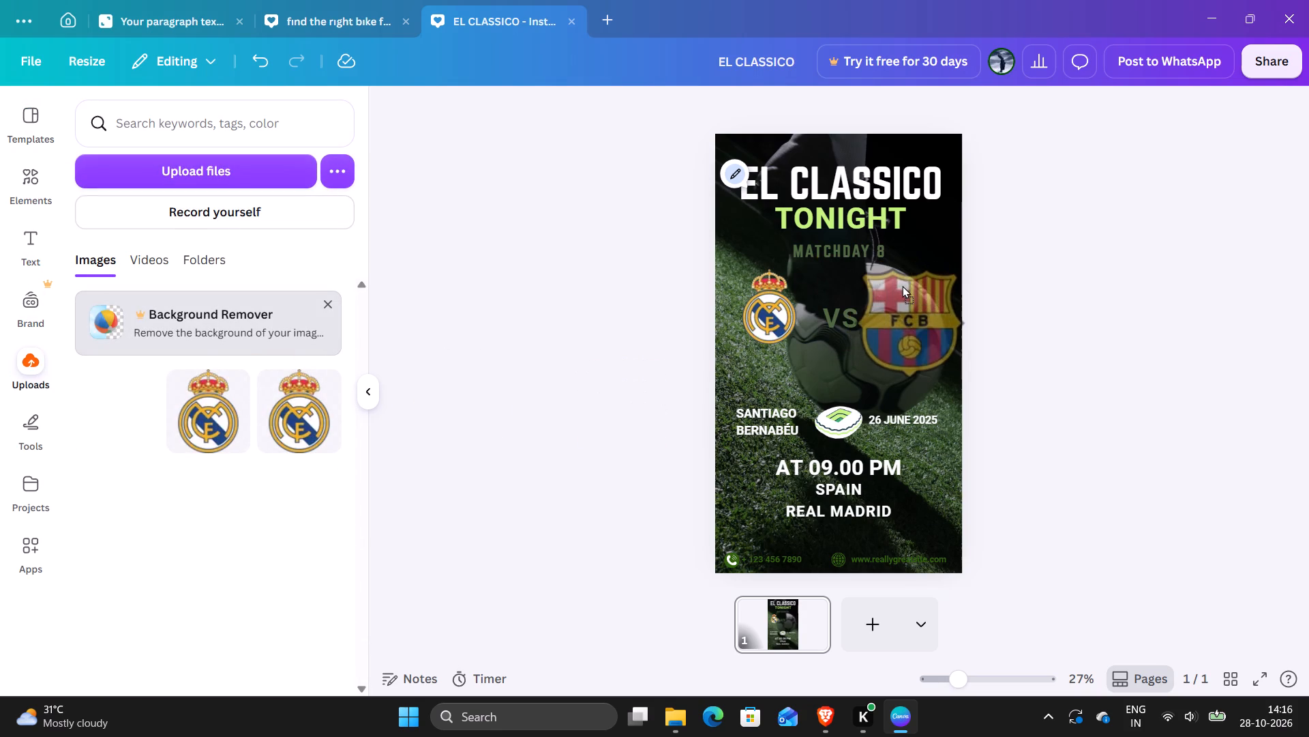
left_click_drag(902, 285, 903, 286)
Shrink the Barcelona crest proportionally to match the Real Madrid crest's size.
left_click(922, 315)
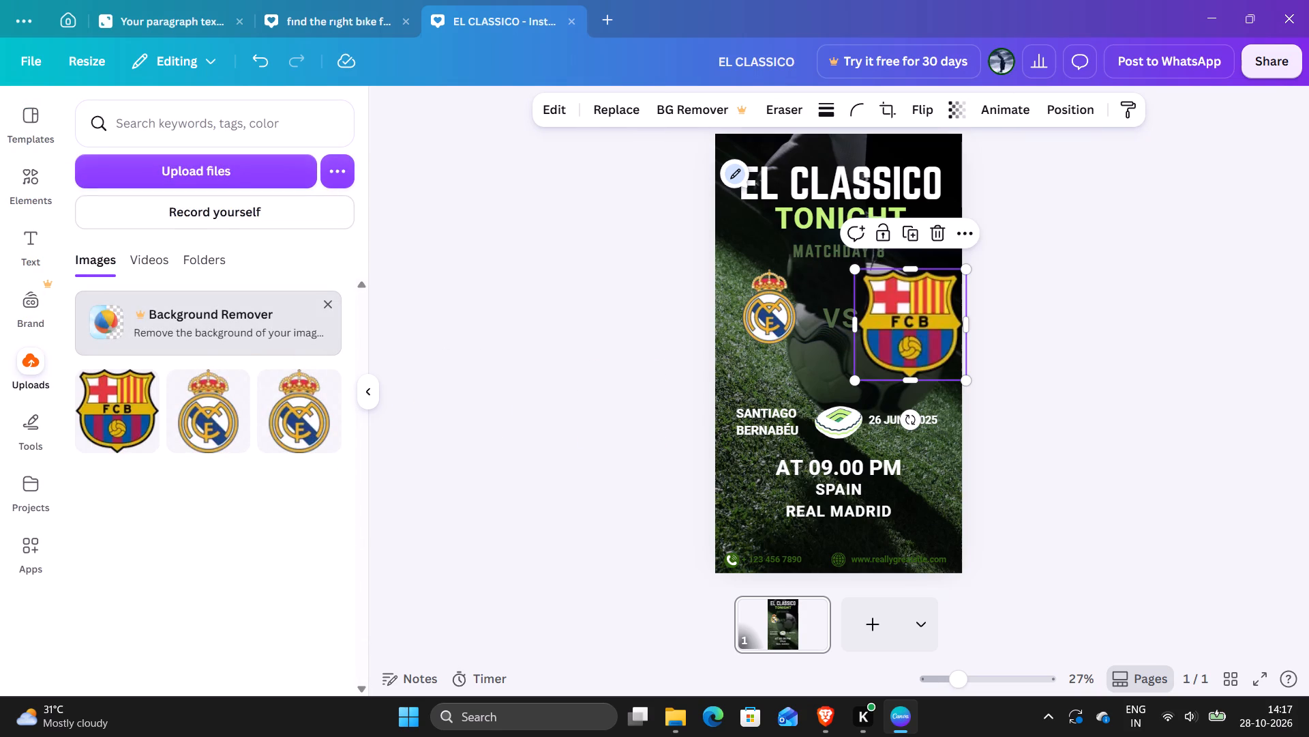
left_click_drag(858, 375, 886, 346)
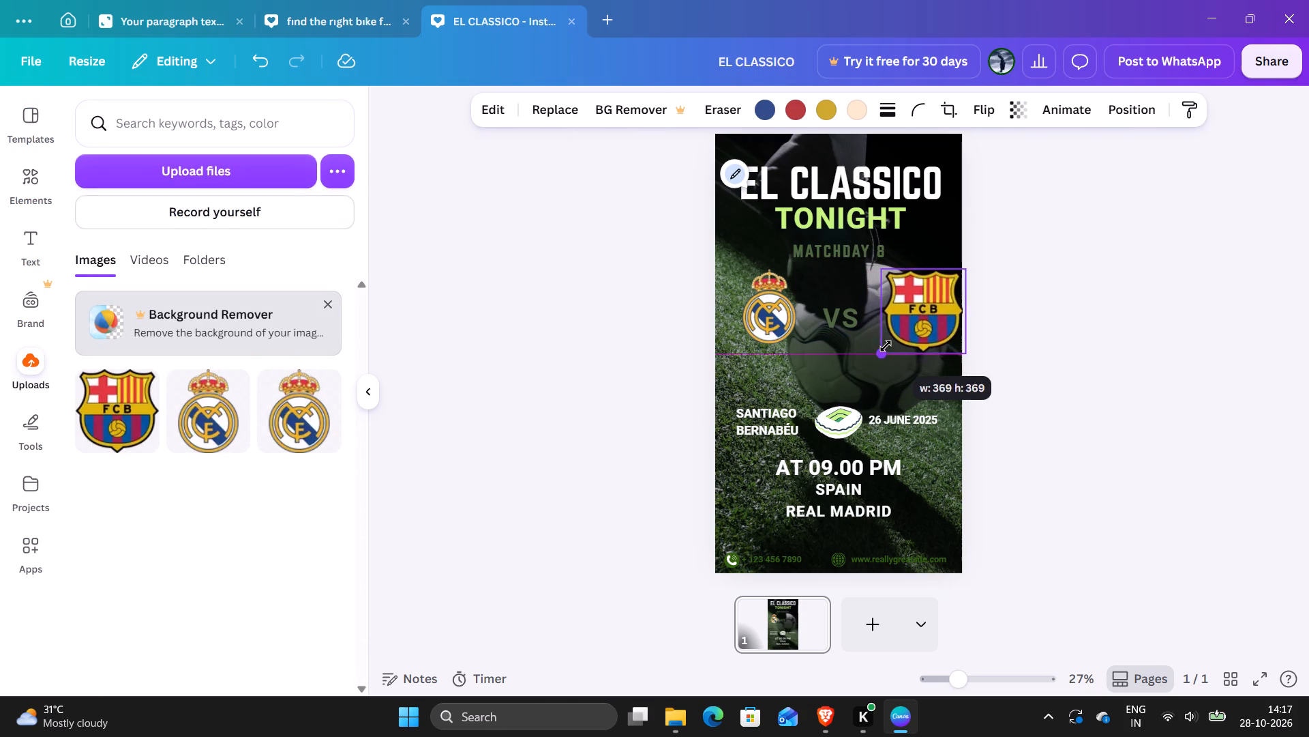
left_click_drag(886, 346, 890, 336)
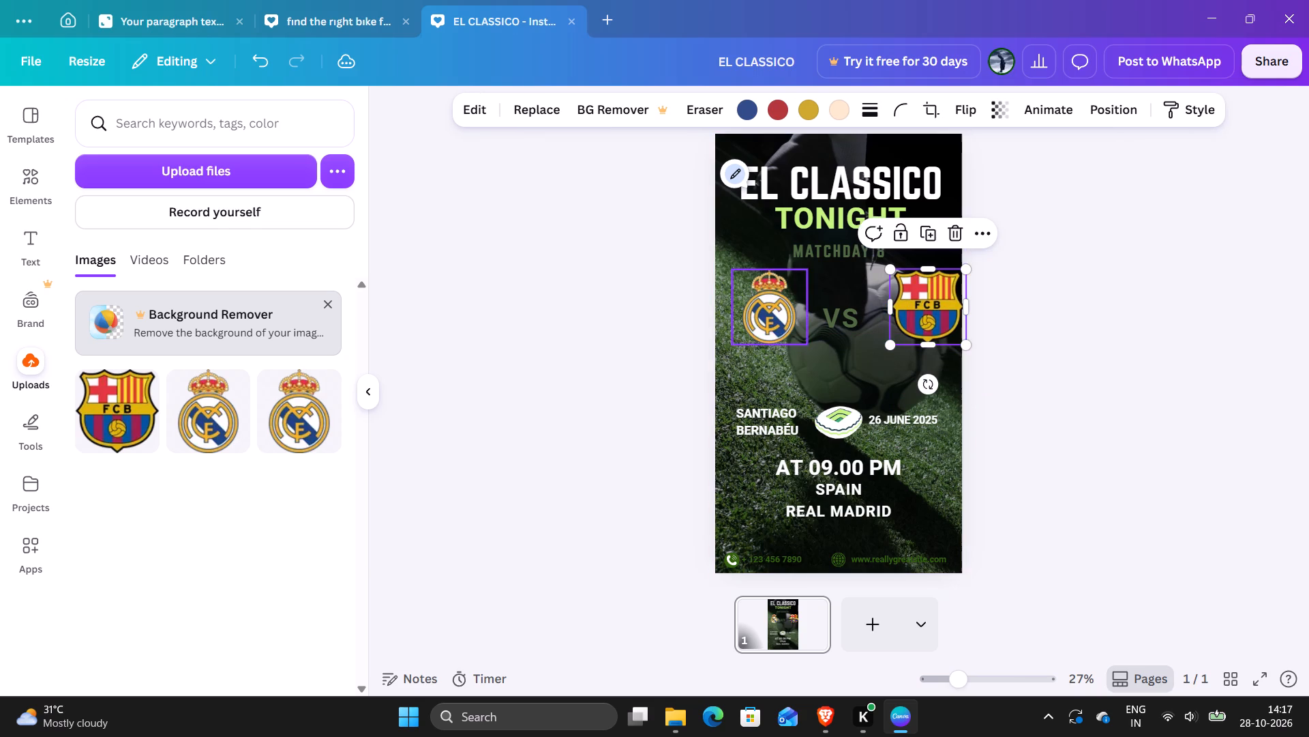
left_click(770, 310)
left_click(813, 344)
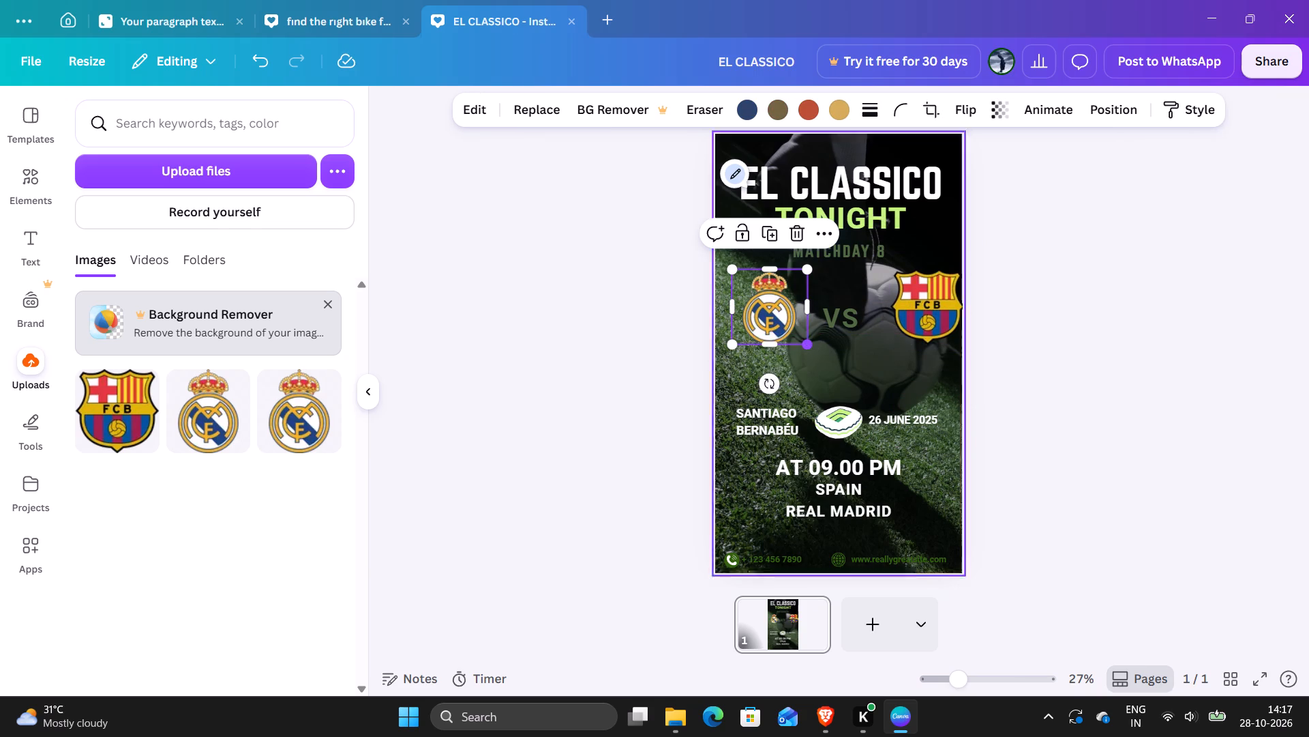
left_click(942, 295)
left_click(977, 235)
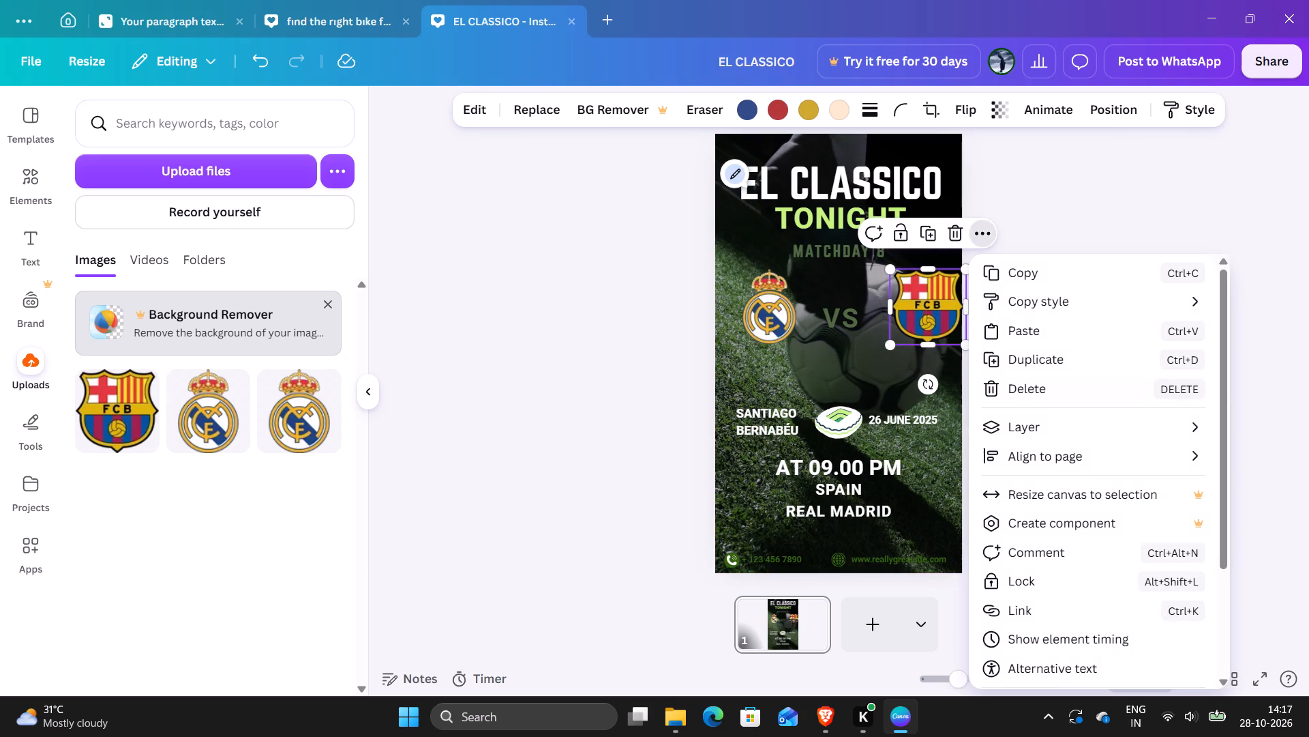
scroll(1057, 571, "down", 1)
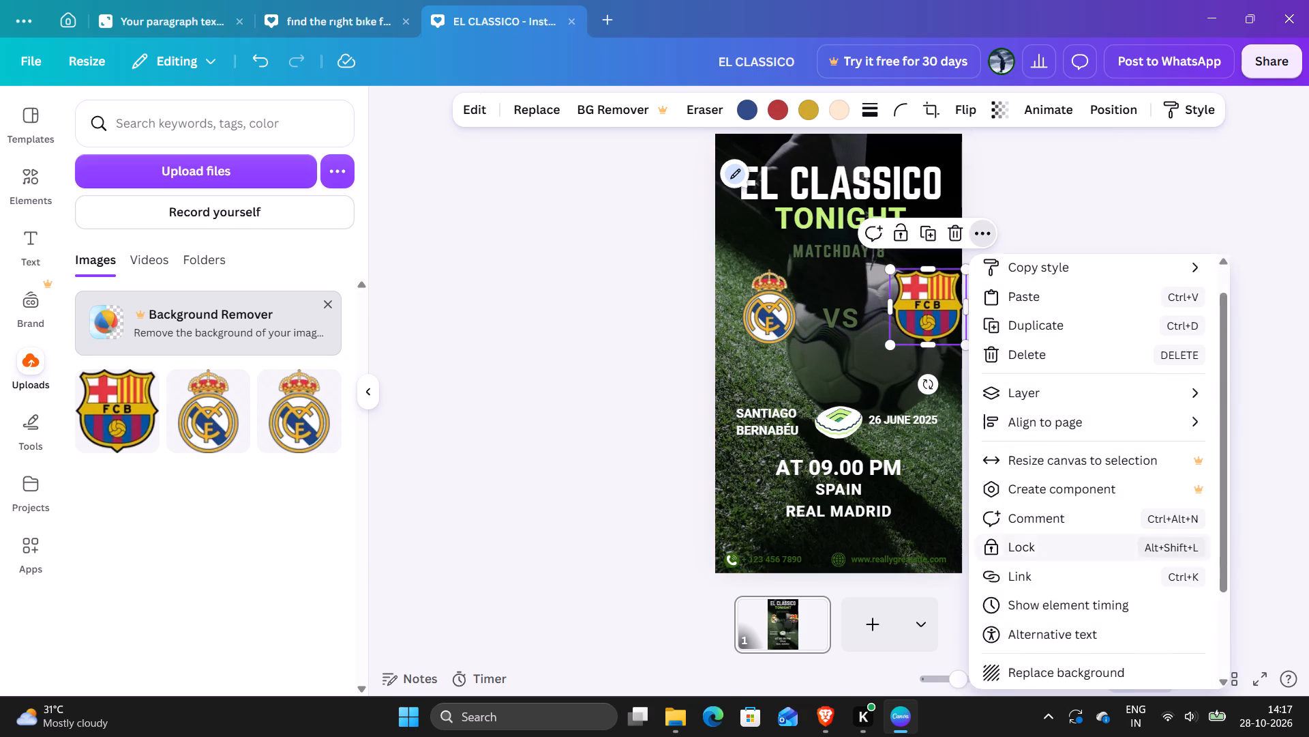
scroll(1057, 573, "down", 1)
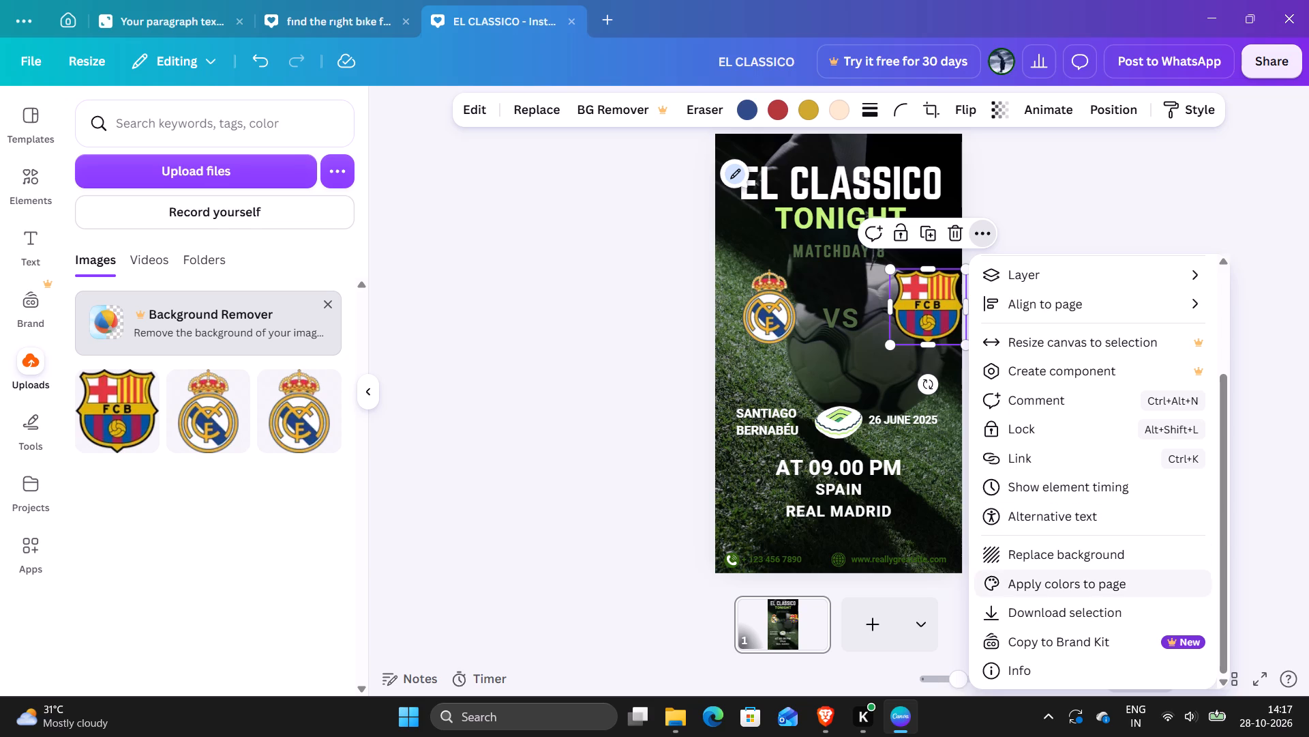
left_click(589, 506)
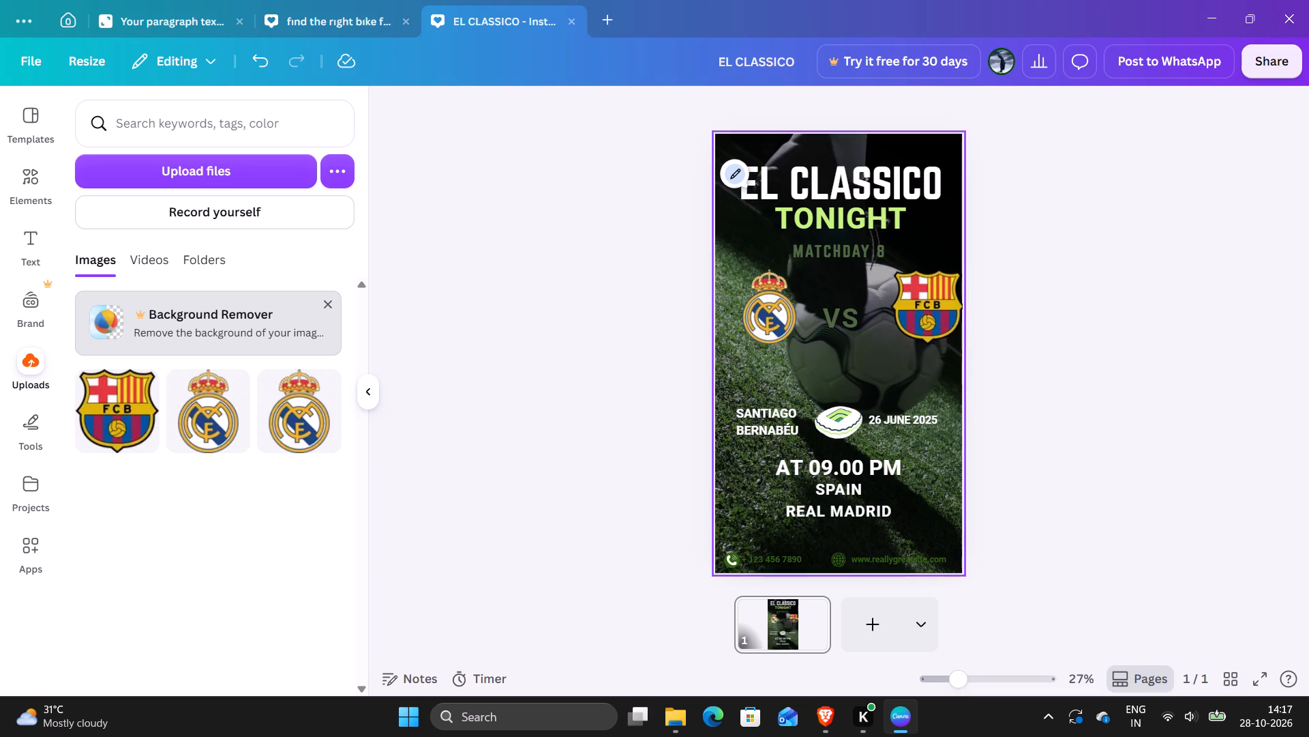
Shrink the Barcelona crest slightly more and move it inward, level with VS and the Real Madrid crest.
left_click(905, 325)
left_click(922, 330)
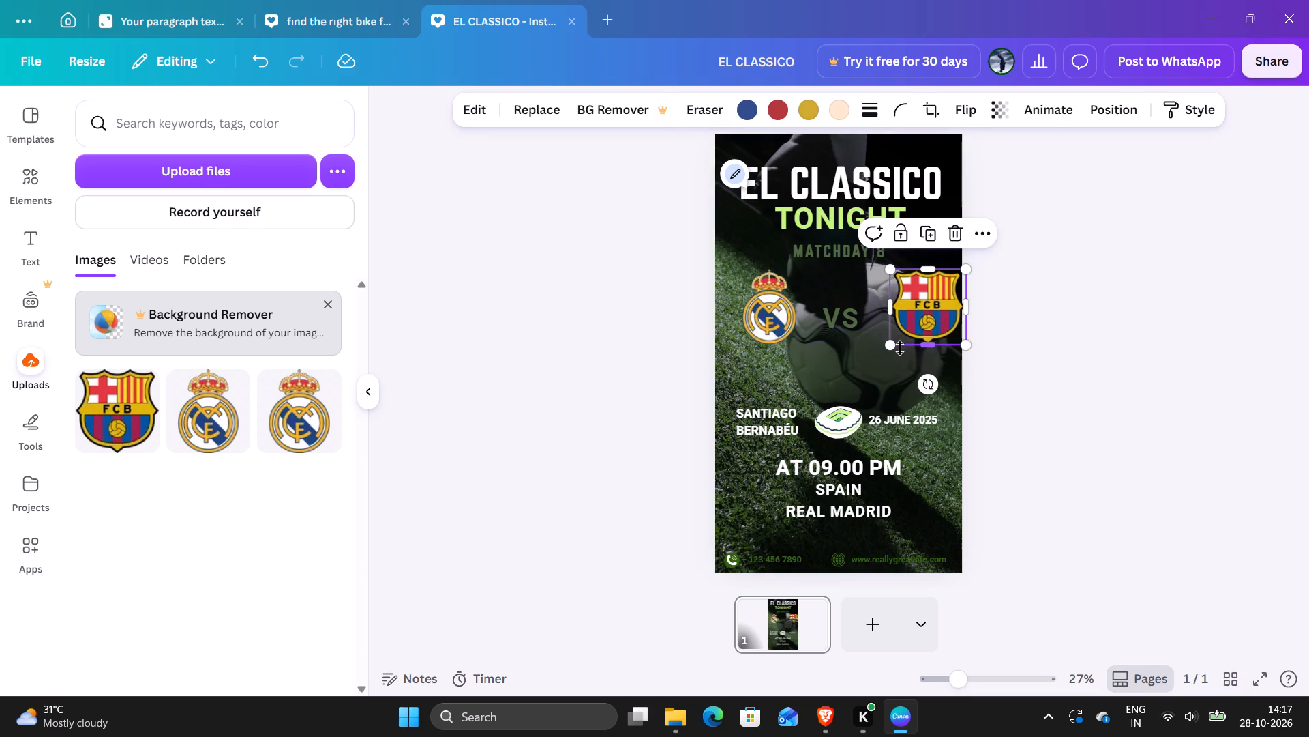
left_click_drag(893, 345, 894, 335)
left_click_drag(929, 307, 927, 312)
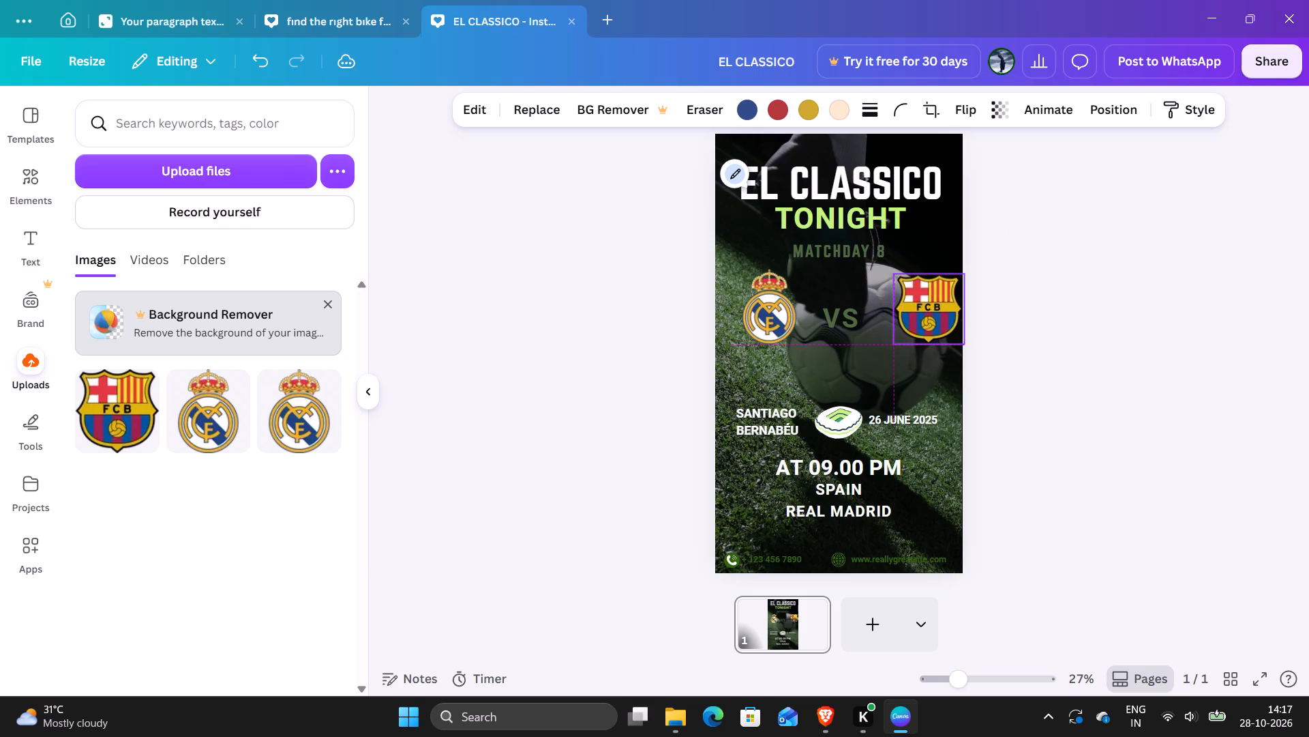
left_click_drag(927, 312, 911, 317)
left_click_drag(883, 351, 888, 342)
left_click(1080, 295)
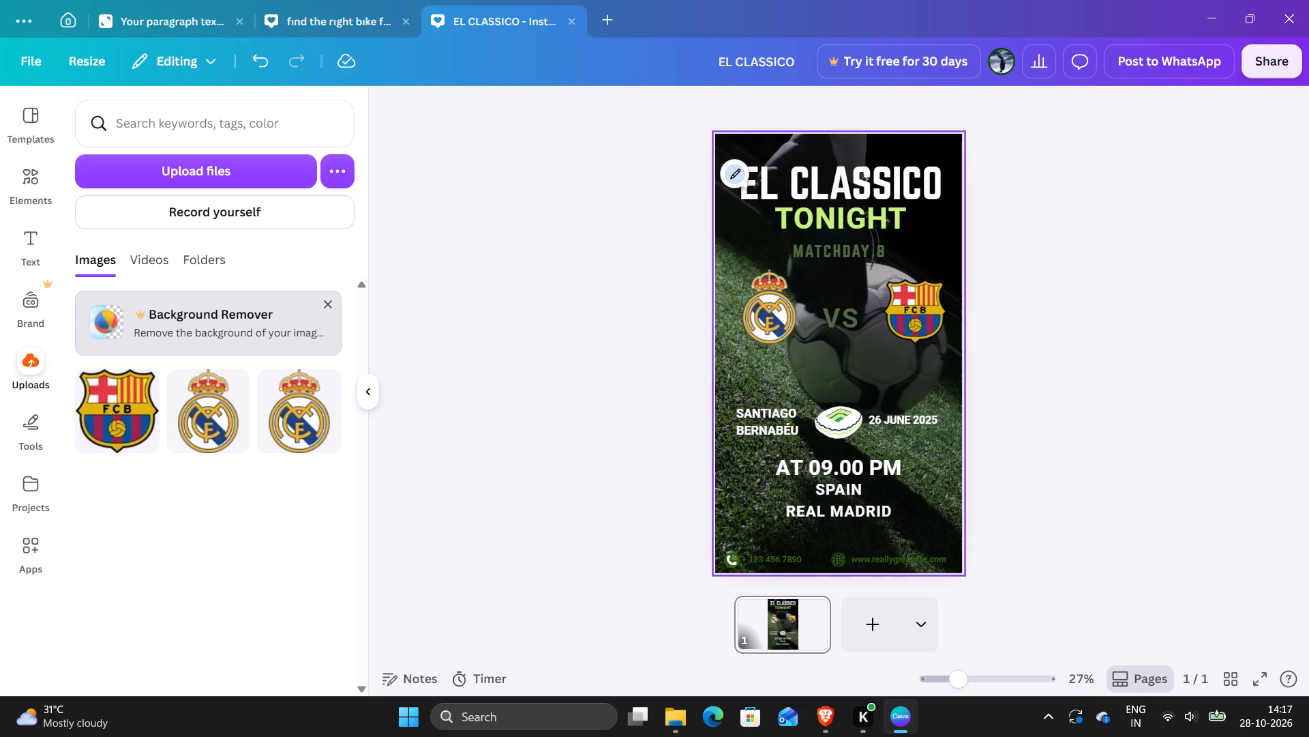
left_click(607, 286)
Delete the placeholder phone number text next to the phone icon in the story's footer.
left_click(780, 558)
left_click(781, 558)
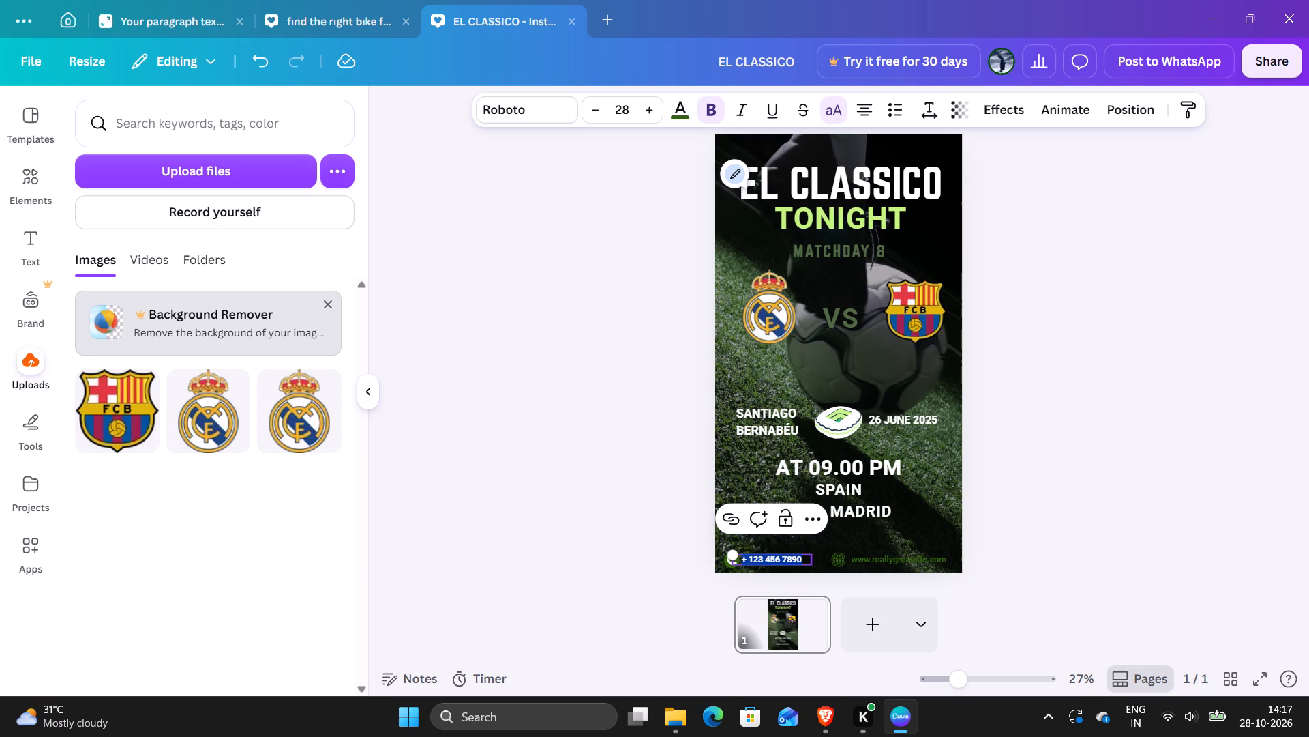
key("equal")
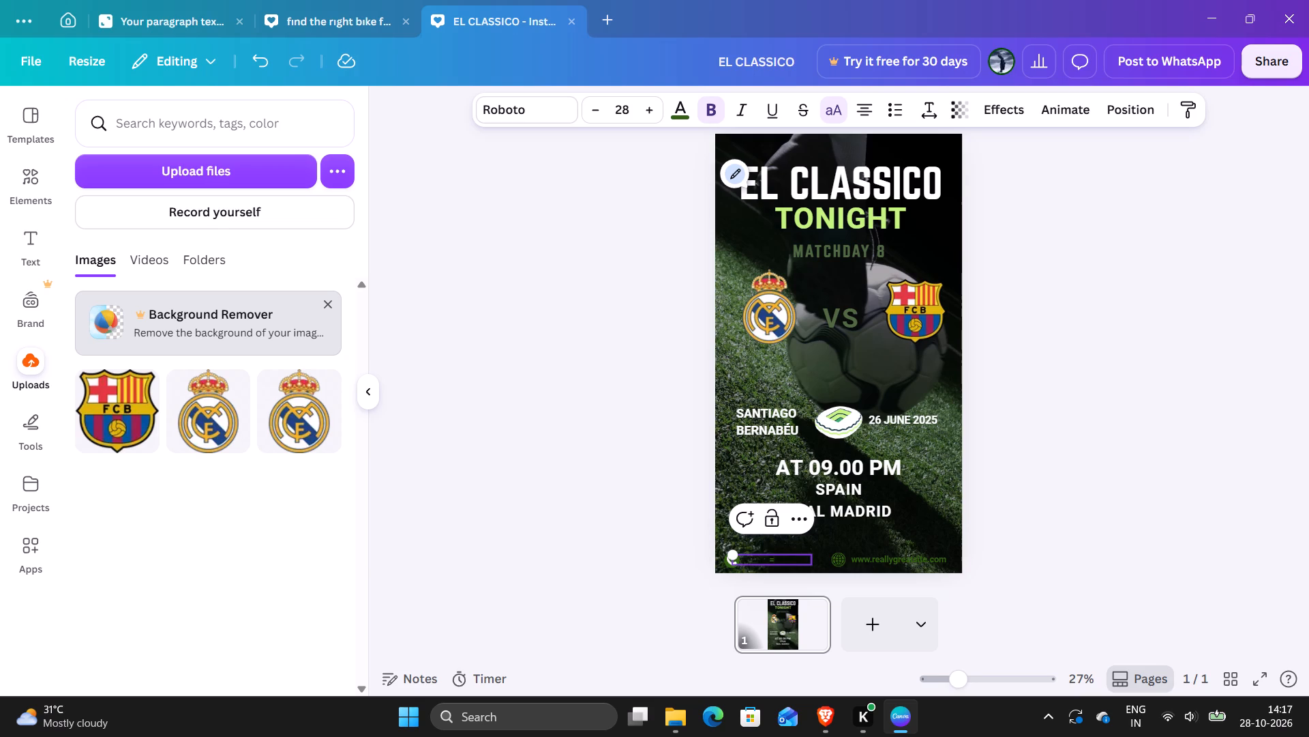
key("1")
key("BackSpace")
key("BackSpace")
key("BackSpace")
left_click(684, 532)
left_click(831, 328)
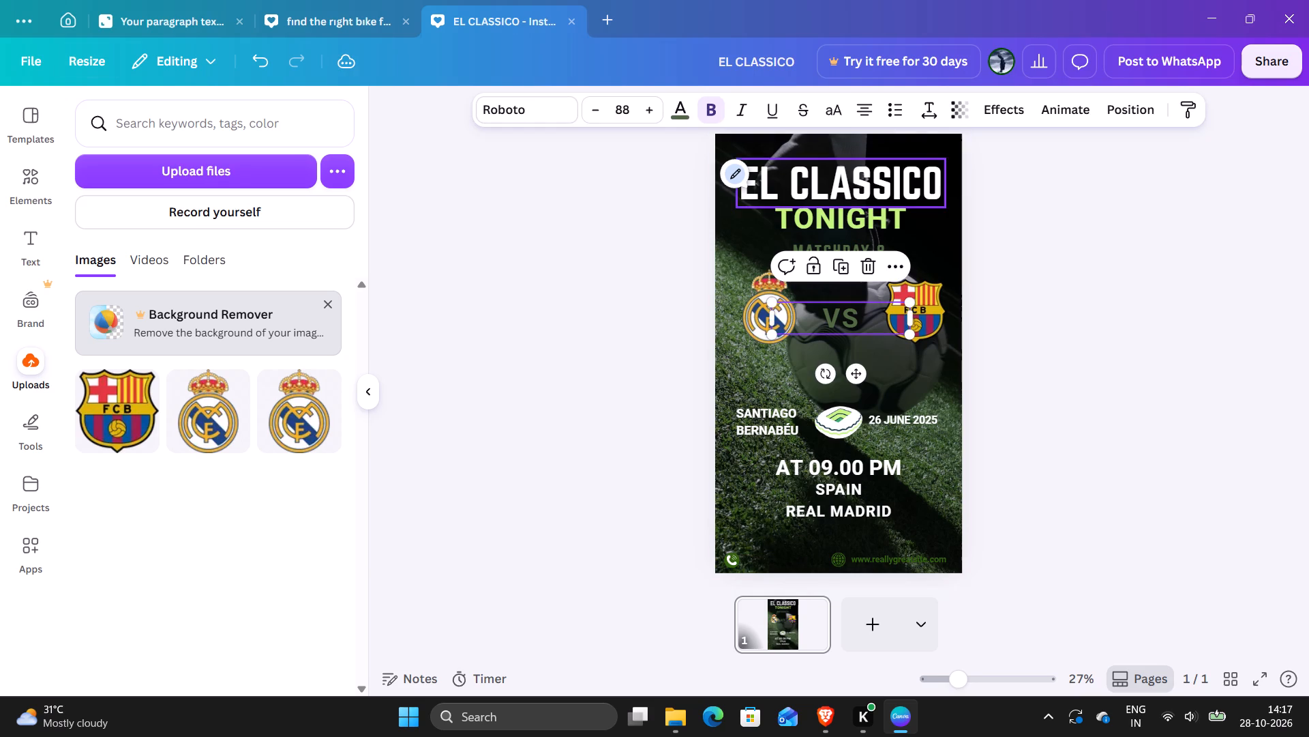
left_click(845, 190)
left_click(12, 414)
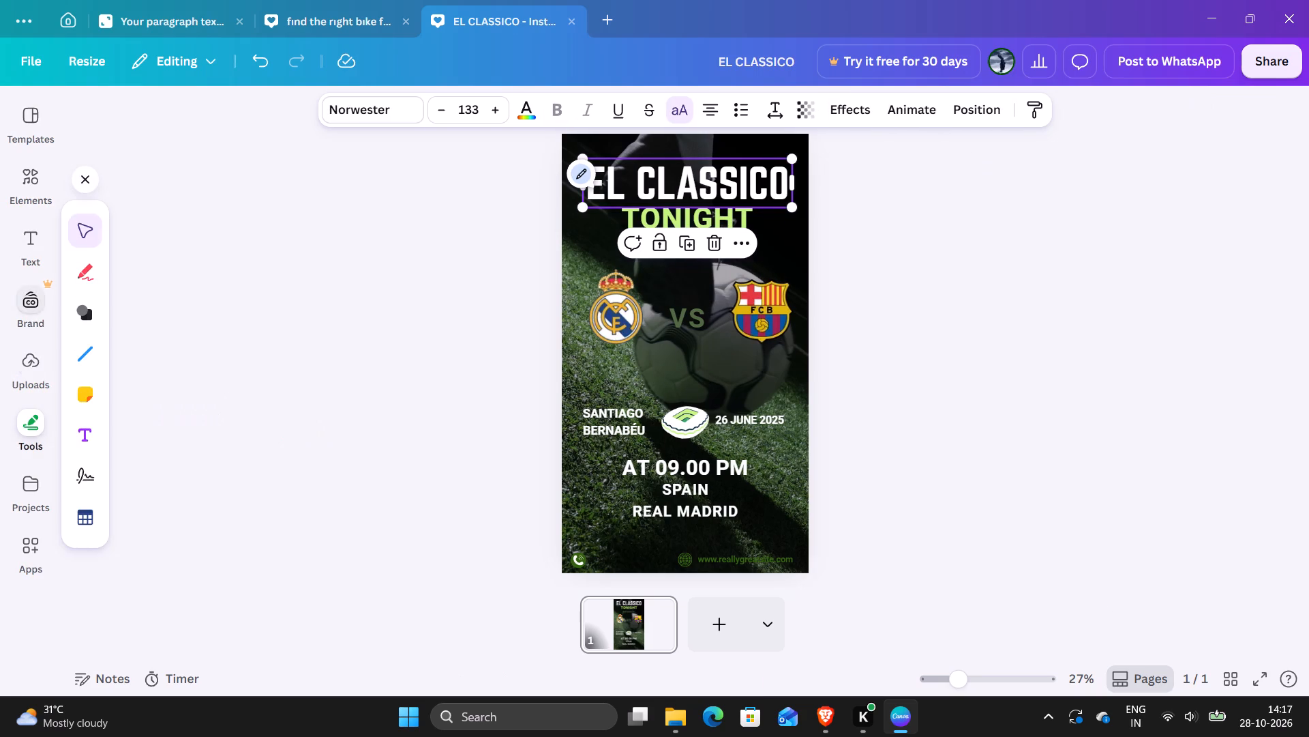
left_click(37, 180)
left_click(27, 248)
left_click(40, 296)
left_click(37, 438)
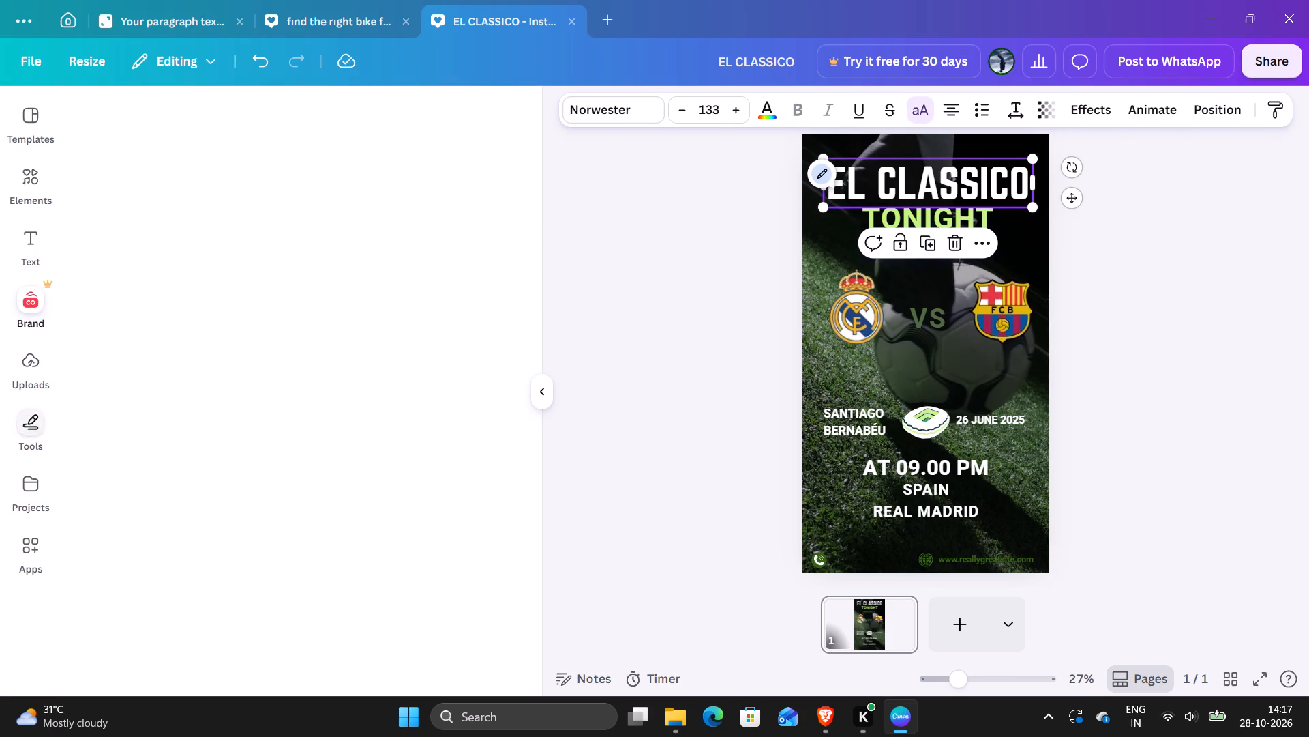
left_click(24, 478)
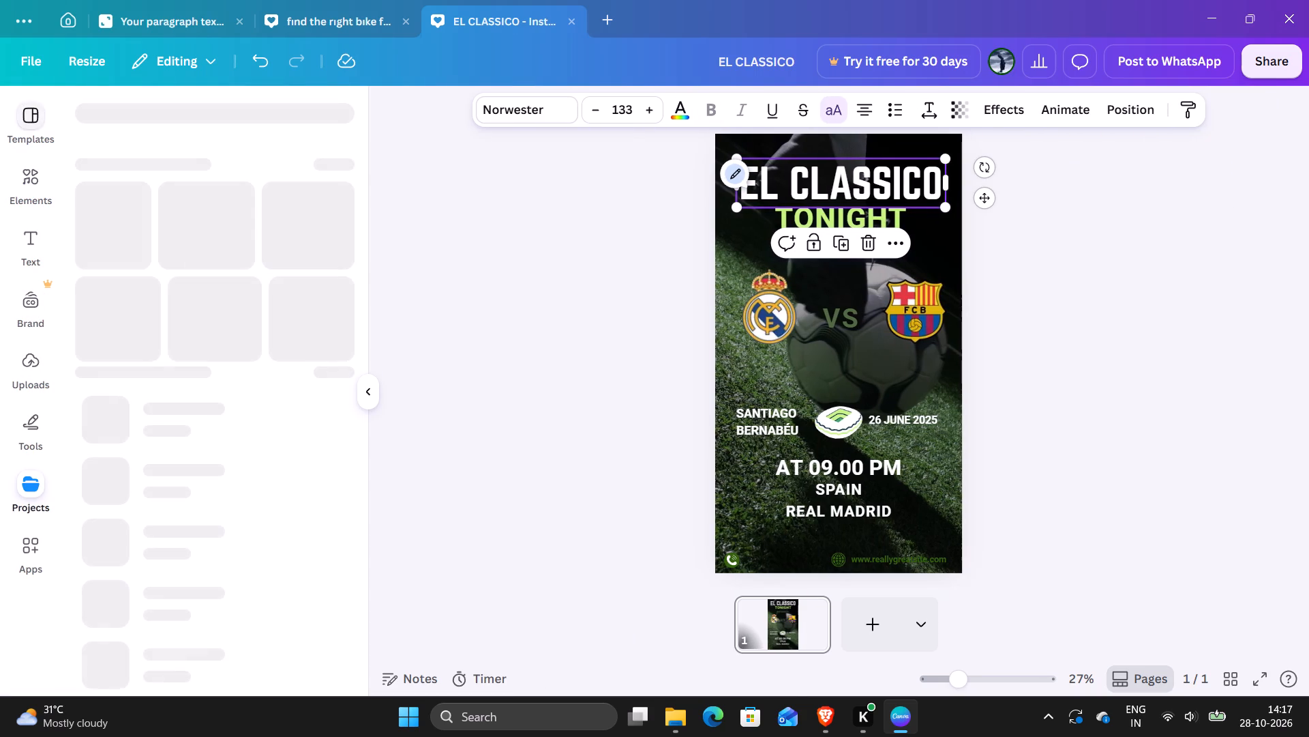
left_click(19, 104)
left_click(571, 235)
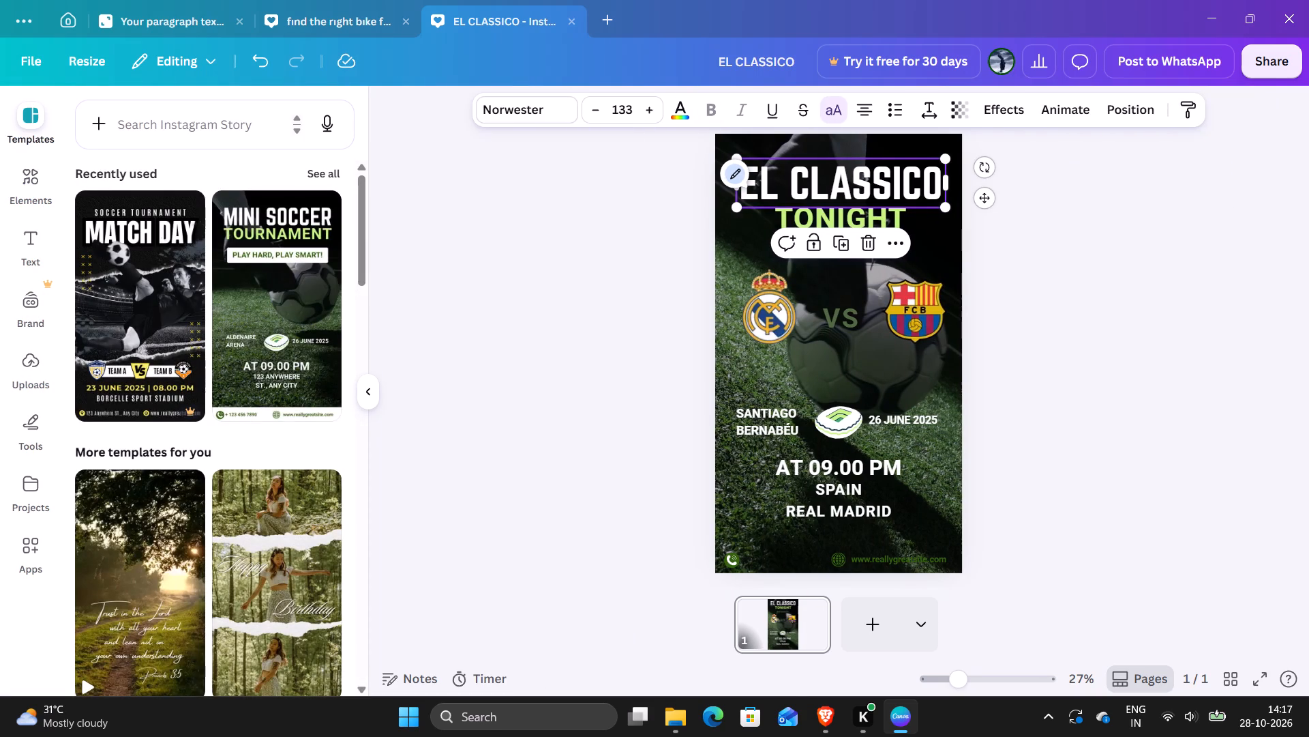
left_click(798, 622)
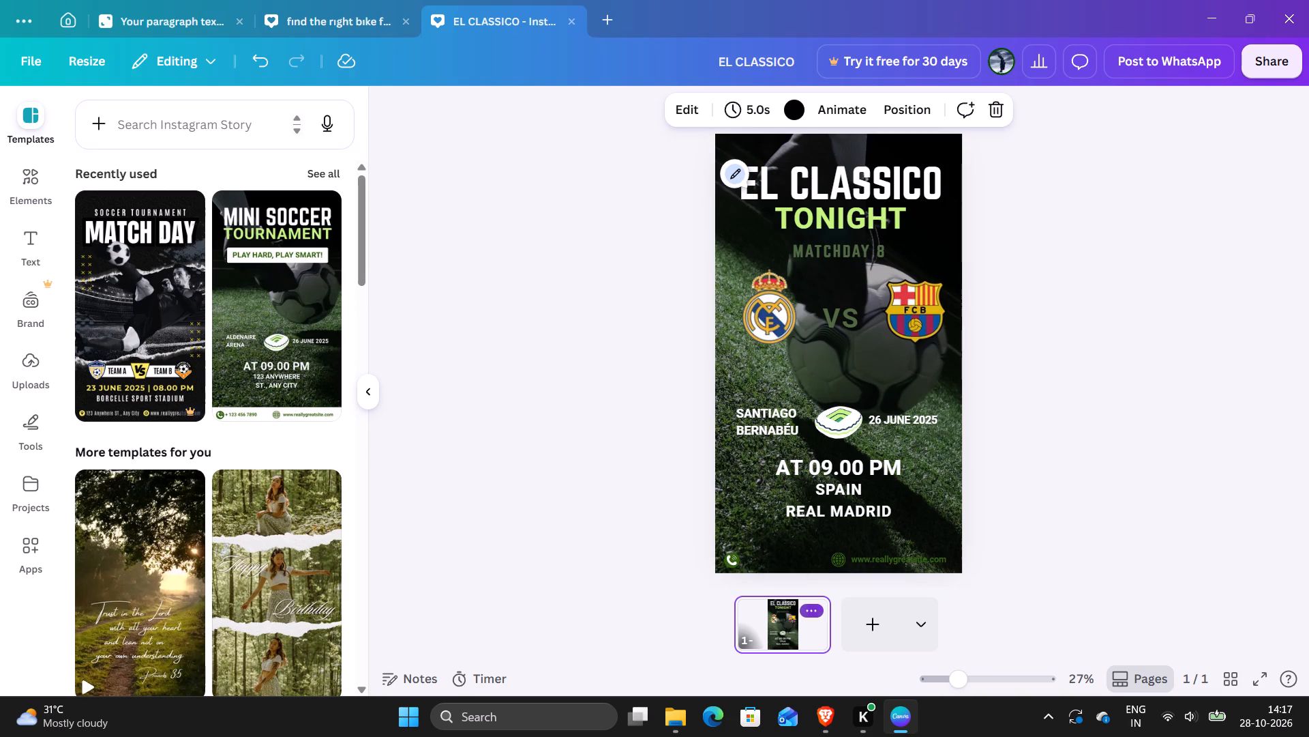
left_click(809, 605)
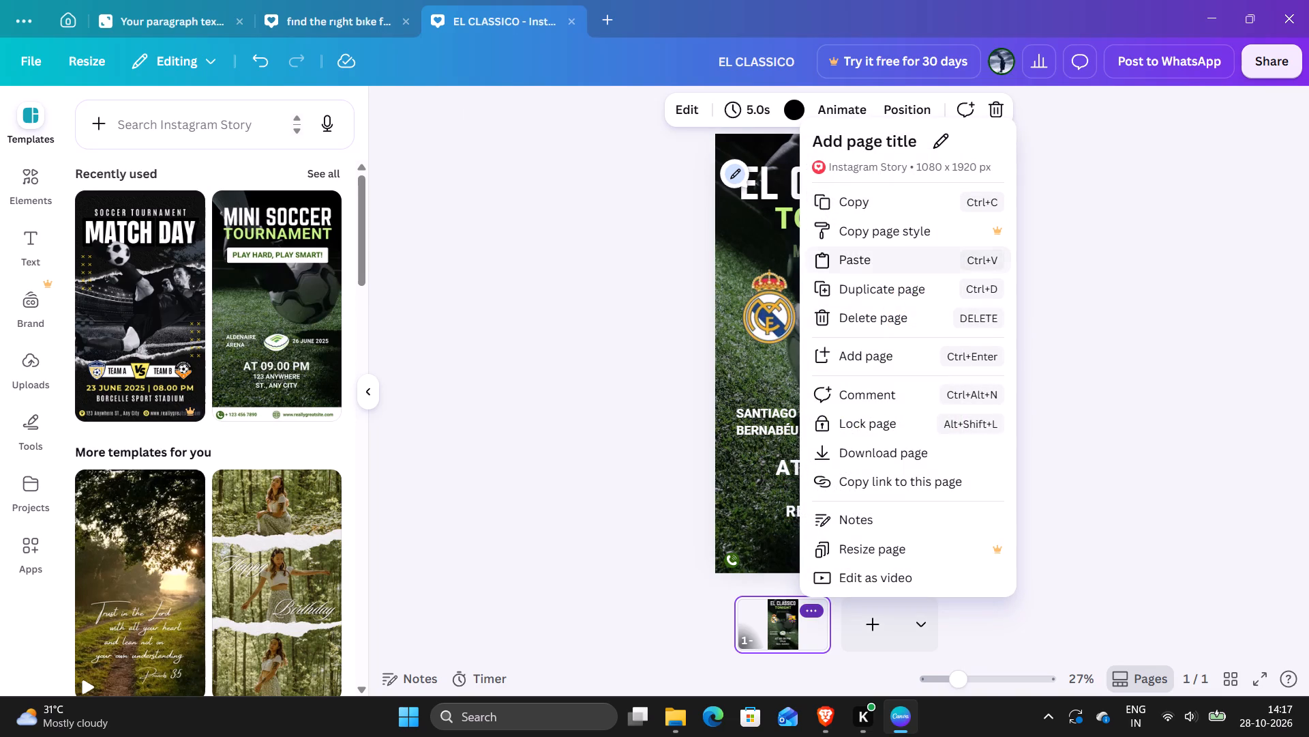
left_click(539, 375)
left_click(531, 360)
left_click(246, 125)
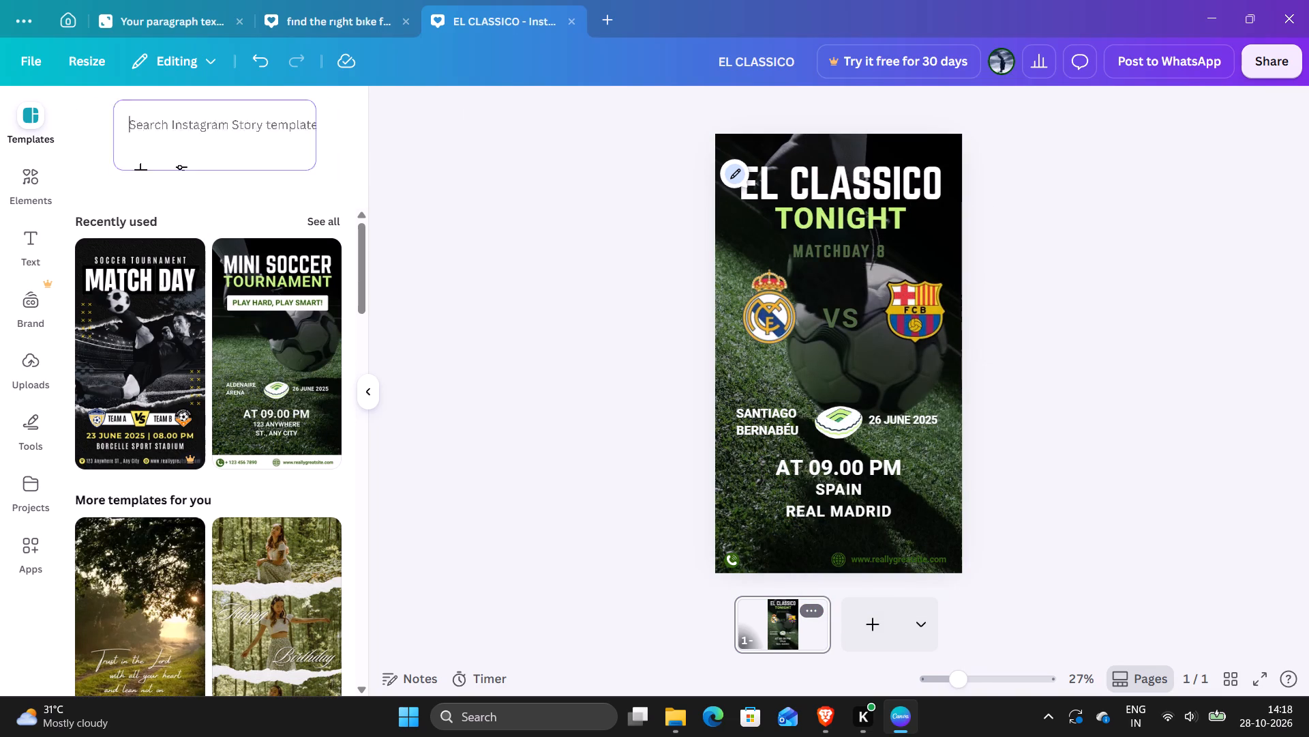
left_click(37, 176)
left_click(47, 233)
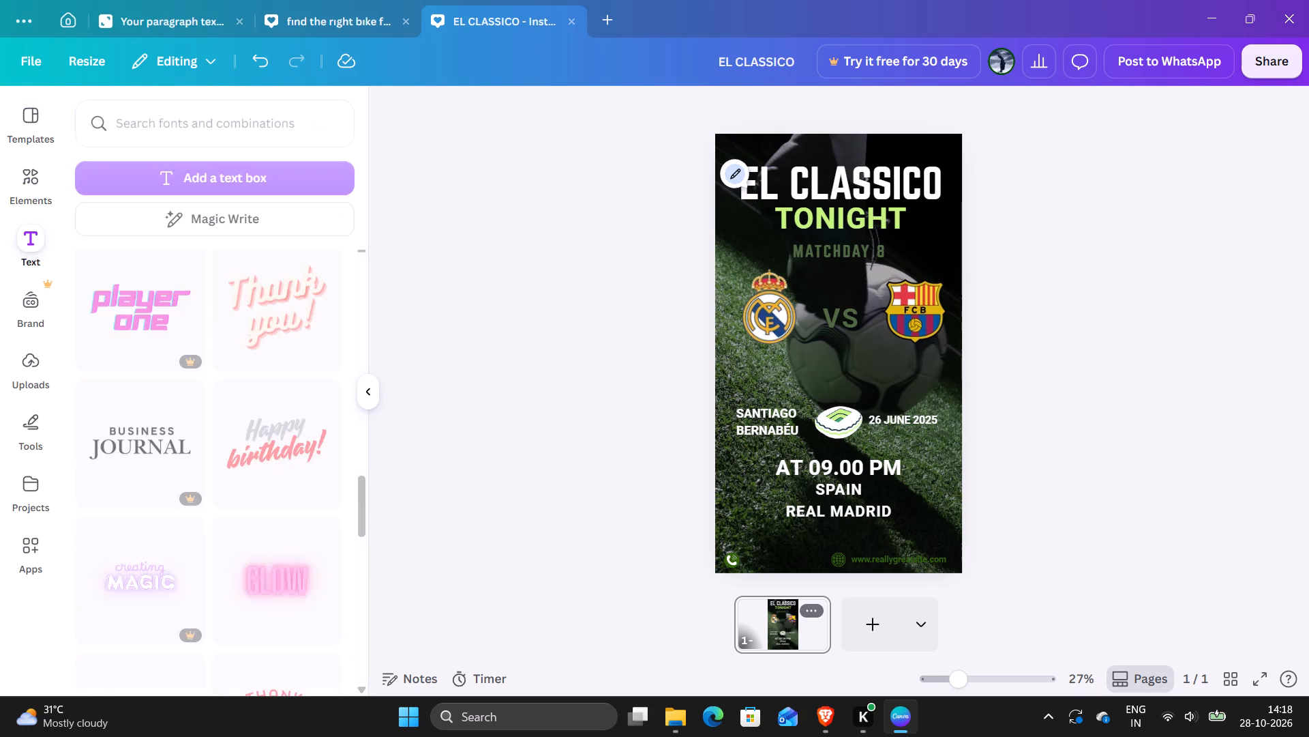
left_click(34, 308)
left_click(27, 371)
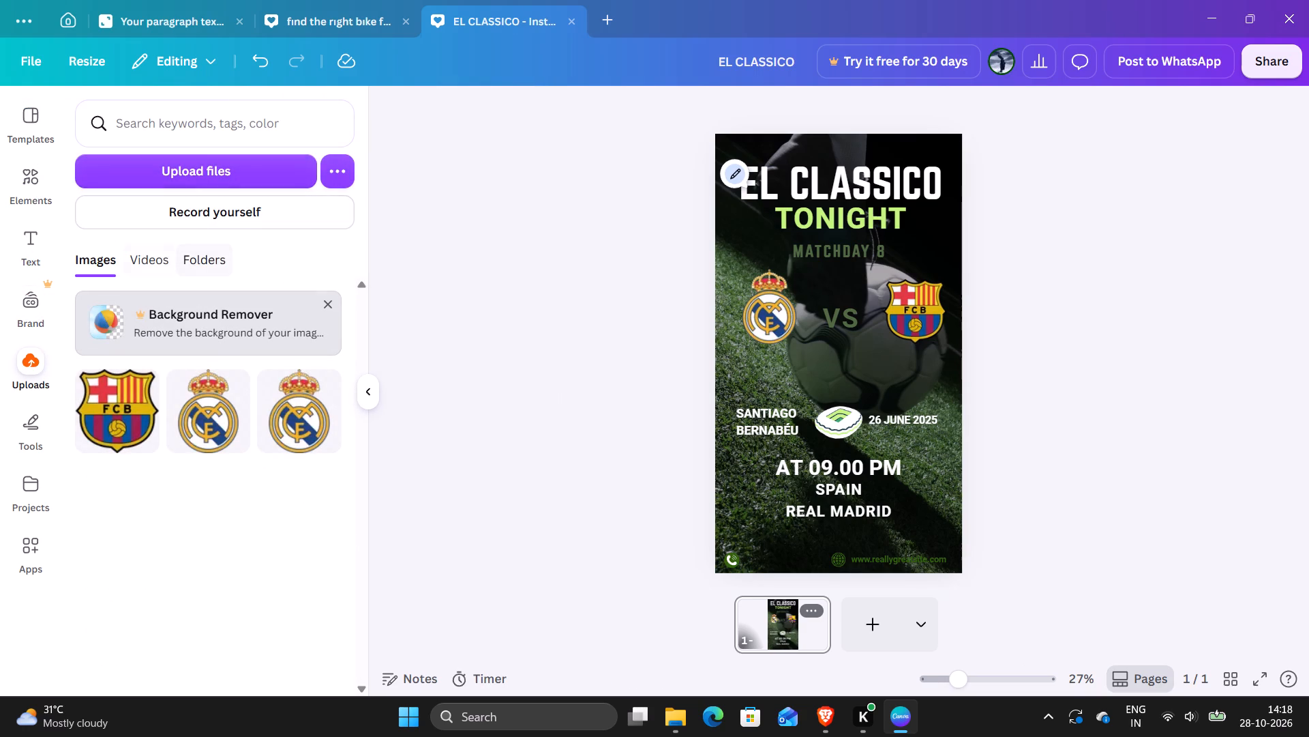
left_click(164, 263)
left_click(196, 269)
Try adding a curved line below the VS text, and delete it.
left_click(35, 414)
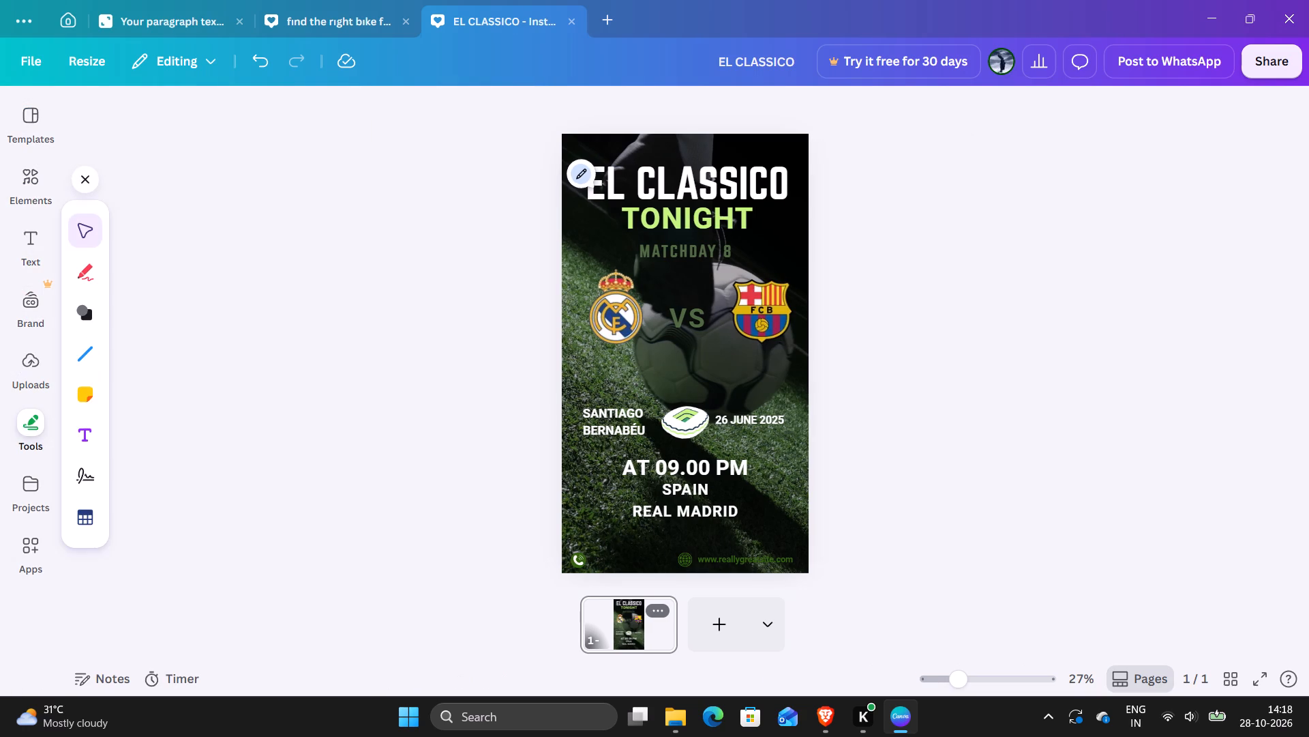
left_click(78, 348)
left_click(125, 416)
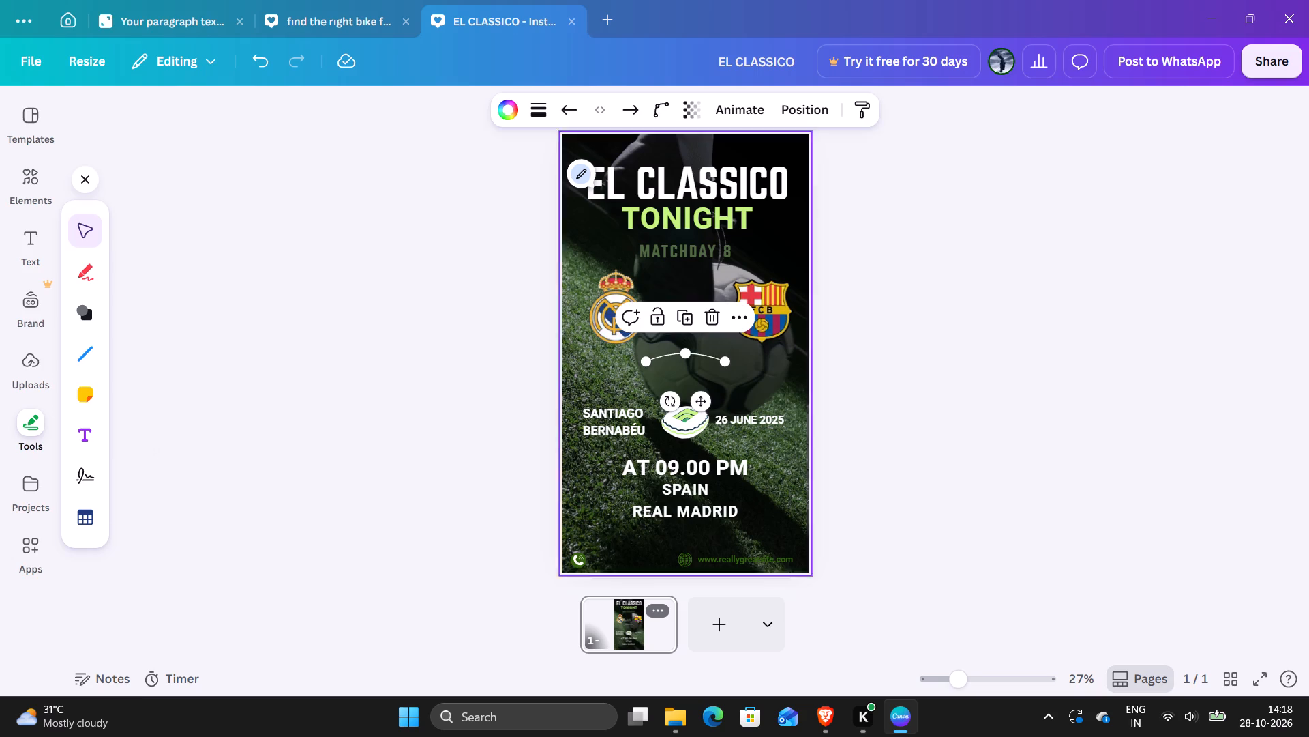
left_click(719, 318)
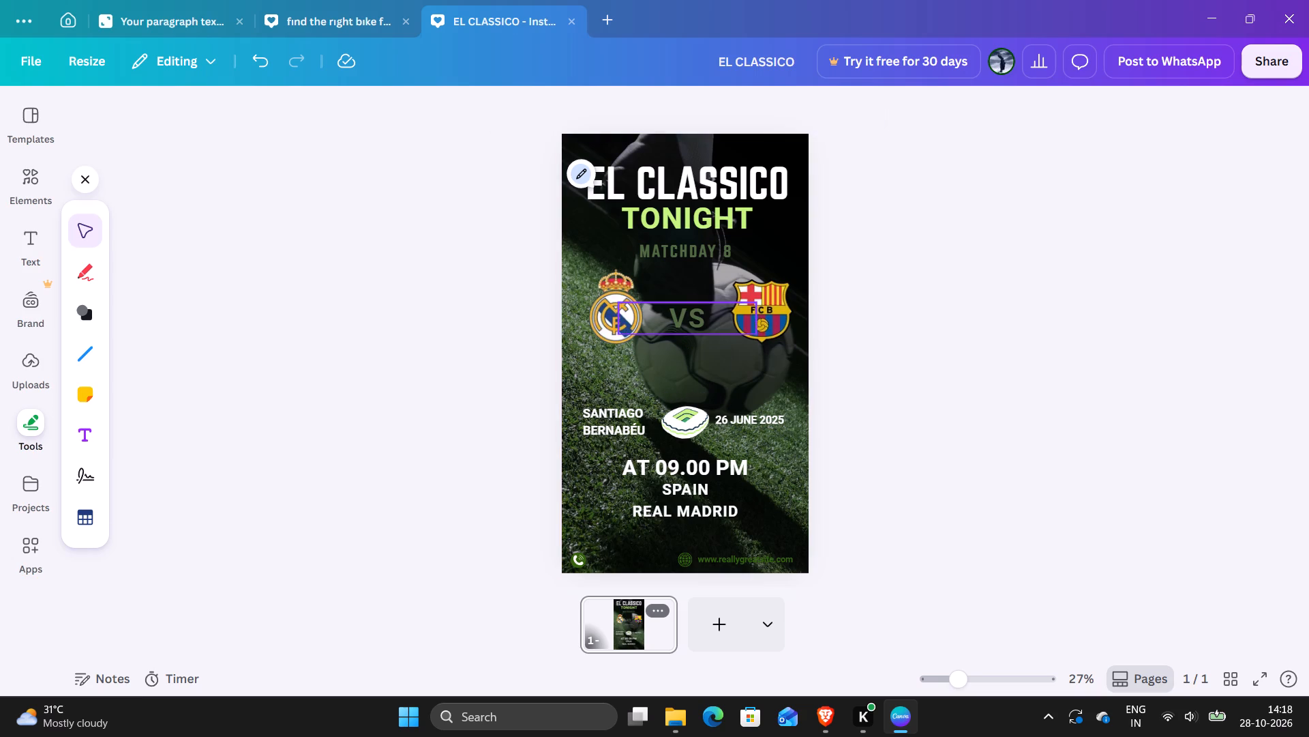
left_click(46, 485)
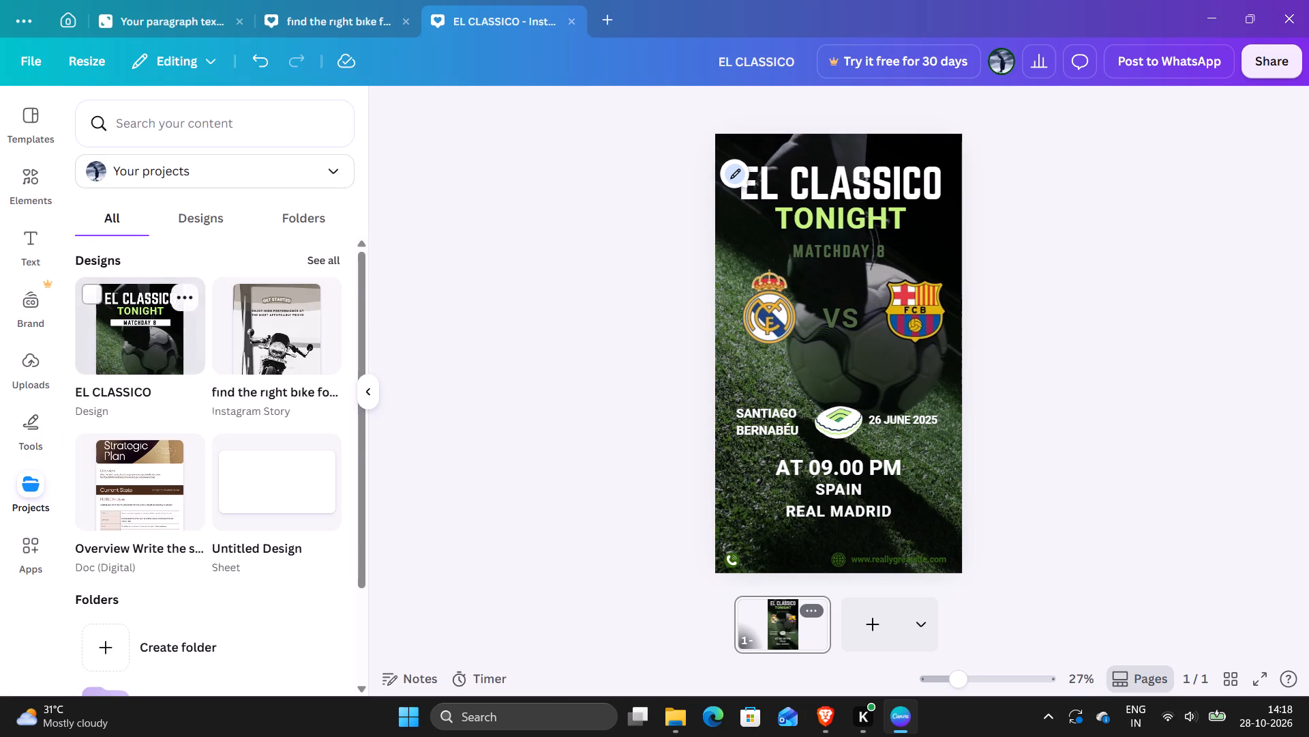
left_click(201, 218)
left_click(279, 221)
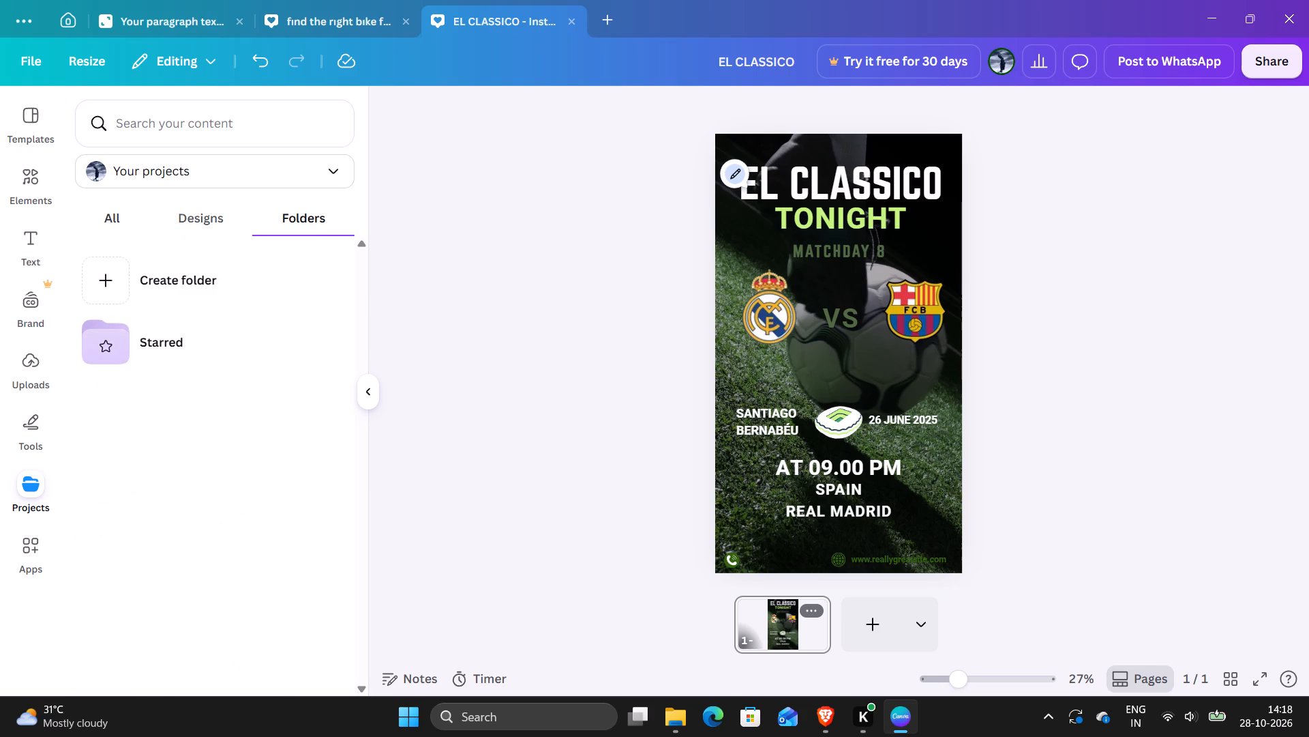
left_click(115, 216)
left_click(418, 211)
Delete the green phone icon in the story's footer using its entry in the layer list.
left_click(768, 317)
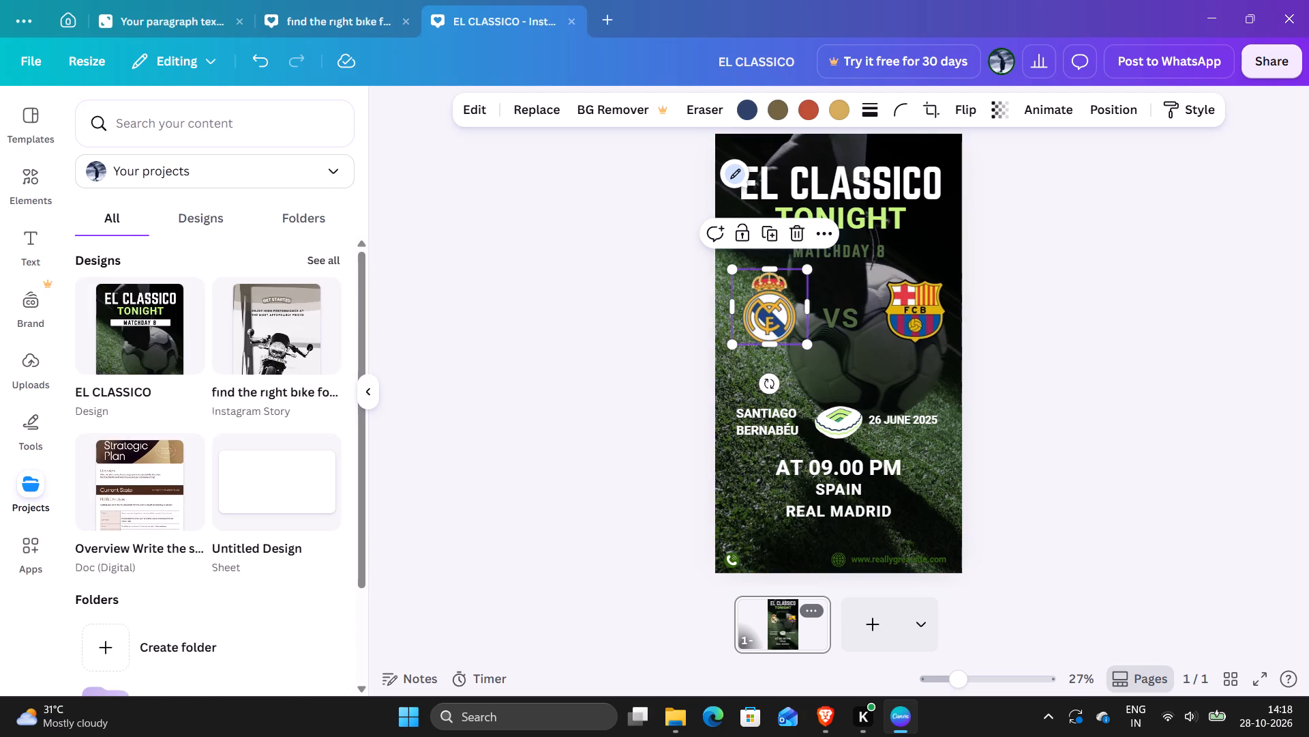
left_click(1109, 106)
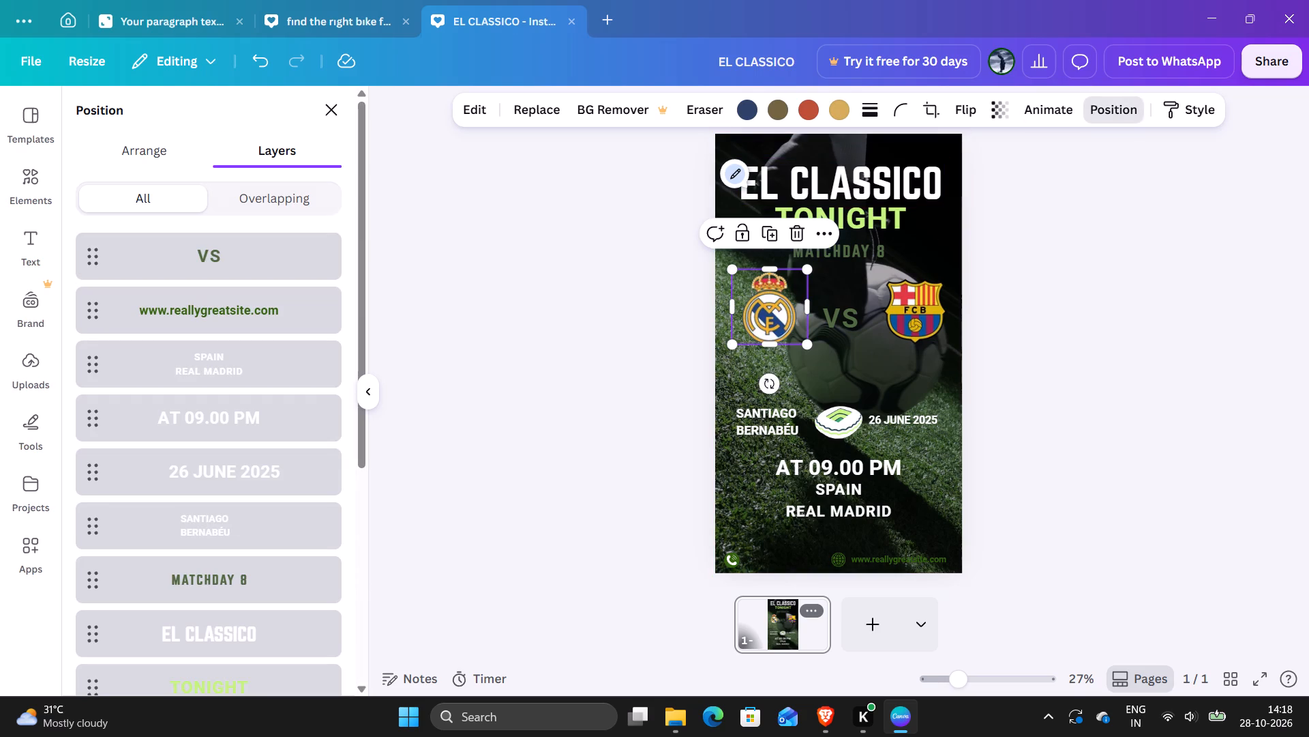
scroll(228, 359, "down", 8)
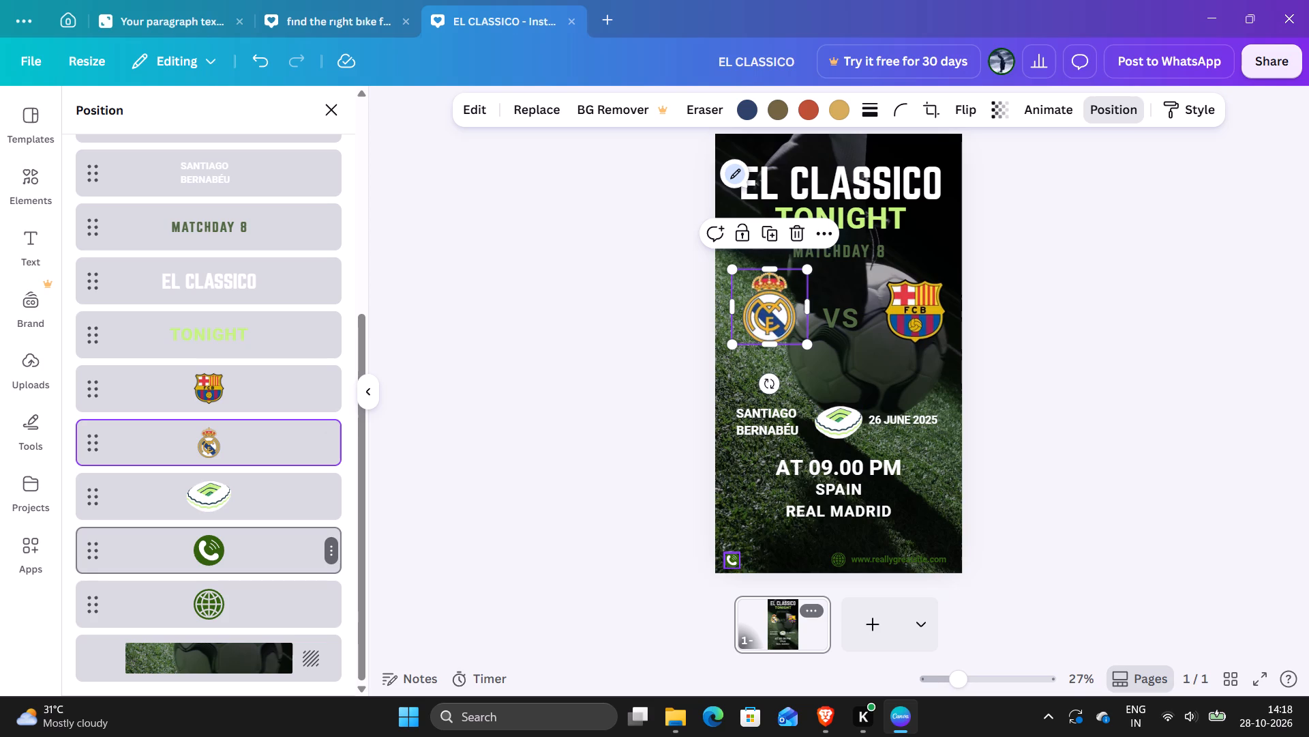
left_click(327, 545)
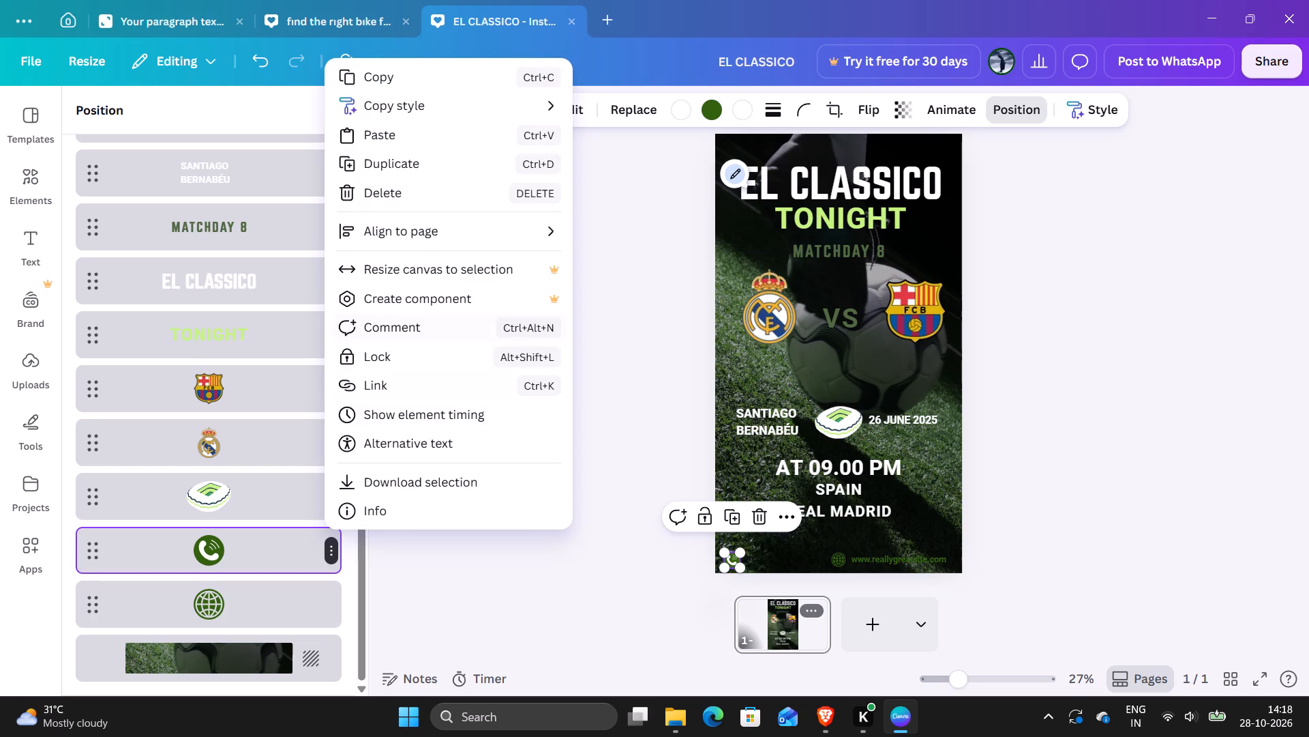
left_click(424, 187)
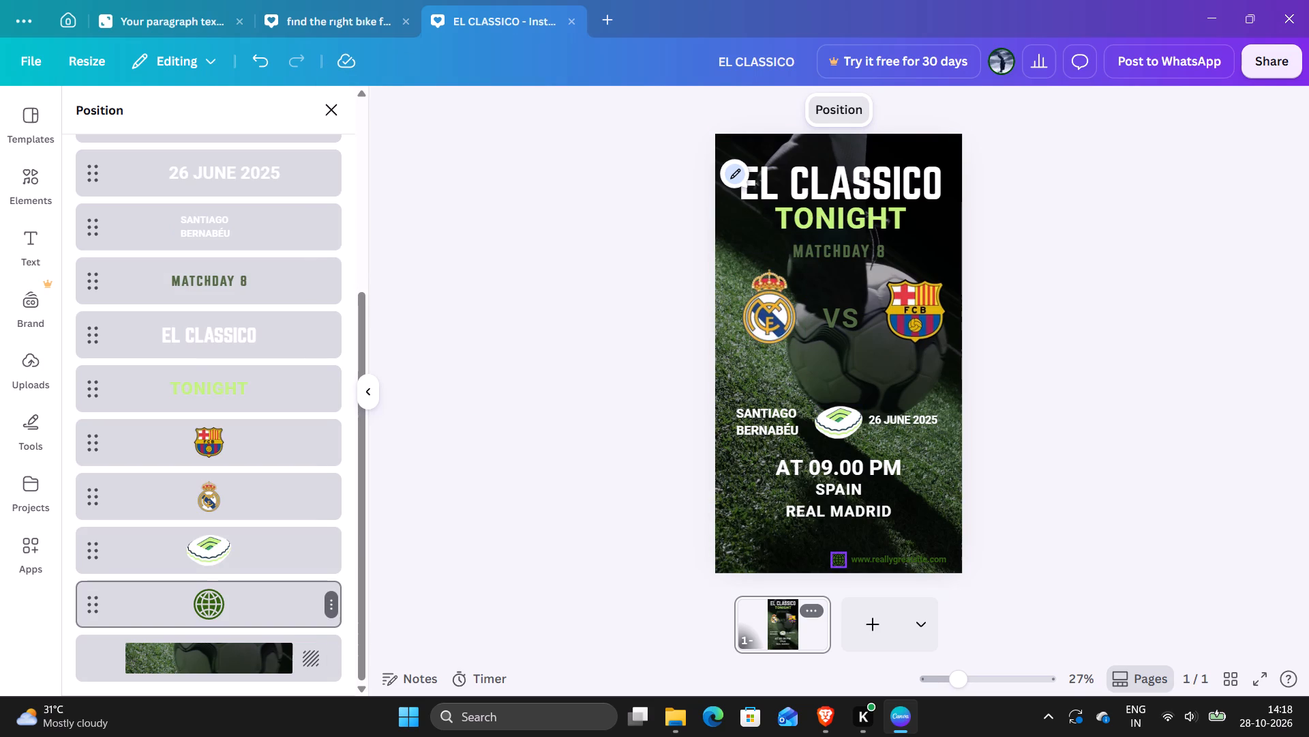
left_click(327, 610)
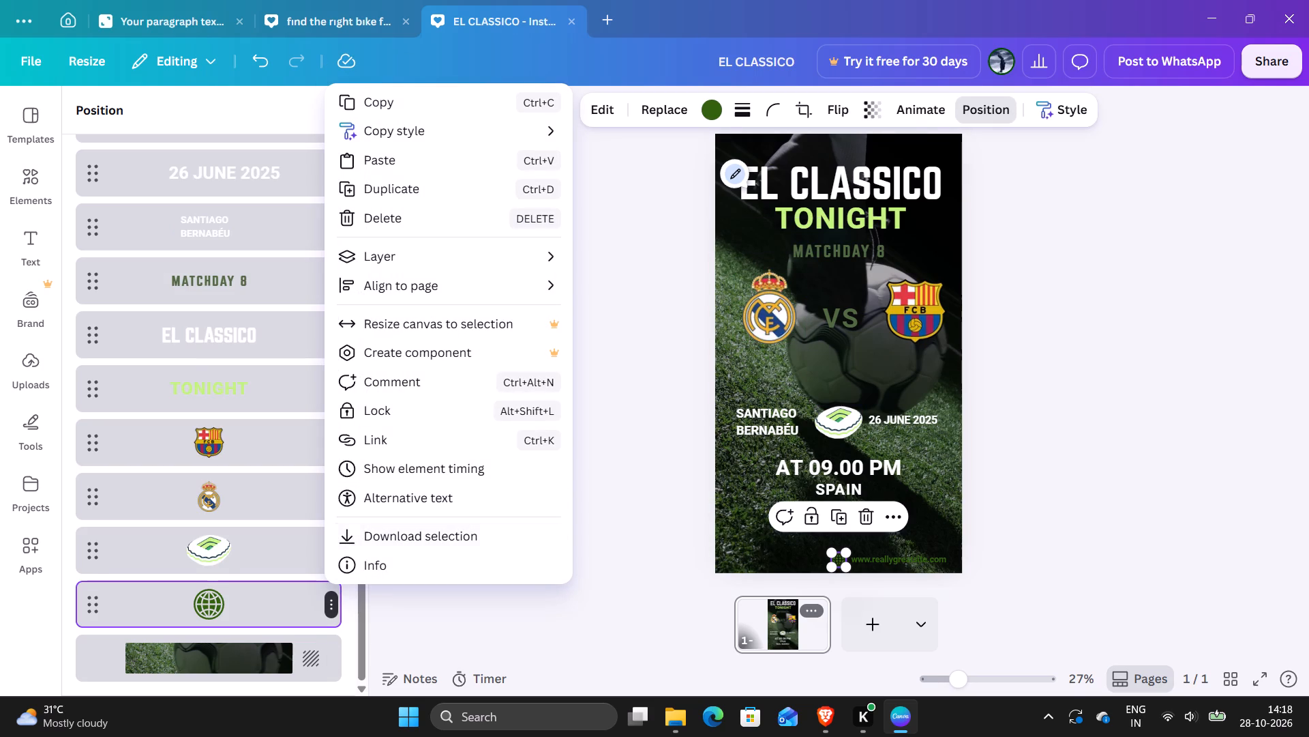
left_click(600, 665)
left_click(922, 567)
left_click(918, 558)
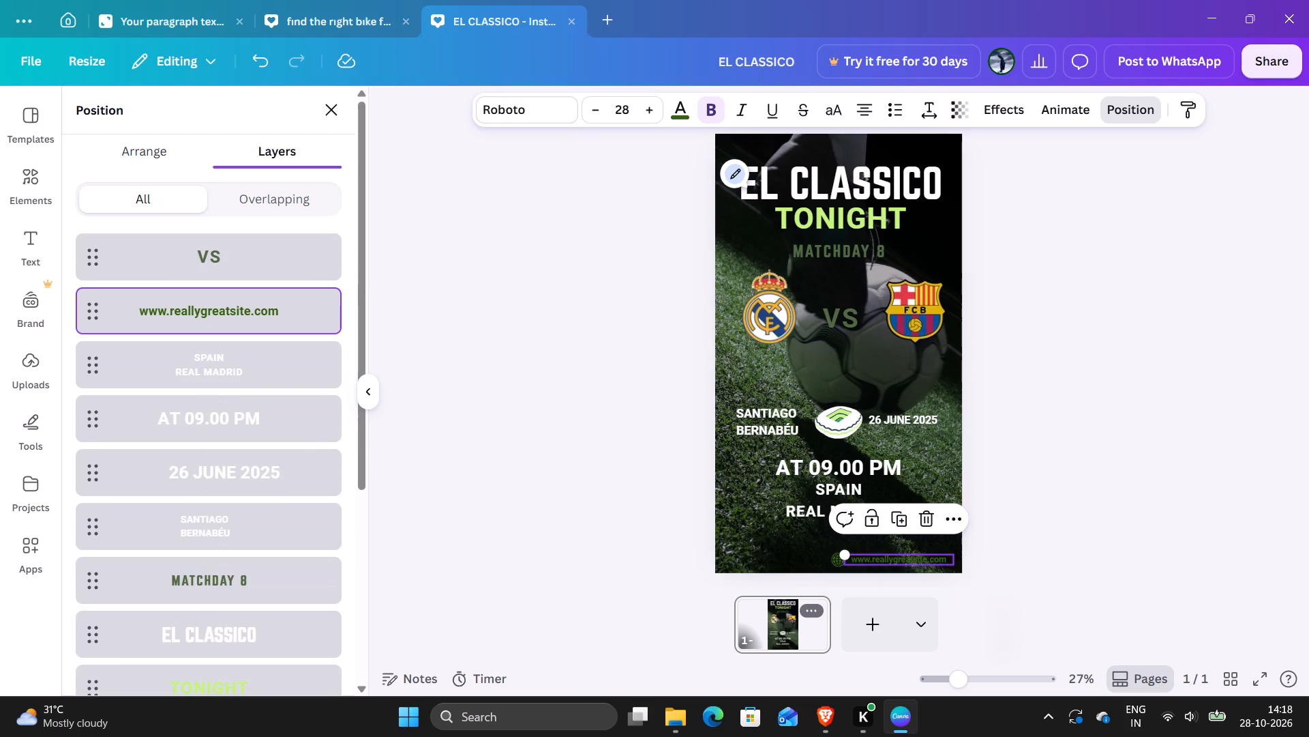
left_click(918, 558)
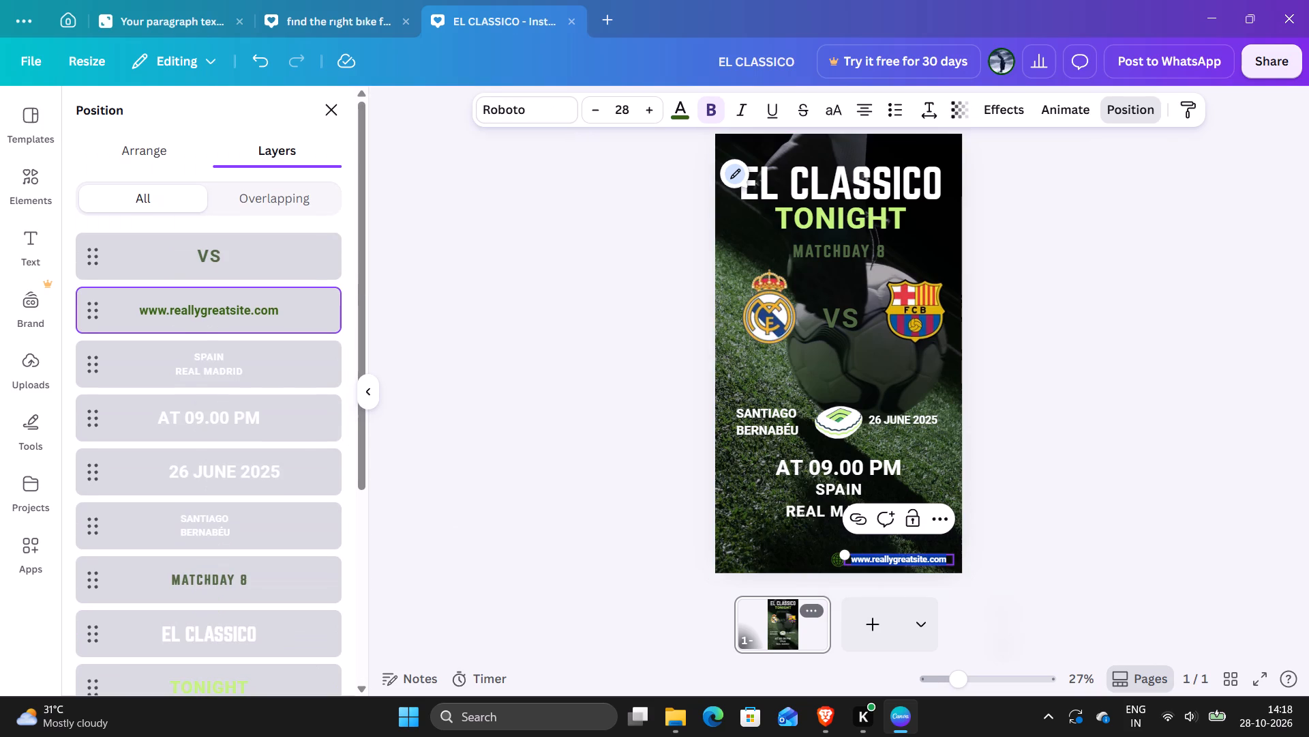
type("ESPI.COM")
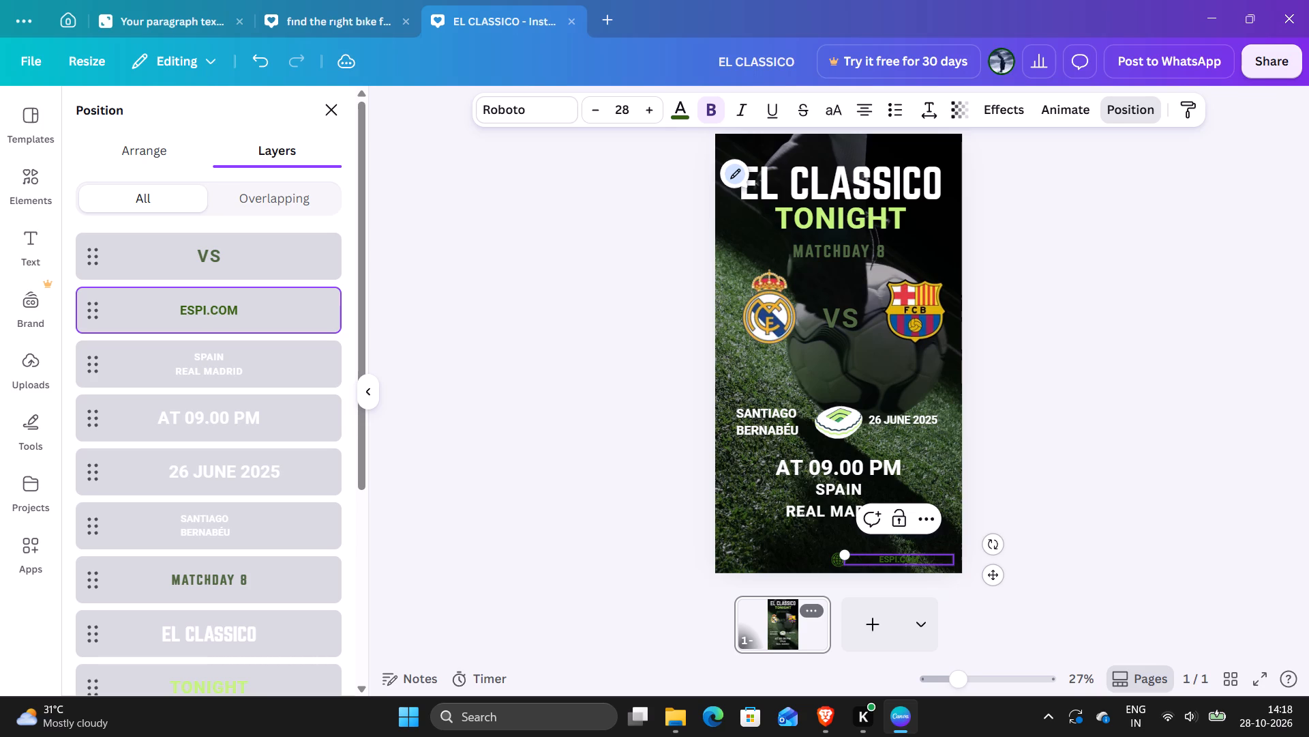
left_click(1086, 473)
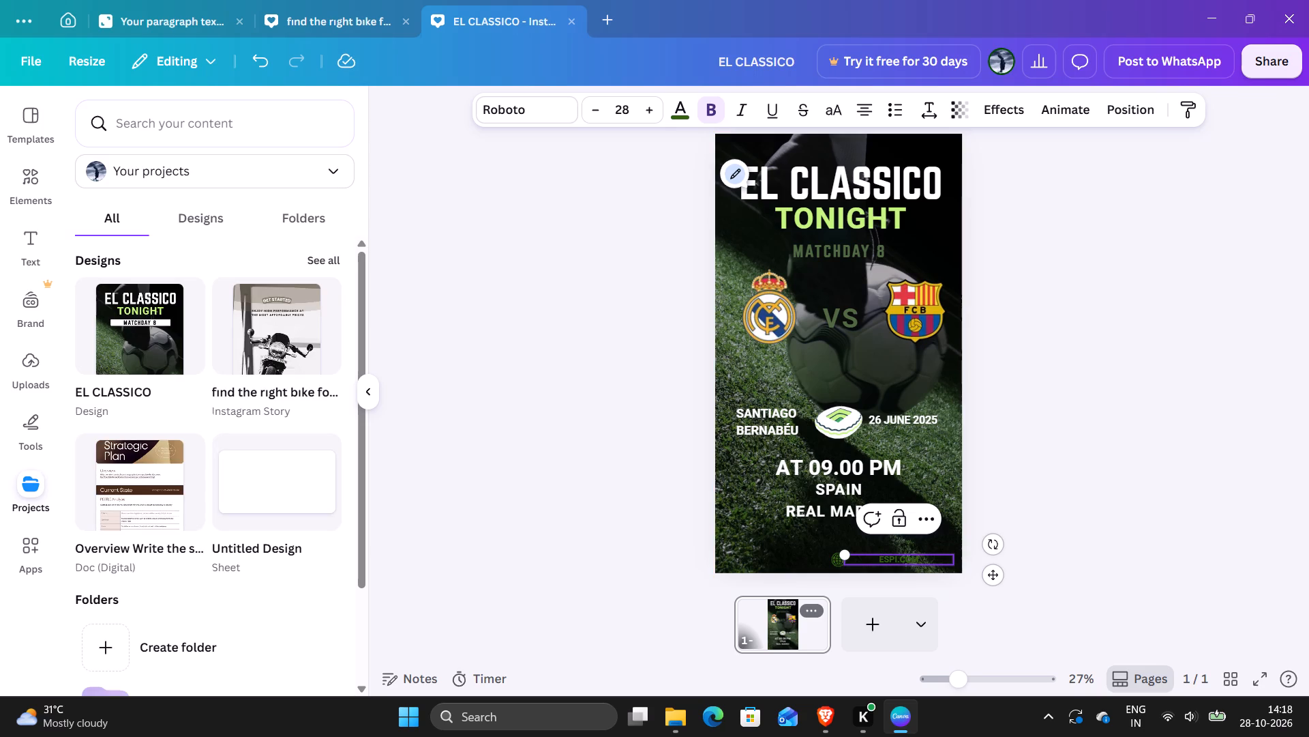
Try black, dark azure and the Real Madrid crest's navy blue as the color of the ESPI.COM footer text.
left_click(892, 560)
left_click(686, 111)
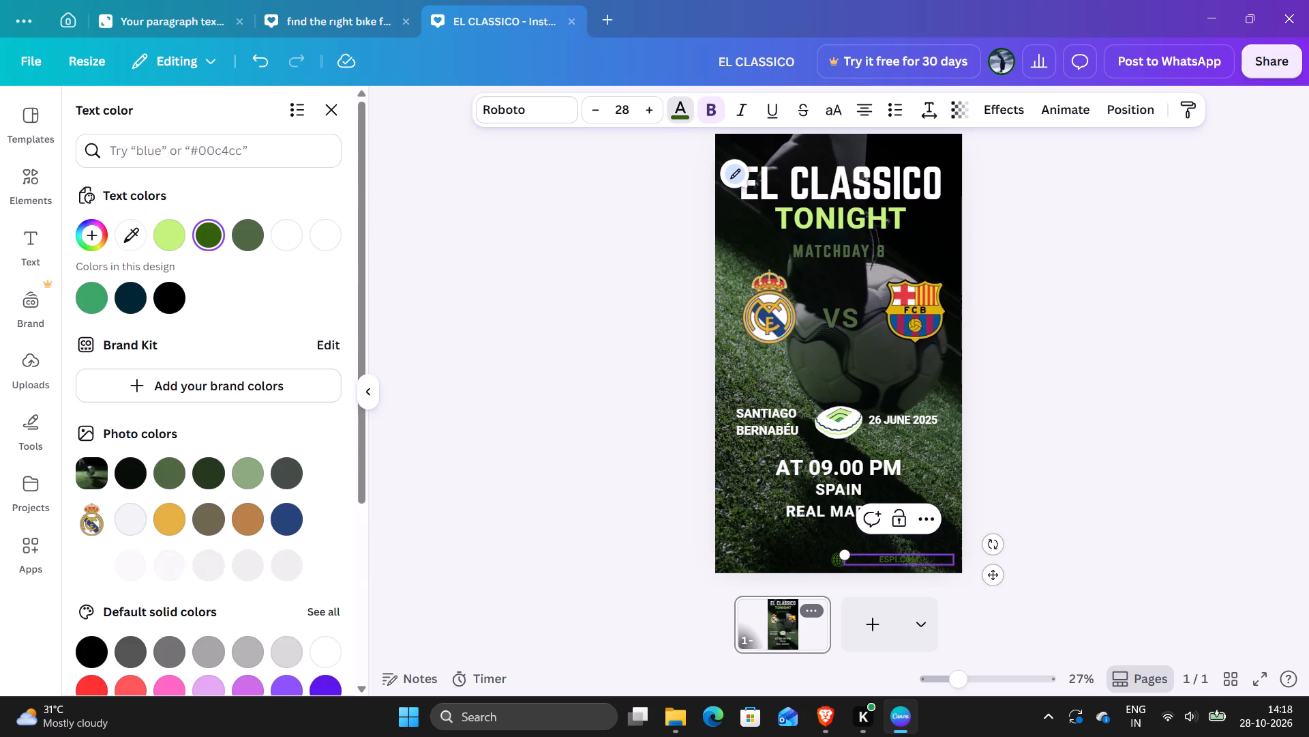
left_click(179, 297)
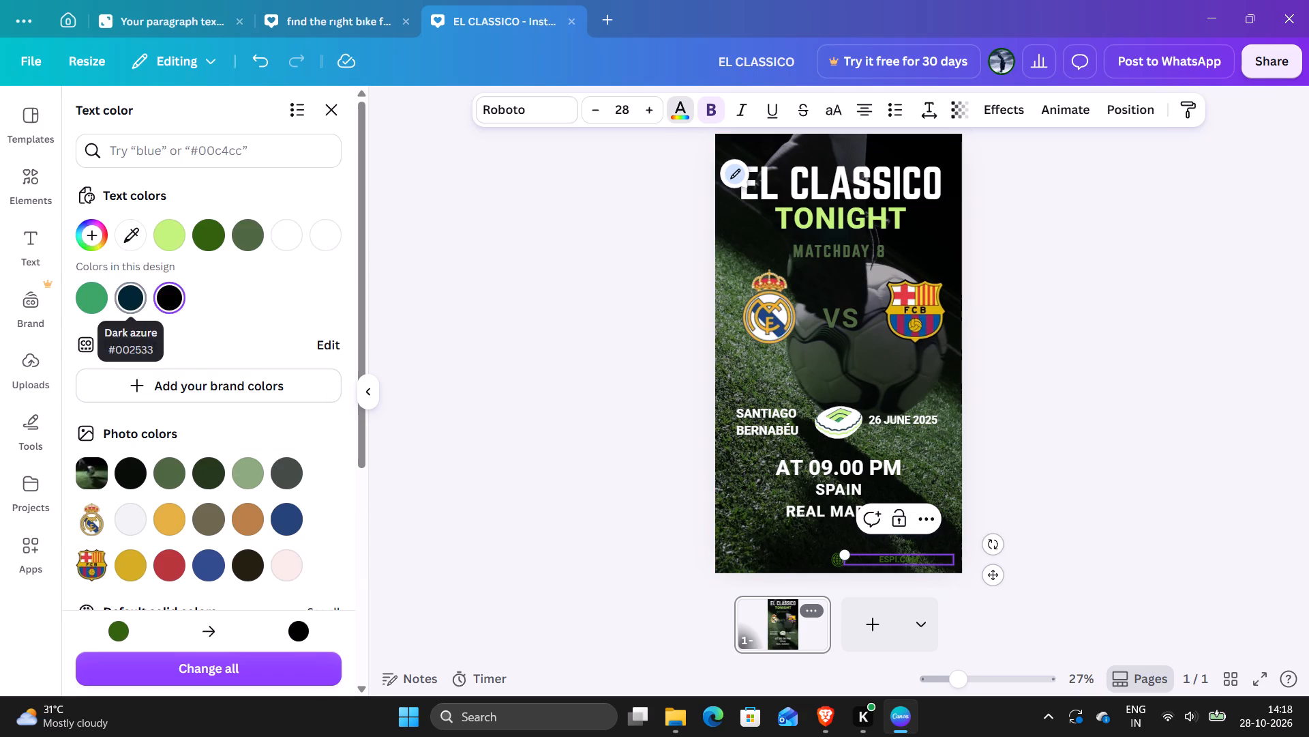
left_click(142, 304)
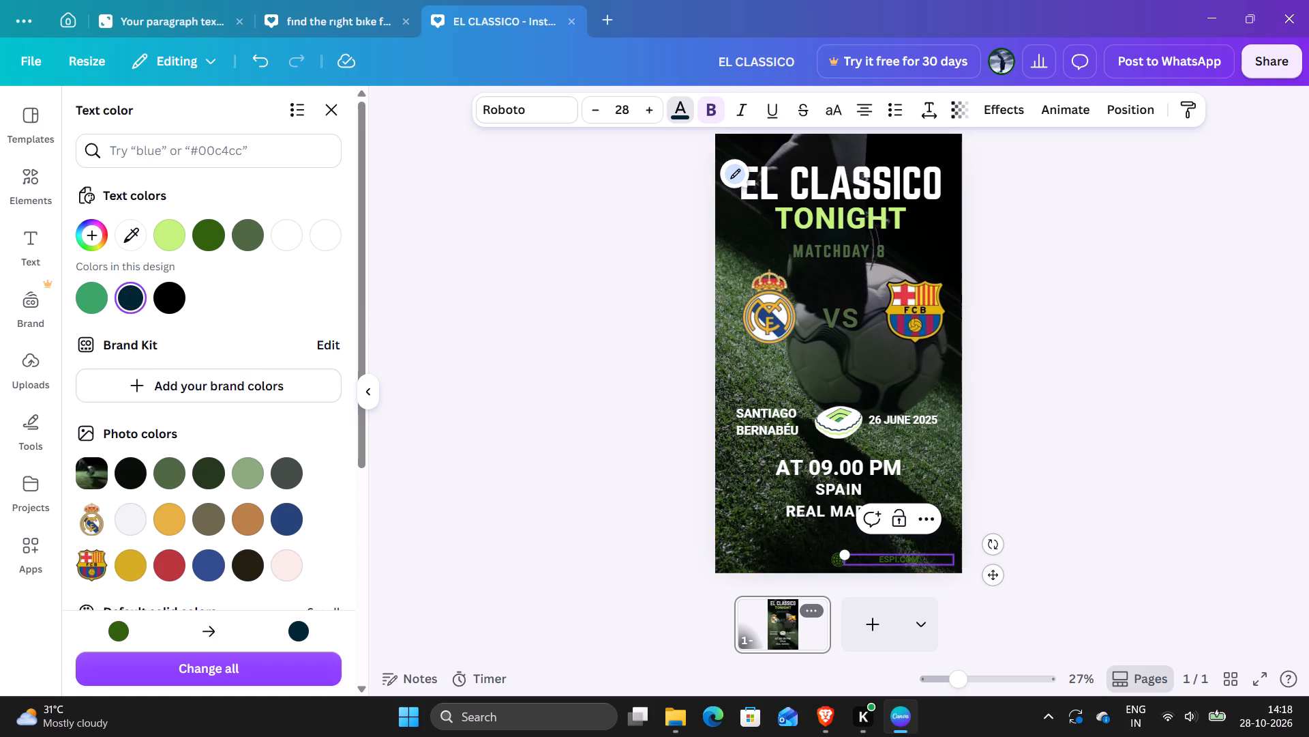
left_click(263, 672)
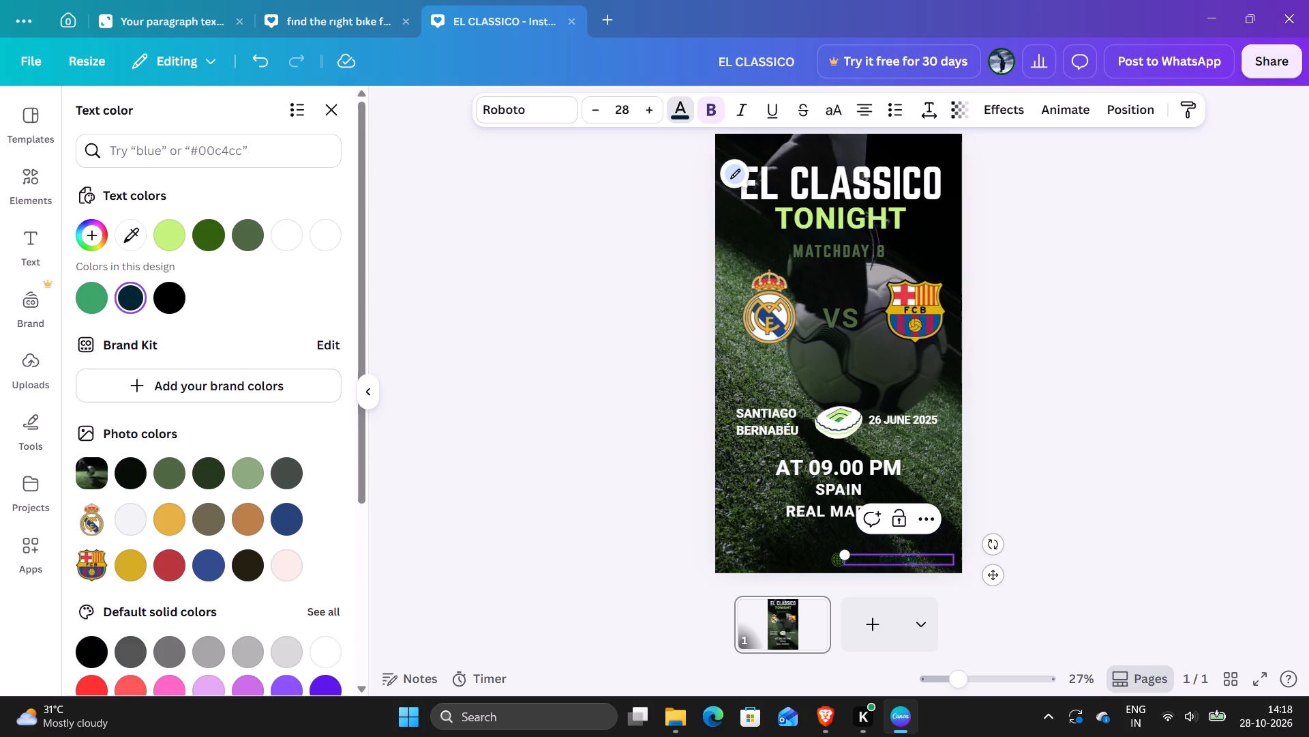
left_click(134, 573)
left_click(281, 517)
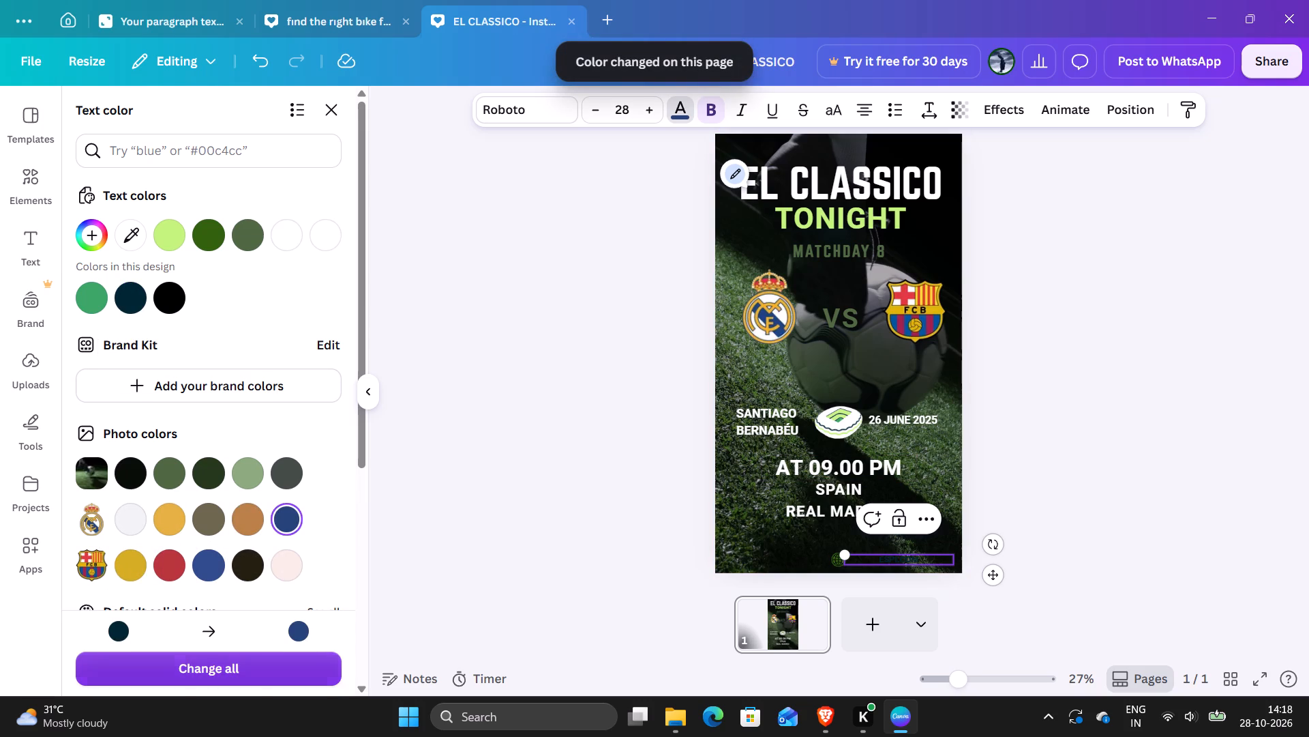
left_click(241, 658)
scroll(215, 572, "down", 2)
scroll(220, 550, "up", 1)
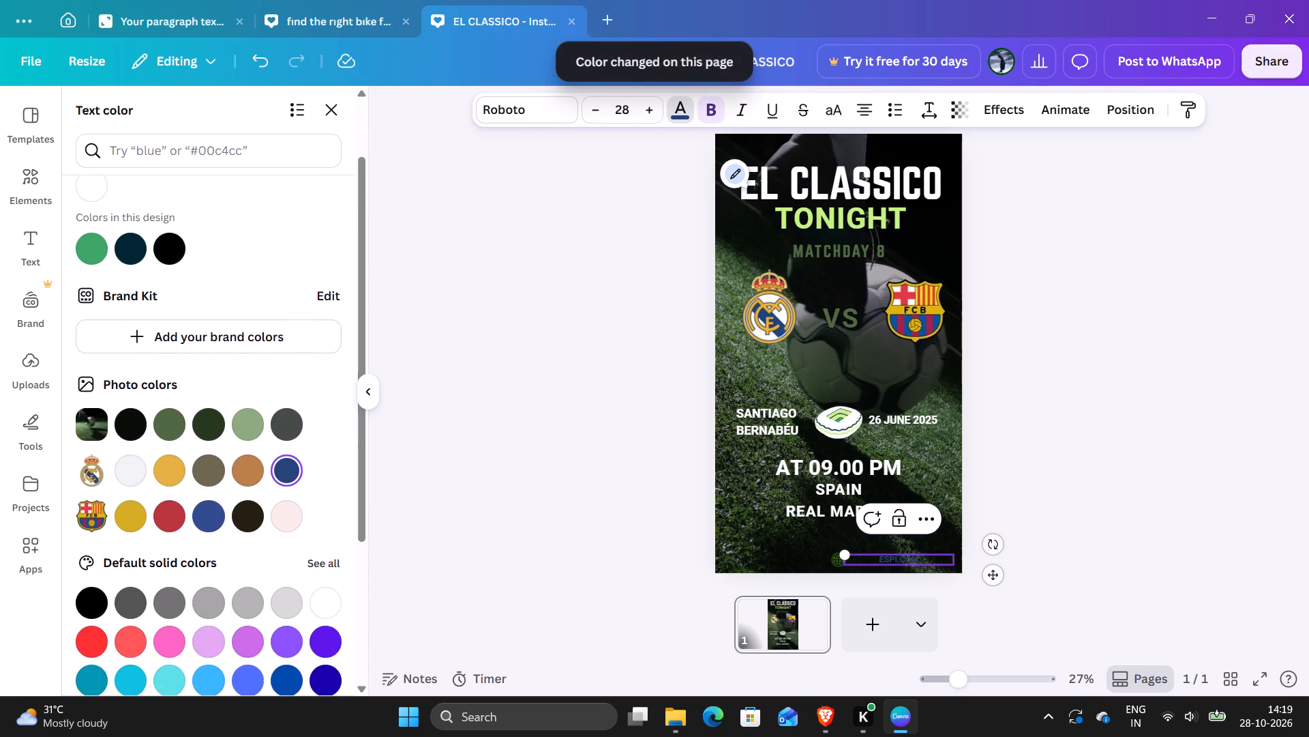
Recolor the ESPI.COM footer text with the off-white from the Real Madrid crest's photo colors, changing all matching uses.
left_click(134, 471)
left_click(194, 668)
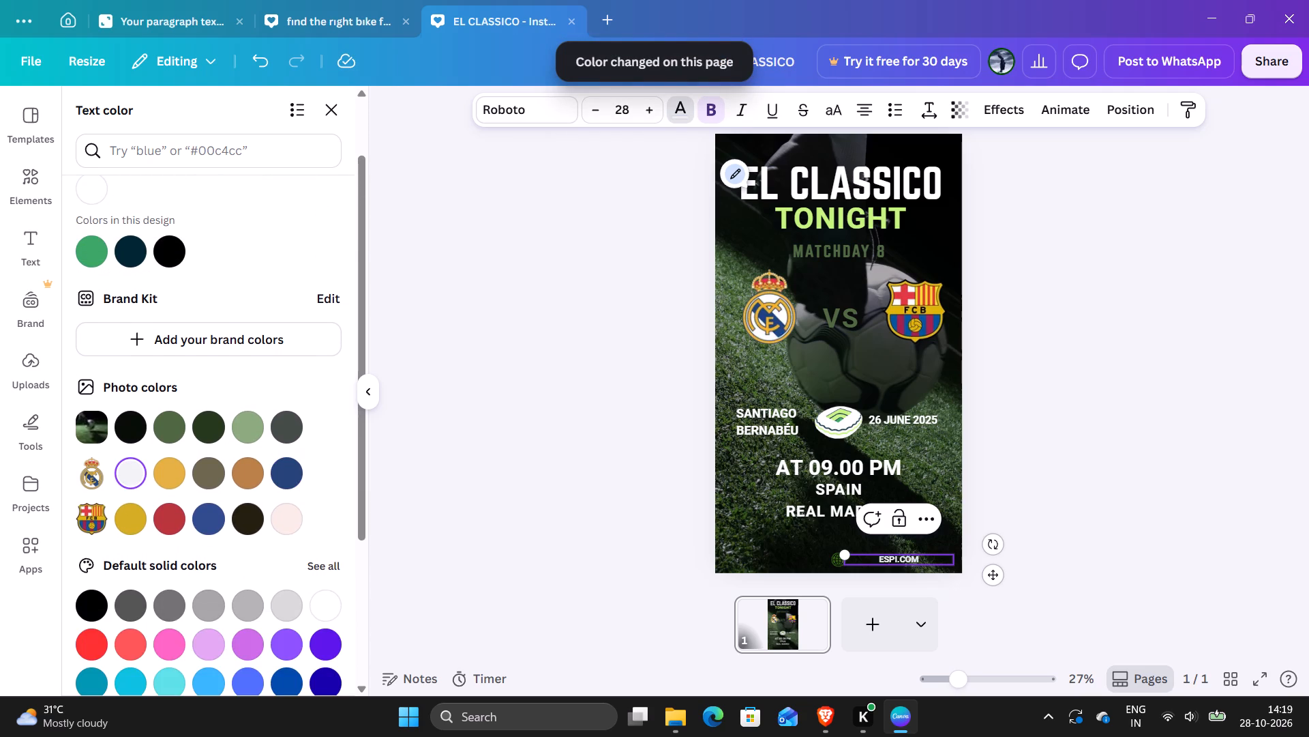
left_click(440, 551)
left_click(1218, 505)
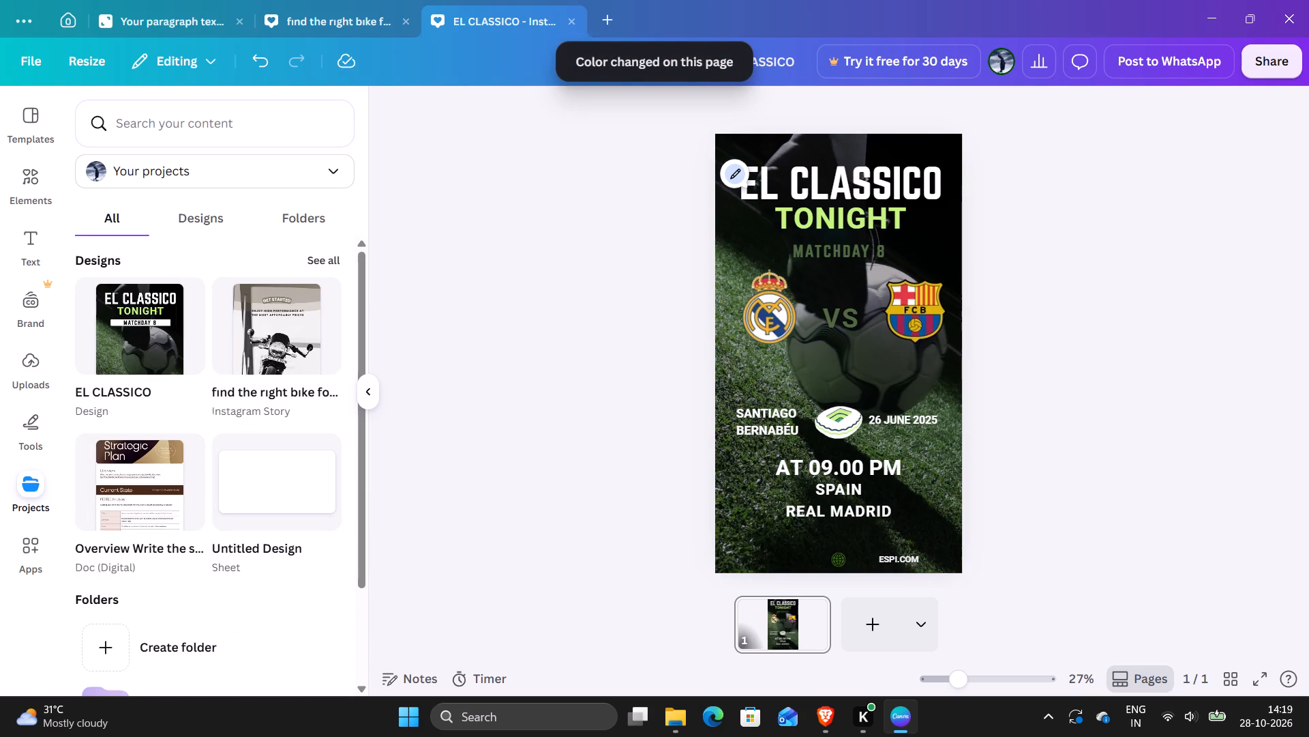
left_click(894, 553)
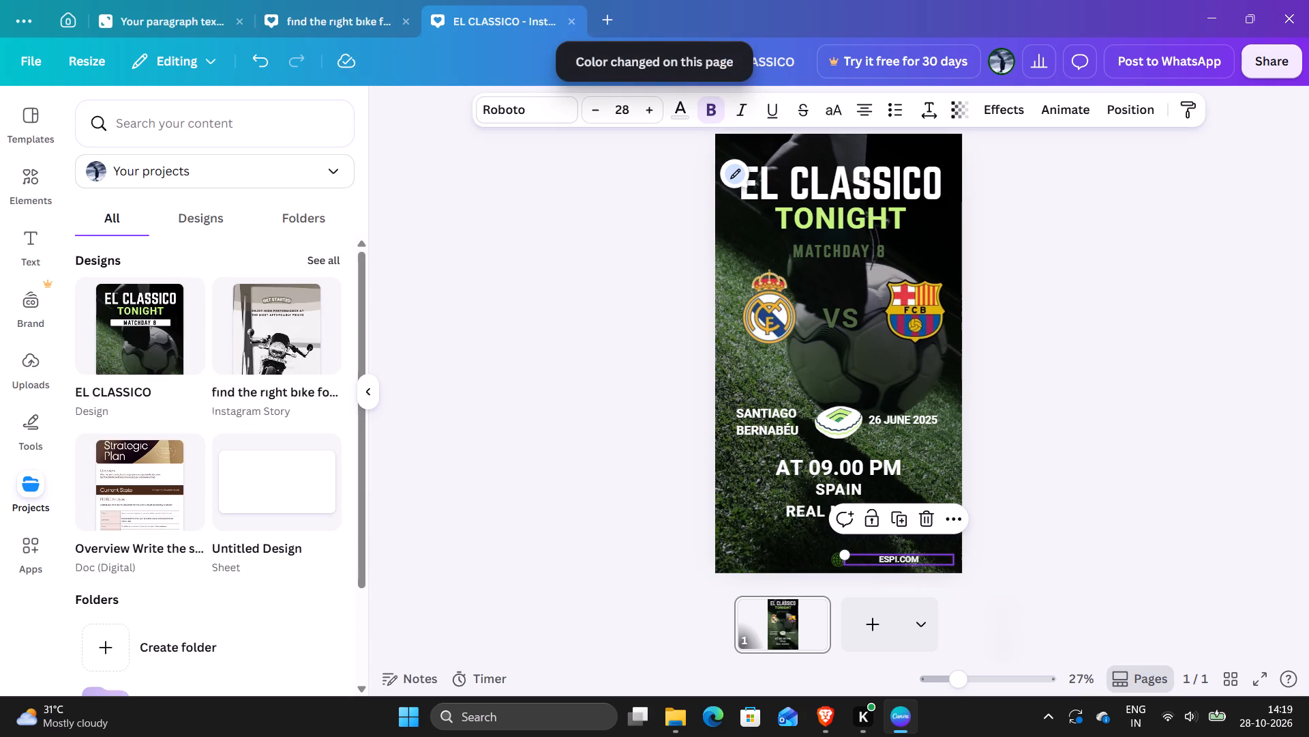
scroll(1022, 419, "up", 1)
left_click(1040, 368)
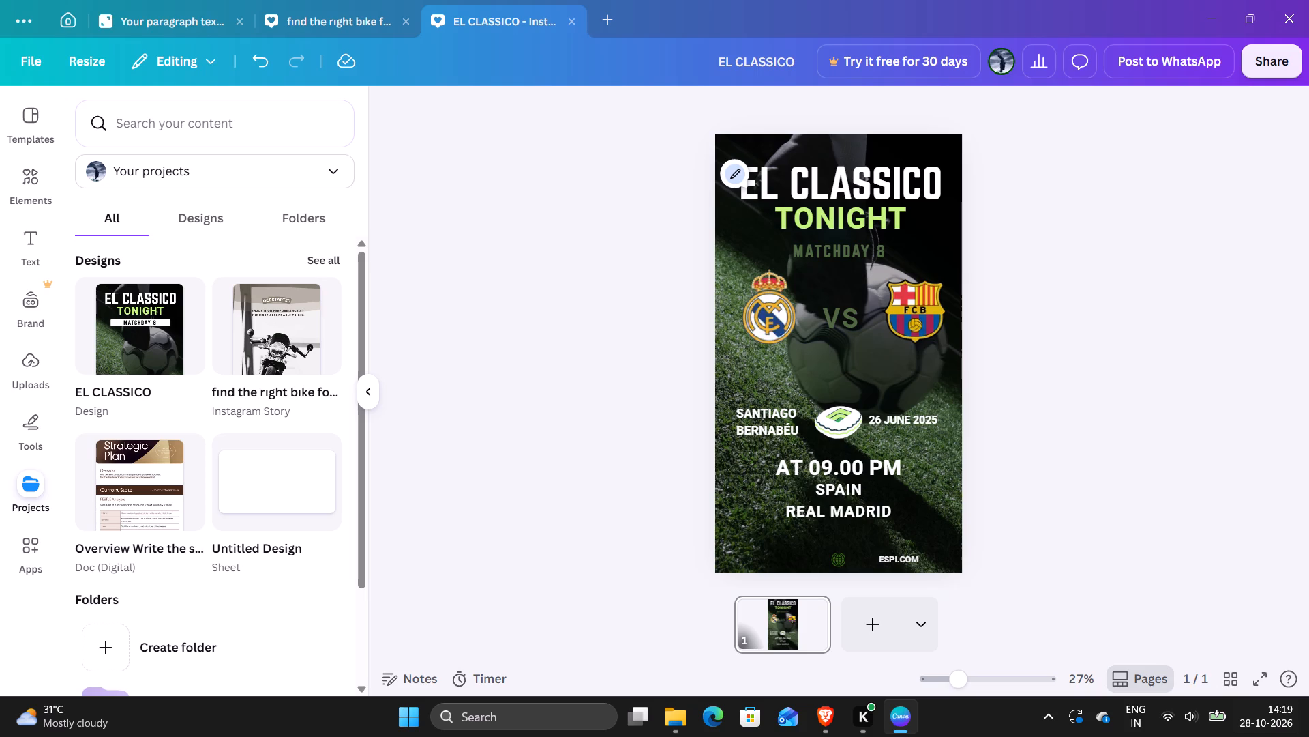
Capture a rectangular screenshot covering the whole EL CLASSICO story page.
key("Print")
left_click_drag(702, 123, 837, 305)
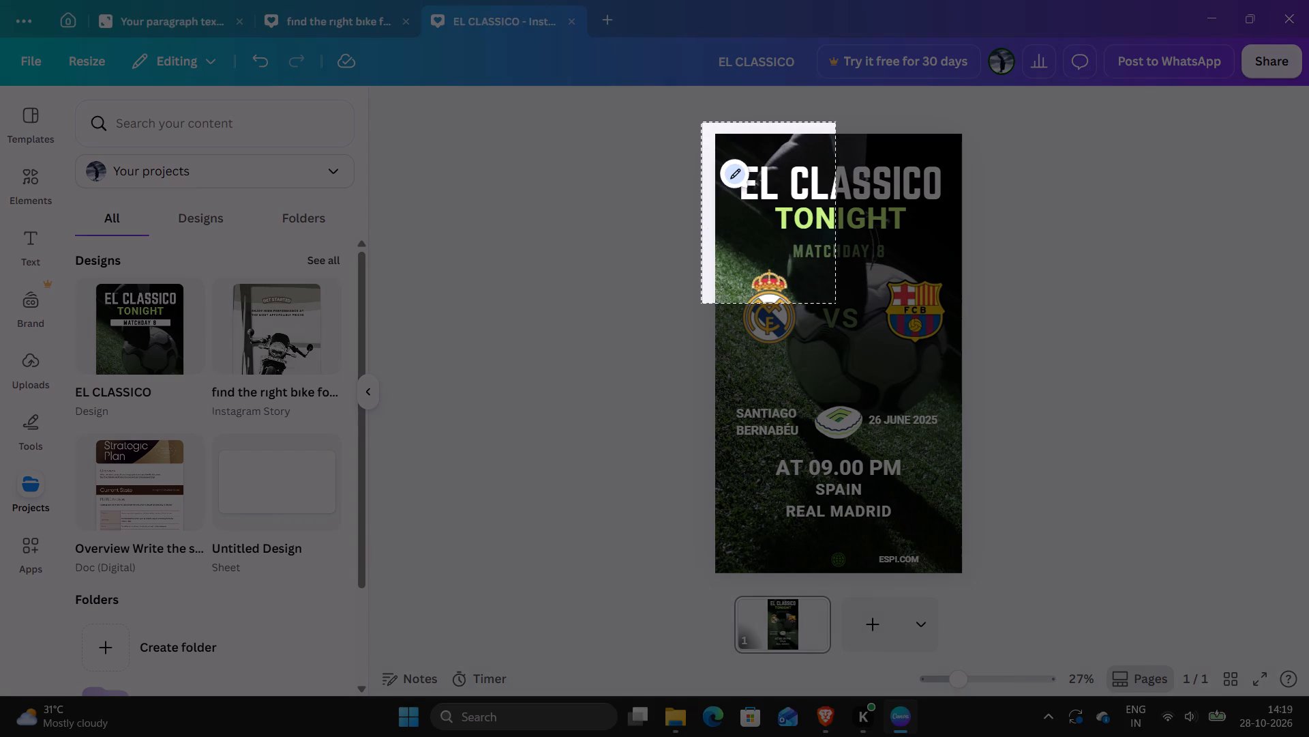
left_click_drag(837, 305, 1008, 587)
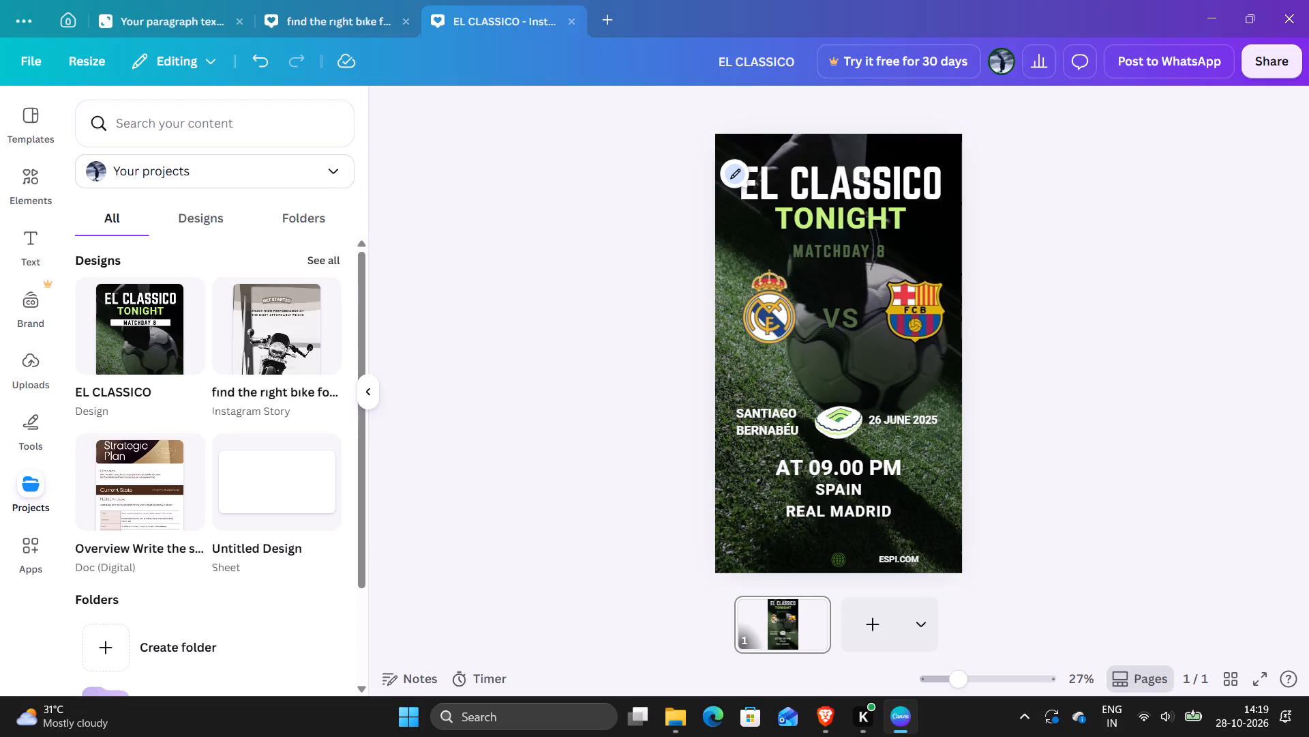
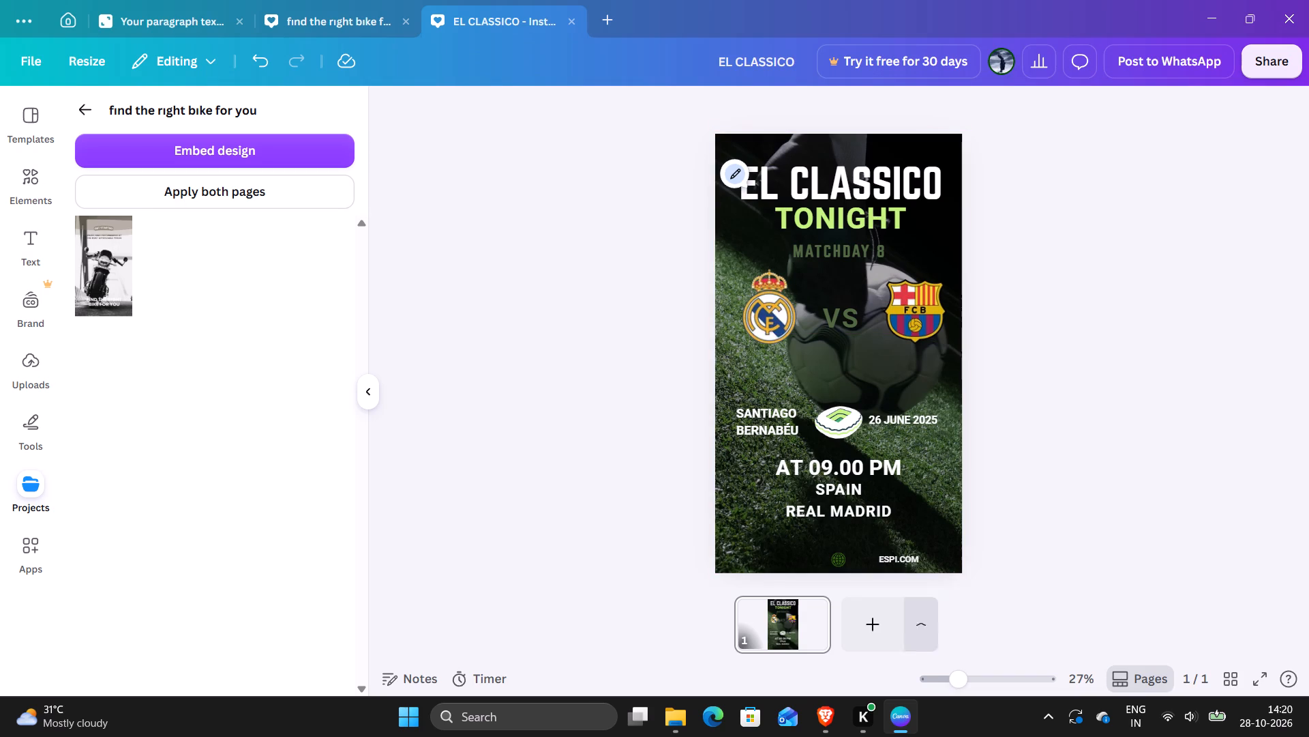
Switch from the EL CLASSICO design to the Canva home projects and expand Your projects to view the Uploads folder.
left_click(59, 22)
left_click(88, 186)
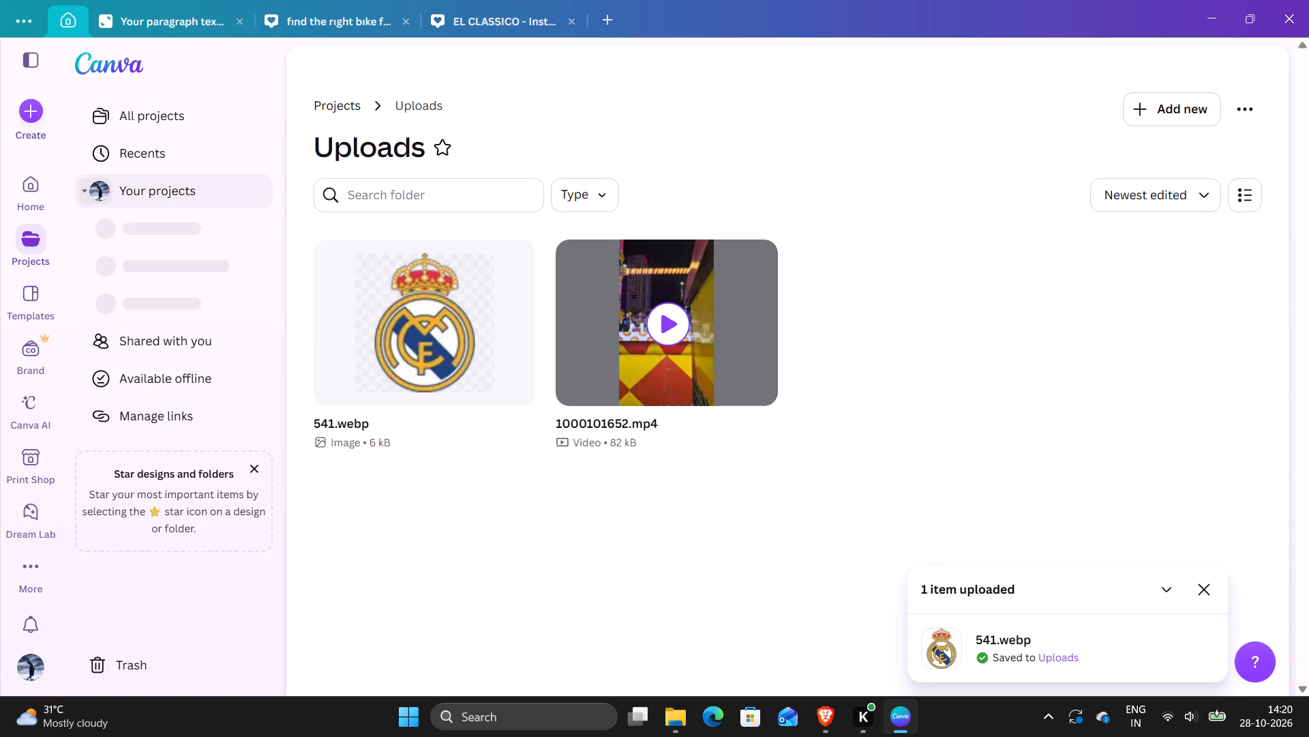
left_click(179, 236)
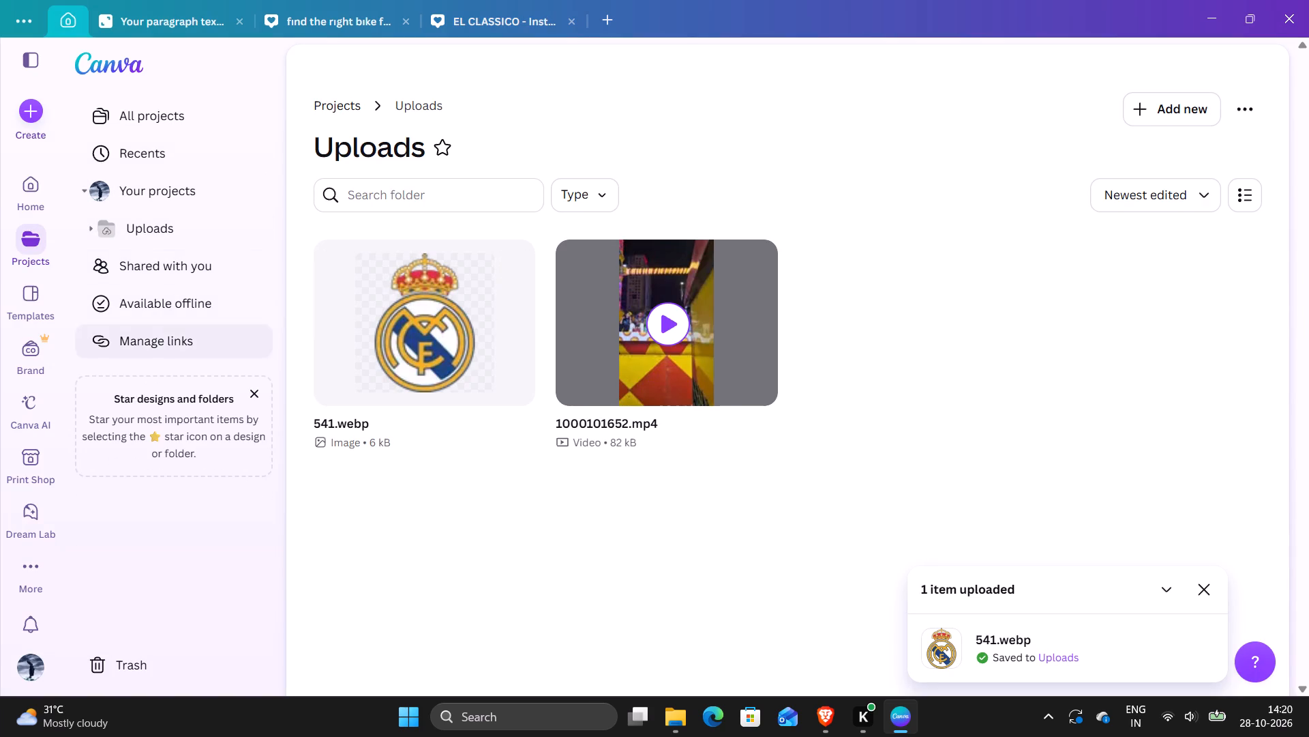
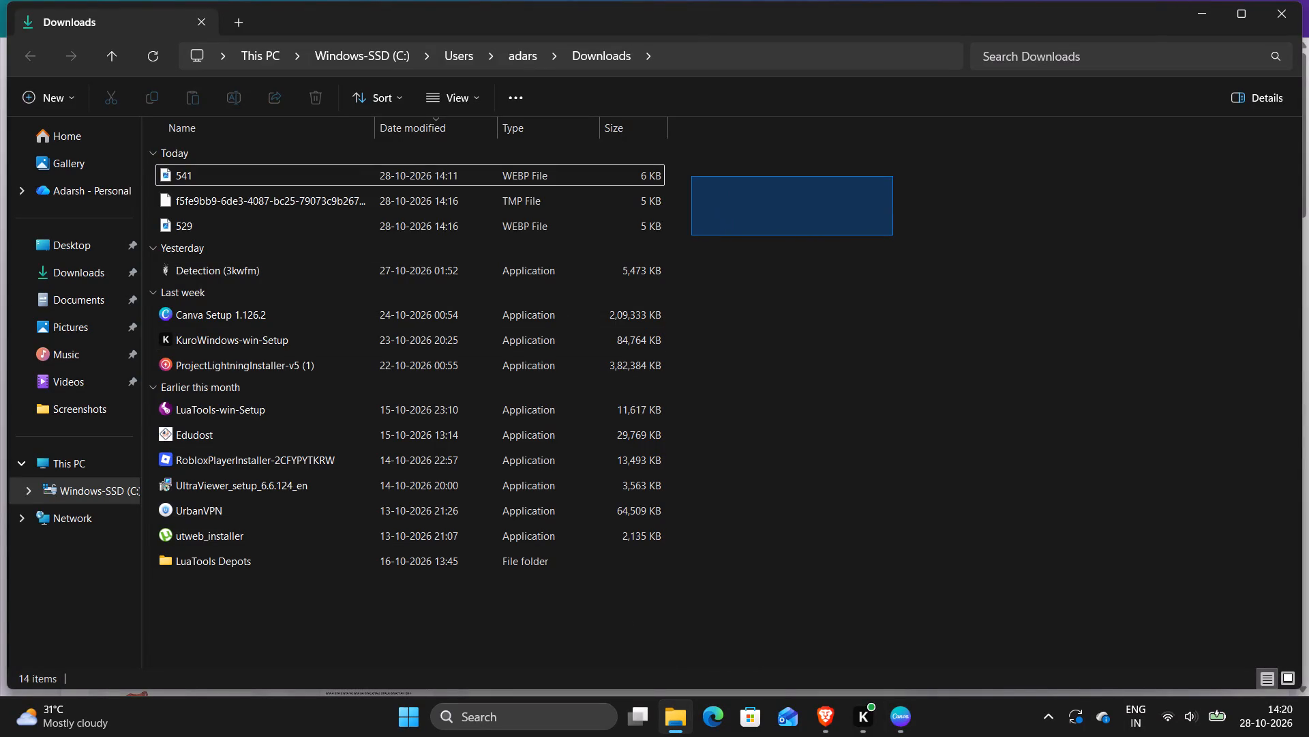
Delete today's files 541, 529 and the f5fe9bb9 TMP file from the Downloads folder, skipping the TMP item that cannot be found.
left_click_drag(691, 176, 665, 166)
left_click(305, 97)
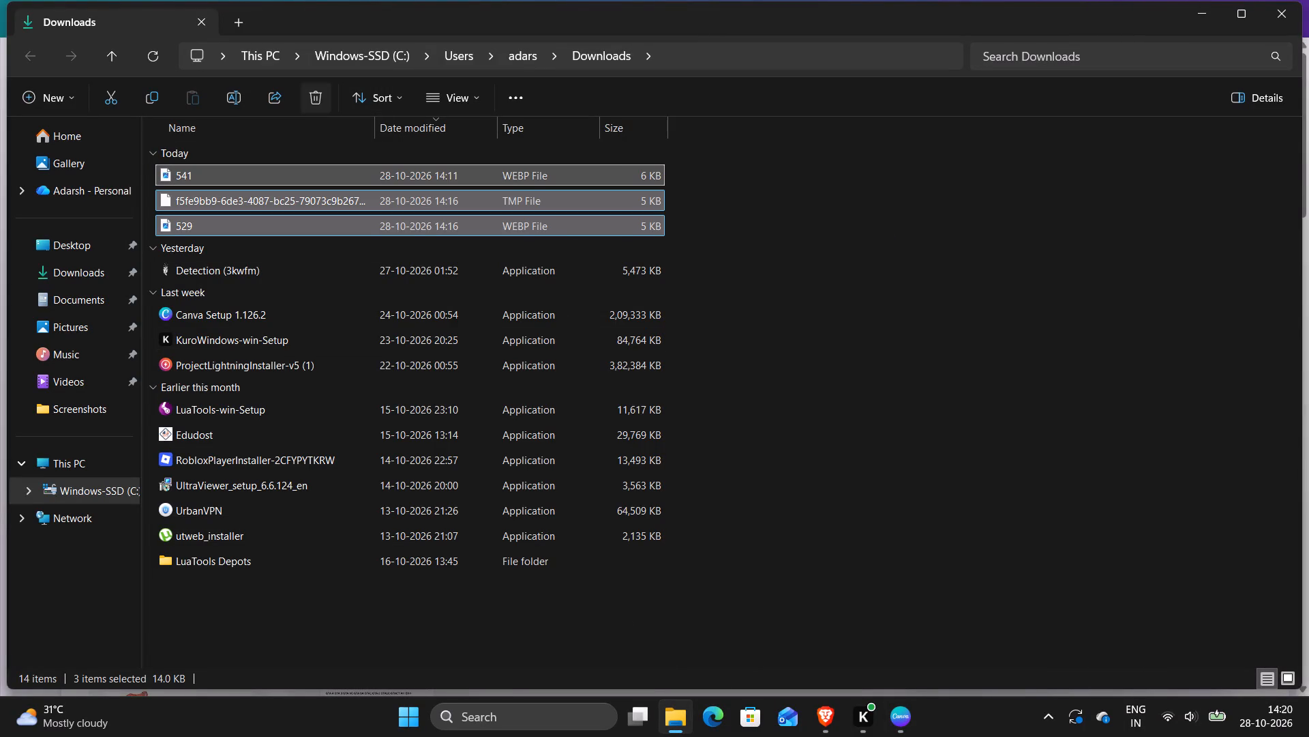
left_click(588, 371)
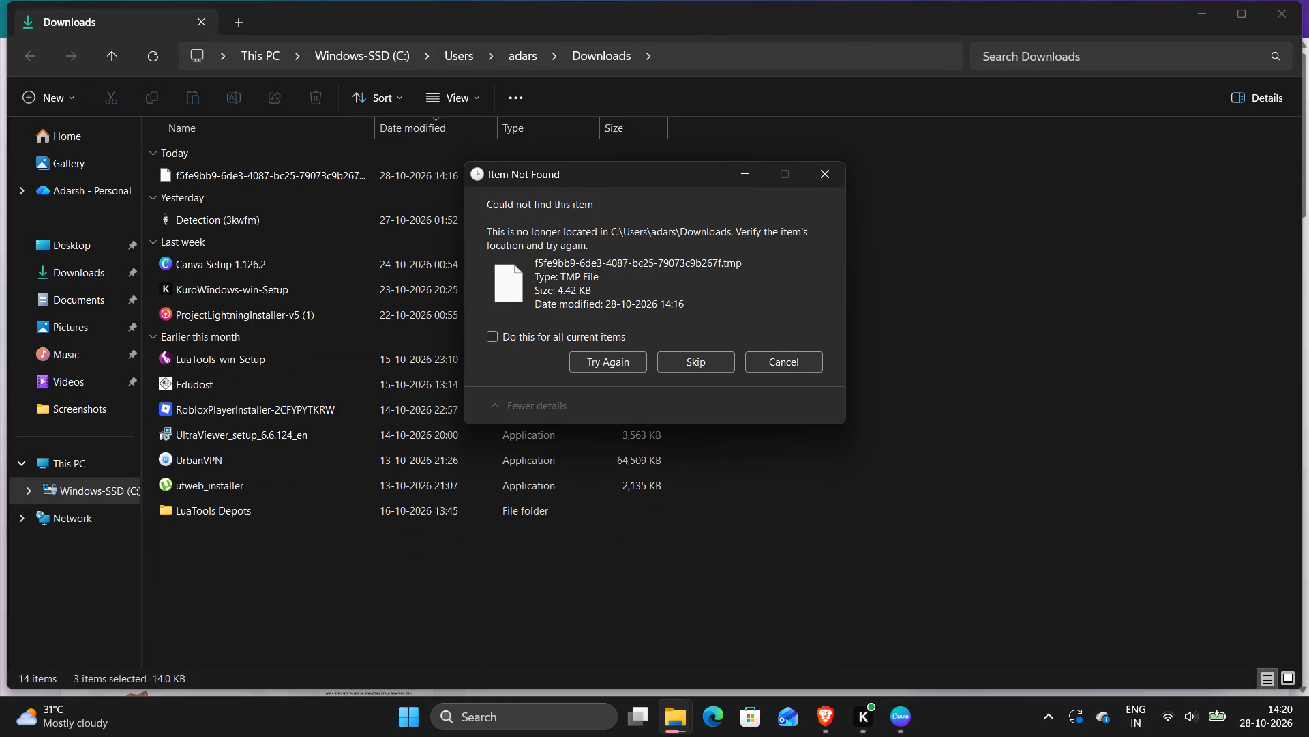
left_click(680, 360)
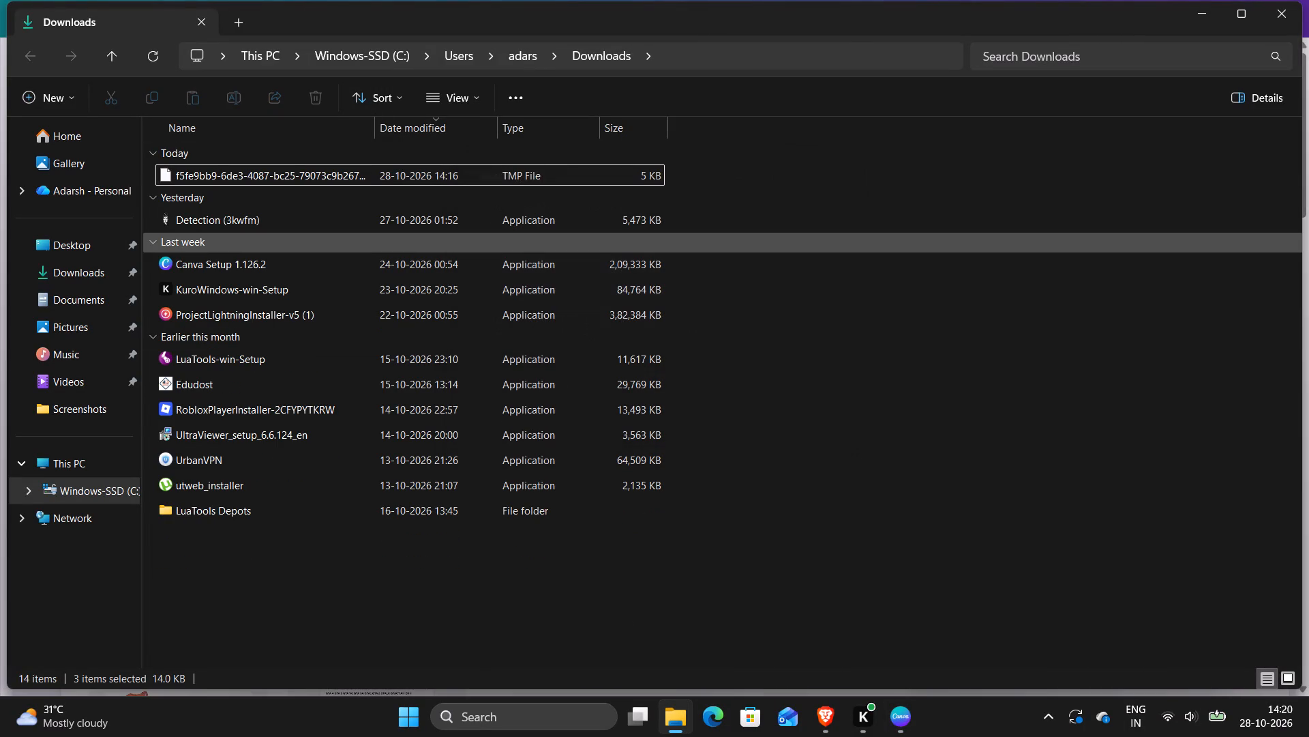
Delete the Detection (3kwfm) application from the Downloads folder.
left_click(646, 216)
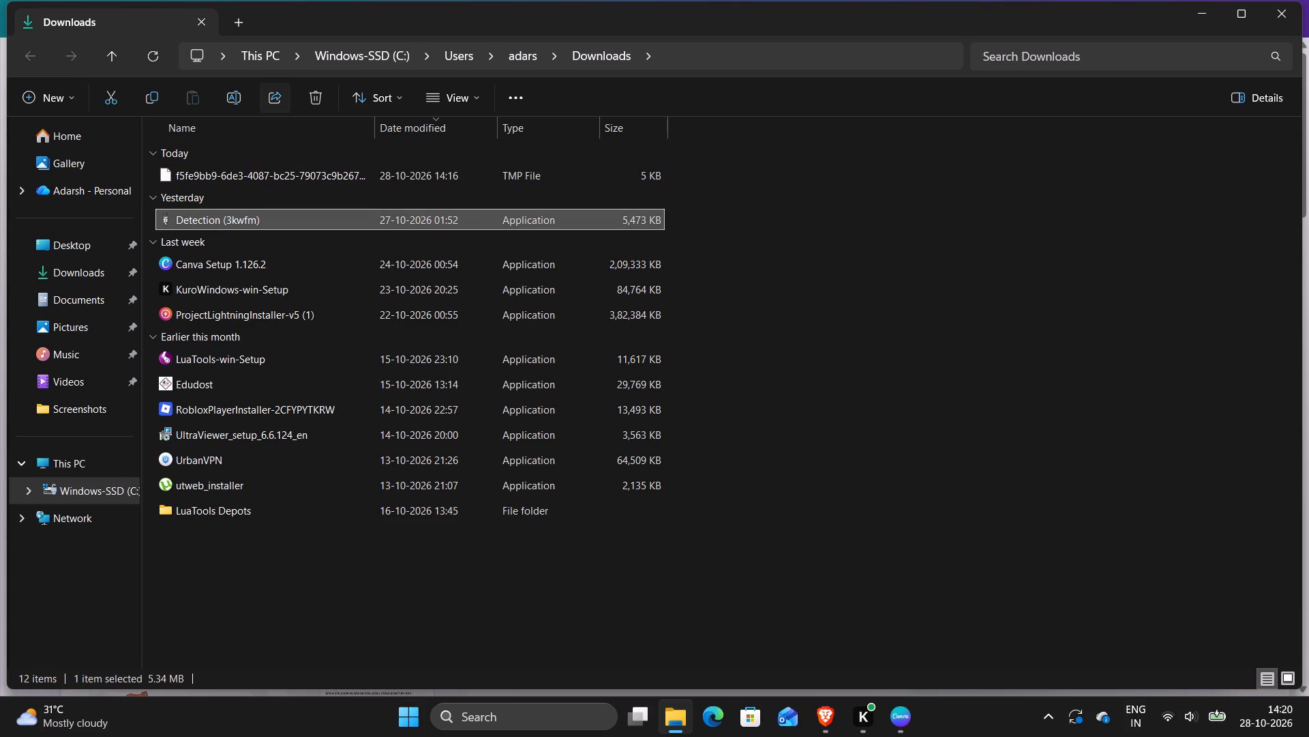
left_click(304, 98)
Switch to Canva and dismiss the upload notification for 541.webp.
key("alt+Tab")
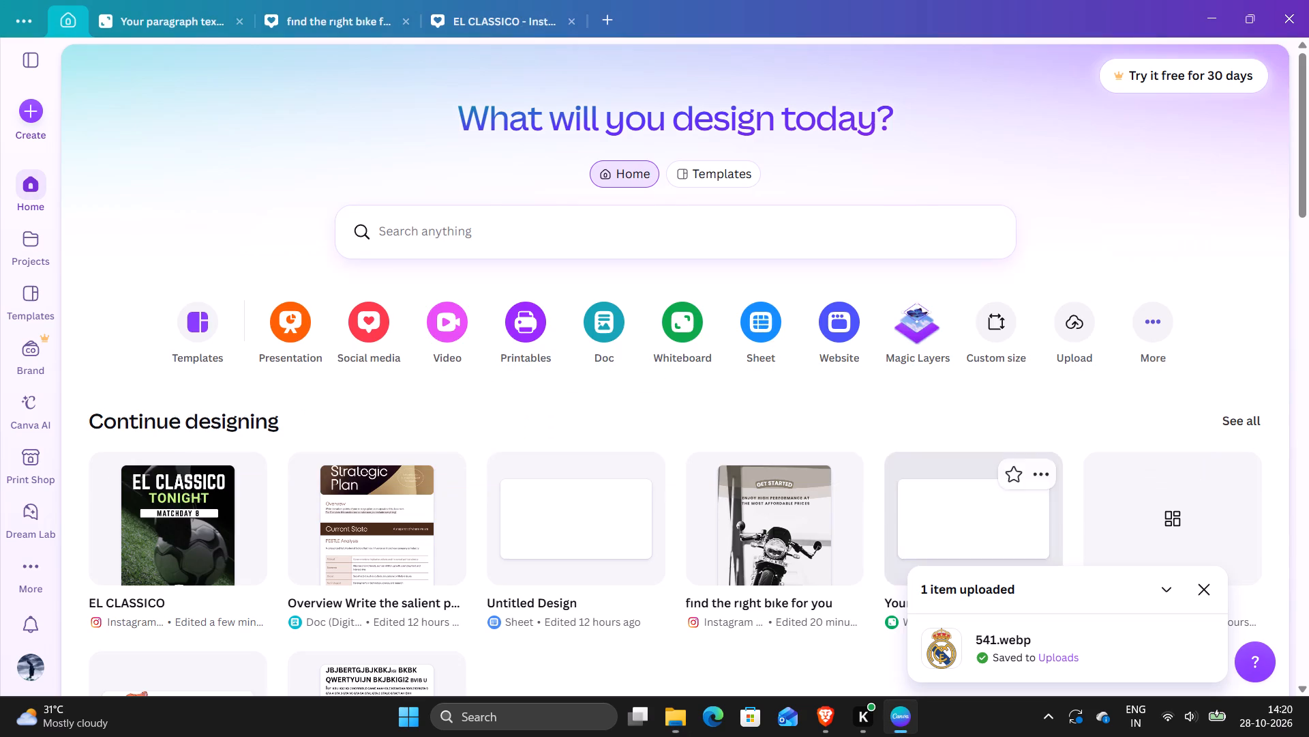
left_click(1199, 596)
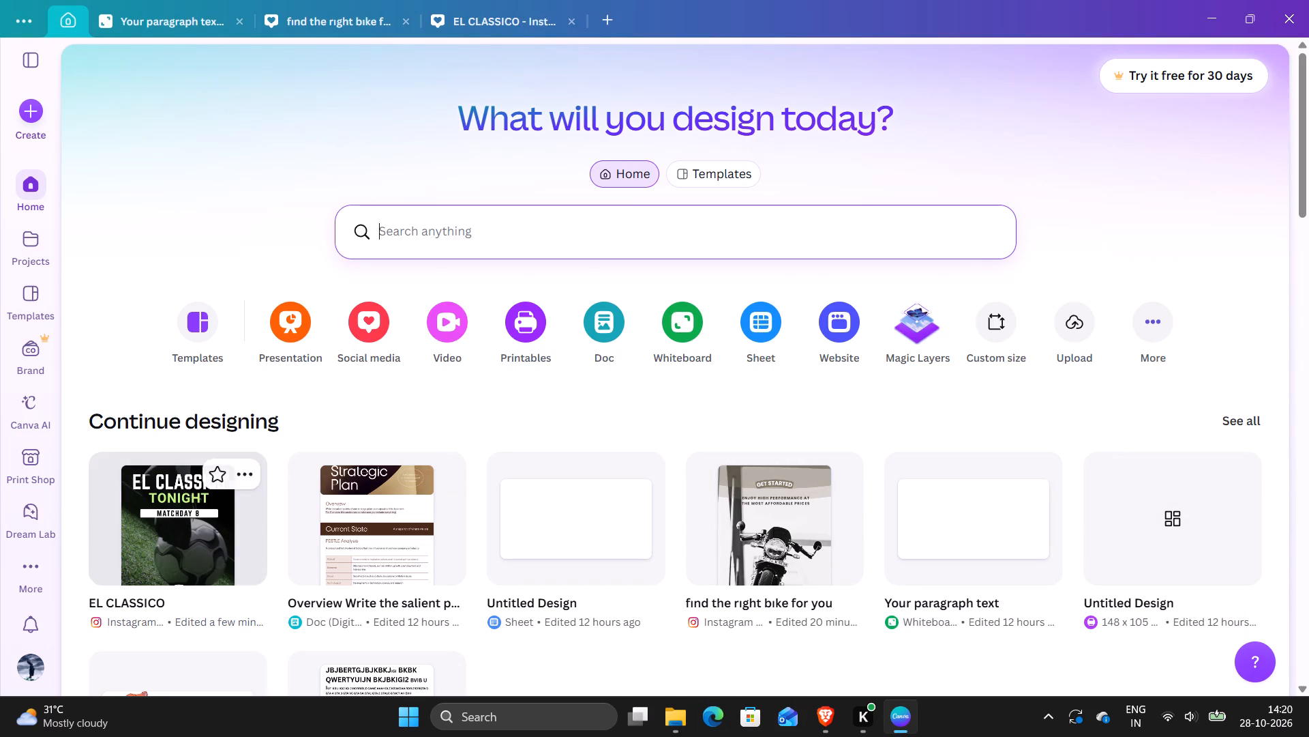
Open the Create options from the Canva home page.
left_click(33, 122)
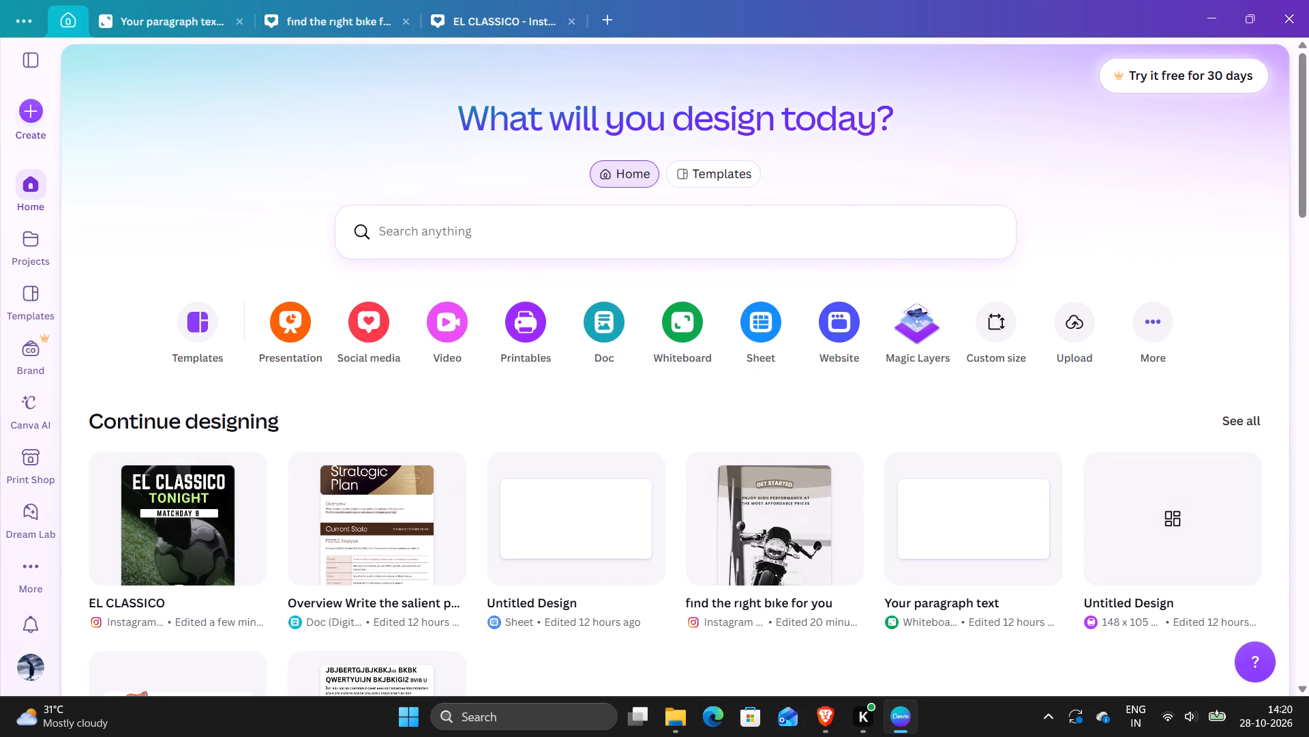
Create a new blank Instagram Story design from the frequently used formats.
left_click(27, 112)
left_click(28, 113)
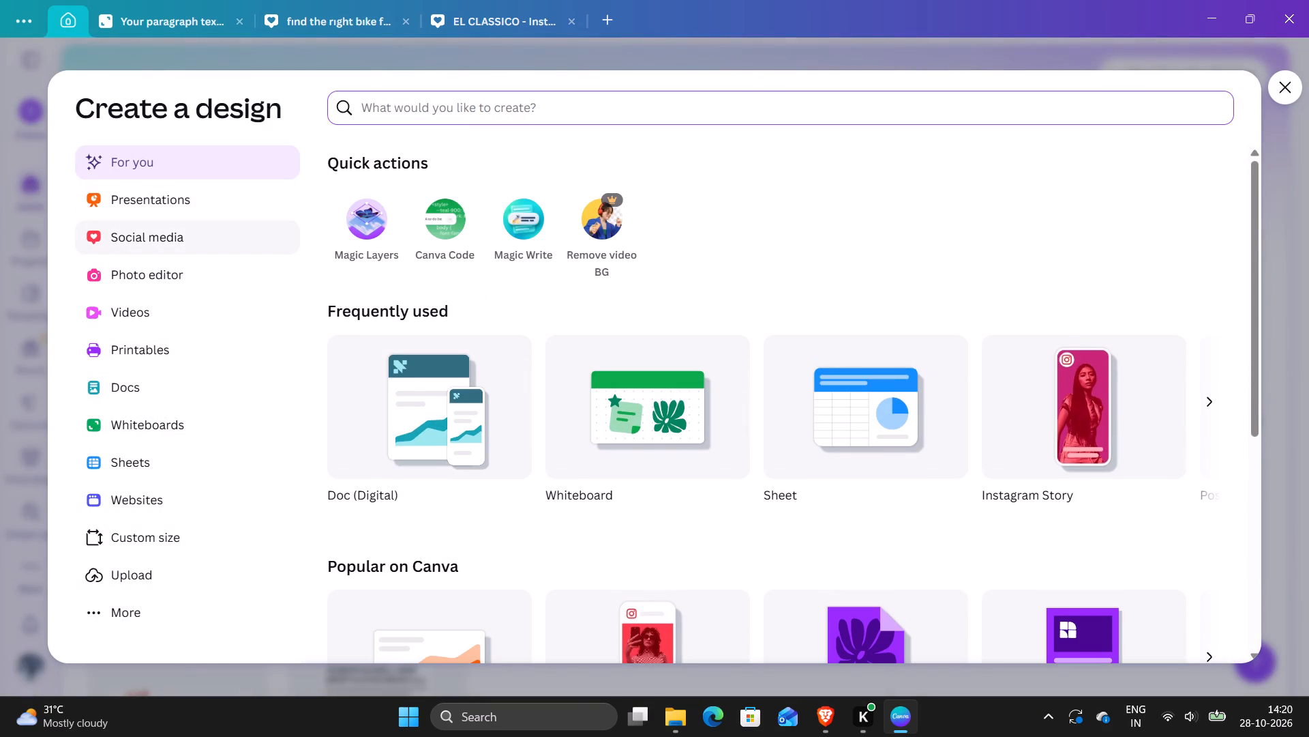
left_click(1218, 401)
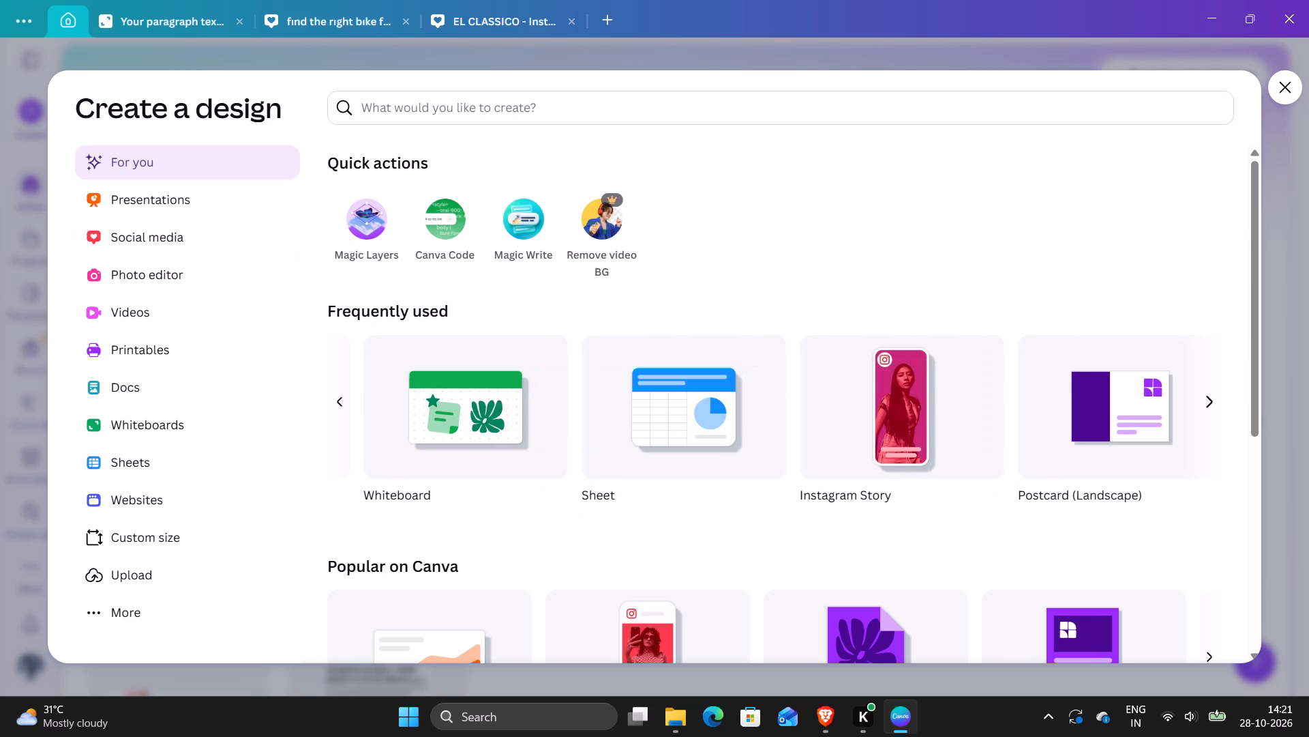
left_click(839, 423)
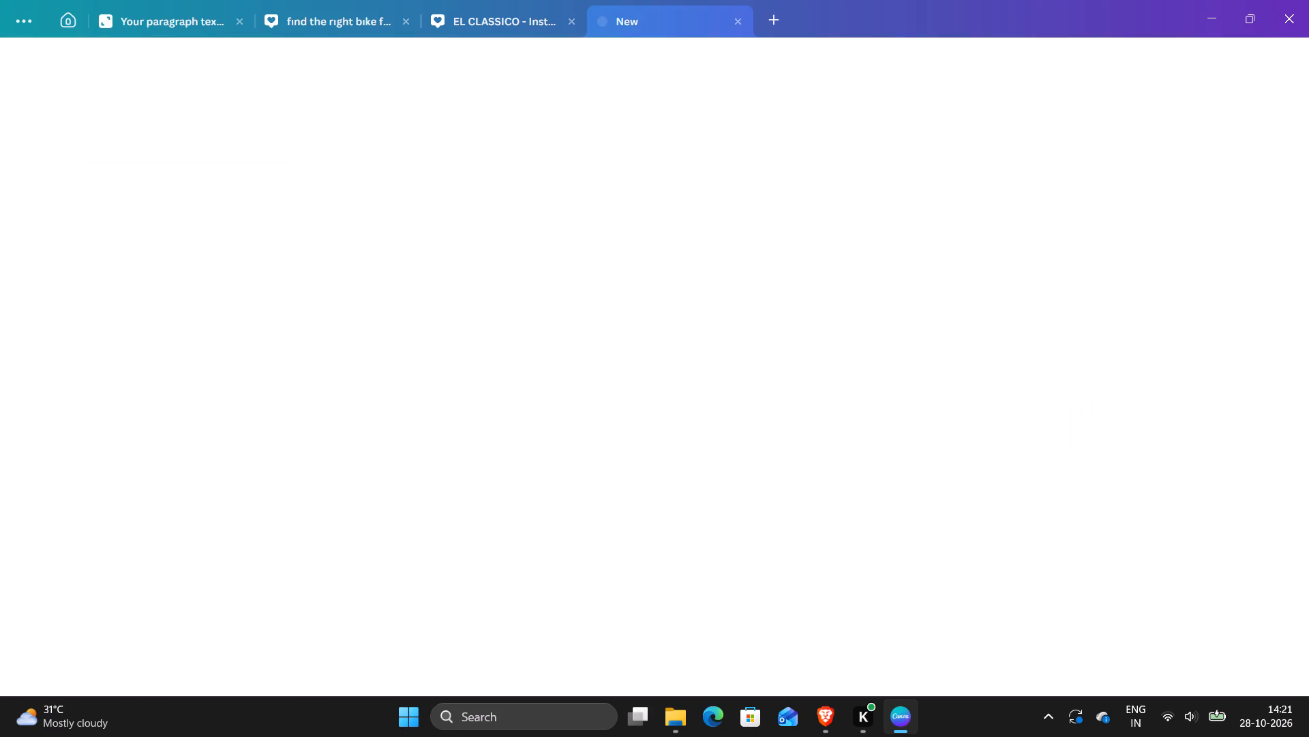
View the motorcycle story design briefly and return to the new untitled Instagram Story.
left_click(385, 1)
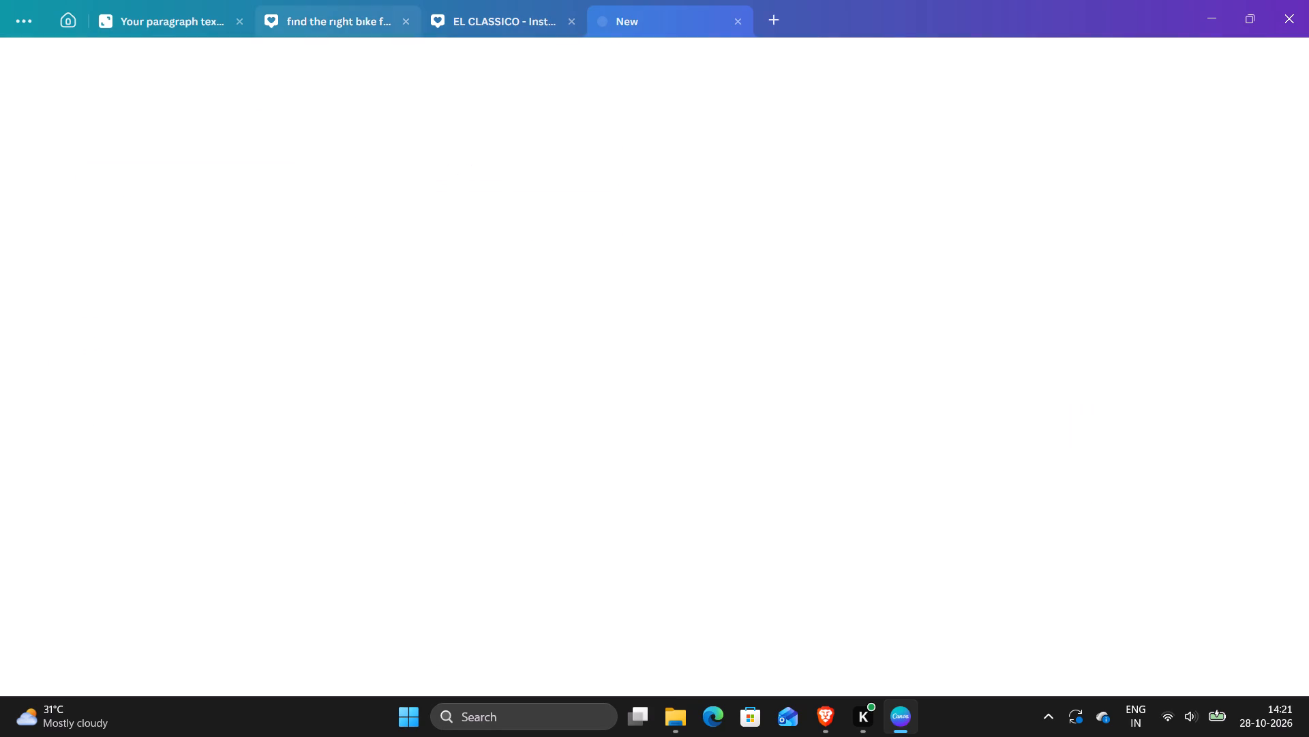
left_click(365, 15)
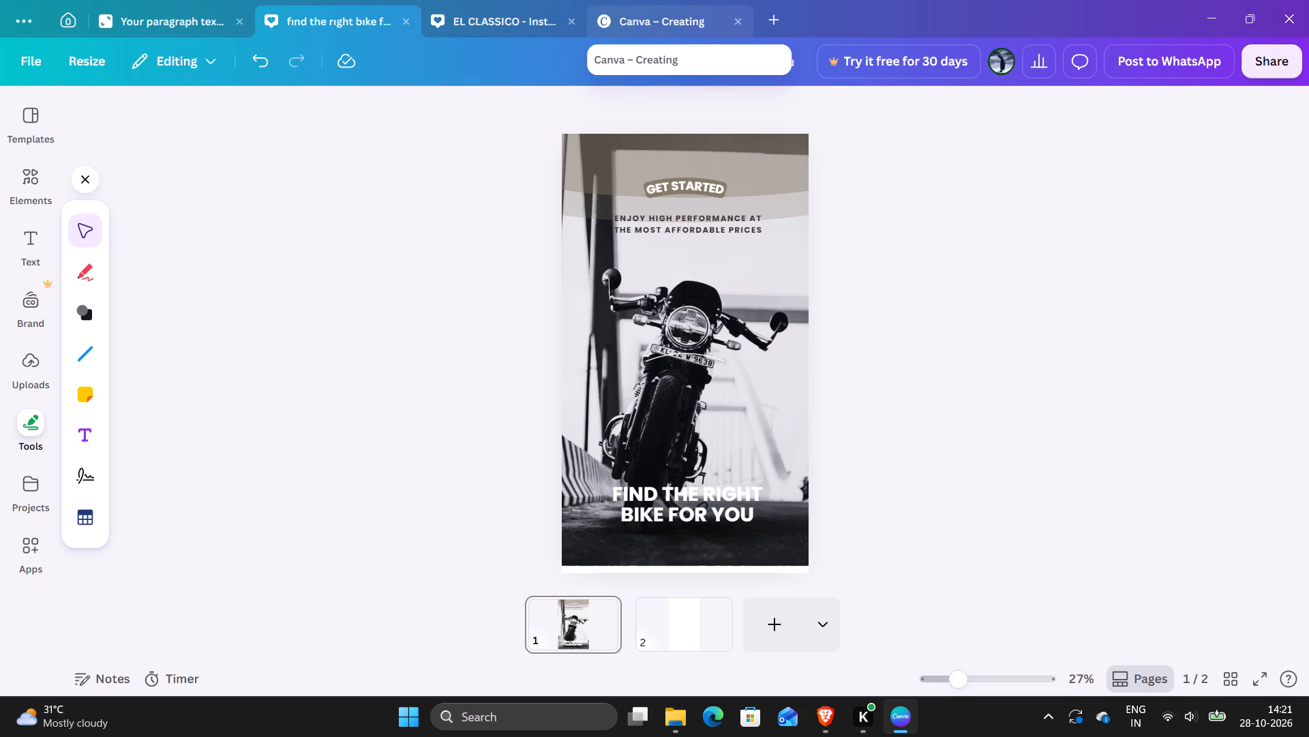
left_click(639, 7)
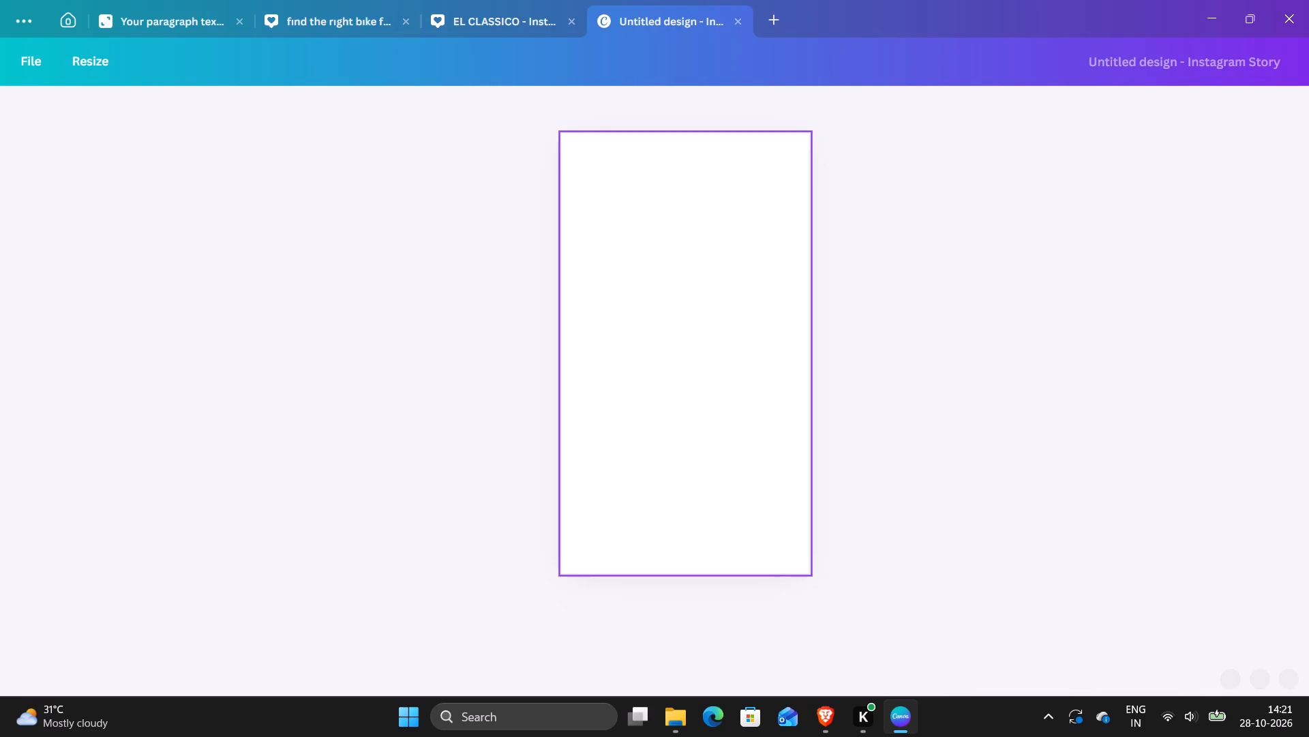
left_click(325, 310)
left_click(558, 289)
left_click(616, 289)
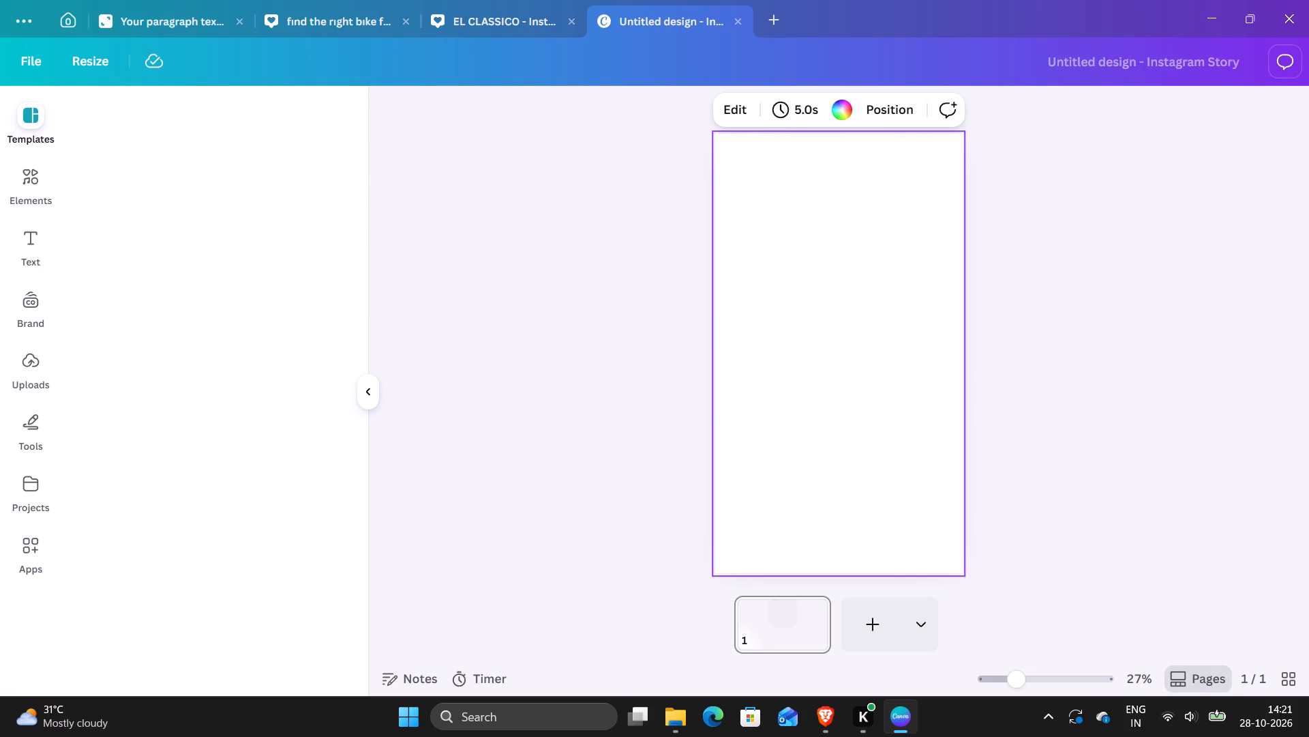
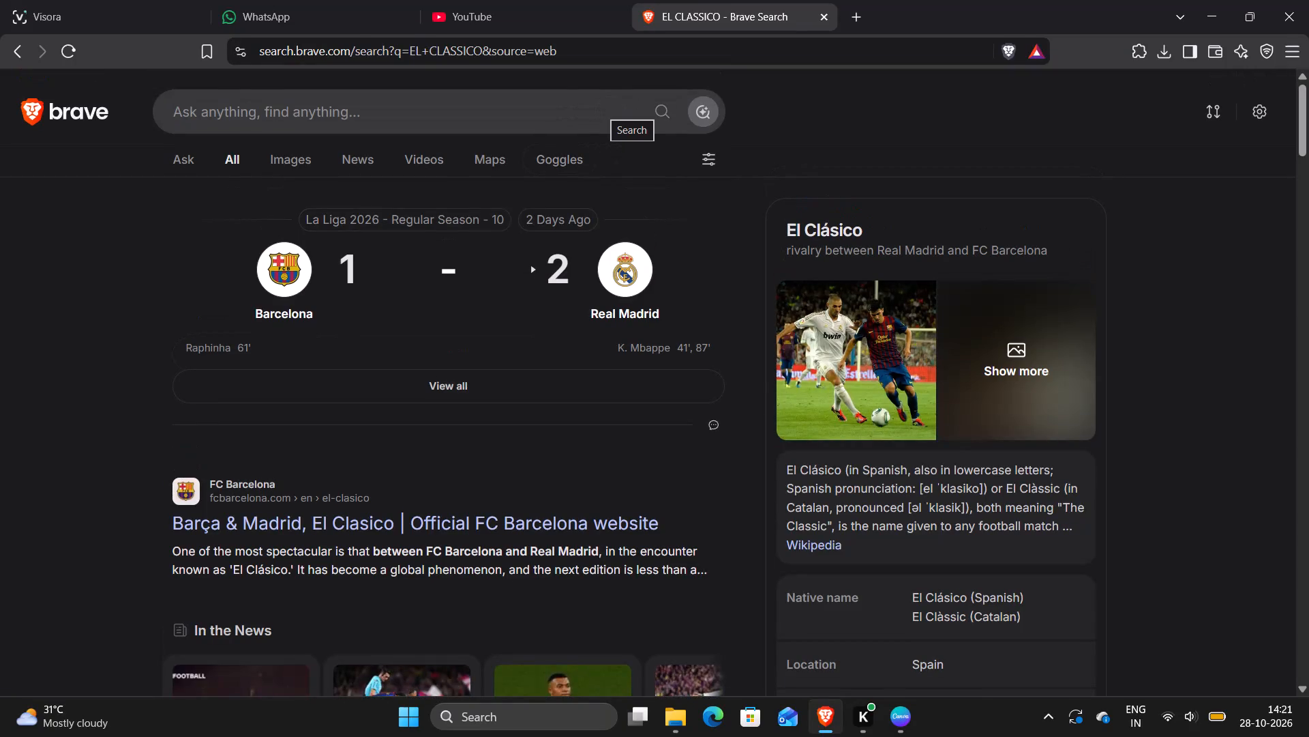
Search the web in Brave for "man city logo", replacing the El Classico search.
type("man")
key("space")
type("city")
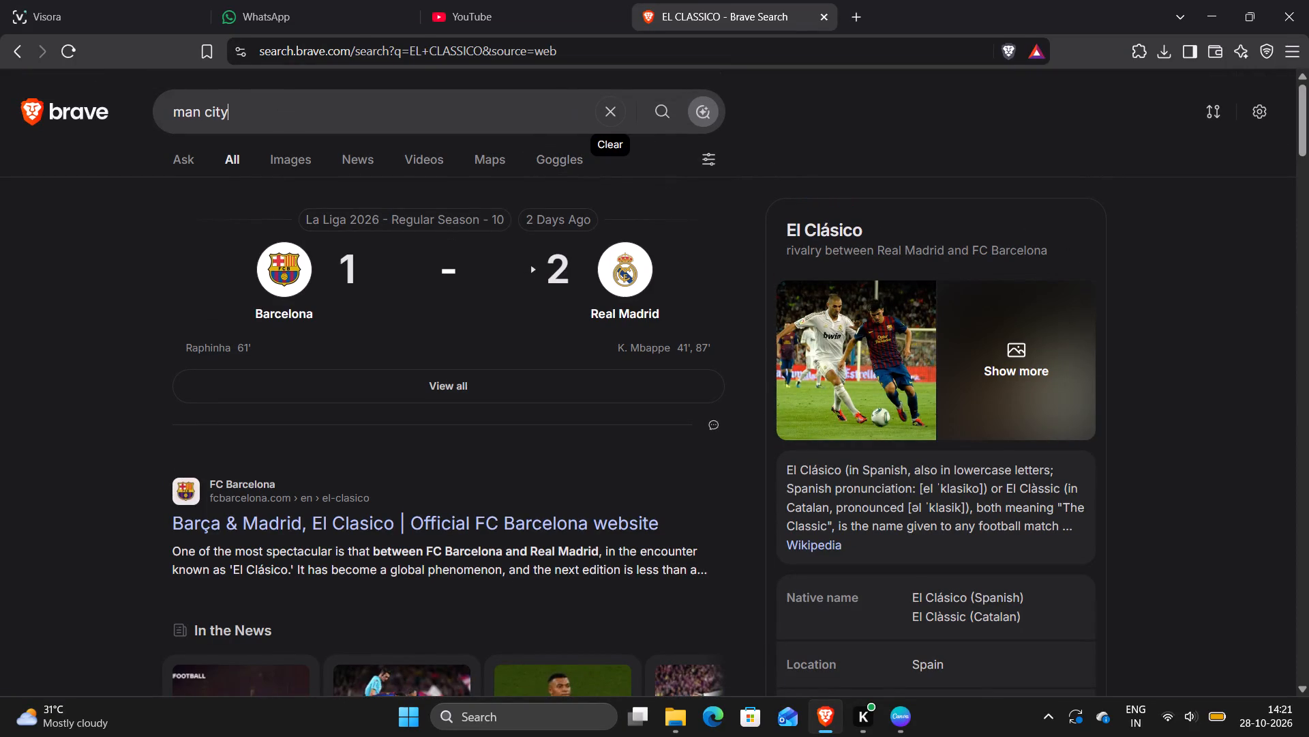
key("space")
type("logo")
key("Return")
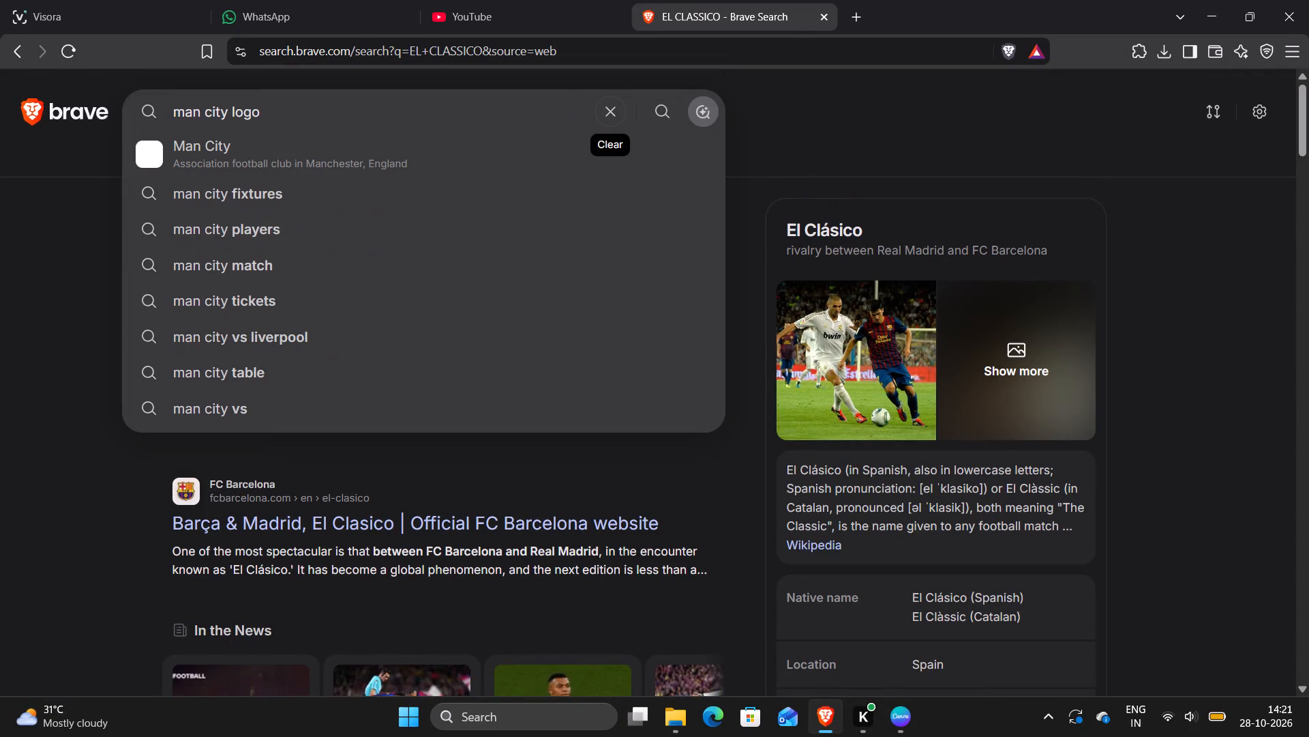